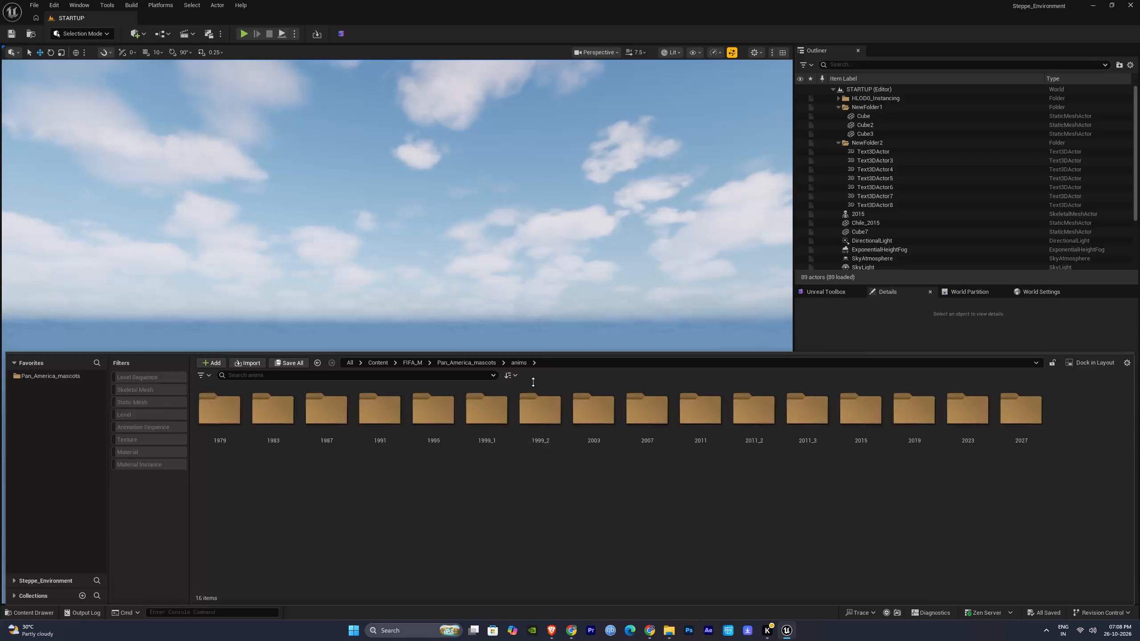
Open the recent level Pan_American_running.
{"action": "left_click", "coordinate": [41, 4]}
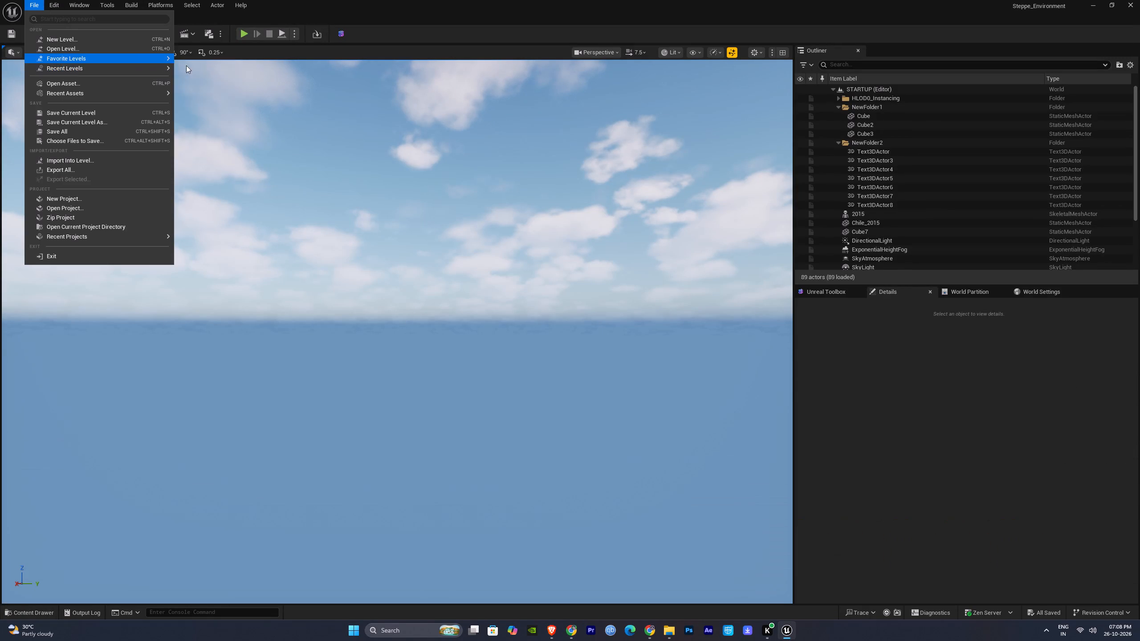
{"action": "left_click", "coordinate": [199, 68]}
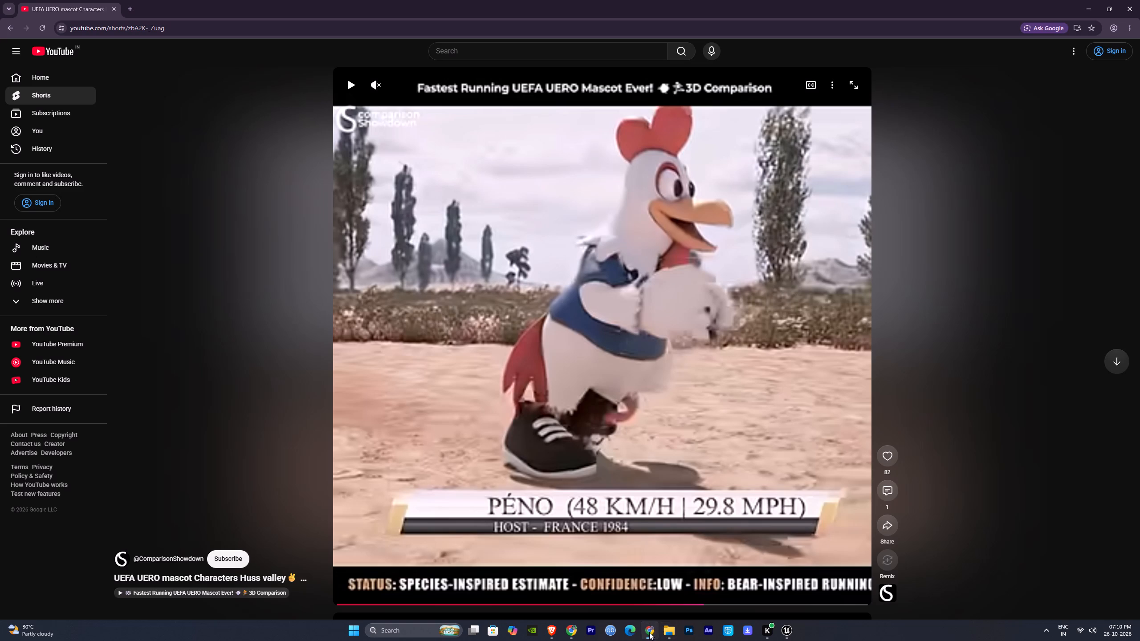
{"action": "left_click", "coordinate": [554, 635]}
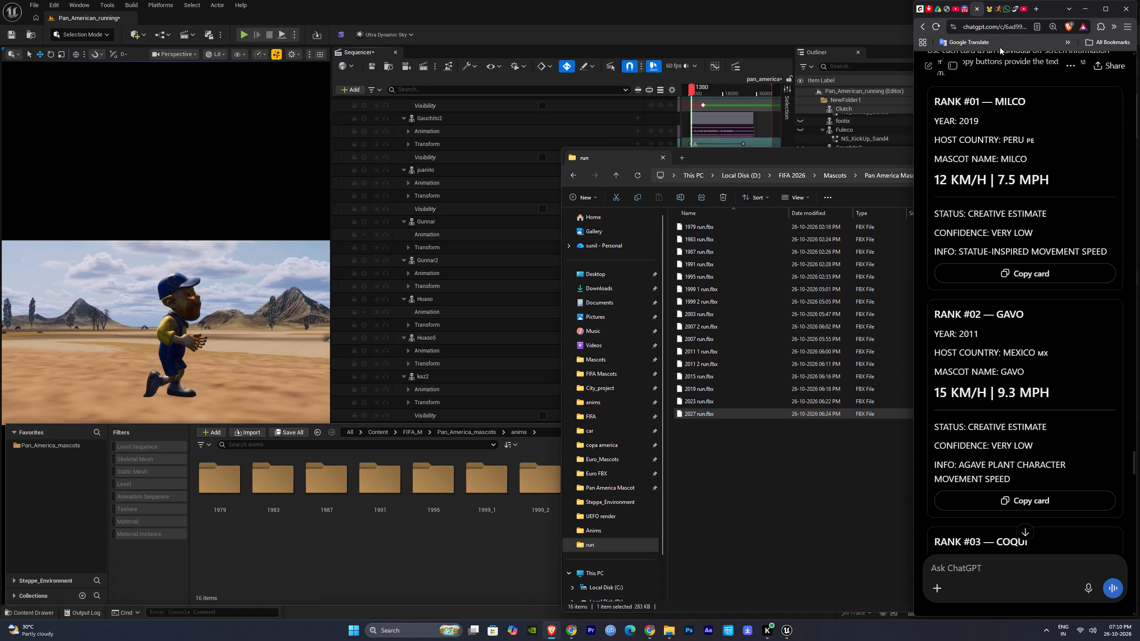
{"action": "left_click", "coordinate": [990, 12]}
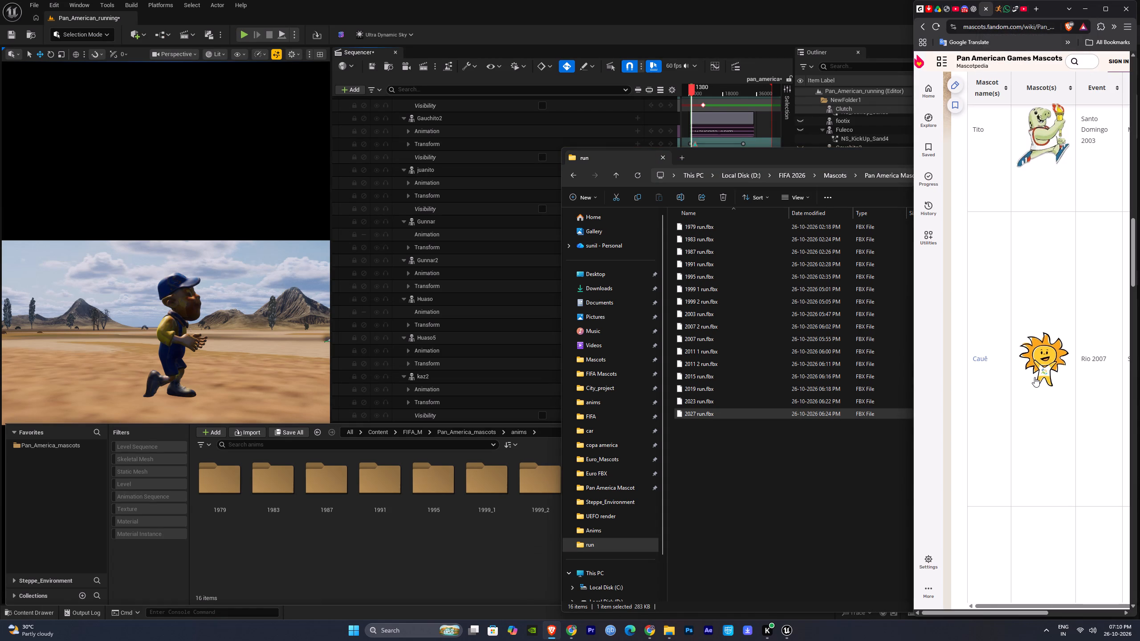
{"action": "scroll", "coordinate": [1034, 377], "scroll_direction": "down", "scroll_amount": 6}
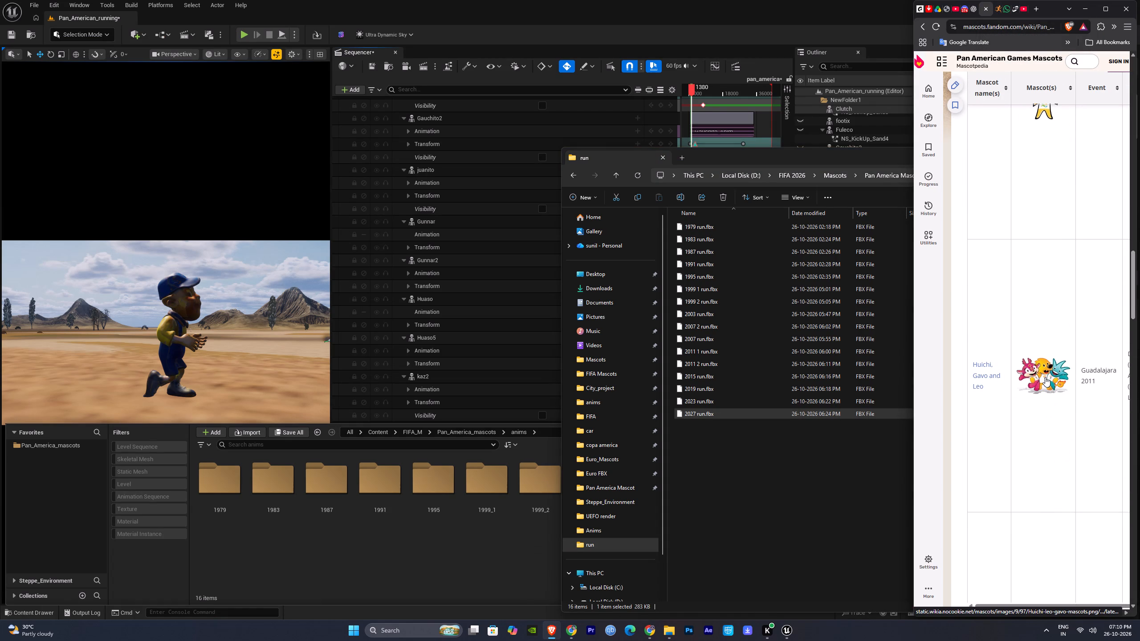
In Unreal Editor, place the 2011_2 skeletal mesh from its anims folder into the level at the Gunnar2 runner's feet.
{"action": "left_click", "coordinate": [419, 535]}
{"action": "double_click", "coordinate": [753, 520]}
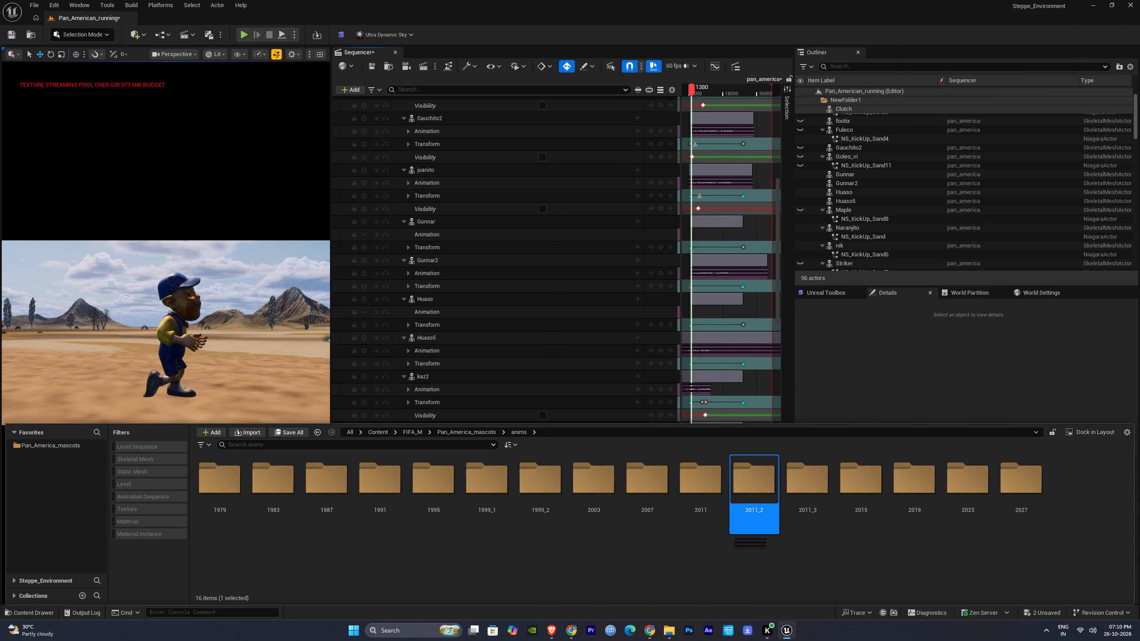
{"action": "left_click_drag", "start_coordinate": [227, 485], "coordinate": [227, 475]}
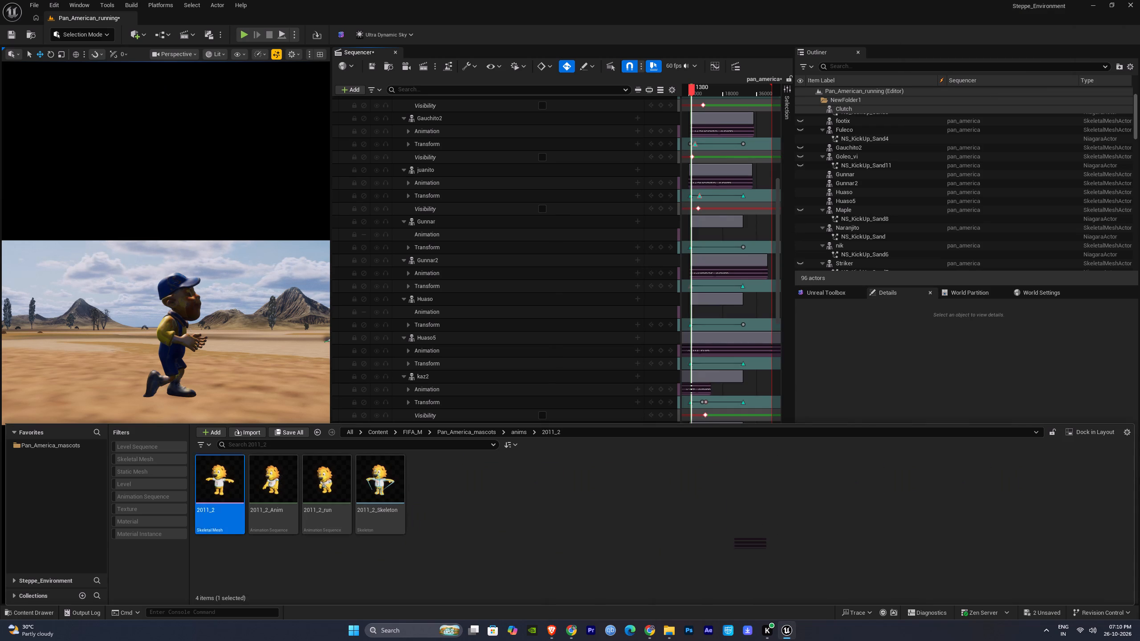
{"action": "left_click_drag", "start_coordinate": [227, 475], "coordinate": [163, 384]}
Replace the Gunnar2 runner with the 2011_2 skeletal mesh and briefly play the sequence to preview it.
{"action": "left_click", "coordinate": [171, 352]}
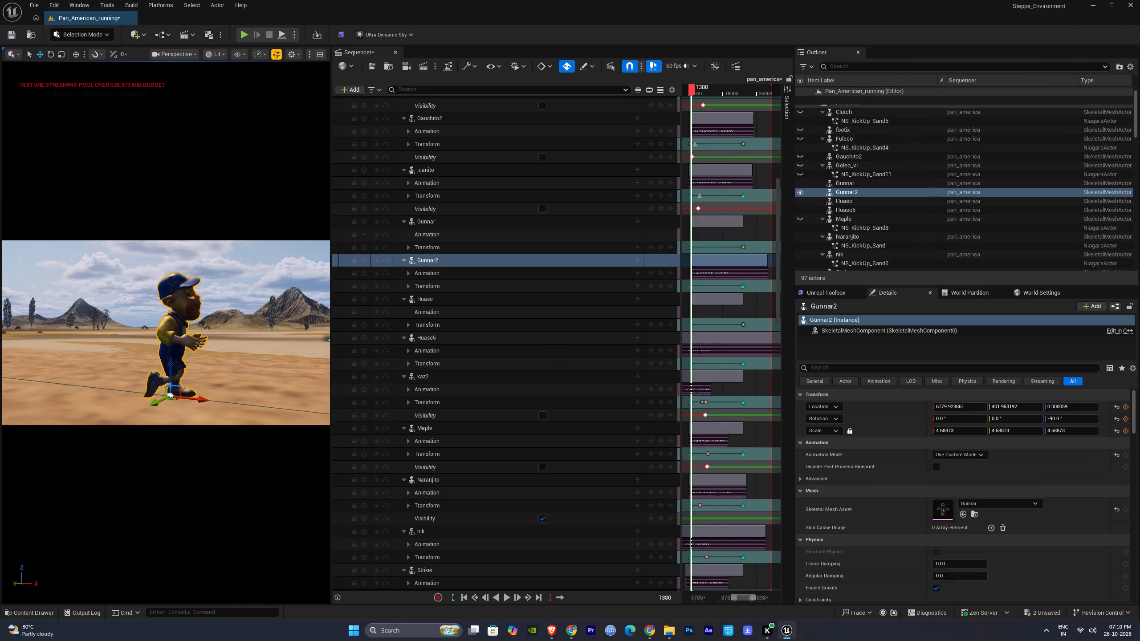
{"action": "left_click", "coordinate": [159, 377]}
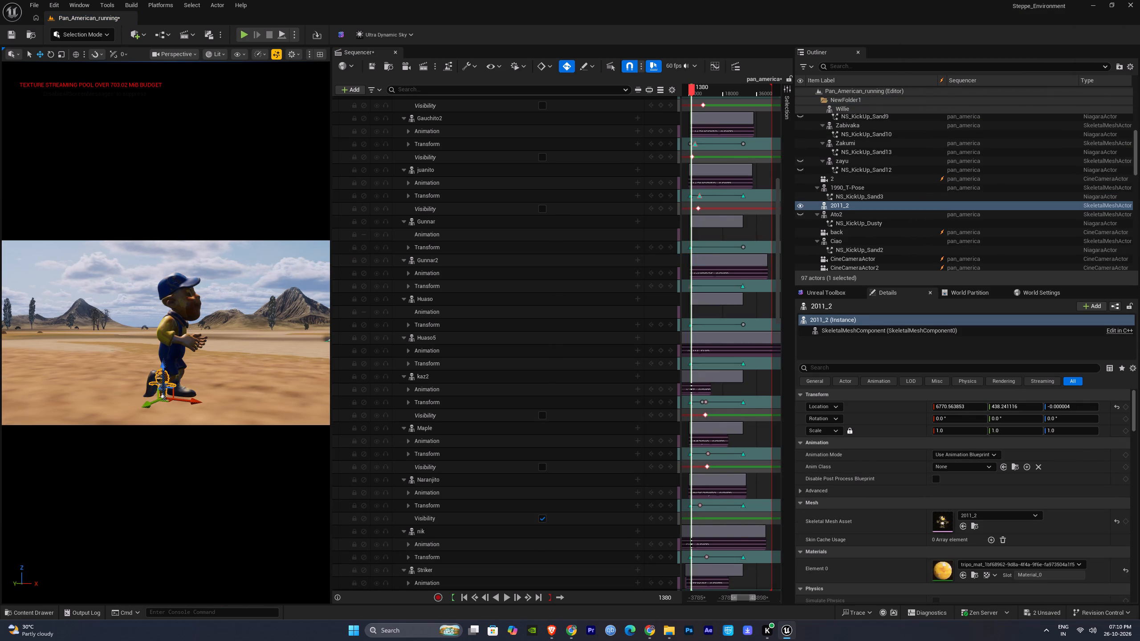
{"action": "left_click", "coordinate": [177, 326]}
{"action": "right_click", "coordinate": [177, 326]}
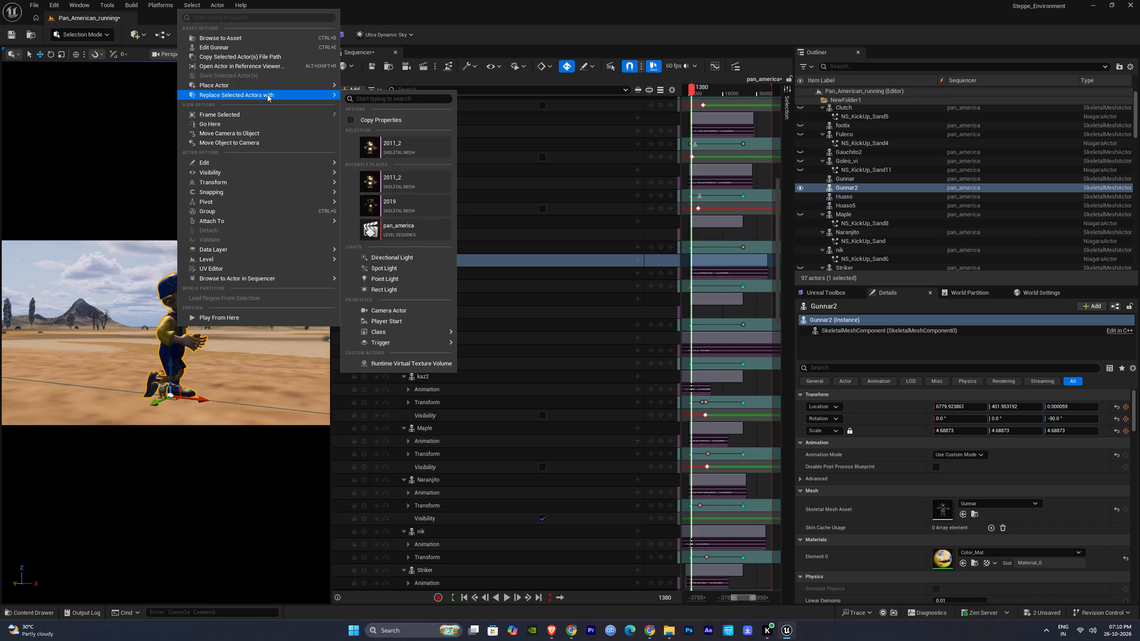
{"action": "left_click", "coordinate": [387, 148]}
{"action": "left_click", "coordinate": [751, 437]}
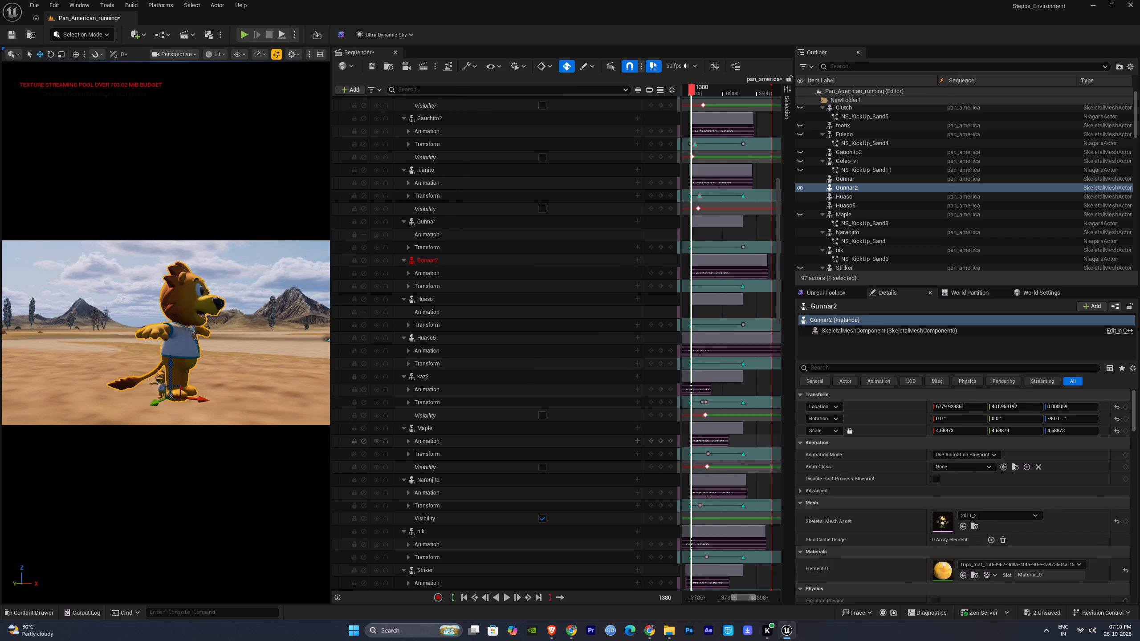
{"action": "key", "text": "space"}
{"action": "key", "text": "space"}
Delete the small leftover 2011_2 actor standing behind the runner.
{"action": "left_click", "coordinate": [102, 385]}
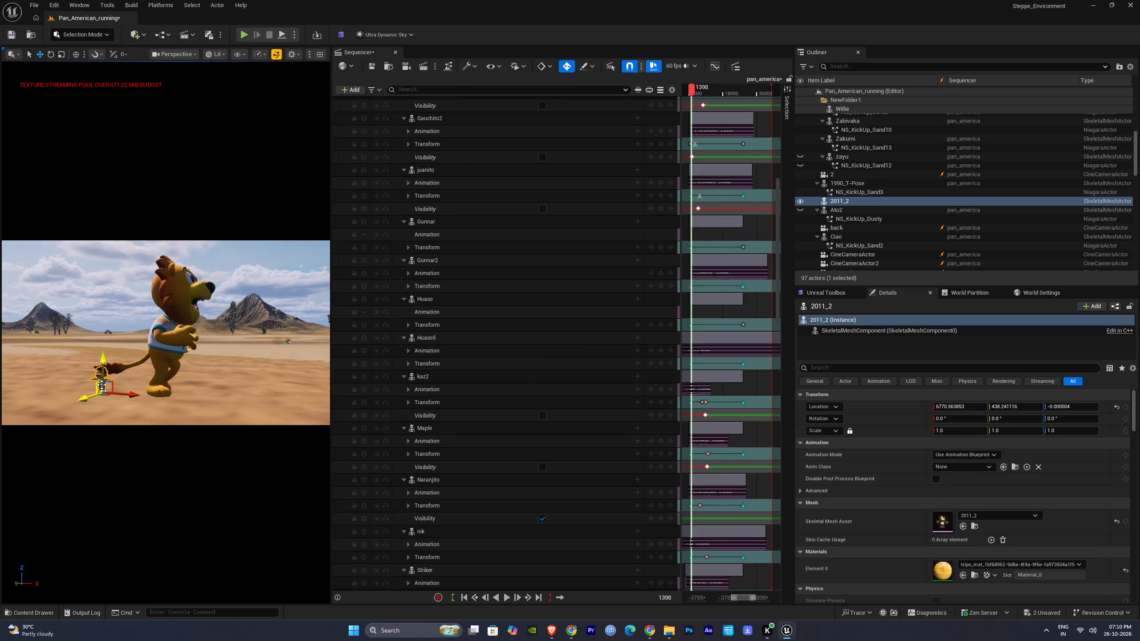
{"action": "key", "text": "Delete"}
Replace Gunnar2's animation clip with 2011_2_run, extend it across the sequence and shift it earlier so it starts before the playhead.
{"action": "left_click", "coordinate": [179, 310]}
{"action": "left_click", "coordinate": [742, 274]}
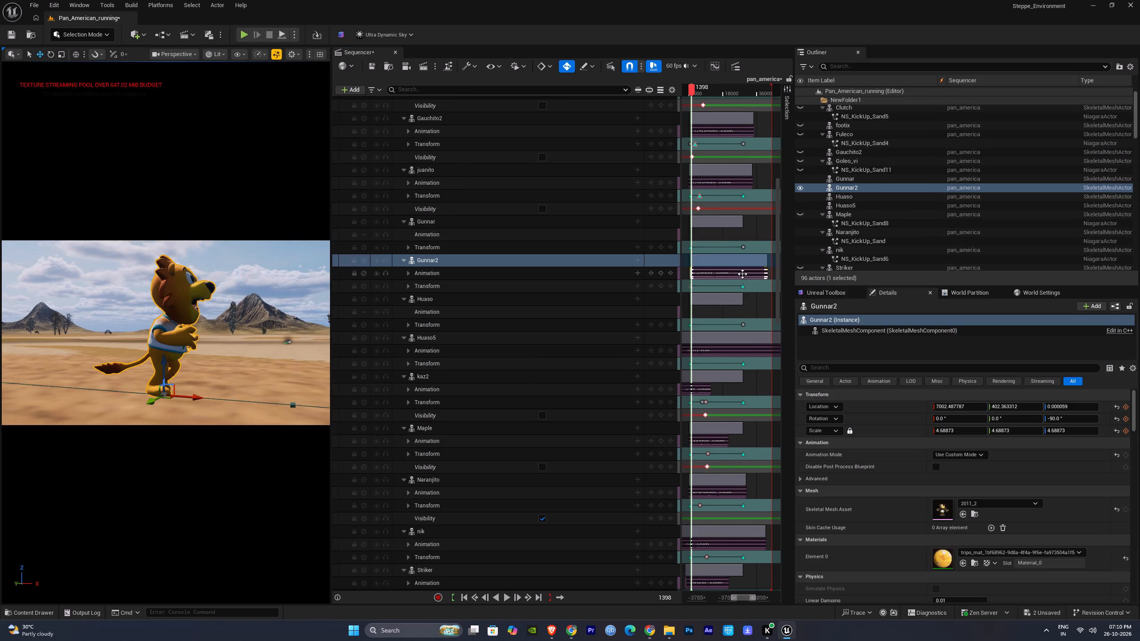
{"action": "key", "text": "Delete"}
{"action": "left_click", "coordinate": [638, 271]}
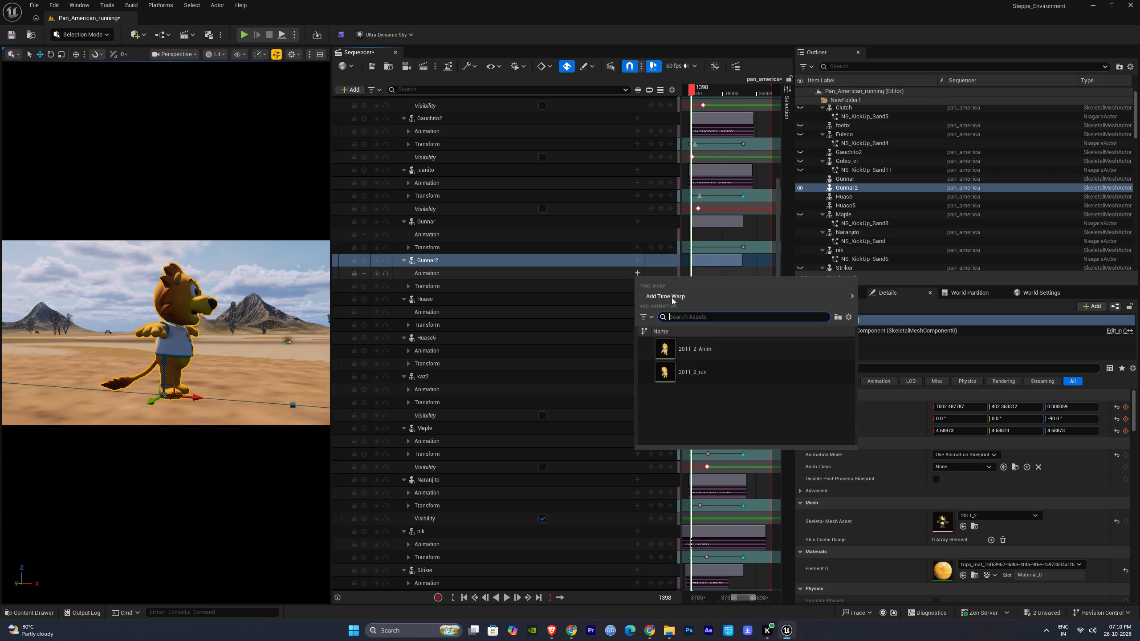
{"action": "left_click", "coordinate": [705, 373]}
{"action": "left_click_drag", "start_coordinate": [695, 273], "coordinate": [843, 286]}
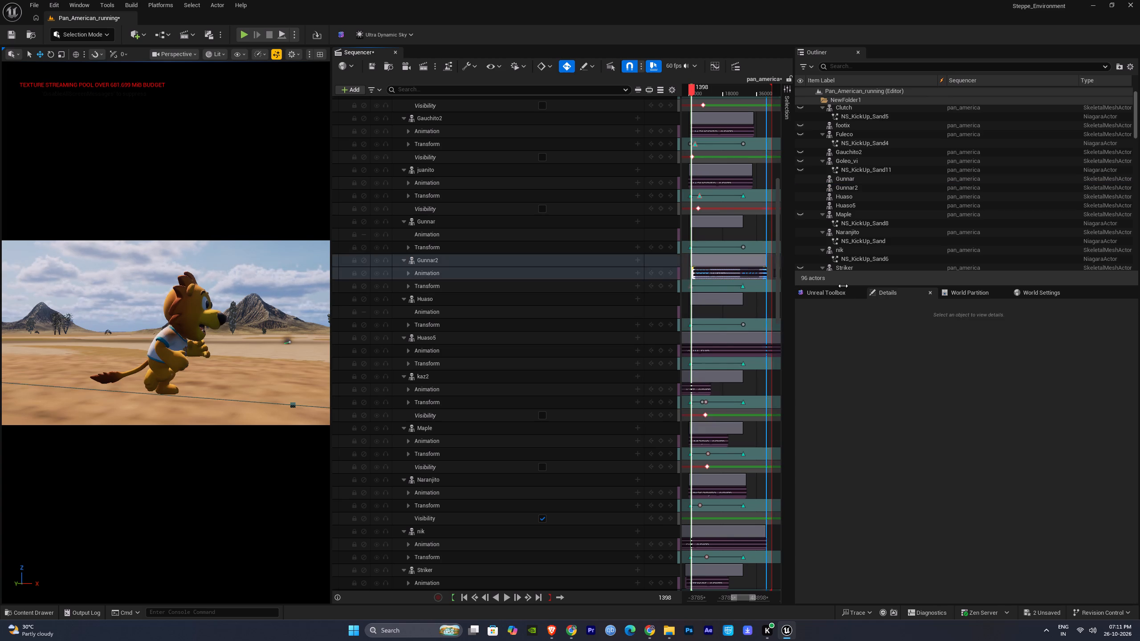
{"action": "left_click_drag", "start_coordinate": [843, 286], "coordinate": [844, 286]}
{"action": "left_click_drag", "start_coordinate": [721, 273], "coordinate": [708, 273]}
{"action": "left_click", "coordinate": [719, 310]}
Play the sequence up to the footix runner to preview Gunnar2's run animation.
{"action": "key", "text": "space"}
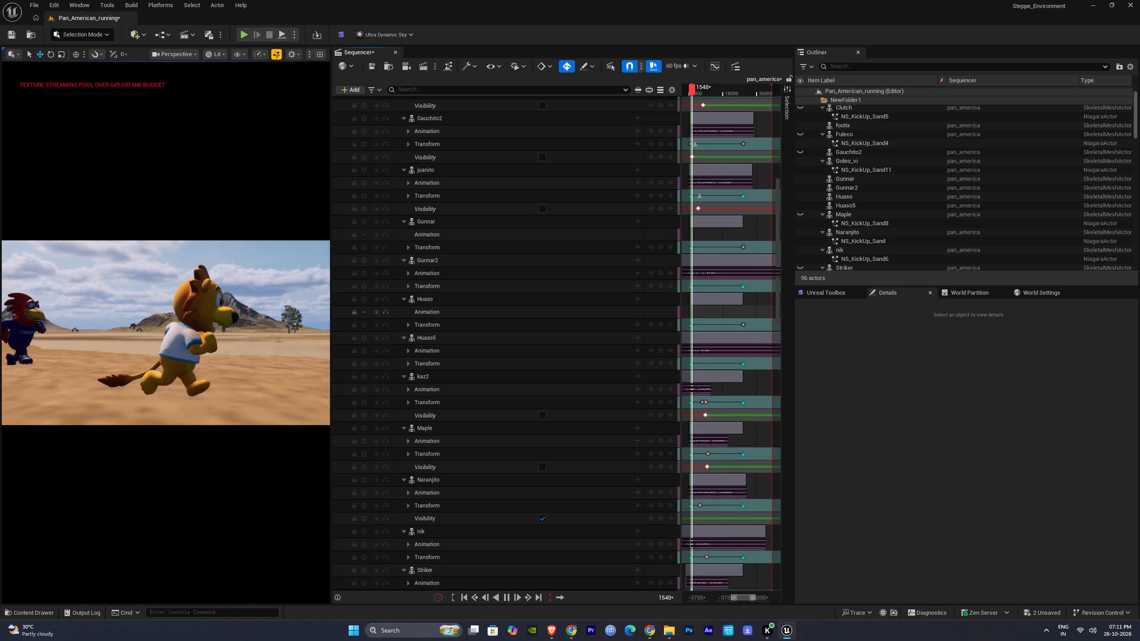
{"action": "left_click", "coordinate": [741, 311]}
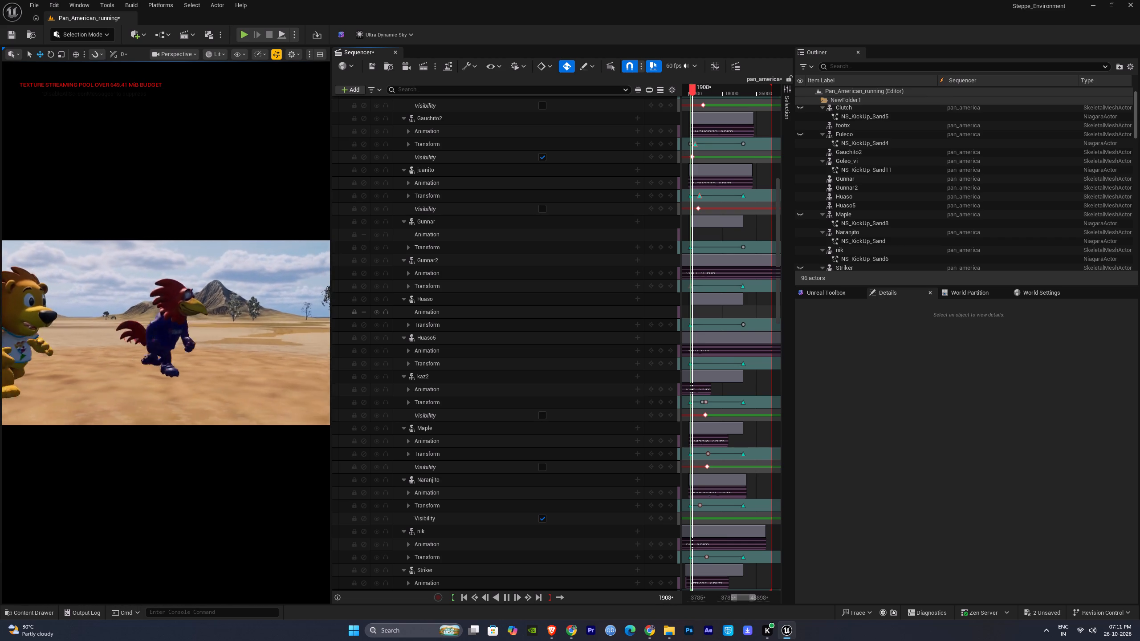
{"action": "left_click", "coordinate": [741, 311]}
{"action": "key", "text": "space"}
In the Brave browser's ChatGPT ranking cards, check the mascot name and year on the rank #03 card.
{"action": "double_click", "coordinate": [576, 627]}
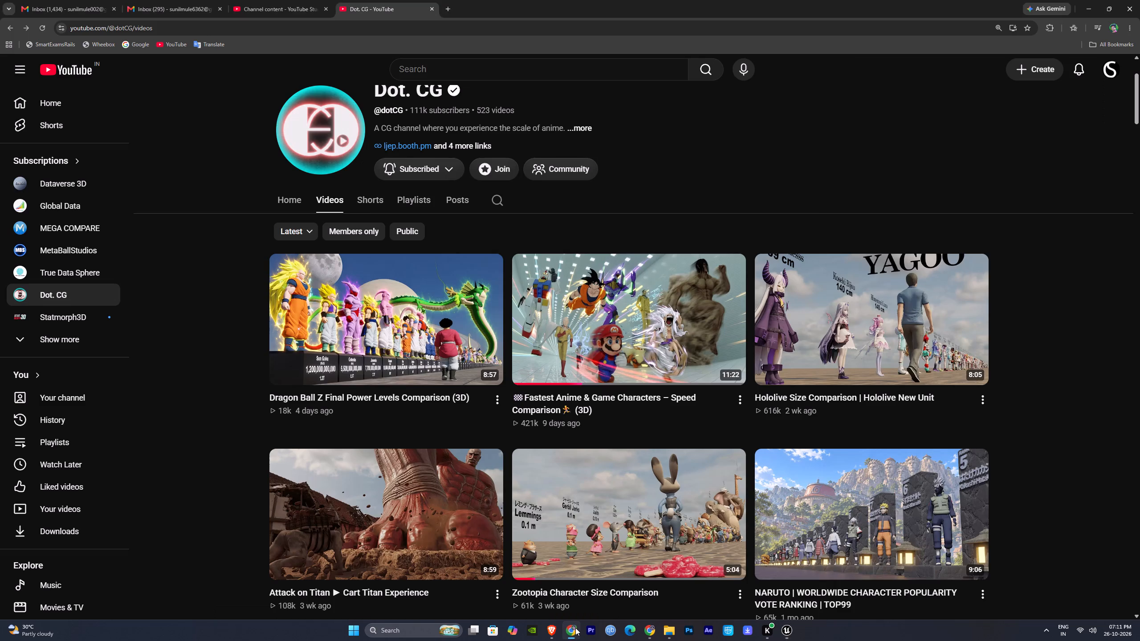
{"action": "left_click", "coordinate": [555, 635]}
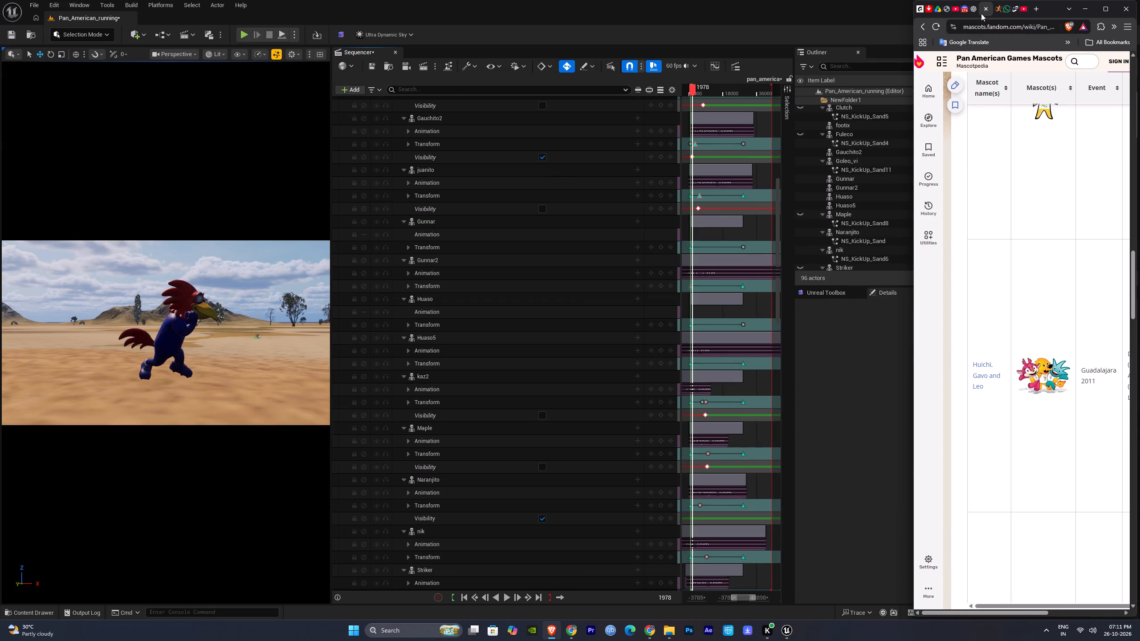
{"action": "left_click", "coordinate": [977, 11]}
{"action": "left_click_drag", "start_coordinate": [1000, 312], "coordinate": [1046, 312]}
{"action": "left_click", "coordinate": [1044, 334]}
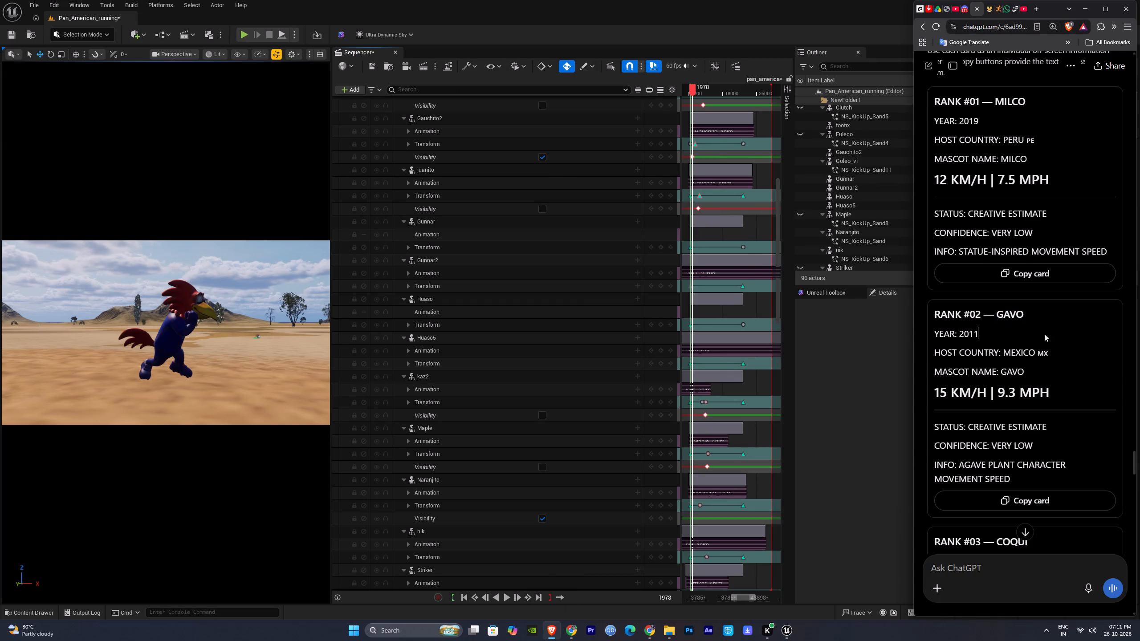
{"action": "scroll", "coordinate": [1044, 334], "scroll_direction": "down", "scroll_amount": 5}
{"action": "left_click_drag", "start_coordinate": [997, 318], "coordinate": [1022, 319]}
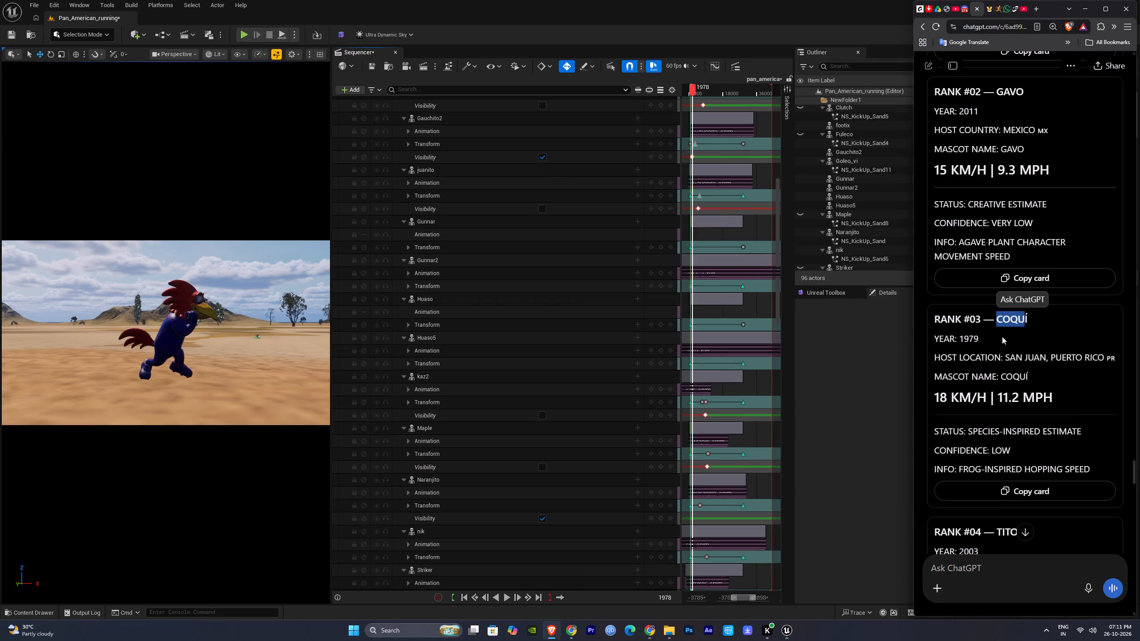
{"action": "left_click", "coordinate": [974, 337]}
{"action": "key", "text": "ctrl+space"}
In Unreal Editor, place the 1979 skeletal mesh from its anims folder into the level at the footix runner's feet.
{"action": "left_click", "coordinate": [766, 435]}
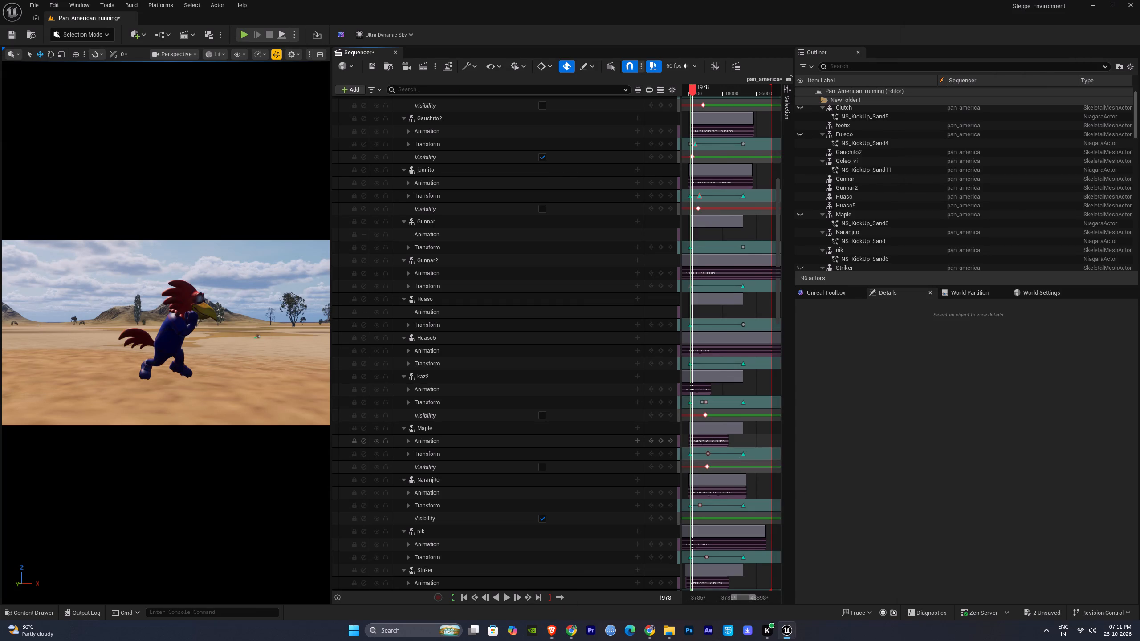
{"action": "key", "text": "ctrl+space"}
{"action": "left_click", "coordinate": [520, 431]}
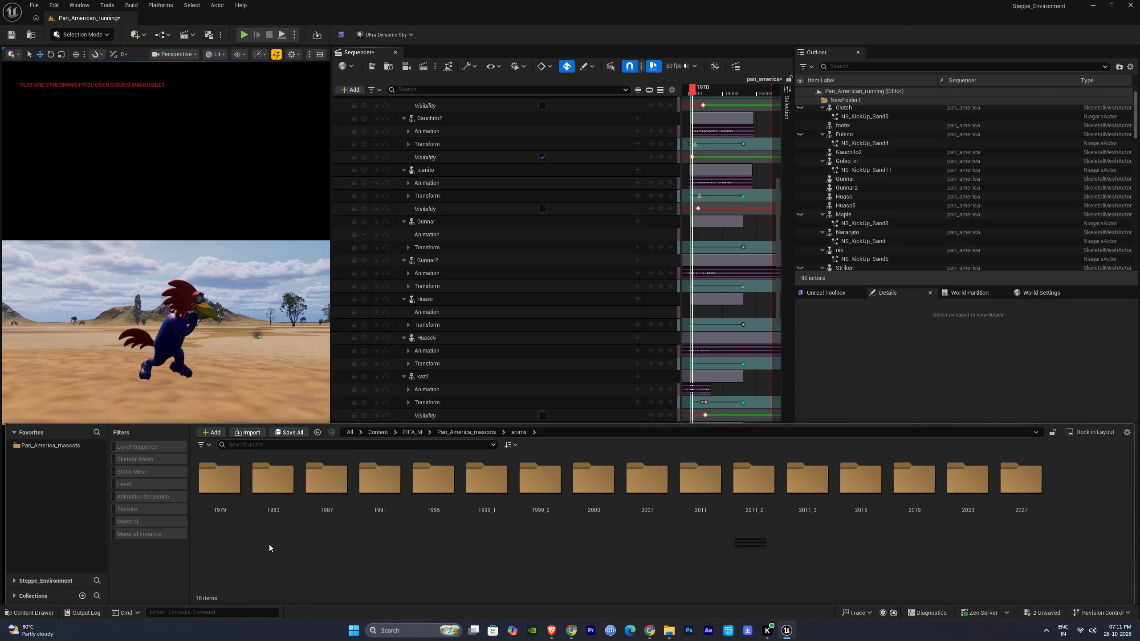
{"action": "left_click", "coordinate": [550, 632]}
{"action": "left_click", "coordinate": [550, 632]}
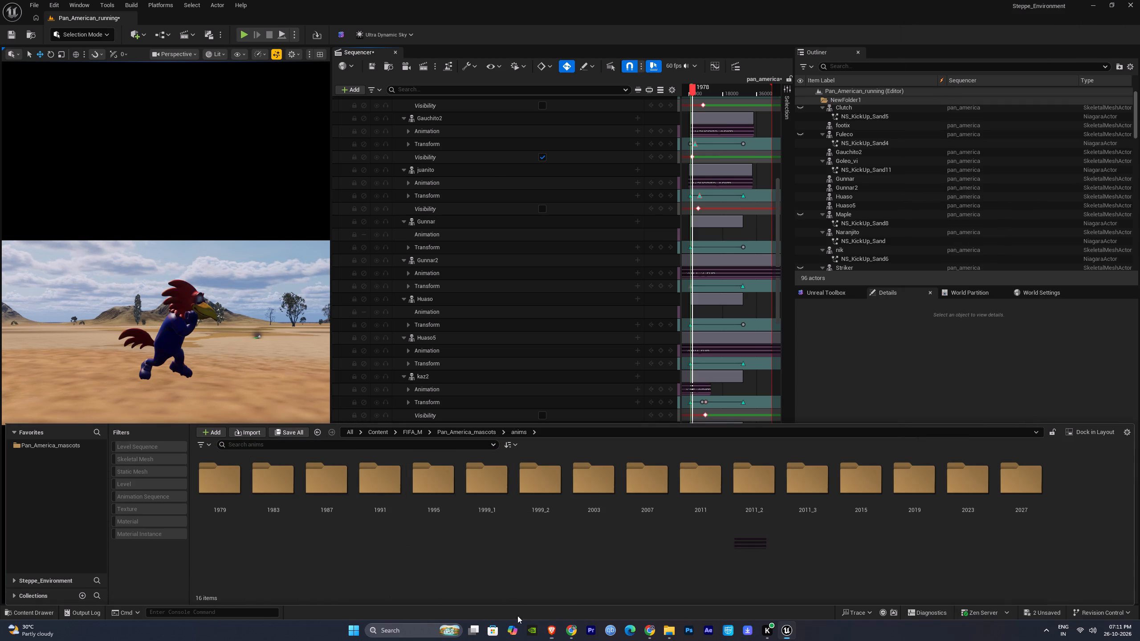
{"action": "double_click", "coordinate": [228, 503]}
{"action": "left_click_drag", "start_coordinate": [223, 487], "coordinate": [222, 471]}
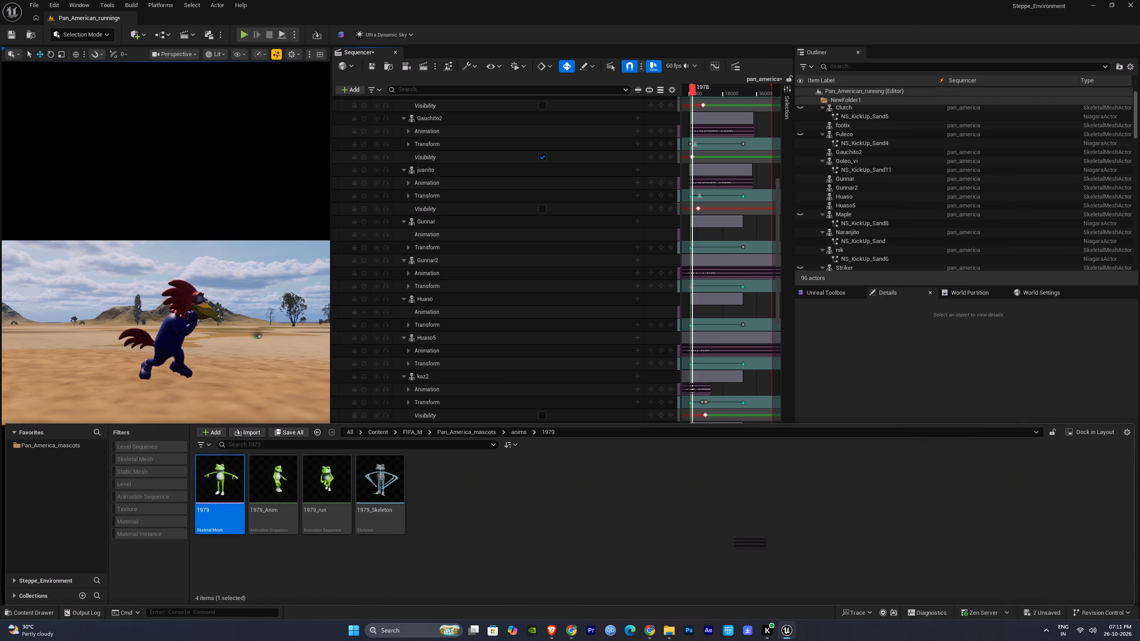
{"action": "left_click_drag", "start_coordinate": [222, 471], "coordinate": [159, 366]}
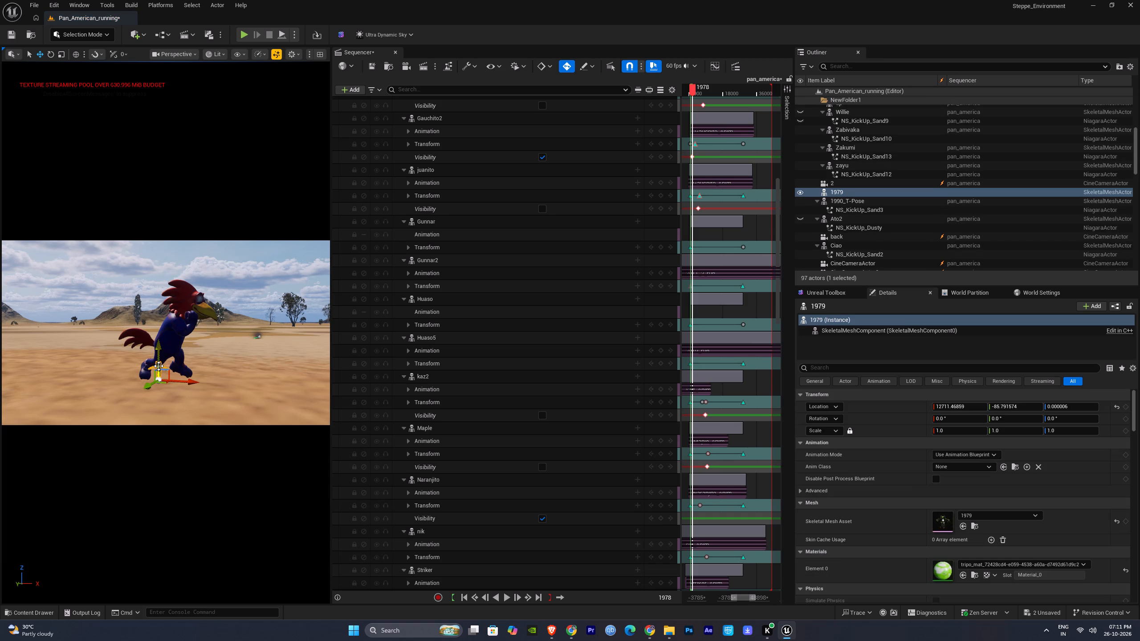
Replace the footix runner with the 1979 skeletal mesh and briefly play the sequence to preview it.
{"action": "right_click", "coordinate": [184, 335]}
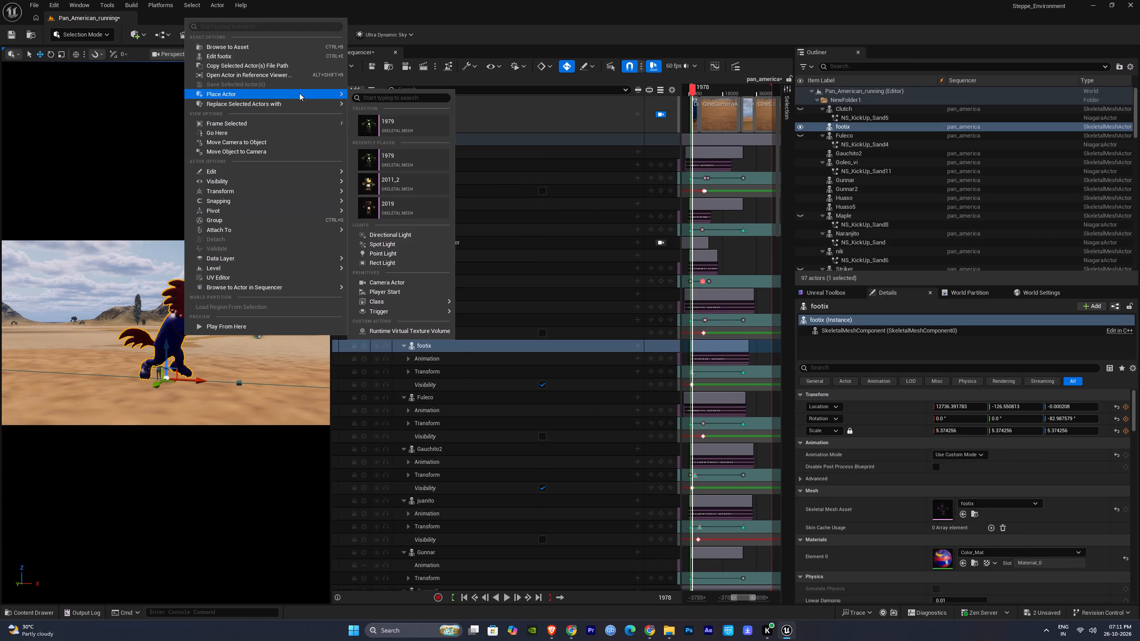
{"action": "left_click", "coordinate": [402, 155]}
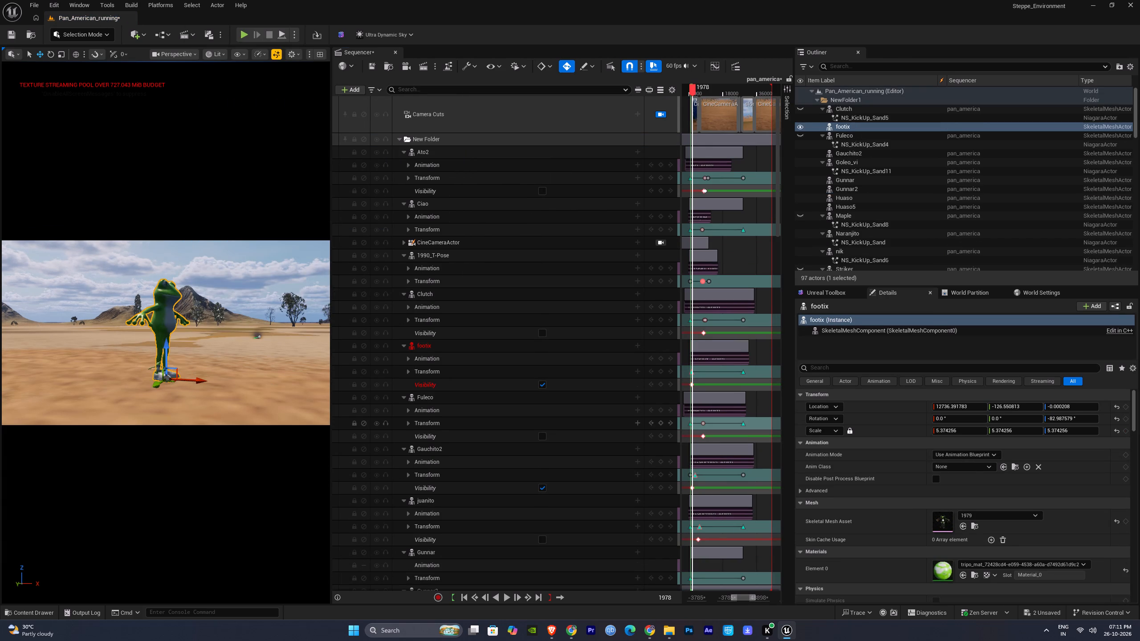
{"action": "left_click", "coordinate": [755, 418]}
{"action": "key", "text": "space"}
{"action": "key", "text": "space"}
Delete the small leftover 1979 actor standing behind the runner.
{"action": "left_click", "coordinate": [99, 363]}
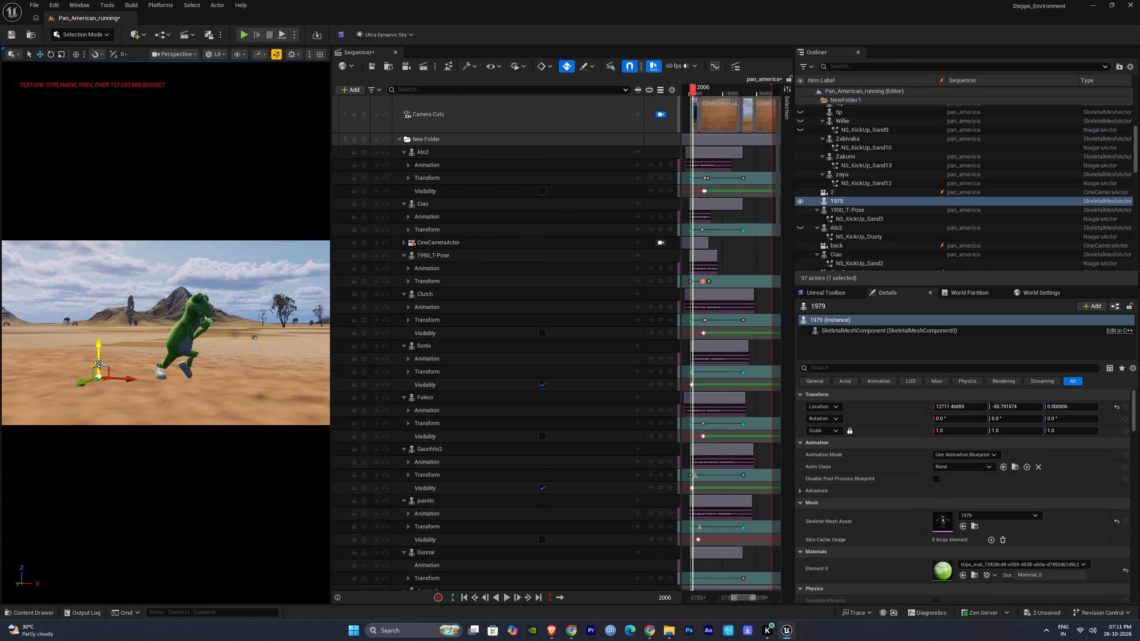
{"action": "key", "text": "Delete"}
Replace footix's animation clip with 1979_run, shift it to start before the playhead, and adjust its end to just past the sequence end.
{"action": "left_click", "coordinate": [190, 330]}
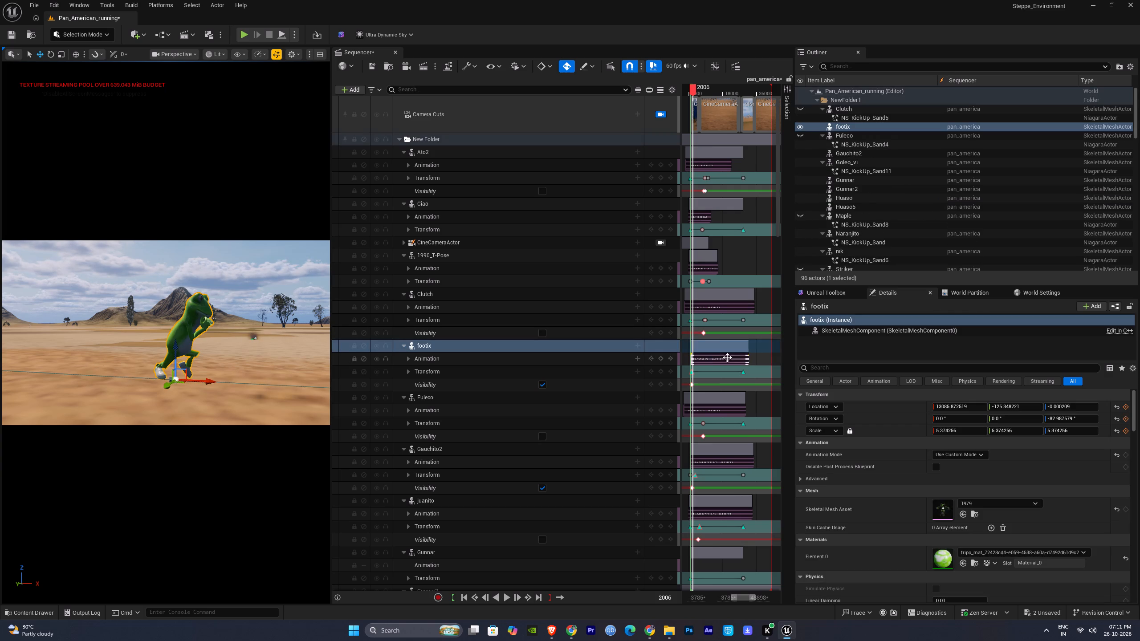
{"action": "left_click", "coordinate": [709, 362]}
{"action": "key", "text": "Delete"}
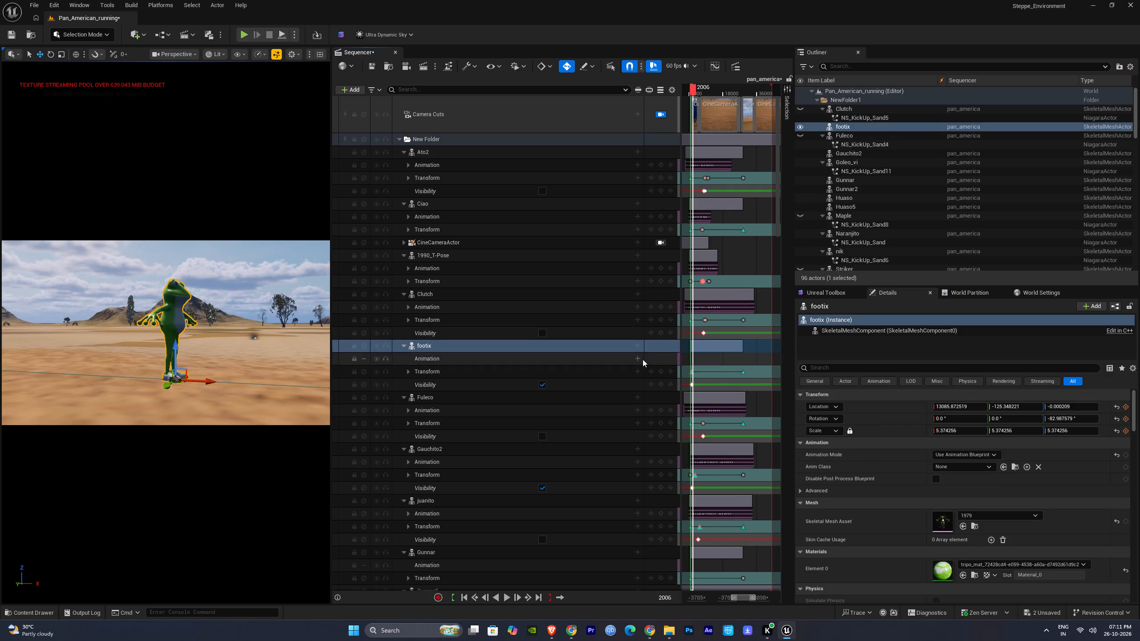
{"action": "left_click", "coordinate": [642, 359]}
{"action": "left_click", "coordinate": [638, 359]}
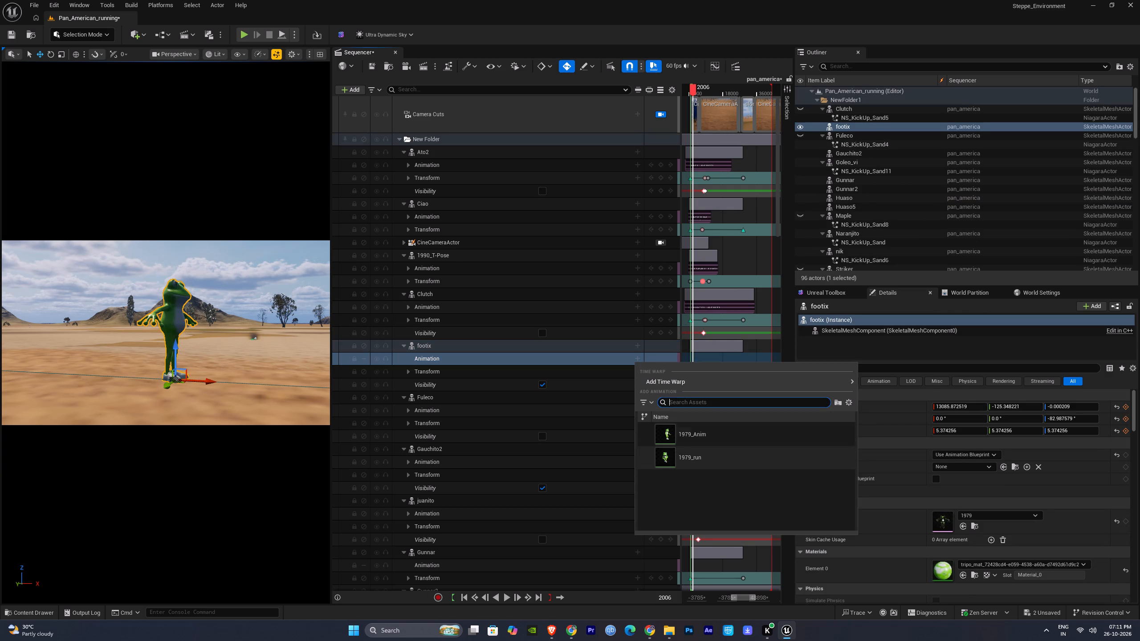
{"action": "left_click", "coordinate": [712, 461]}
{"action": "left_click_drag", "start_coordinate": [695, 357], "coordinate": [834, 366]}
{"action": "left_click_drag", "start_coordinate": [731, 356], "coordinate": [720, 357]}
{"action": "key", "text": "space"}
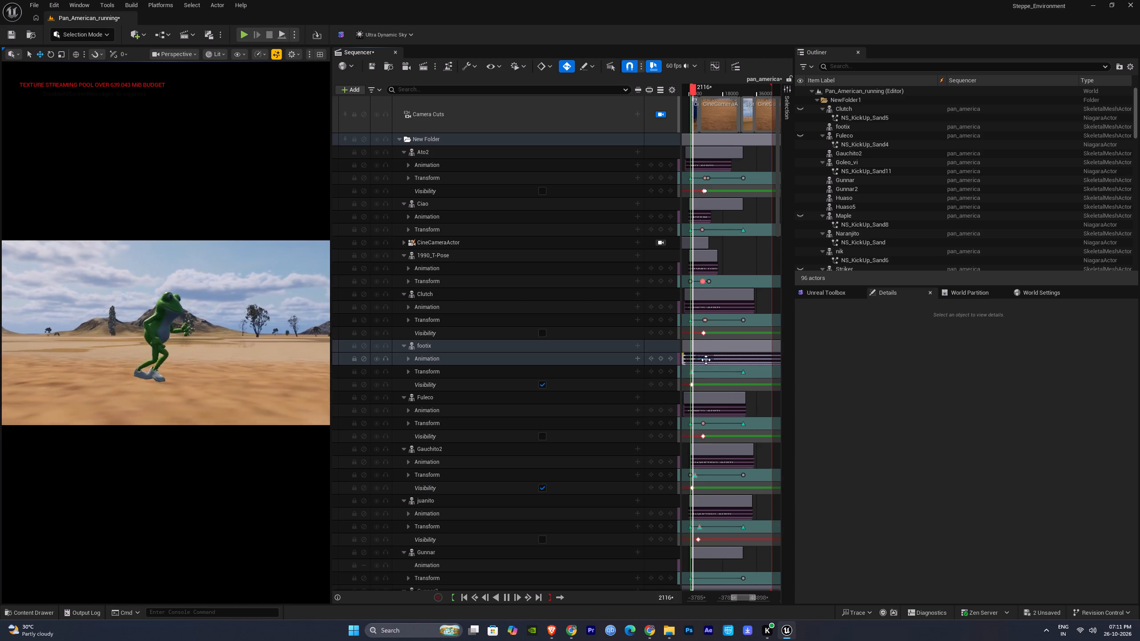
{"action": "scroll", "coordinate": [706, 360], "scroll_direction": "down", "scroll_amount": 4, "text": "ctrl"}
{"action": "left_click_drag", "start_coordinate": [753, 359], "coordinate": [738, 359], "text": "ctrl"}
Play the sequence up to the Gauchito2 runner to preview the 1979 frog's run, and select Gauchito2.
{"action": "left_click", "coordinate": [751, 409]}
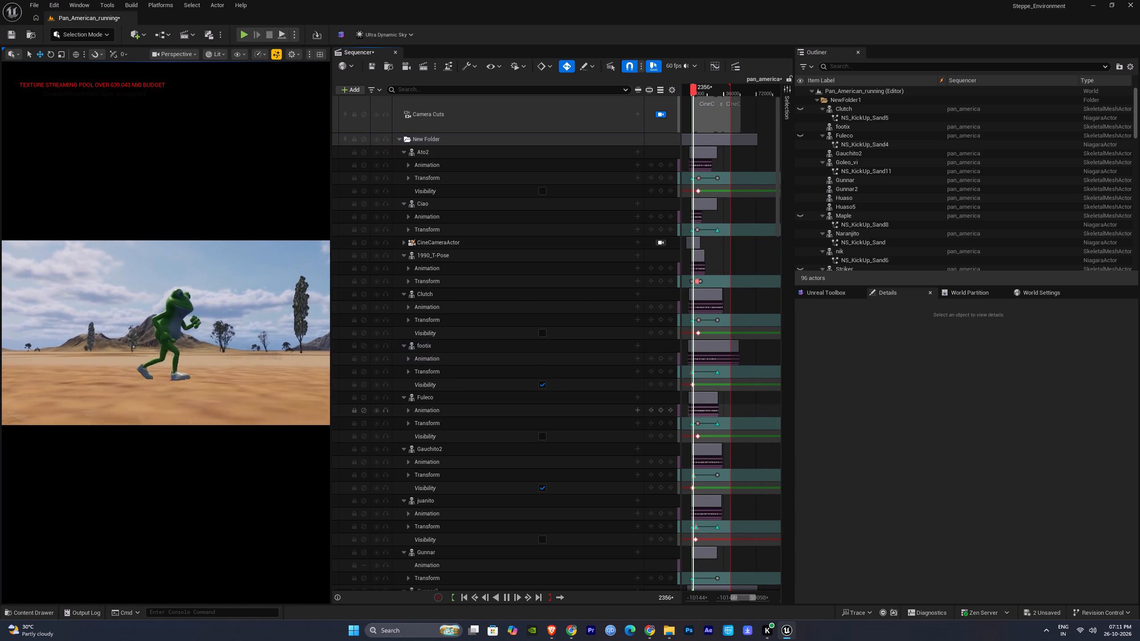
{"action": "scroll", "coordinate": [751, 409], "scroll_direction": "up", "scroll_amount": 3, "text": "ctrl"}
{"action": "key", "text": "space"}
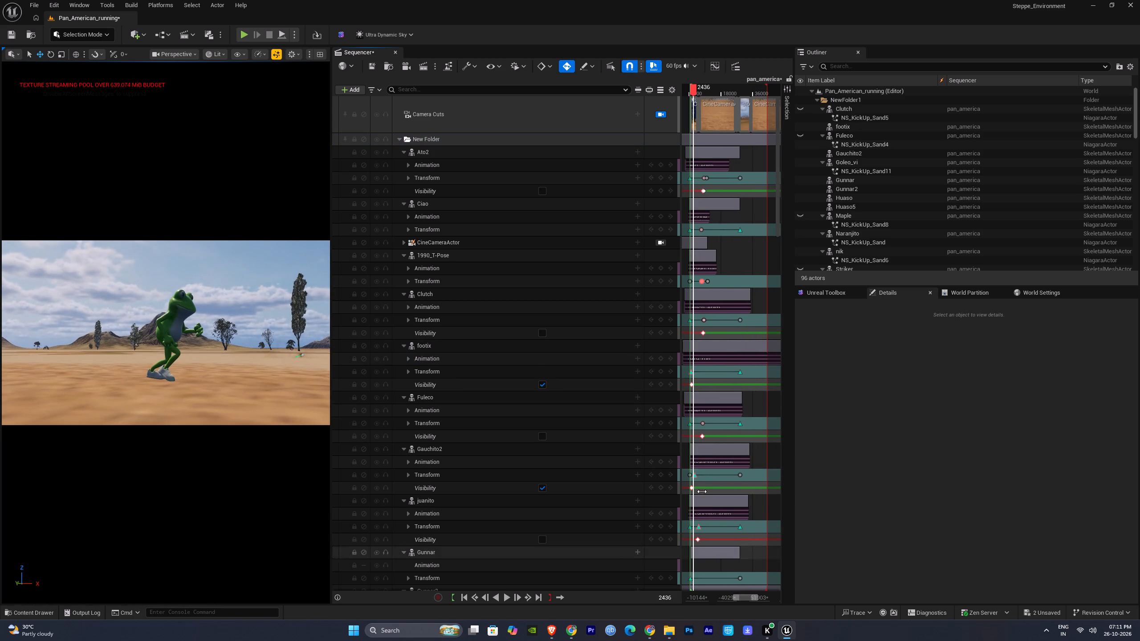
{"action": "key", "text": "space"}
{"action": "left_click", "coordinate": [758, 413]}
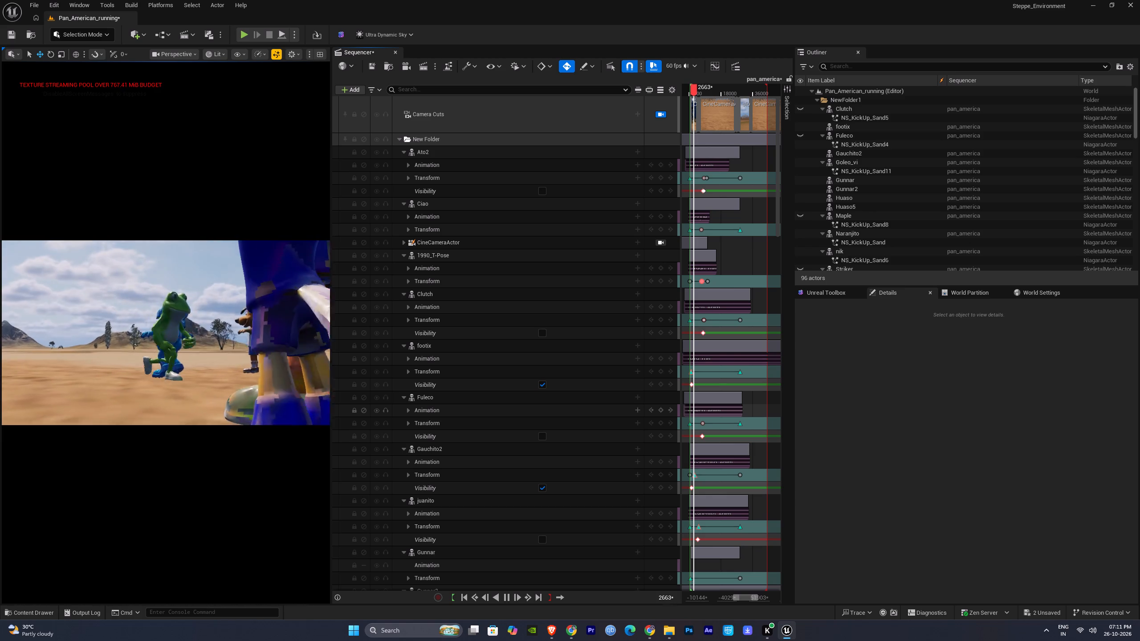
{"action": "left_click", "coordinate": [758, 413]}
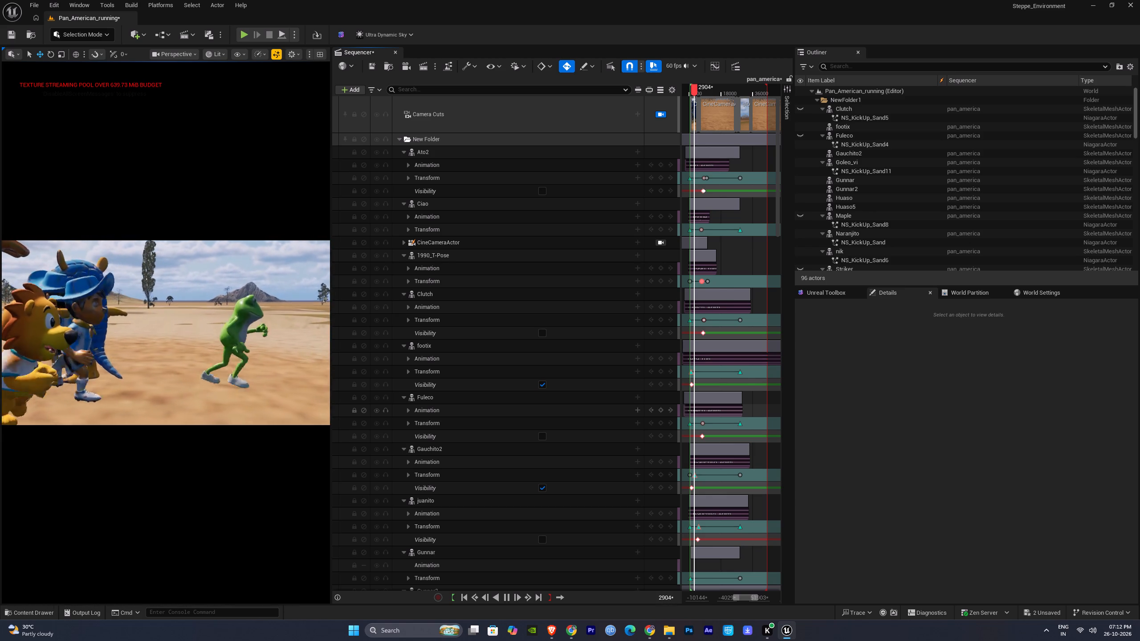
{"action": "left_click", "coordinate": [758, 413]}
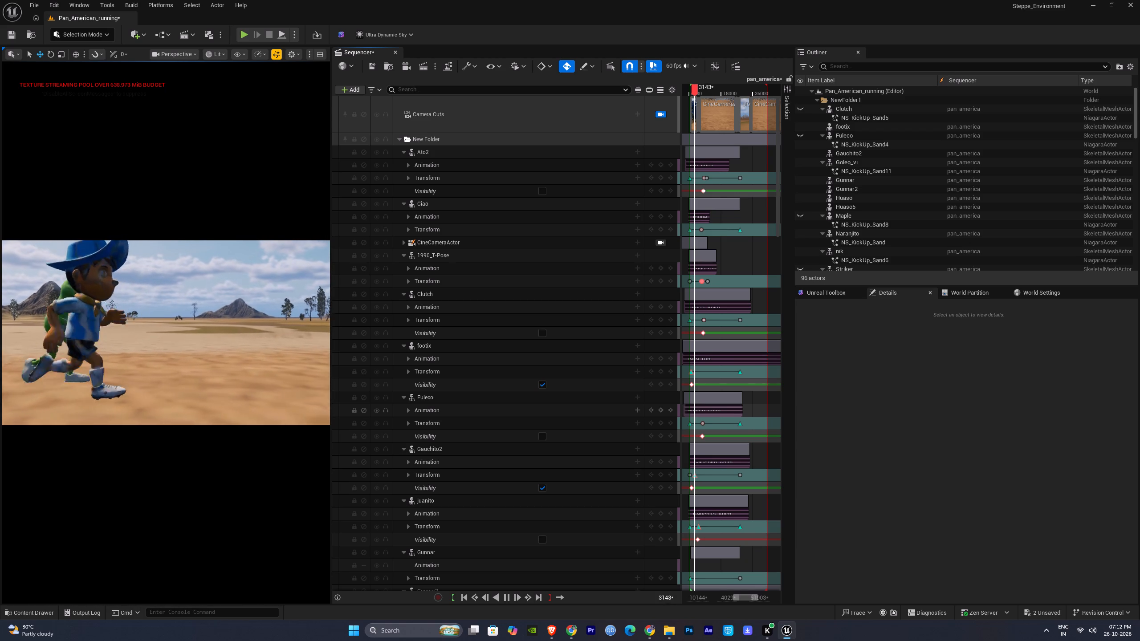
{"action": "left_click", "coordinate": [758, 413]}
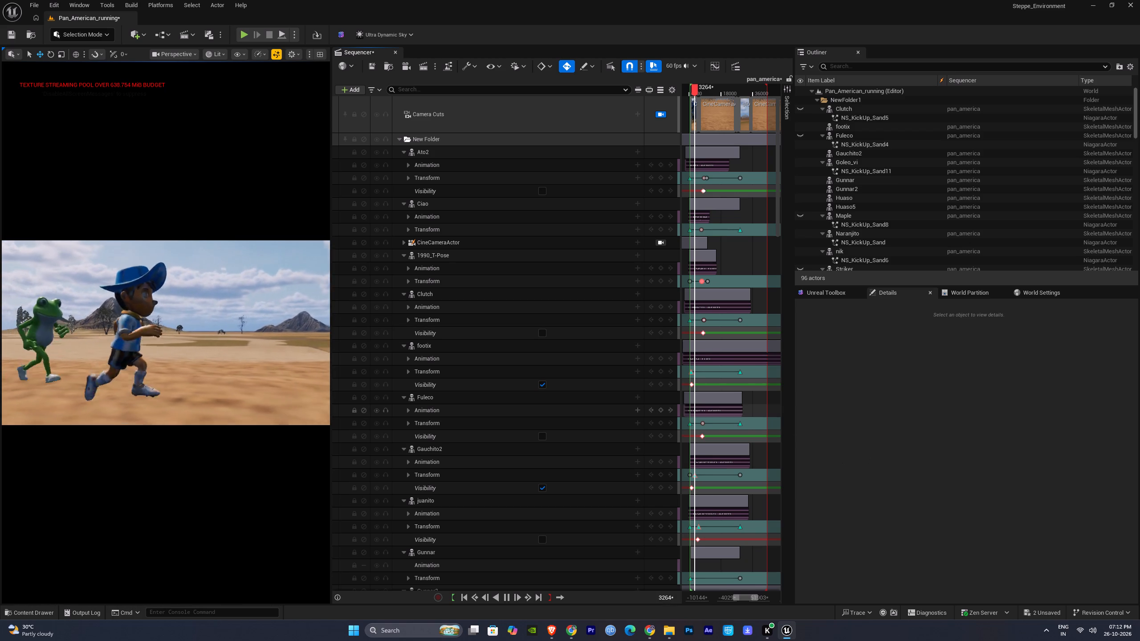
{"action": "left_click", "coordinate": [762, 406]}
{"action": "key", "text": "space"}
{"action": "left_click", "coordinate": [151, 323]}
Save the modified Pan_American_running map and pan_america sequence.
{"action": "key", "text": "ctrl+space"}
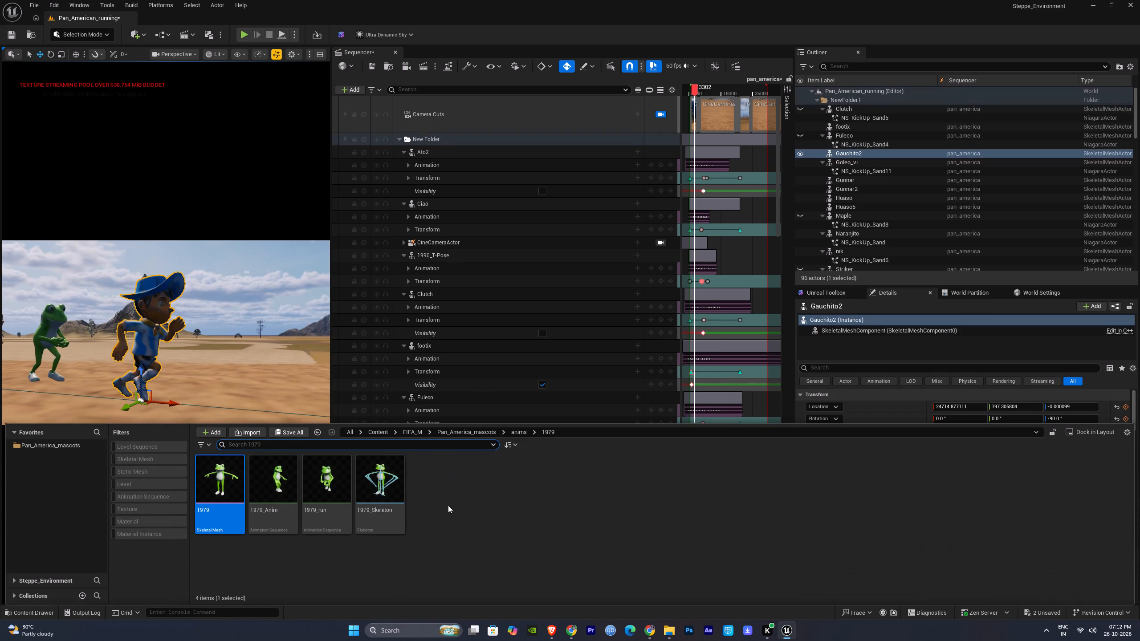
{"action": "left_click", "coordinate": [289, 431]}
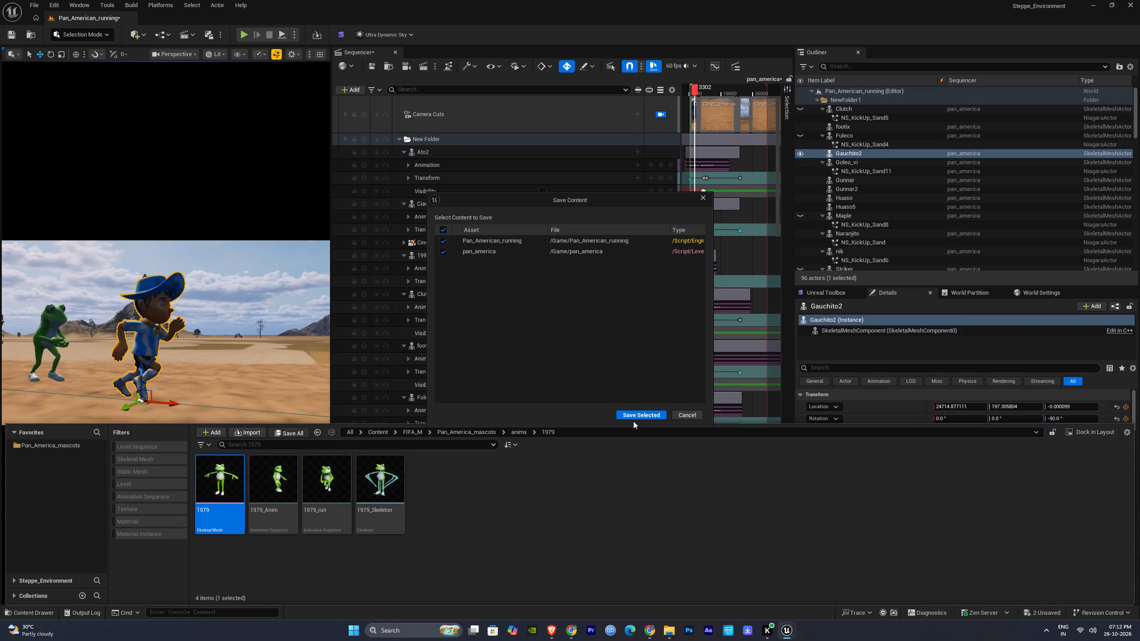
{"action": "left_click", "coordinate": [637, 418]}
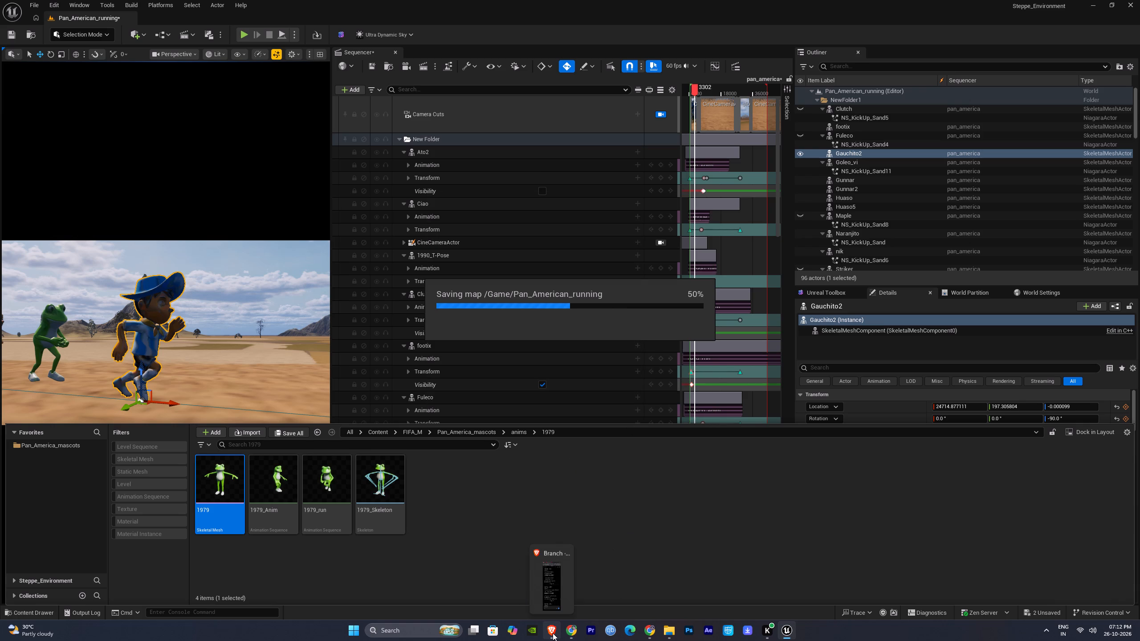
In the Brave browser's ranking cards, check the mascot name and year on the rank #04 card.
{"action": "left_click", "coordinate": [553, 633]}
{"action": "left_click_drag", "start_coordinate": [997, 319], "coordinate": [1026, 316]}
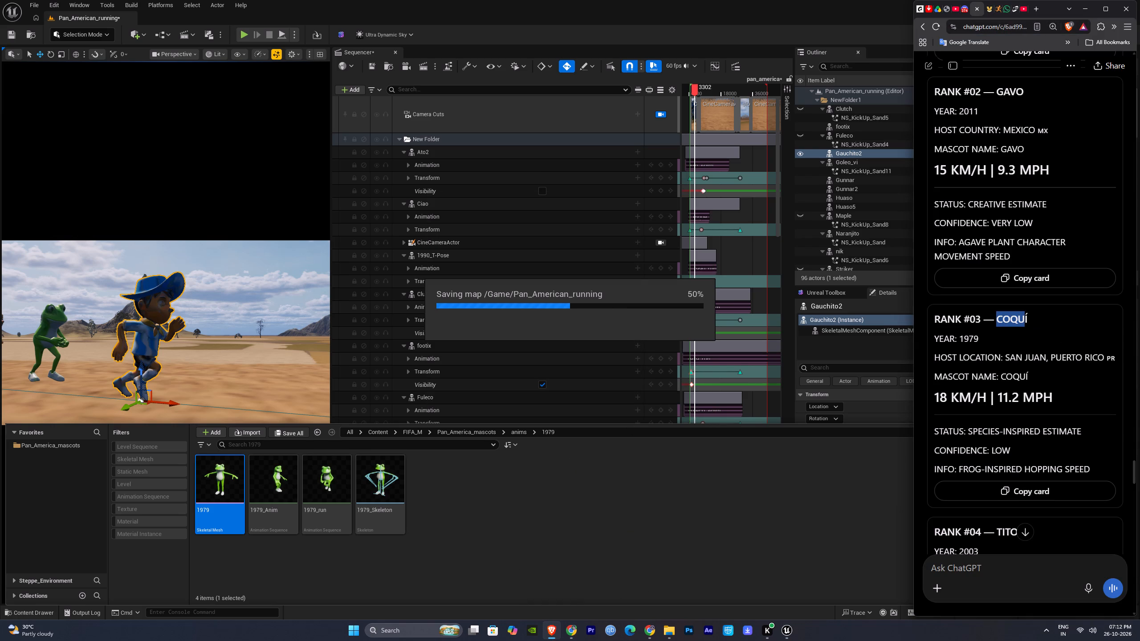
{"action": "left_click_drag", "start_coordinate": [1026, 316], "coordinate": [1028, 316]}
{"action": "scroll", "coordinate": [988, 353], "scroll_direction": "down", "scroll_amount": 4}
{"action": "scroll", "coordinate": [1040, 360], "scroll_direction": "down", "scroll_amount": 2}
{"action": "left_click_drag", "start_coordinate": [965, 287], "coordinate": [973, 283]}
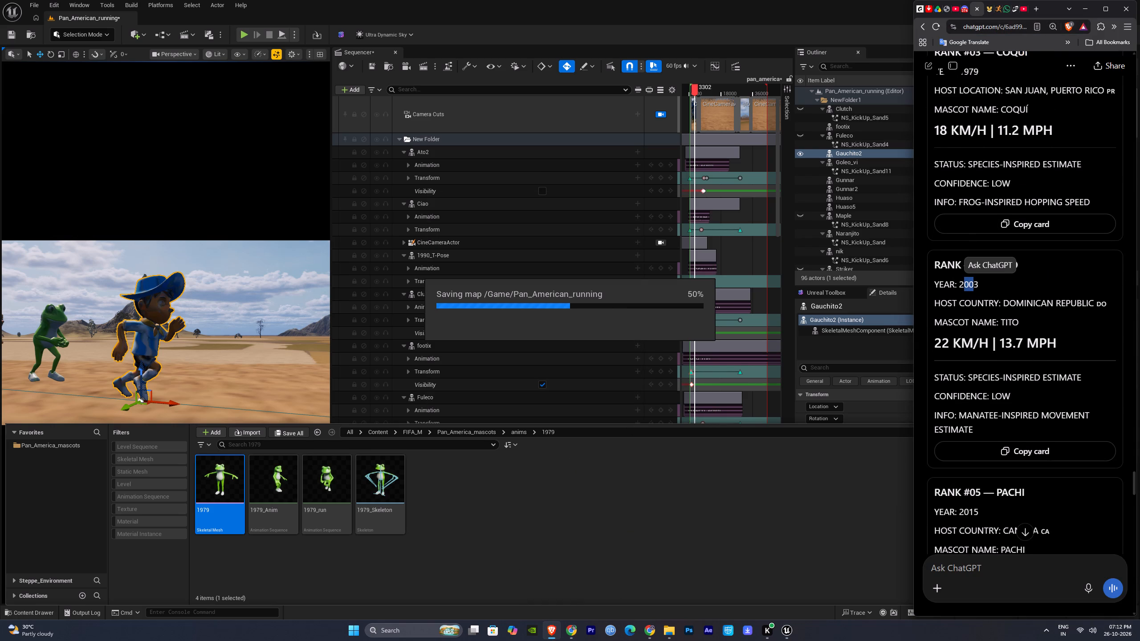
Place the 2003 skeletal mesh from the anims/2003 folder beside Gauchito2, replace the Gauchito2 actor with it, and play briefly.
{"action": "left_click", "coordinate": [547, 487]}
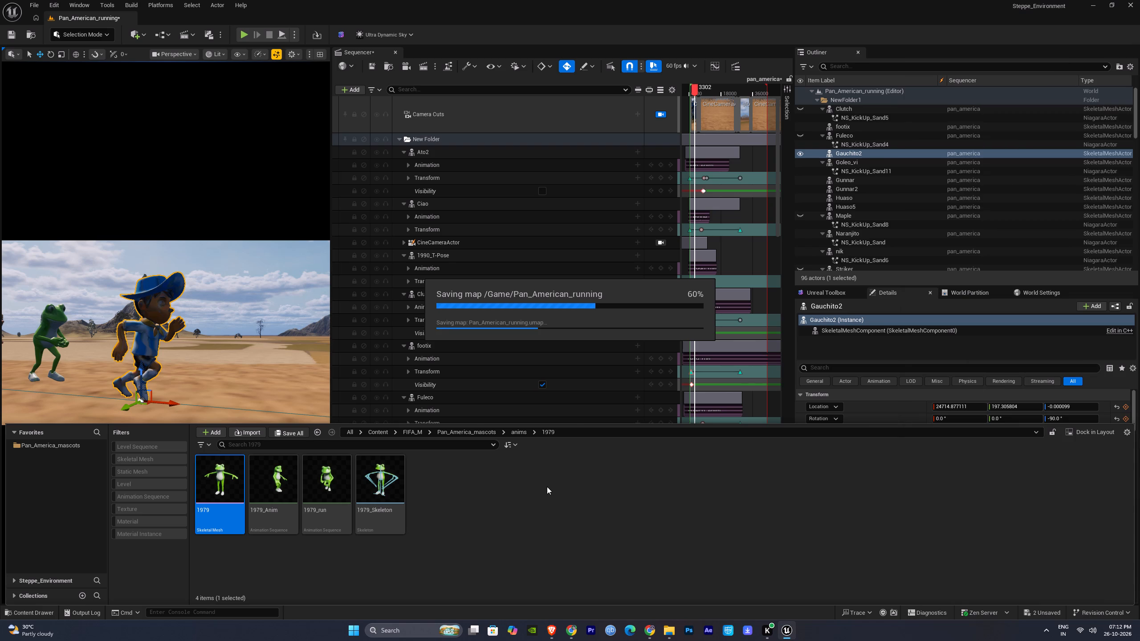
{"action": "left_click", "coordinate": [518, 429]}
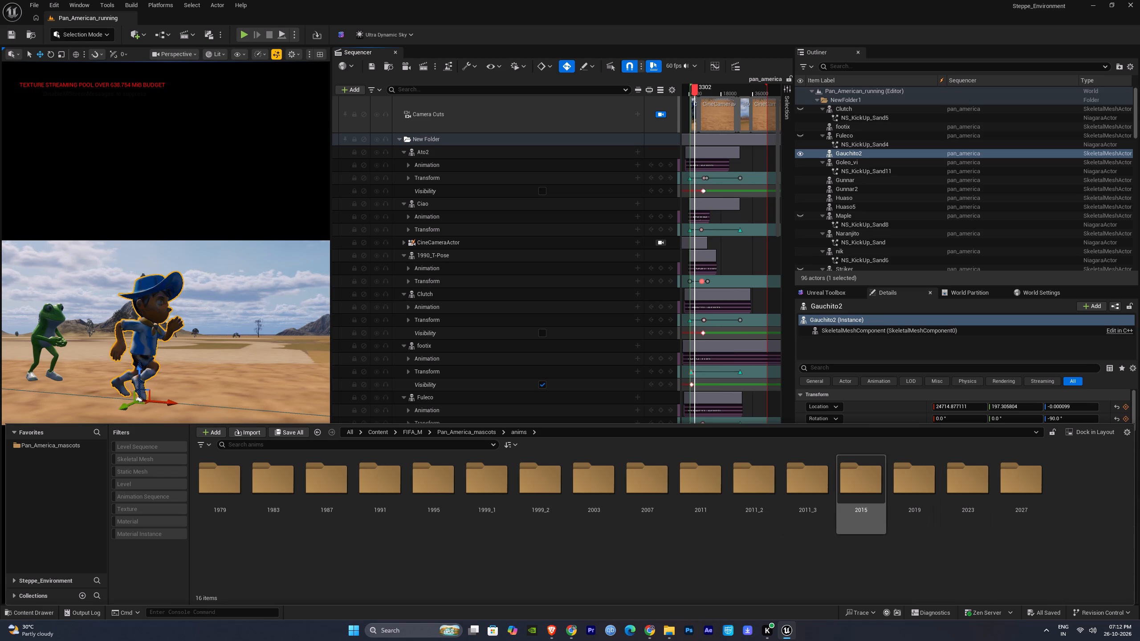
{"action": "scroll", "coordinate": [854, 526], "scroll_direction": "up", "scroll_amount": 1}
{"action": "double_click", "coordinate": [592, 517]}
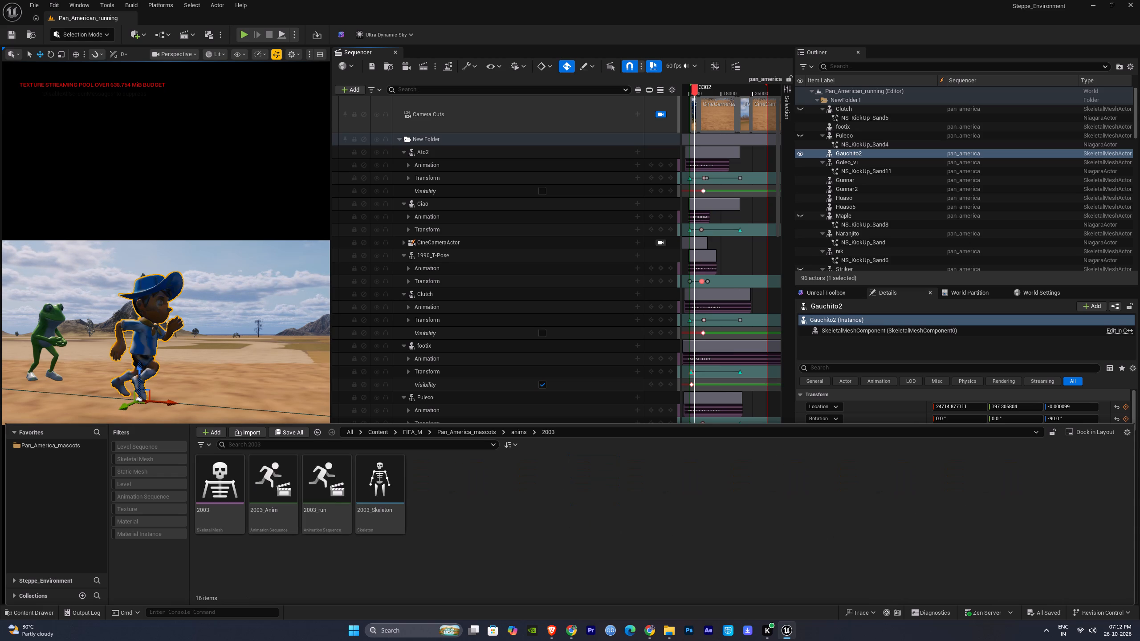
{"action": "left_click_drag", "start_coordinate": [209, 489], "coordinate": [147, 399]}
{"action": "left_click", "coordinate": [151, 341]}
{"action": "right_click", "coordinate": [151, 341]}
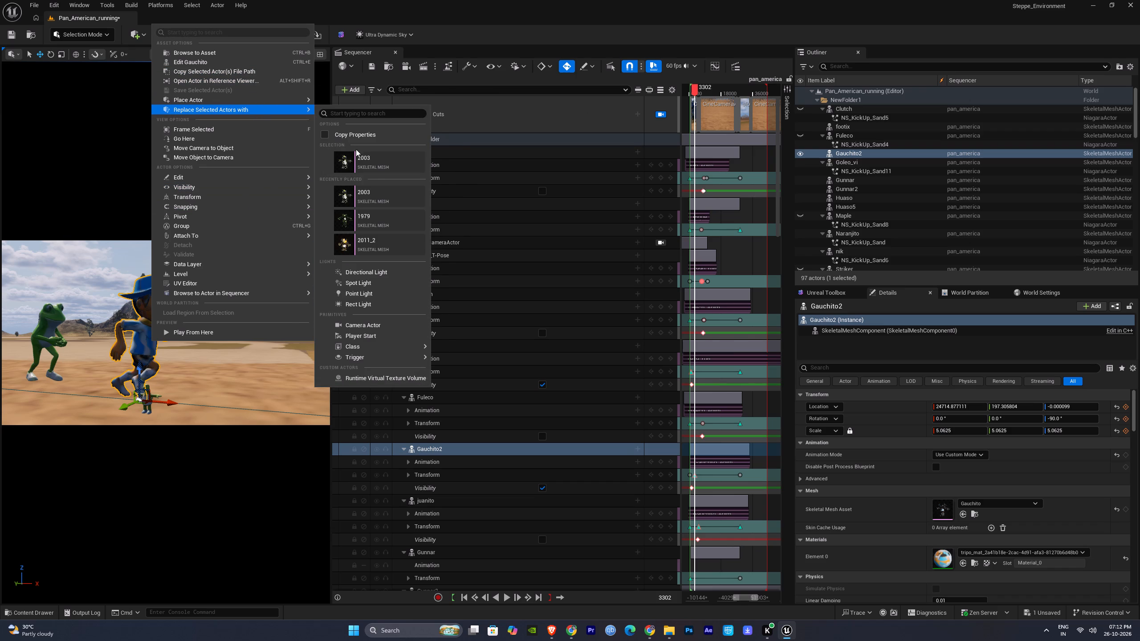
{"action": "left_click", "coordinate": [365, 158]}
{"action": "left_click", "coordinate": [761, 511]}
{"action": "key", "text": "space"}
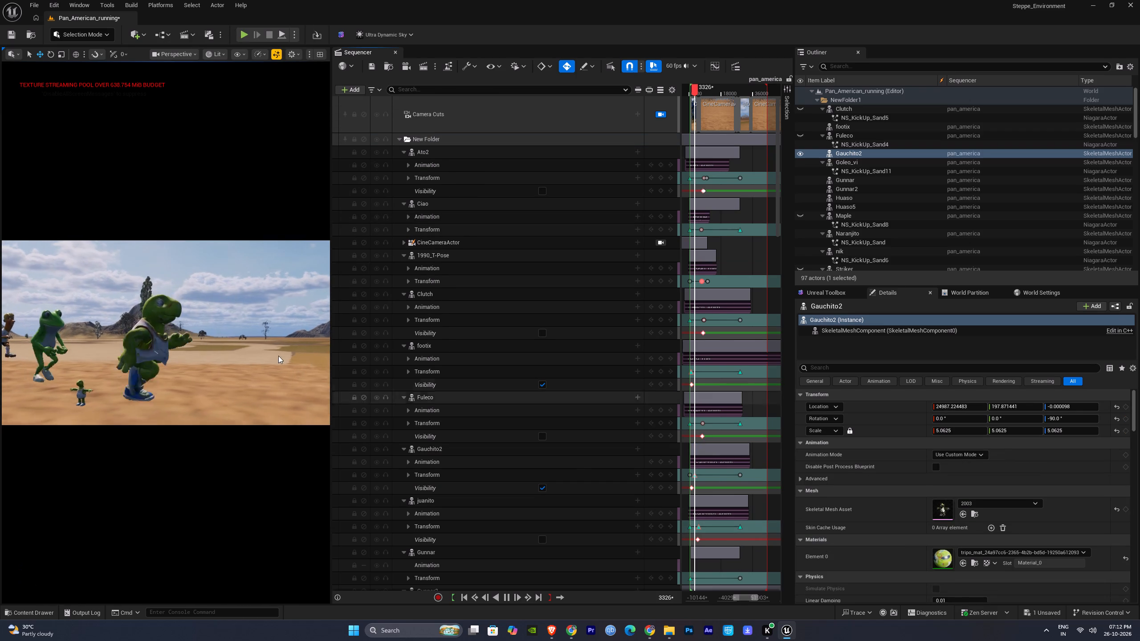
{"action": "key", "text": "space"}
Delete the small spare 2003 mesh actor standing beside the Gauchito2 runner.
{"action": "left_click", "coordinate": [61, 392]}
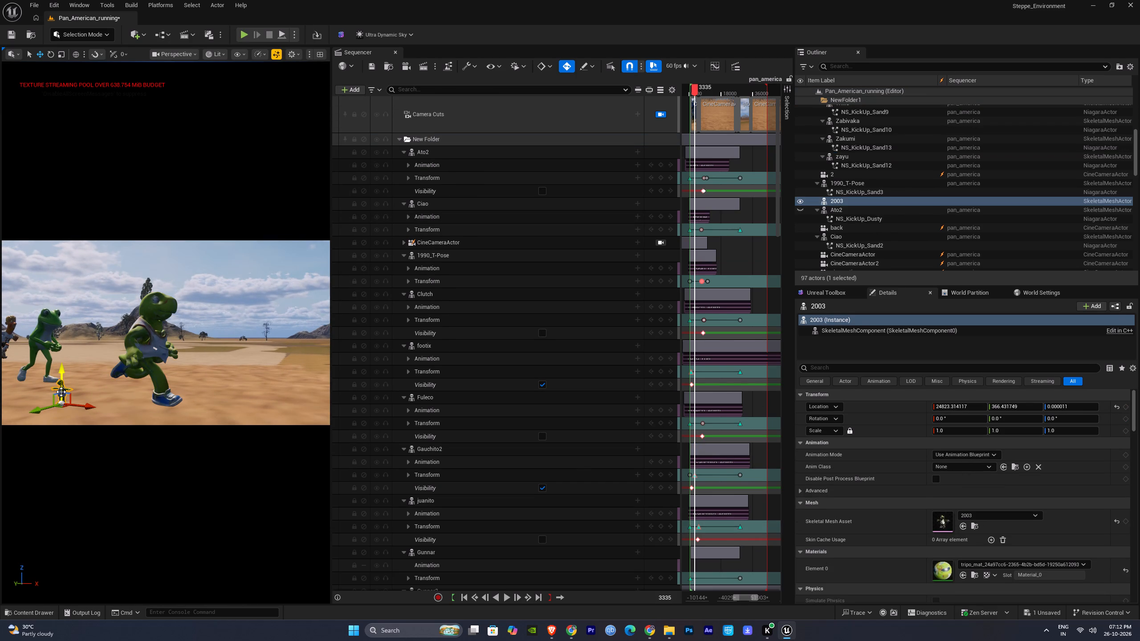
{"action": "key", "text": "Delete"}
Replace Gauchito2's animation clip with 2003_run, extend it past the sequence end, shift it to start before the playhead, and play briefly.
{"action": "left_click", "coordinate": [159, 348]}
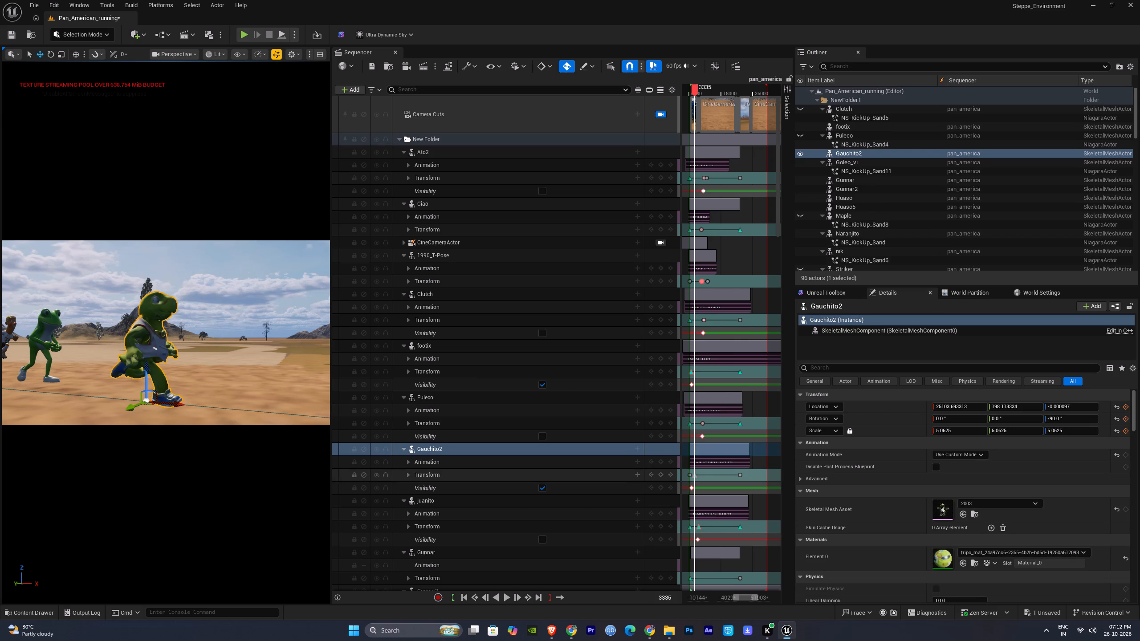
{"action": "left_click", "coordinate": [721, 463]}
{"action": "key", "text": "Delete"}
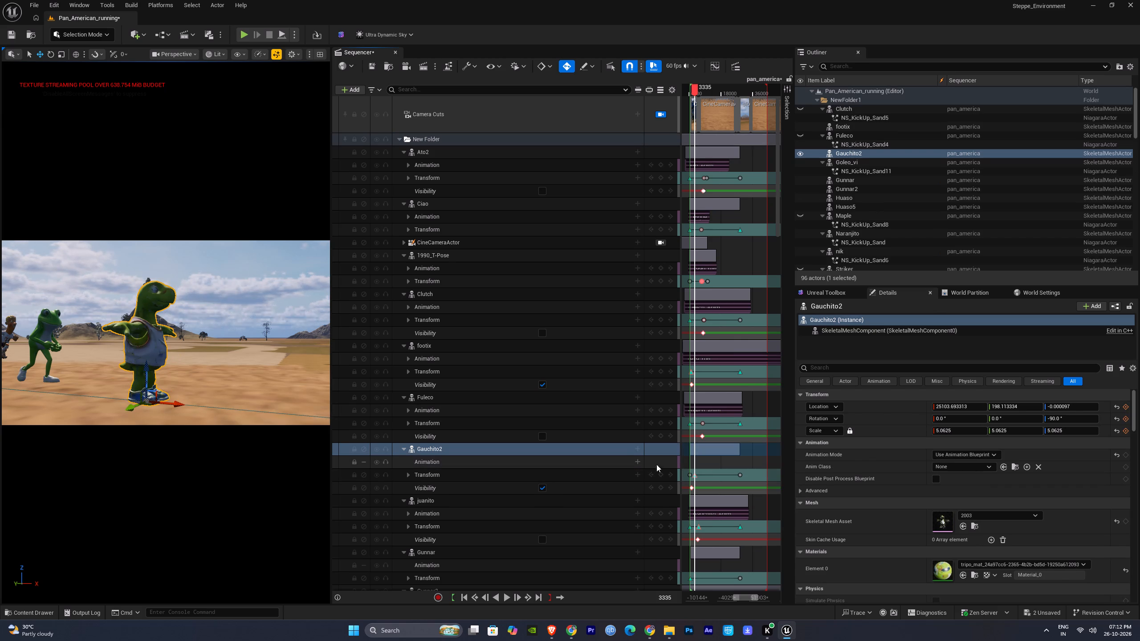
{"action": "left_click", "coordinate": [635, 462]}
{"action": "left_click", "coordinate": [646, 462]}
{"action": "left_click", "coordinate": [635, 460]}
{"action": "left_click", "coordinate": [639, 459]}
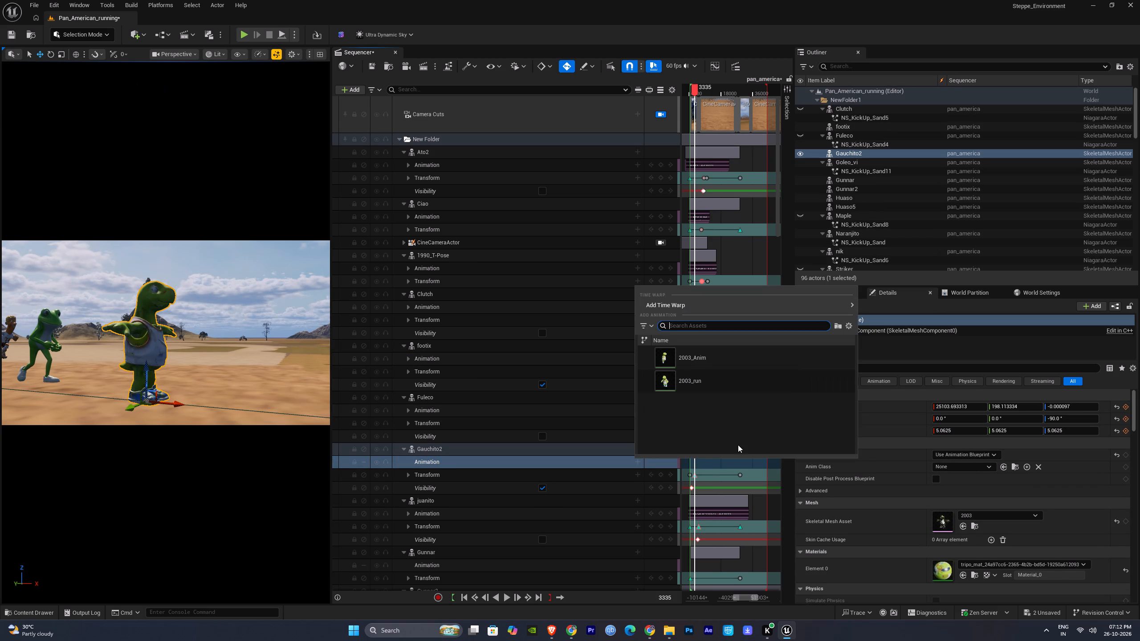
{"action": "left_click", "coordinate": [699, 381]}
{"action": "left_click_drag", "start_coordinate": [698, 461], "coordinate": [806, 465]}
{"action": "left_click_drag", "start_coordinate": [738, 462], "coordinate": [725, 460]}
{"action": "key", "text": "space"}
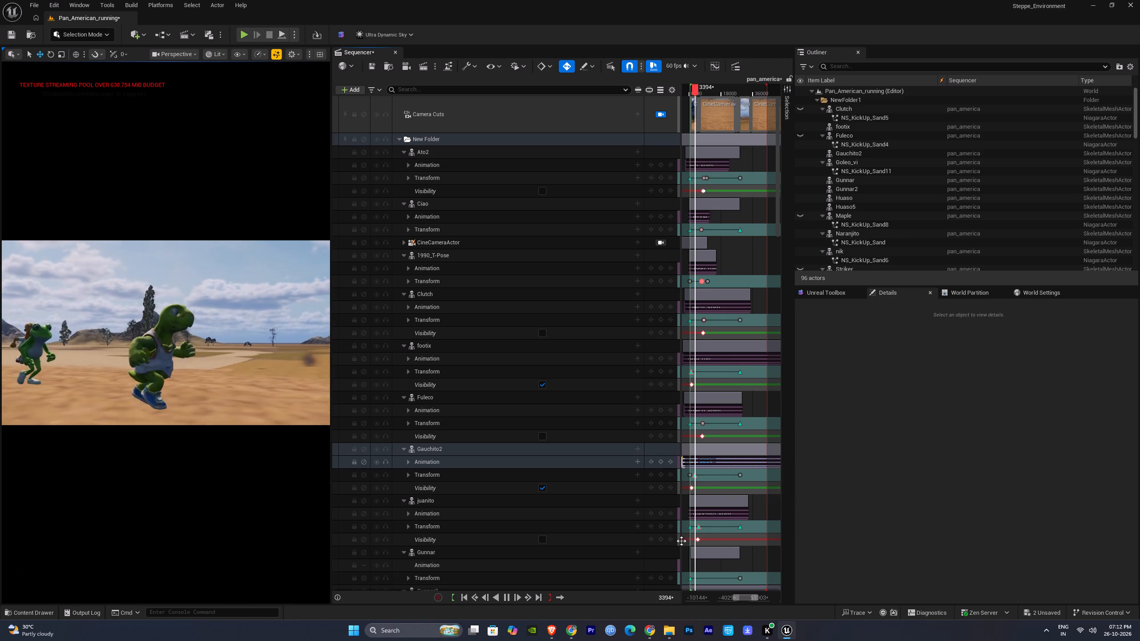
{"action": "key", "text": "space"}
In the Brave browser's ranking cards, review the rank #04 card's year and movement info and the year on the rank #05 card.
{"action": "left_click", "coordinate": [555, 630]}
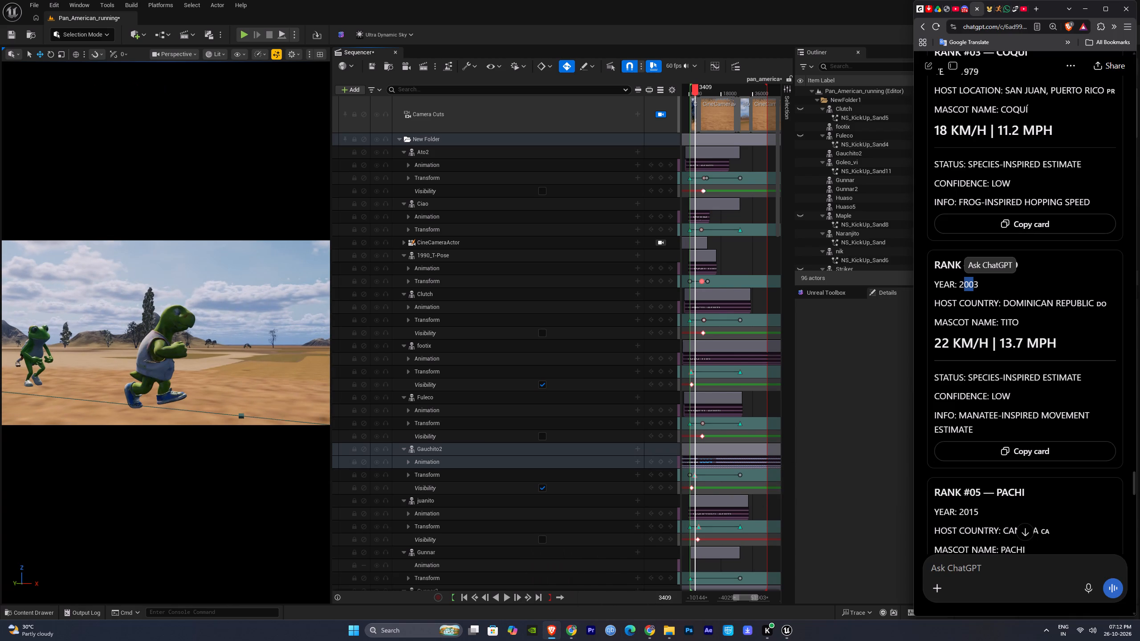
{"action": "left_click_drag", "start_coordinate": [961, 415], "coordinate": [1008, 415]}
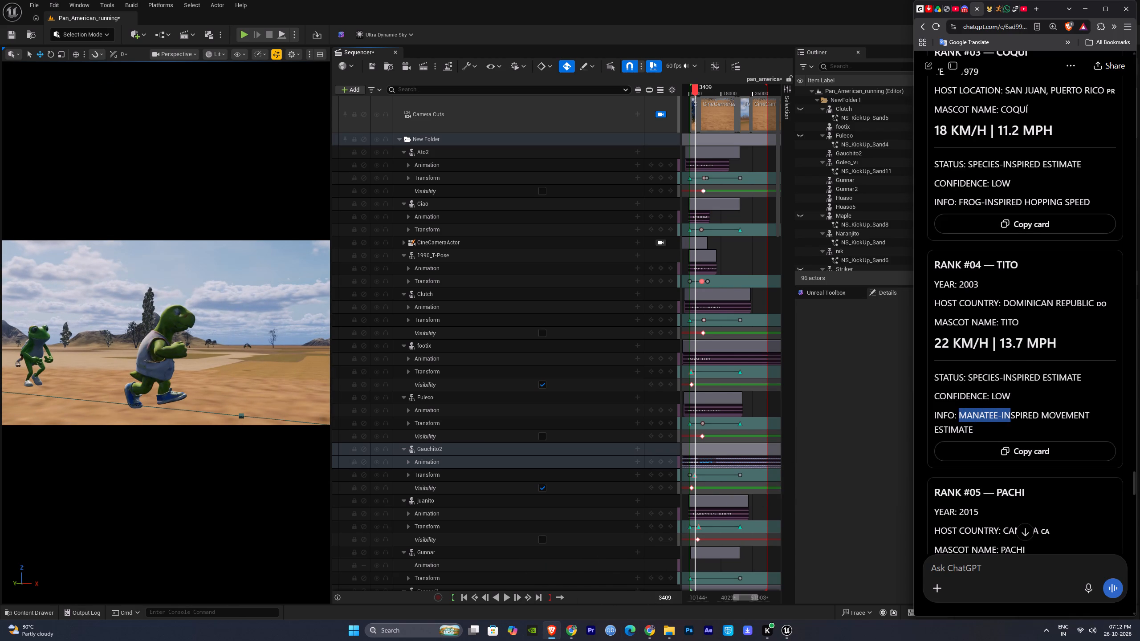
{"action": "left_click_drag", "start_coordinate": [1008, 415], "coordinate": [1034, 415]}
{"action": "left_click", "coordinate": [977, 419]}
{"action": "left_click_drag", "start_coordinate": [958, 416], "coordinate": [994, 416]}
{"action": "left_click", "coordinate": [994, 416]}
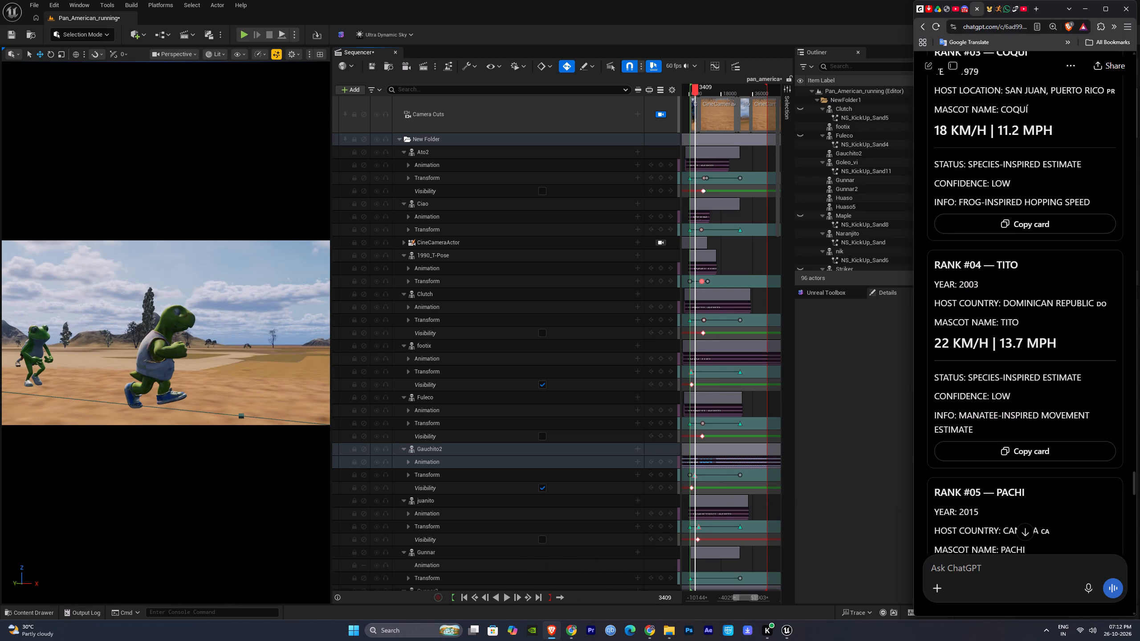
{"action": "left_click_drag", "start_coordinate": [967, 285], "coordinate": [979, 284]}
{"action": "left_click", "coordinate": [993, 289]}
{"action": "scroll", "coordinate": [1002, 301], "scroll_direction": "down", "scroll_amount": 6}
{"action": "left_click_drag", "start_coordinate": [956, 247], "coordinate": [985, 247]}
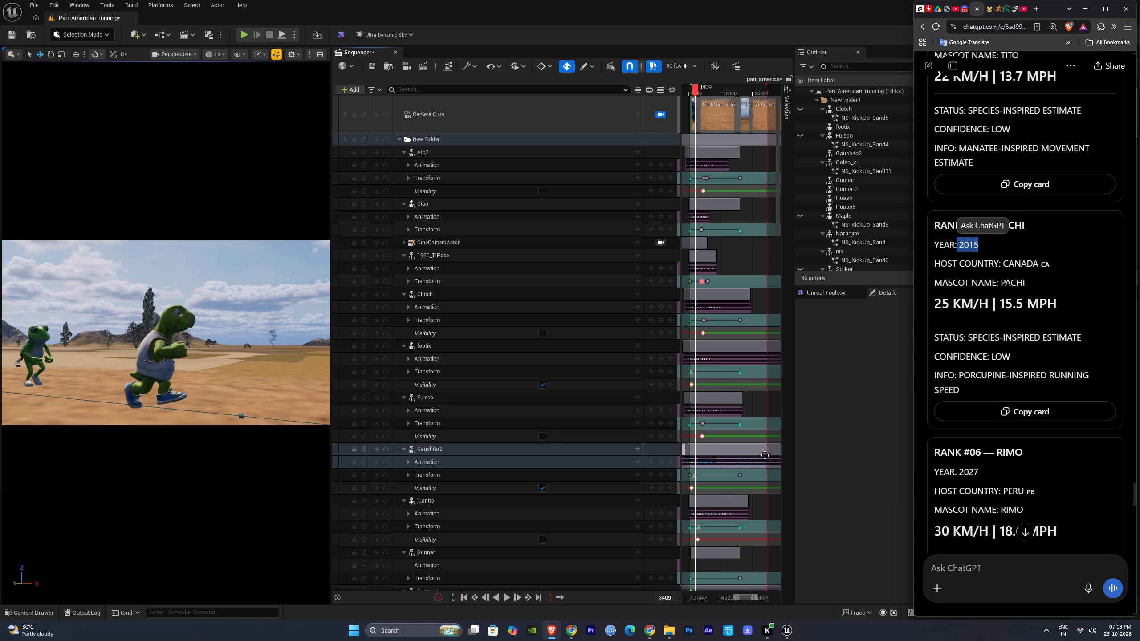
Back in Unreal Engine, play the sequence through the runners' shots until the camera cuts to the DJ booth.
{"action": "left_click", "coordinate": [765, 503]}
{"action": "key", "text": "space"}
{"action": "left_click", "coordinate": [765, 503]}
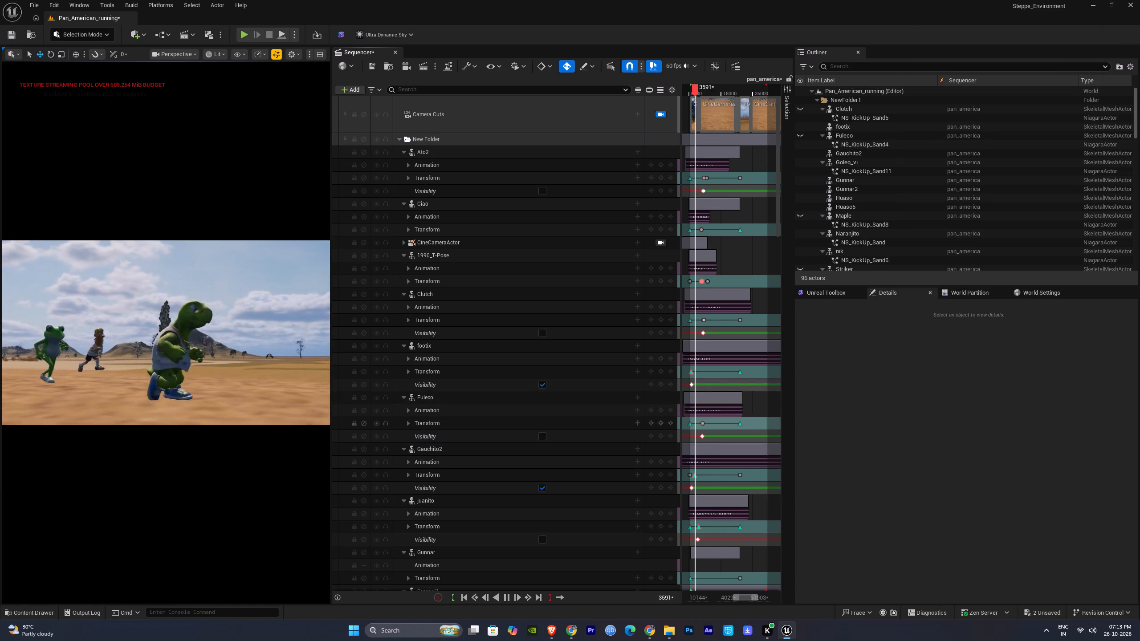
{"action": "right_click_drag", "start_coordinate": [755, 402], "coordinate": [751, 400]}
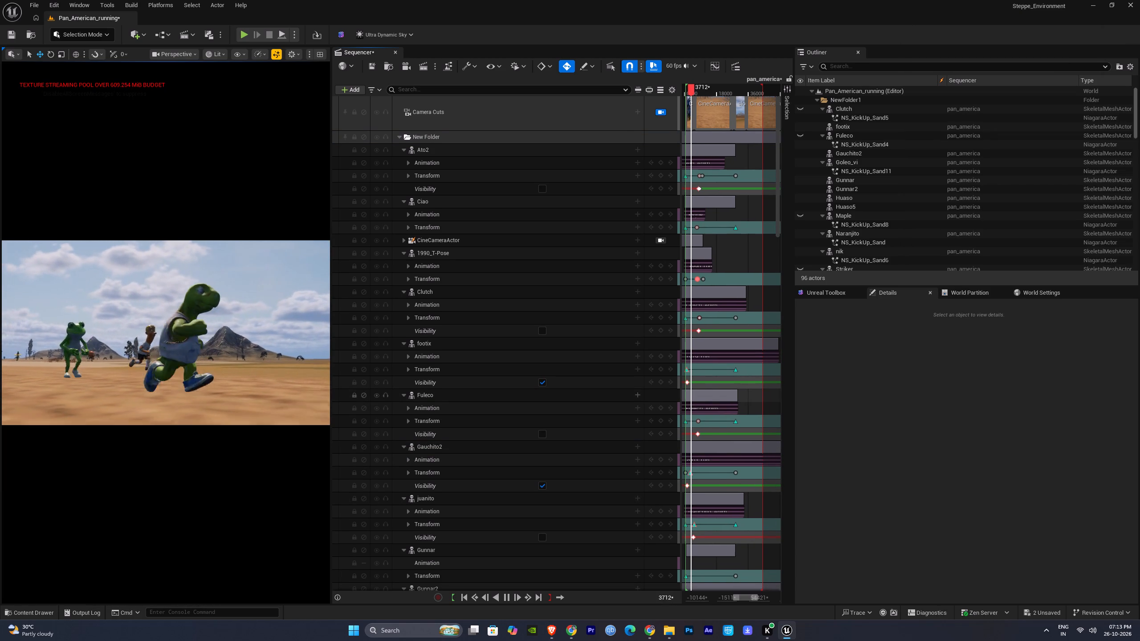
{"action": "left_click", "coordinate": [751, 400]}
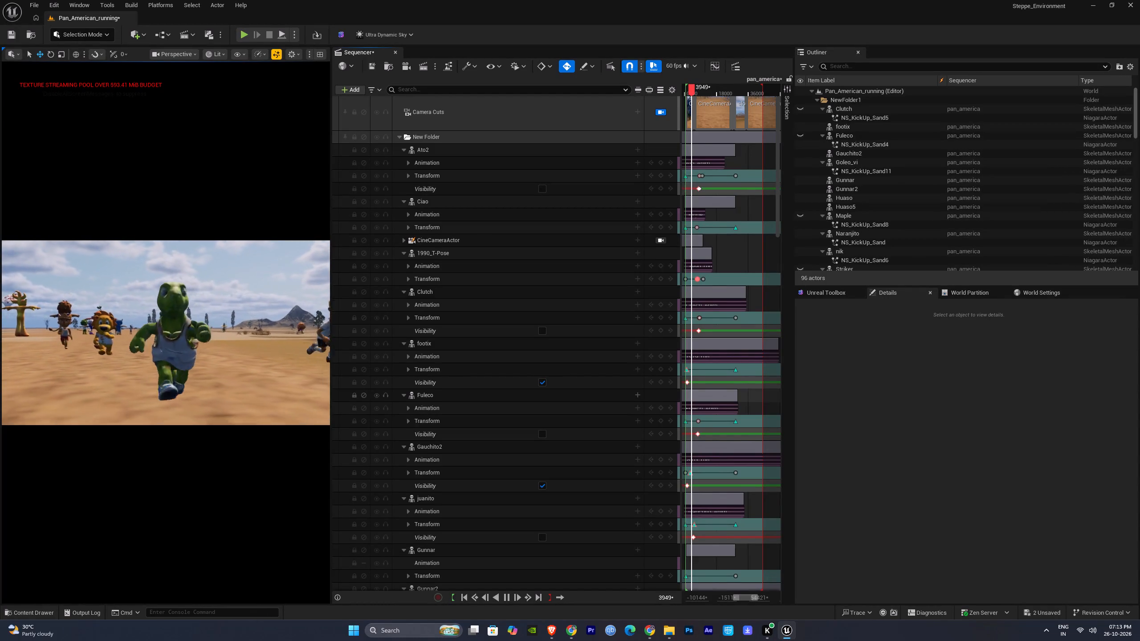
{"action": "left_click", "coordinate": [751, 400]}
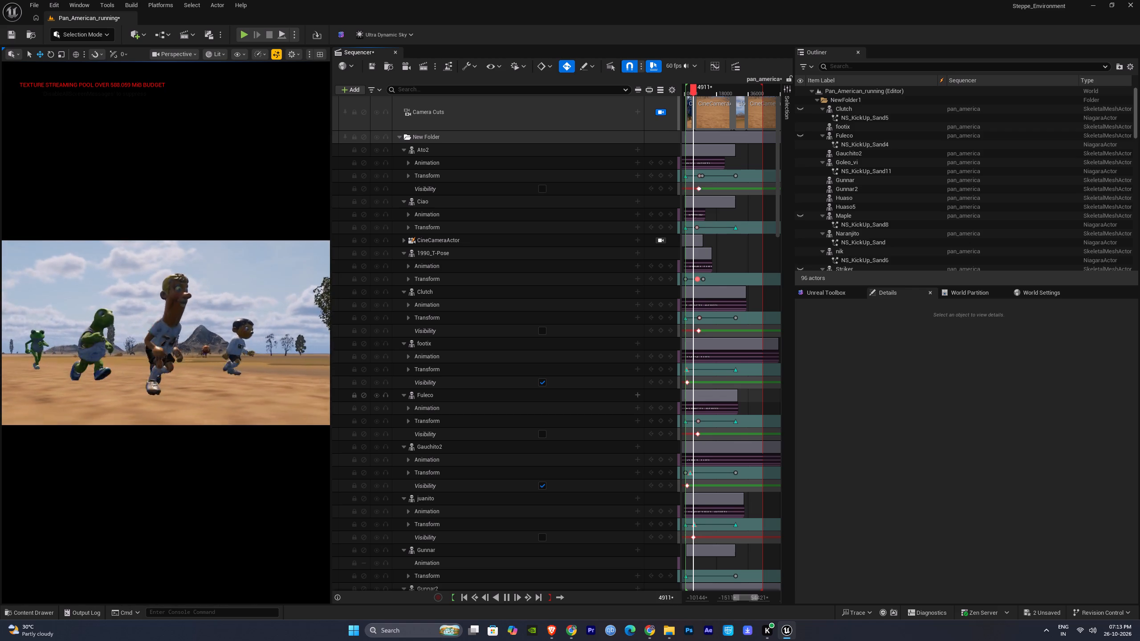
{"action": "left_click", "coordinate": [751, 400]}
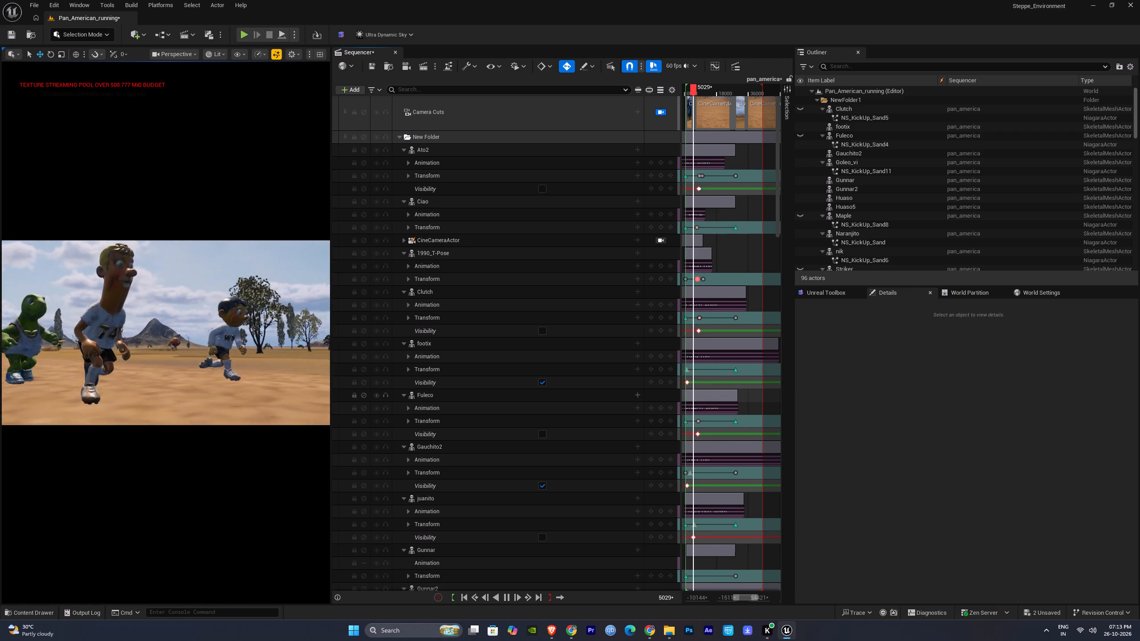
{"action": "key", "text": "space"}
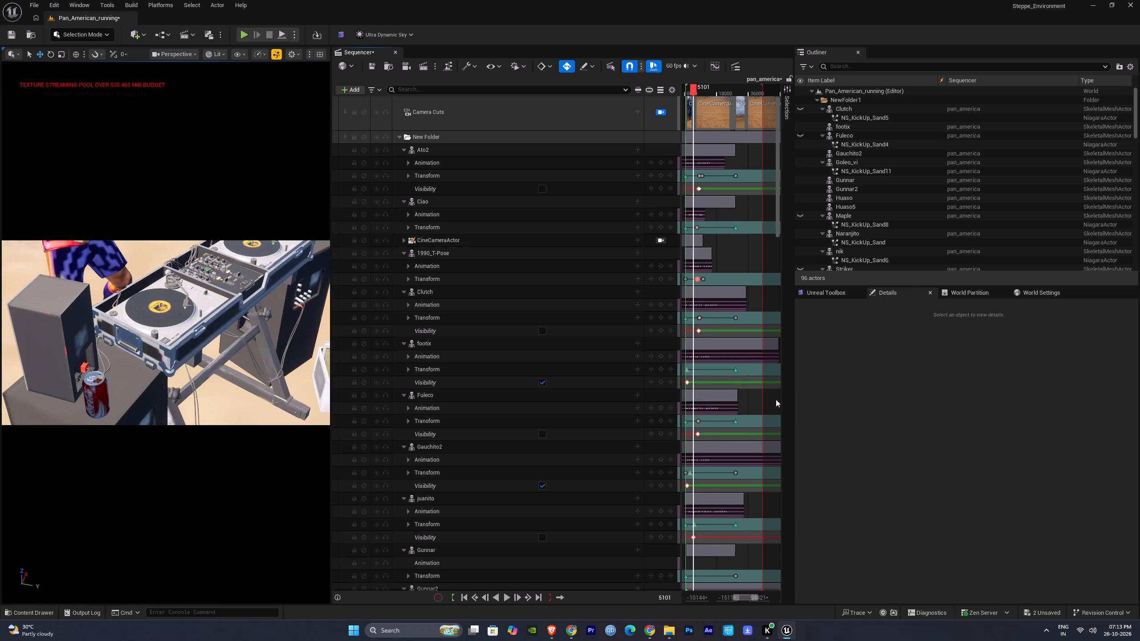
Move the DJ shot and the neighbouring camera cuts later on the Camera Cuts track, clear of the playhead.
{"action": "left_click_drag", "start_coordinate": [719, 116], "coordinate": [840, 125]}
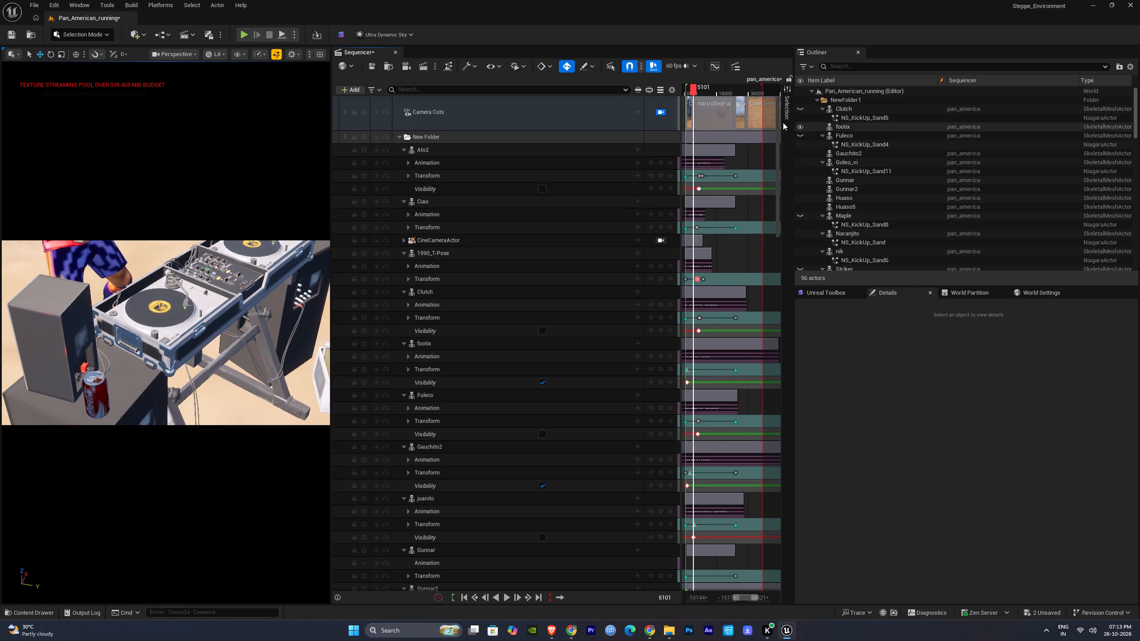
{"action": "left_click_drag", "start_coordinate": [709, 110], "coordinate": [805, 115]}
{"action": "key", "text": "space"}
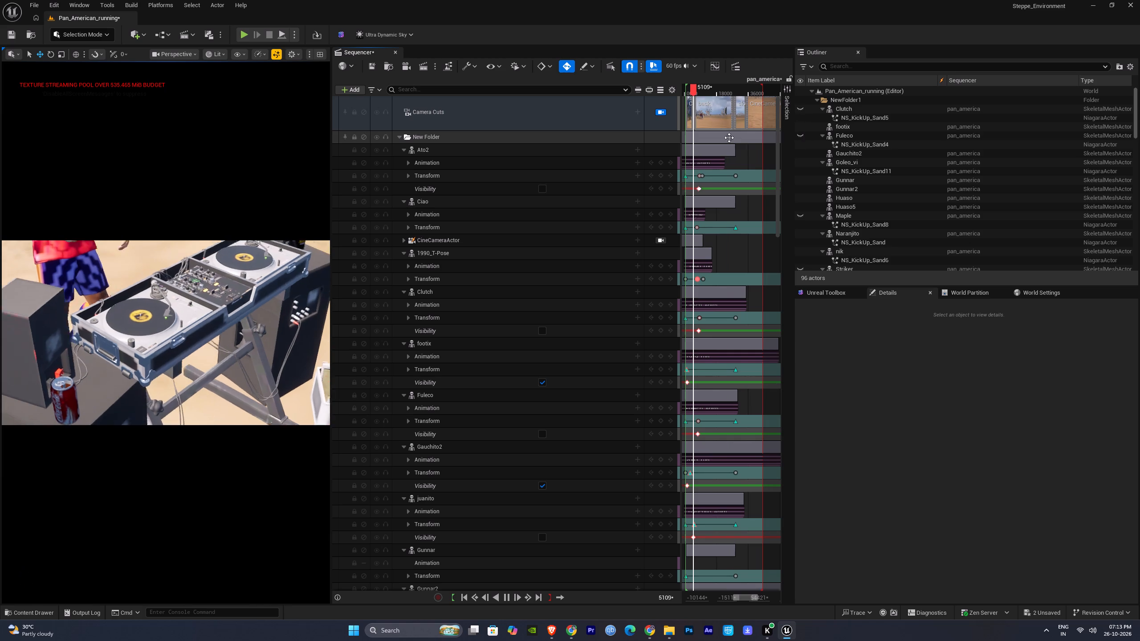
{"action": "left_click_drag", "start_coordinate": [704, 108], "coordinate": [759, 116]}
{"action": "left_click_drag", "start_coordinate": [704, 108], "coordinate": [749, 109]}
{"action": "left_click_drag", "start_coordinate": [711, 105], "coordinate": [753, 108]}
Preview the runners' shot from about frame 4257, and again from about frame 5265 past the former DJ cut.
{"action": "left_click", "coordinate": [692, 91]}
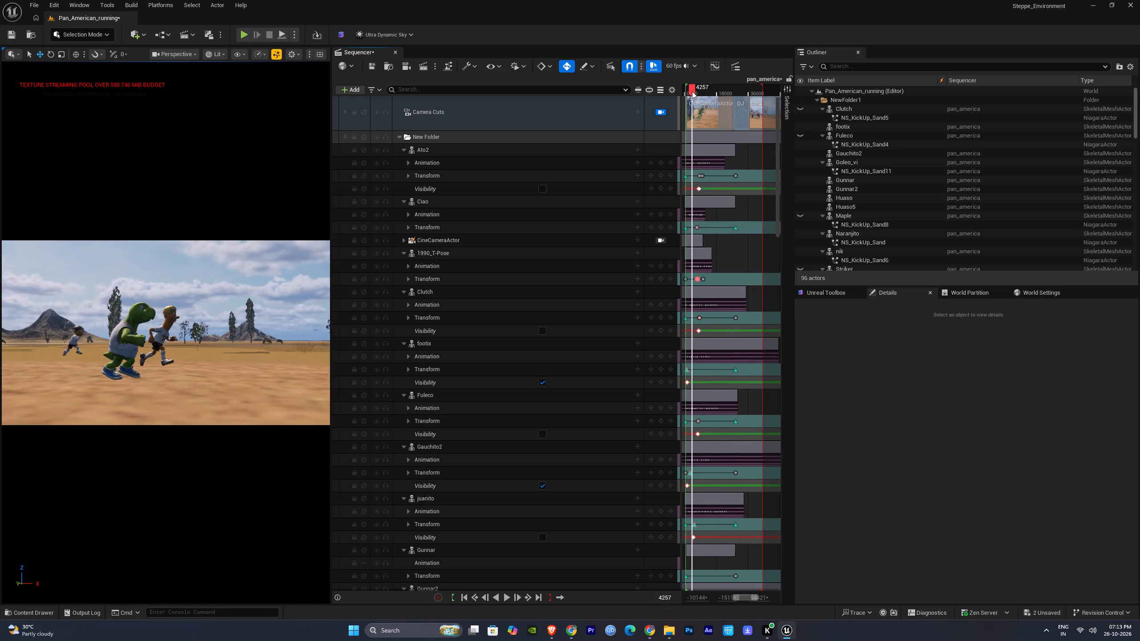
{"action": "key", "text": "space"}
{"action": "left_click", "coordinate": [692, 91]}
{"action": "key", "text": "space"}
{"action": "left_click", "coordinate": [693, 91]}
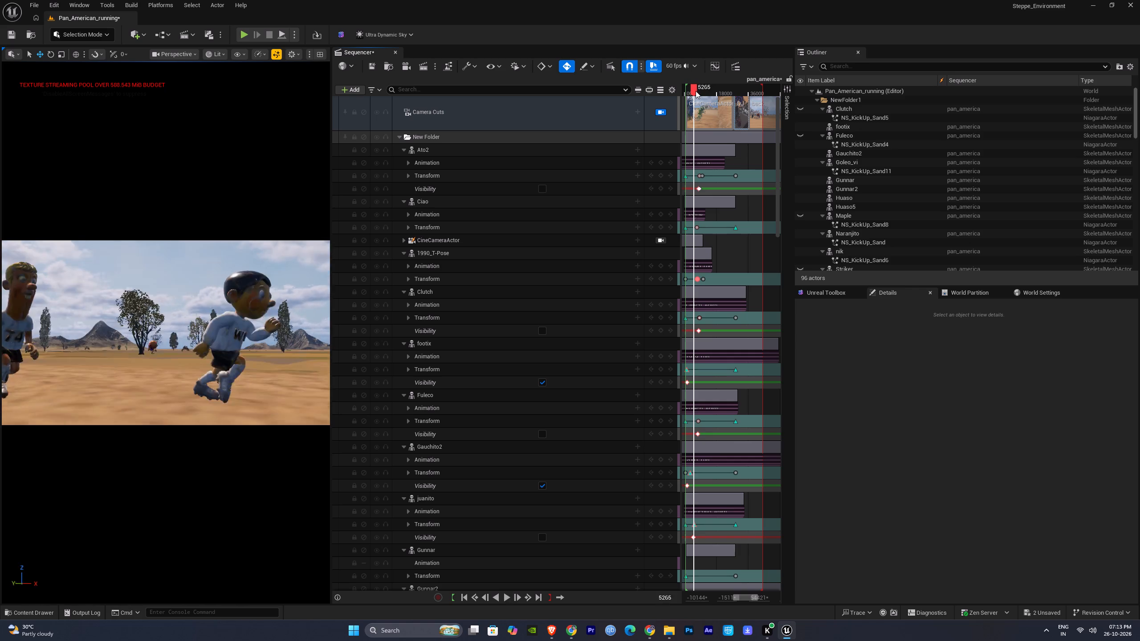
{"action": "key", "text": "space"}
{"action": "key", "text": "space"}
Delete the tap runner actor from the level and play on to about frame 5336.
{"action": "left_click", "coordinate": [15, 341]}
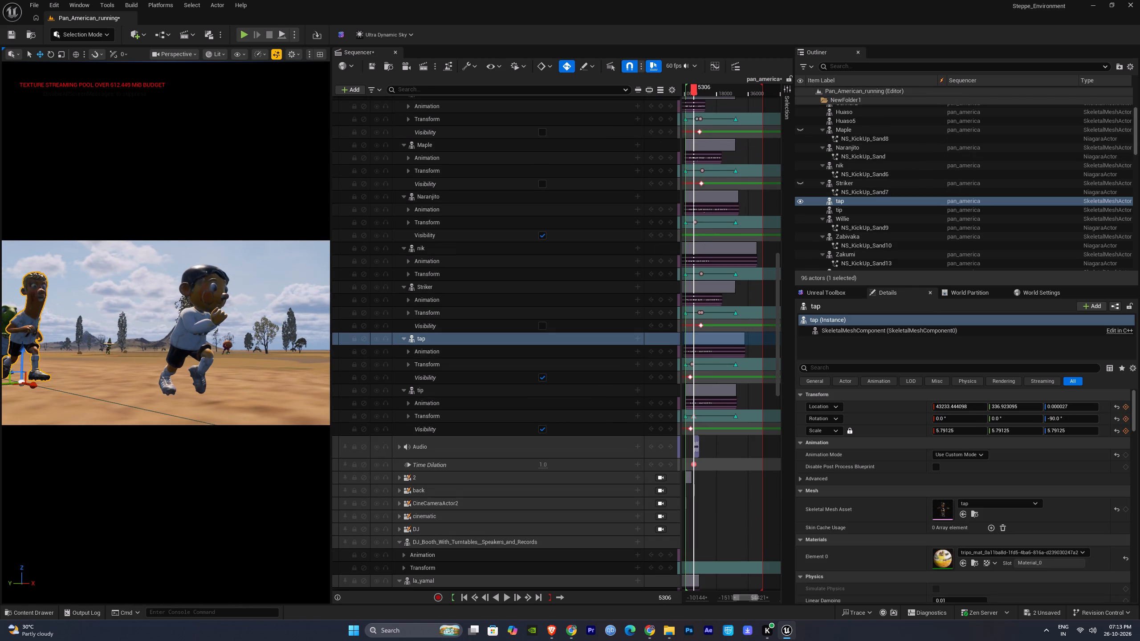
{"action": "key", "text": "Delete"}
{"action": "left_click", "coordinate": [661, 354]}
{"action": "left_click", "coordinate": [733, 448]}
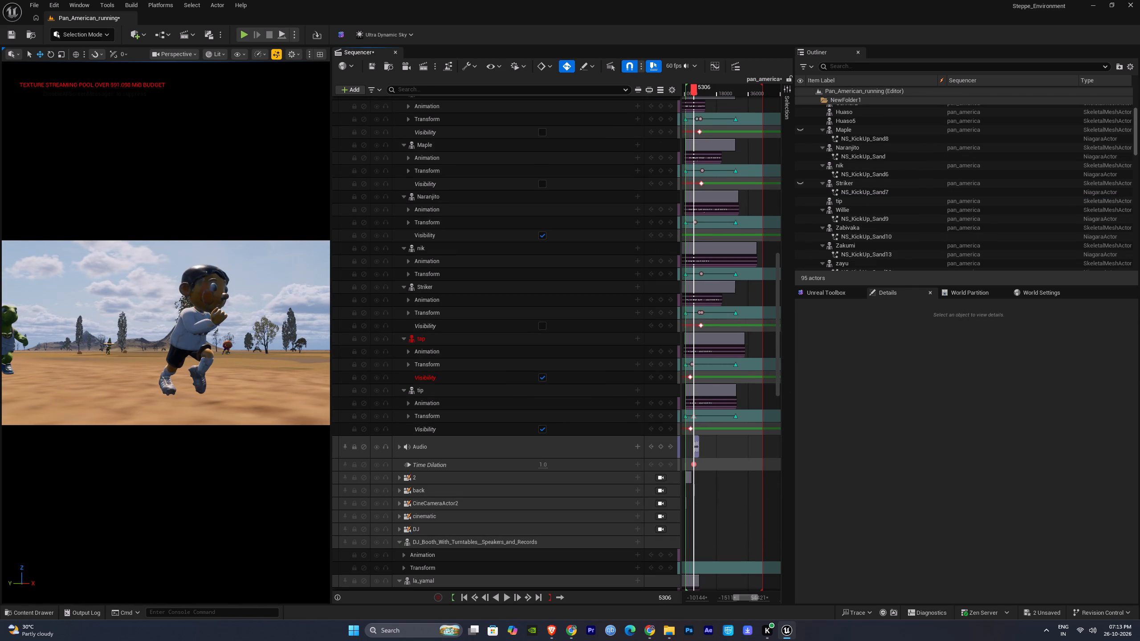
{"action": "left_click", "coordinate": [733, 448]}
{"action": "key", "text": "space"}
{"action": "key", "text": "space"}
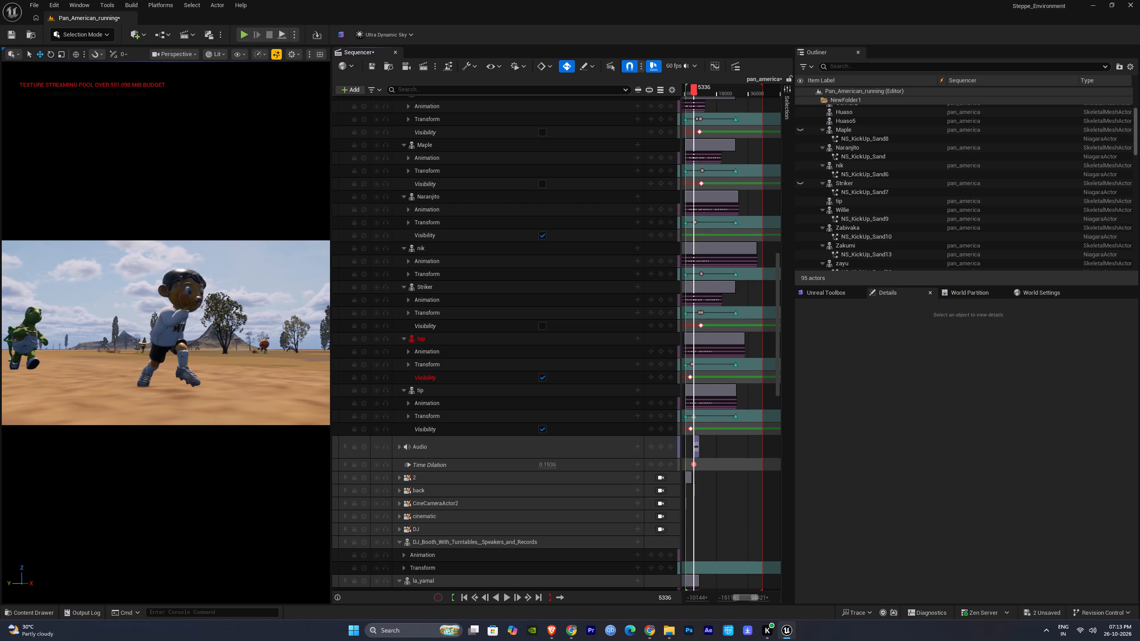
Place the rank #05 mascot's 2015 skeletal mesh from the anims/2015 folder, replace the tip runner with it, and play briefly.
{"action": "left_click", "coordinate": [175, 327]}
{"action": "left_click", "coordinate": [550, 631]}
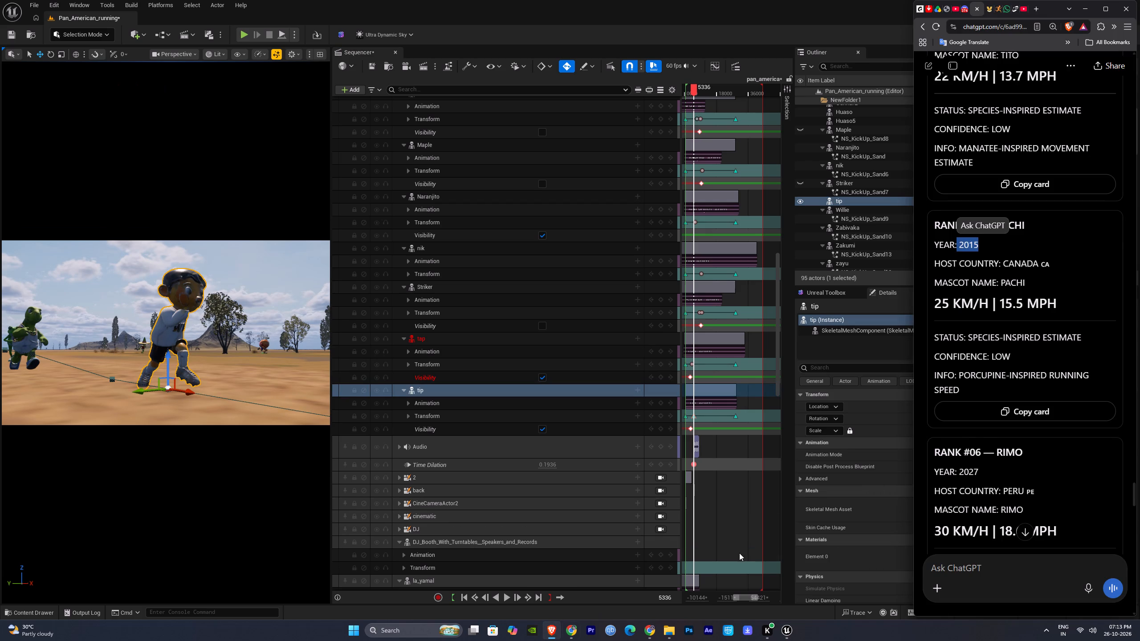
{"action": "key", "text": "ctrl+space"}
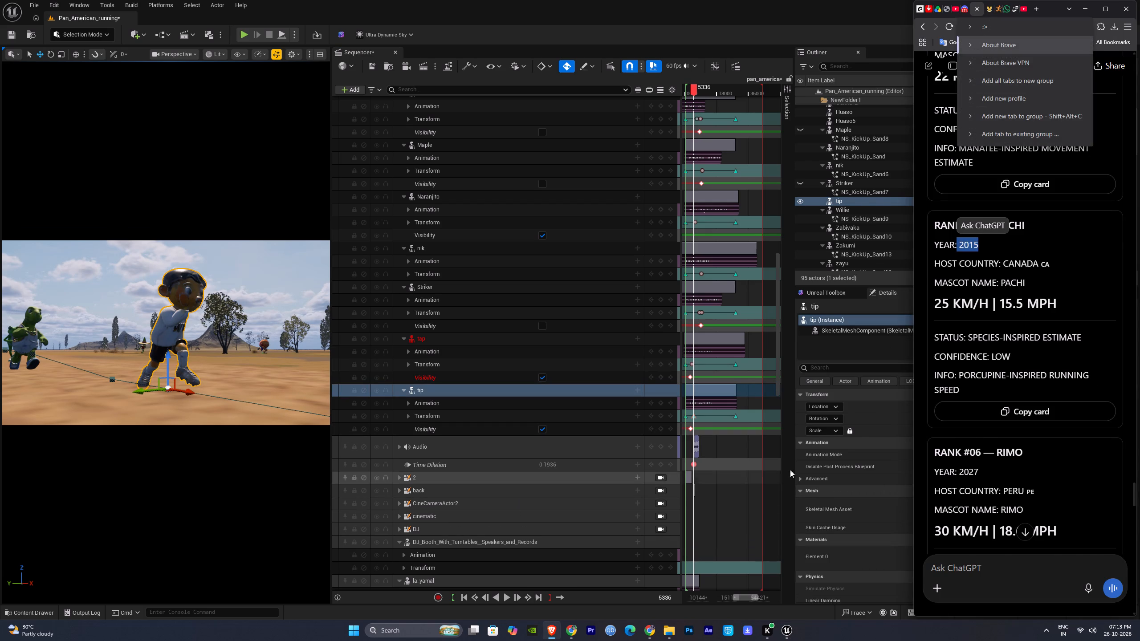
{"action": "left_click", "coordinate": [717, 467]}
{"action": "key", "text": "ctrl+space"}
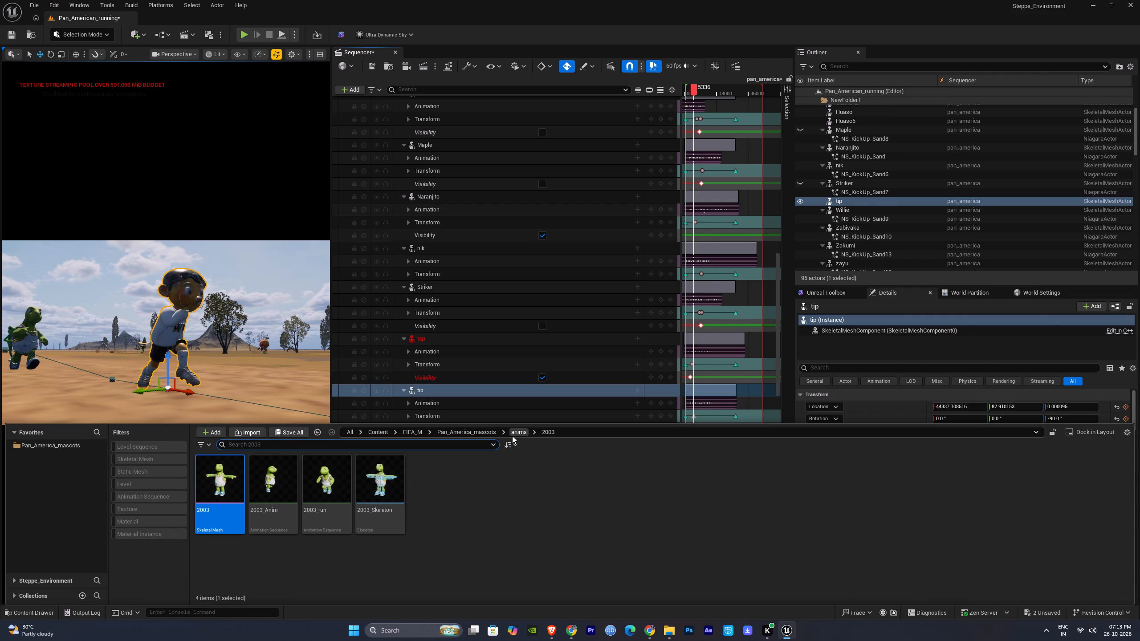
{"action": "left_click", "coordinate": [513, 434]}
{"action": "double_click", "coordinate": [855, 523]}
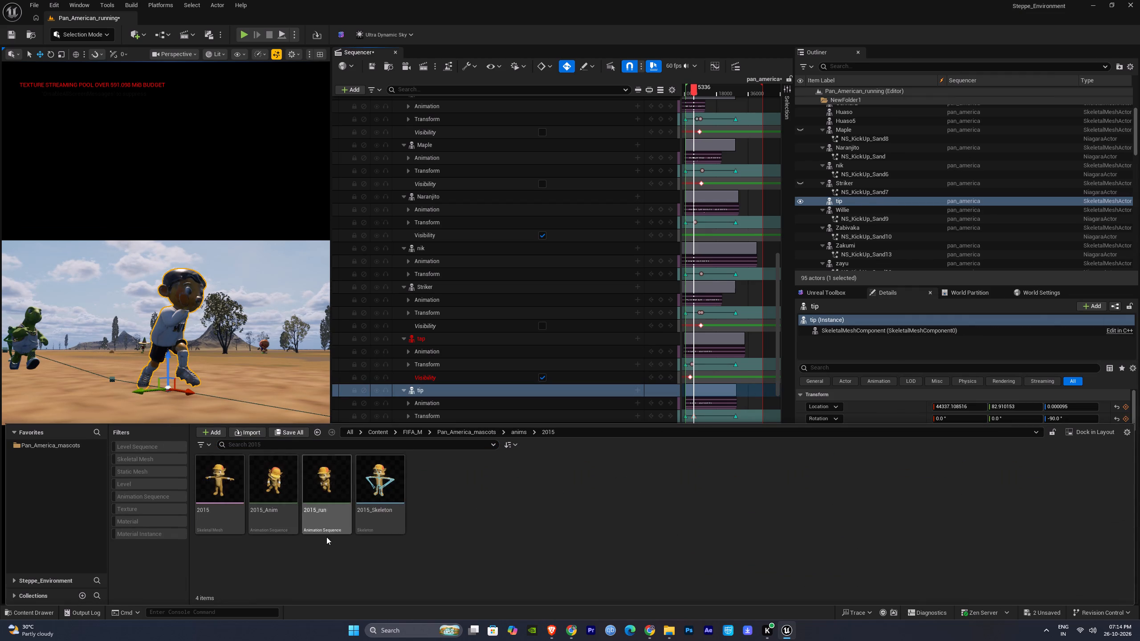
{"action": "left_click_drag", "start_coordinate": [220, 486], "coordinate": [163, 385]}
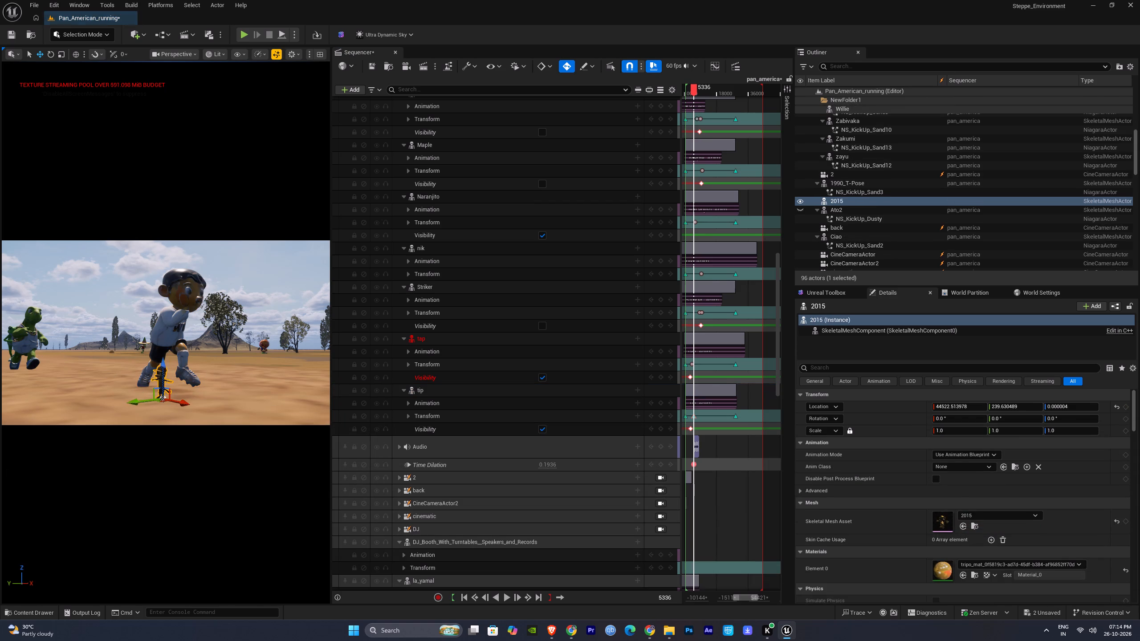
{"action": "left_click", "coordinate": [159, 334]}
{"action": "right_click", "coordinate": [159, 334]}
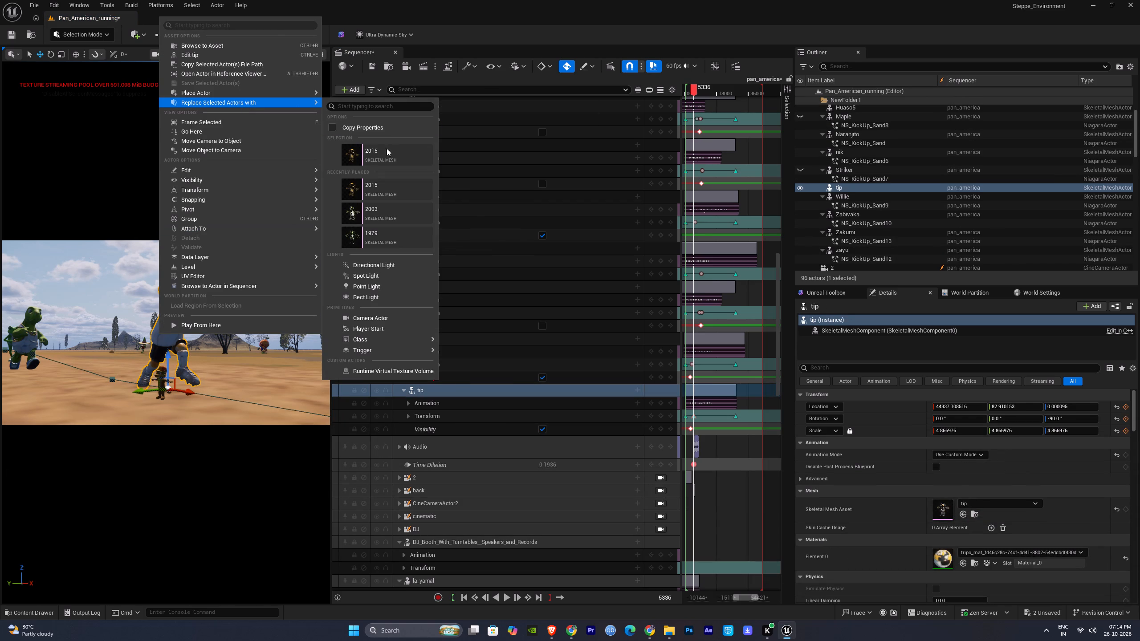
{"action": "left_click", "coordinate": [379, 153]}
{"action": "left_click", "coordinate": [725, 454]}
{"action": "key", "text": "space"}
{"action": "key", "text": "space"}
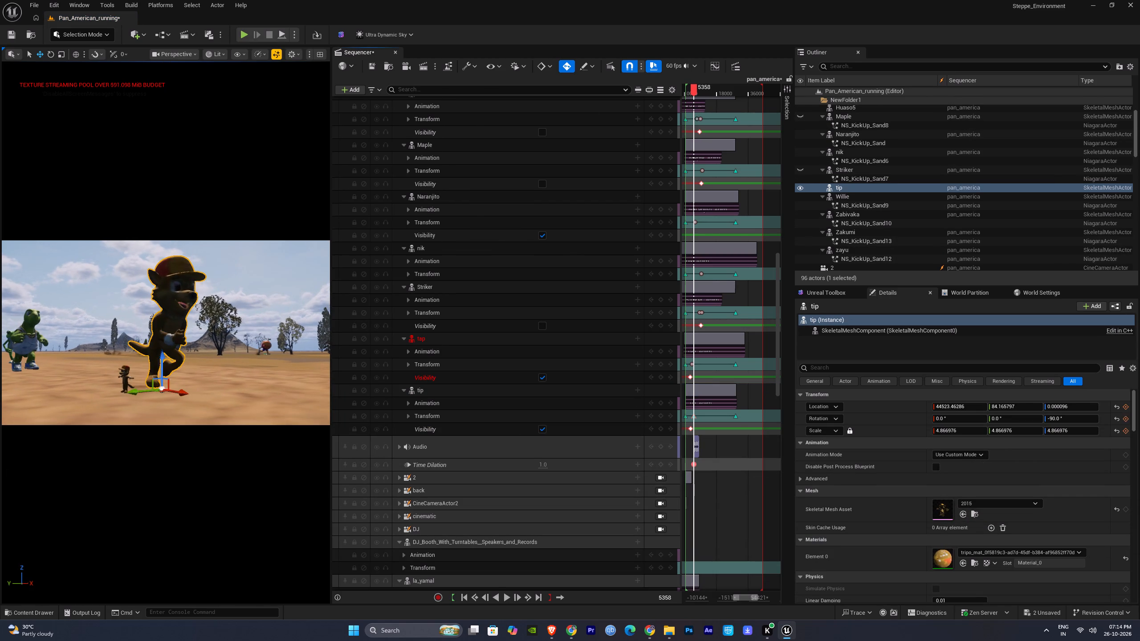
Delete the small spare 2015 mesh beside the tip runner and play on to about frame 5397.
{"action": "left_click", "coordinate": [123, 370]}
{"action": "key", "text": "Delete"}
{"action": "left_click", "coordinate": [756, 456]}
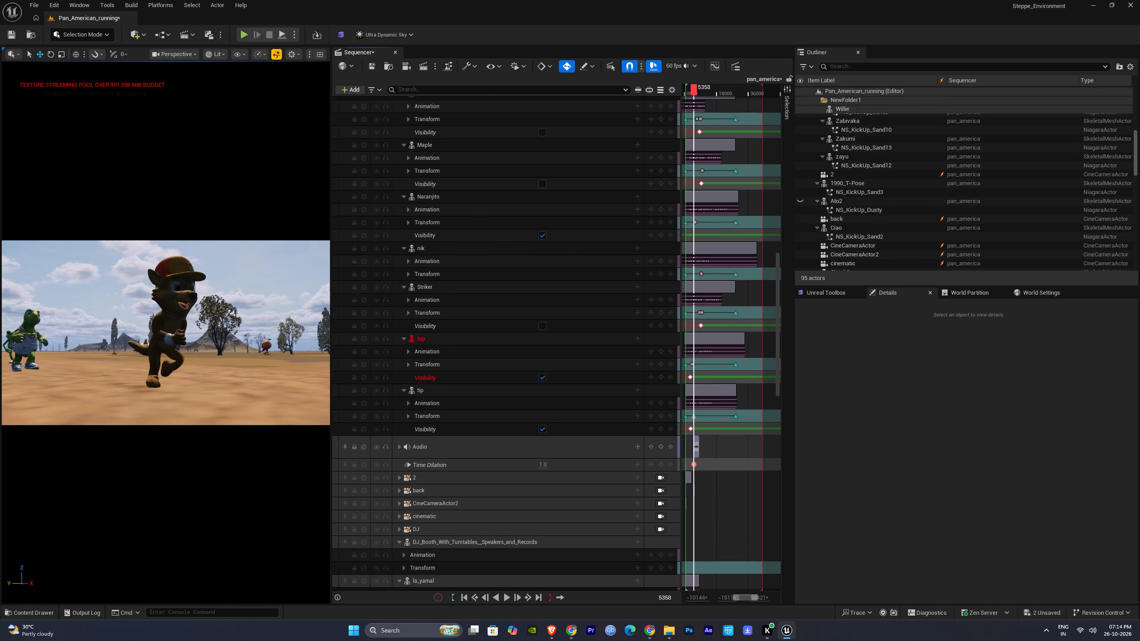
{"action": "key", "text": "space"}
{"action": "key", "text": "space"}
Replace the tip runner's animation clip with the 2015 mascot's run animation, lengthen it, shift it earlier, and trim its end.
{"action": "left_click", "coordinate": [196, 305]}
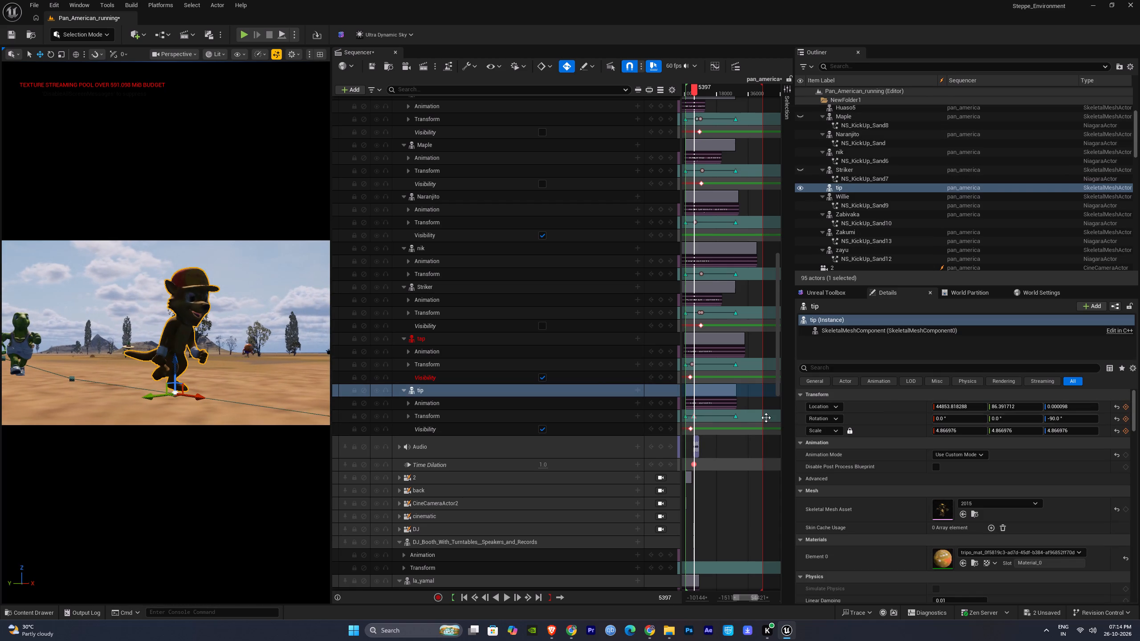
{"action": "left_click", "coordinate": [718, 405]}
{"action": "key", "text": "Delete"}
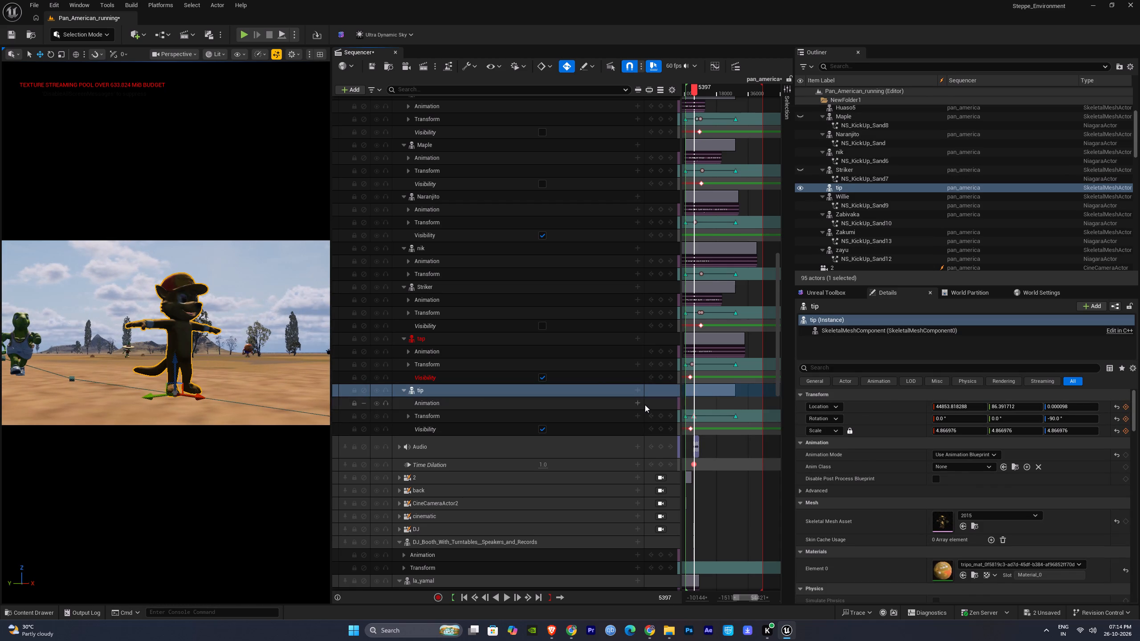
{"action": "left_click", "coordinate": [638, 404]}
{"action": "left_click", "coordinate": [717, 506]}
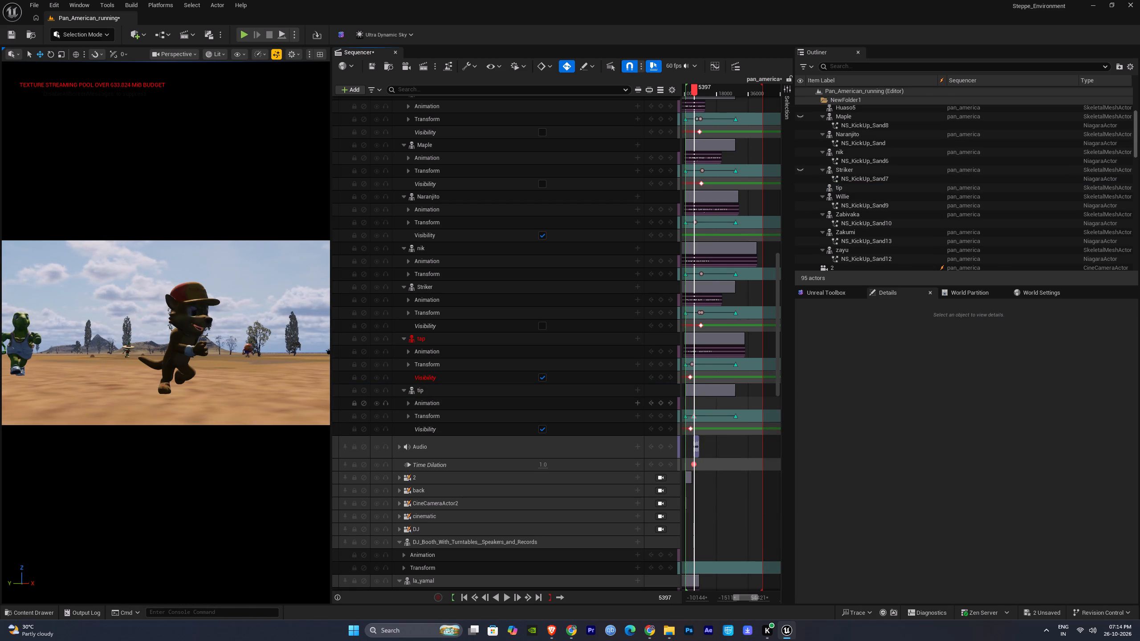
{"action": "left_click_drag", "start_coordinate": [695, 401], "coordinate": [782, 404]}
{"action": "left_click_drag", "start_coordinate": [737, 401], "coordinate": [712, 401]}
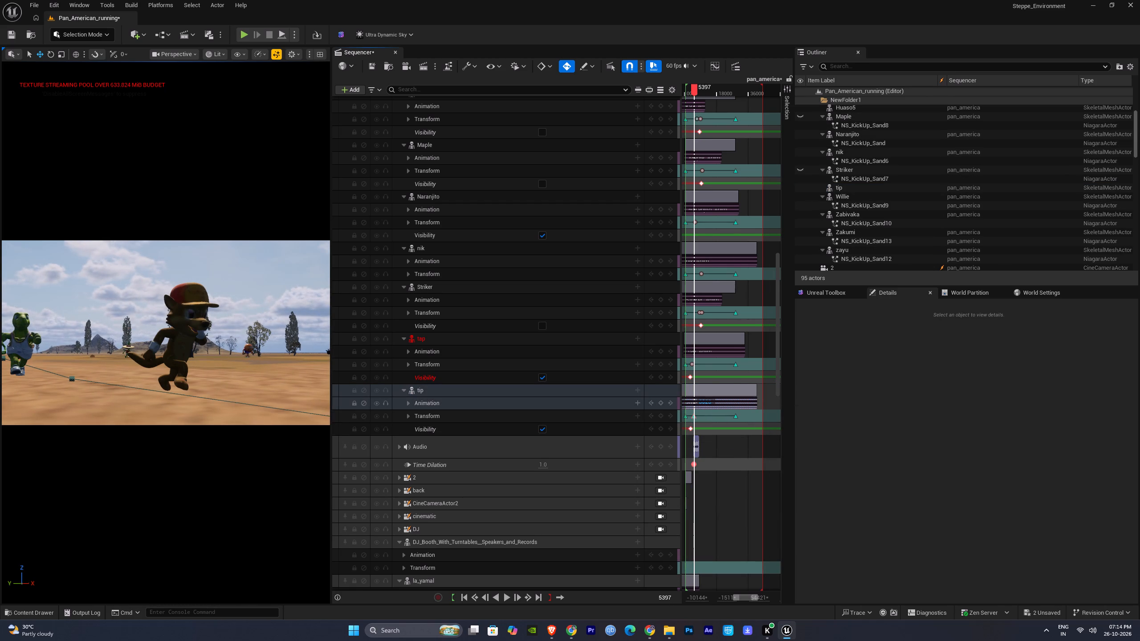
{"action": "left_click_drag", "start_coordinate": [756, 404], "coordinate": [746, 404], "text": "ctrl"}
Preview the runners' shot from frame 5397 to about frame 6186, where the Naranjito runner fills the view.
{"action": "key", "text": "space"}
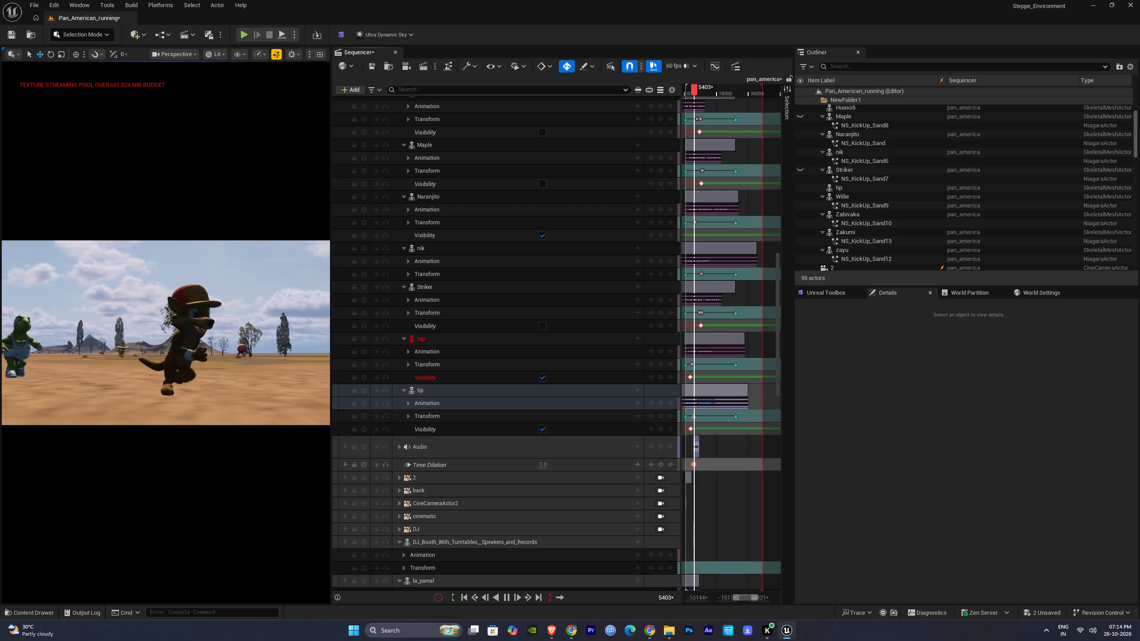
{"action": "left_click", "coordinate": [736, 450]}
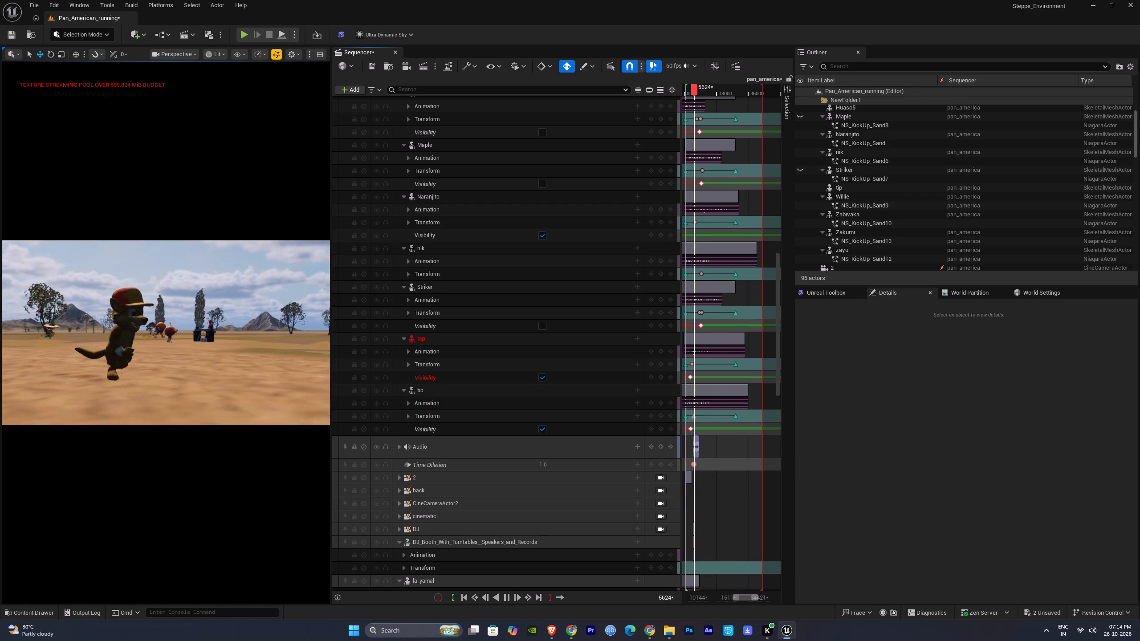
{"action": "left_click", "coordinate": [736, 450]}
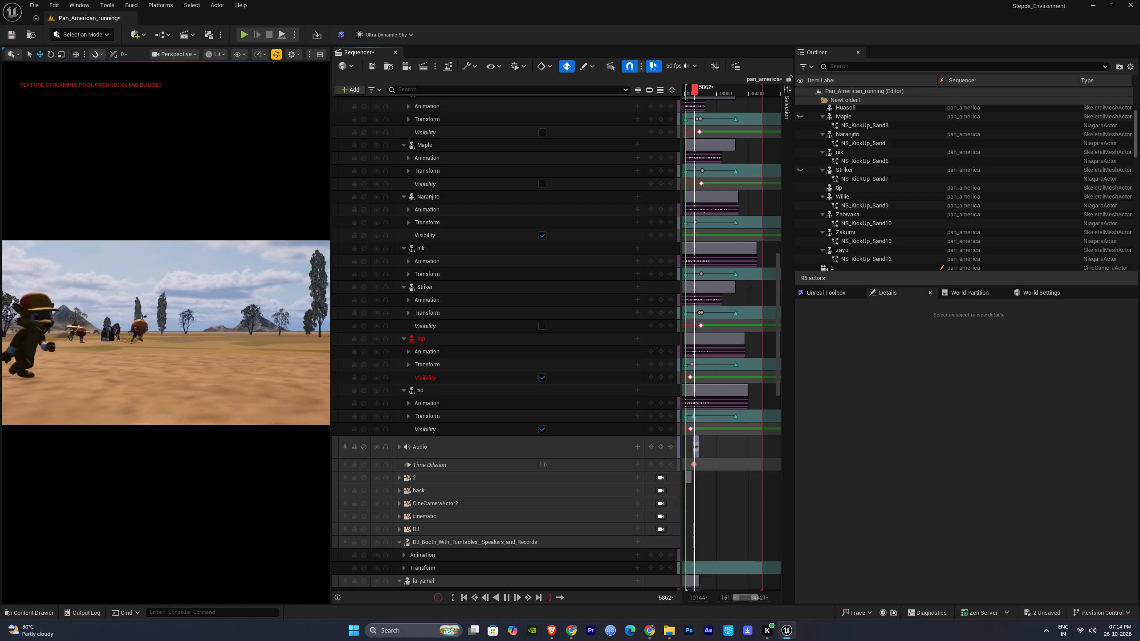
{"action": "left_click", "coordinate": [736, 450]}
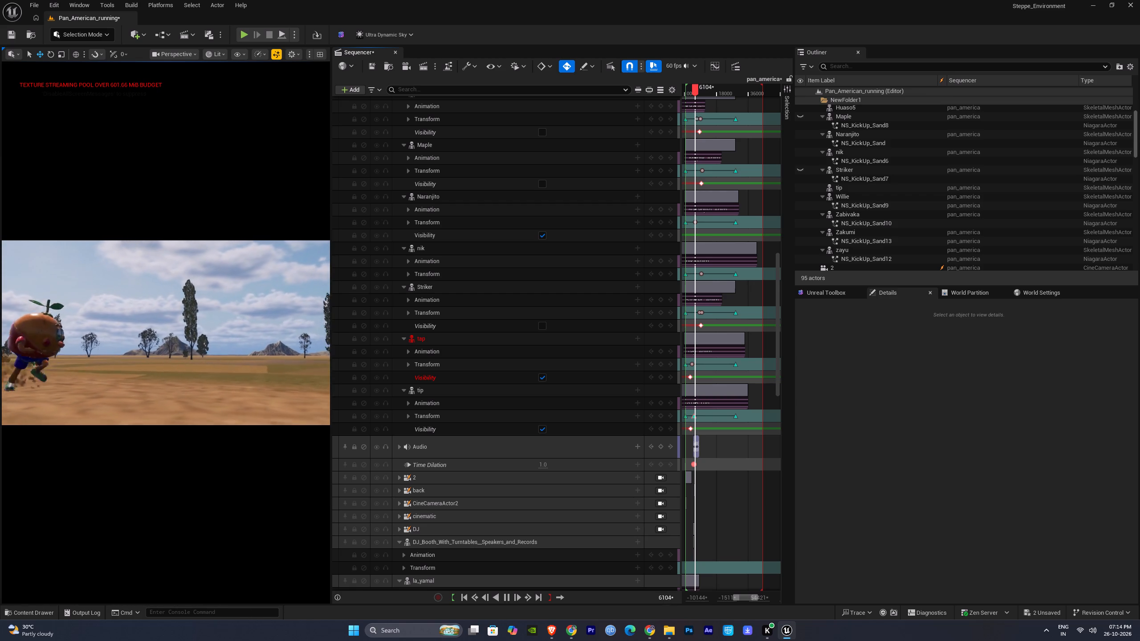
{"action": "key", "text": "space"}
Look up the rank #06 mascot in the ChatGPT list and place its 2027 skeletal mesh near the Naranjito runner.
{"action": "key", "text": "ctrl+space"}
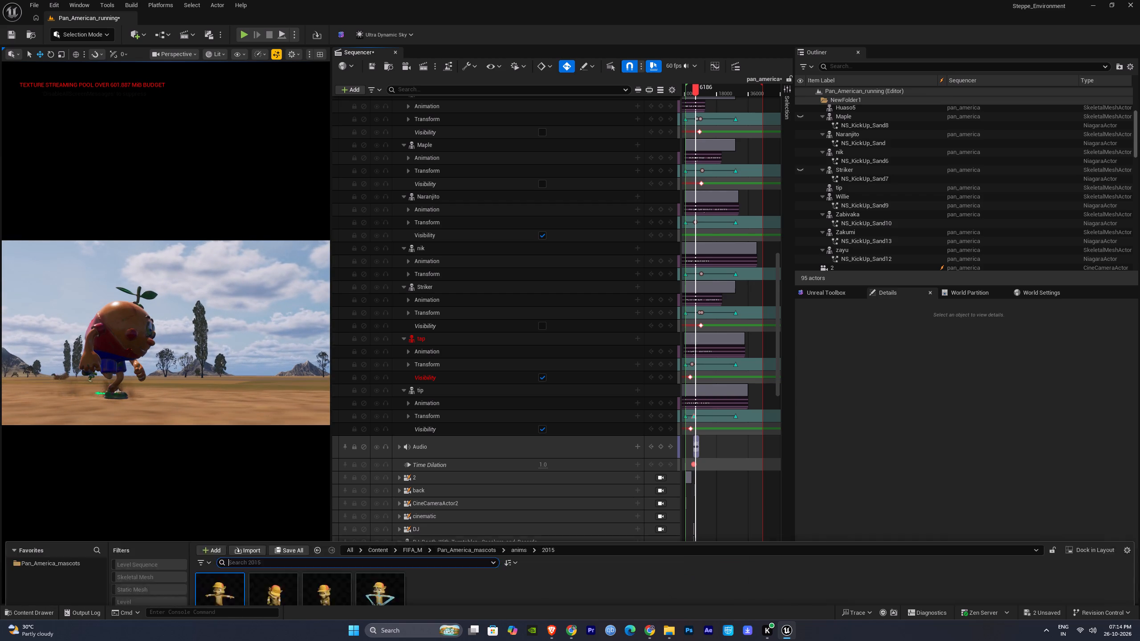
{"action": "left_click", "coordinate": [551, 631]}
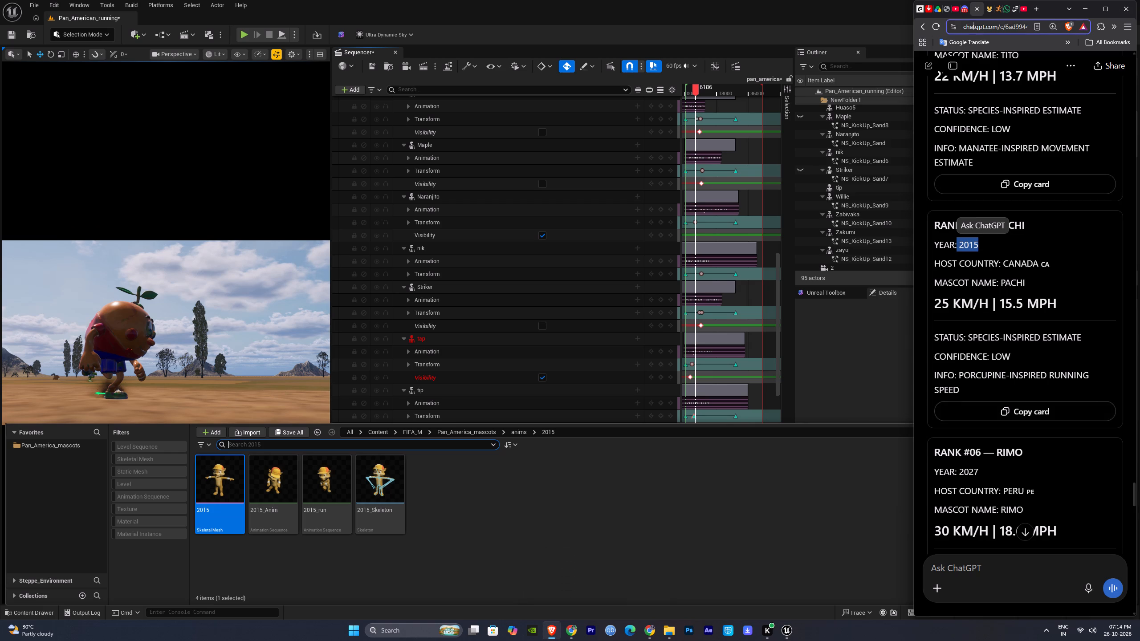
{"action": "left_click", "coordinate": [995, 277]}
{"action": "scroll", "coordinate": [1011, 425], "scroll_direction": "down", "scroll_amount": 4}
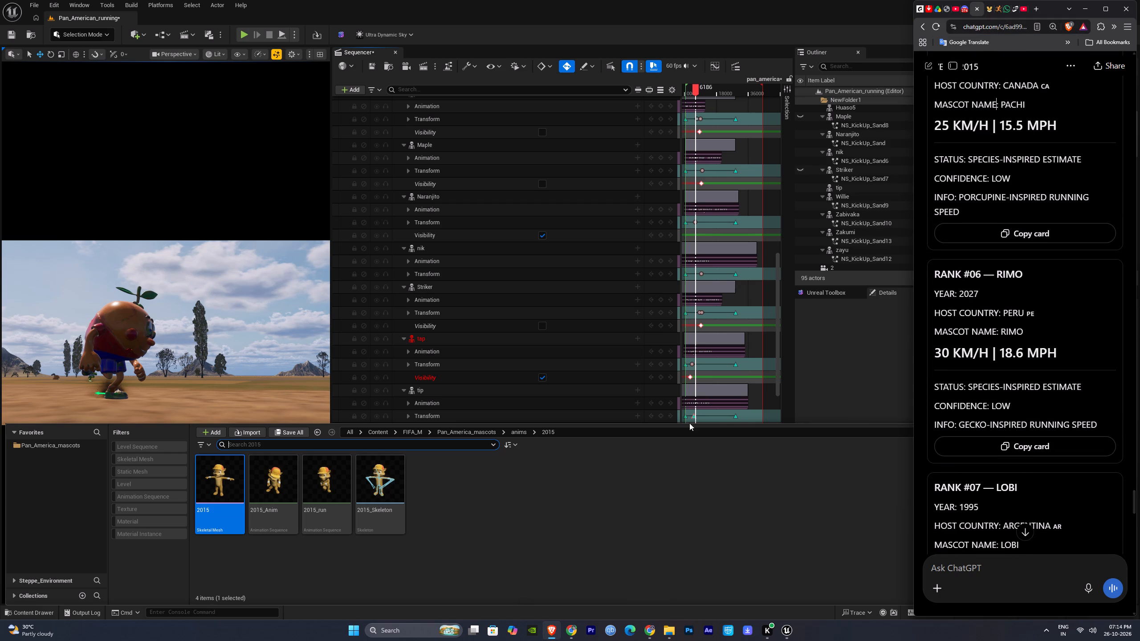
{"action": "left_click", "coordinate": [528, 431]}
{"action": "double_click", "coordinate": [1026, 521]}
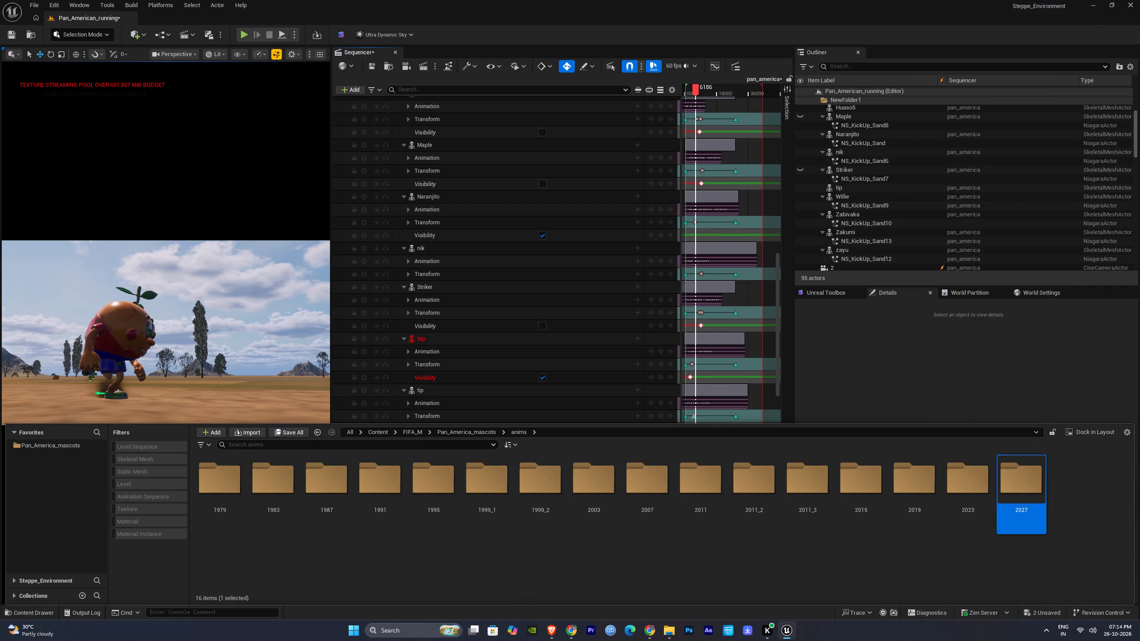
{"action": "left_click_drag", "start_coordinate": [233, 472], "coordinate": [113, 392]}
Replace the Naranjito runner with the 2027 skeletal mesh and play on to about frame 6205.
{"action": "left_click", "coordinate": [116, 342]}
{"action": "right_click", "coordinate": [116, 342]}
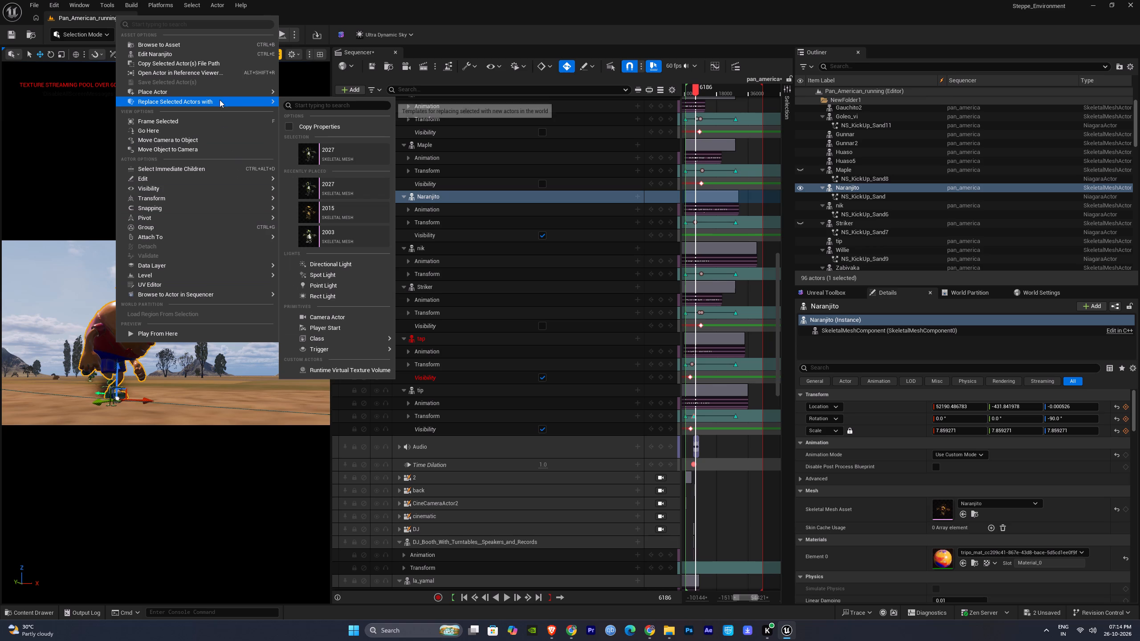
{"action": "left_click", "coordinate": [344, 154]}
{"action": "left_click", "coordinate": [725, 470]}
{"action": "key", "text": "space"}
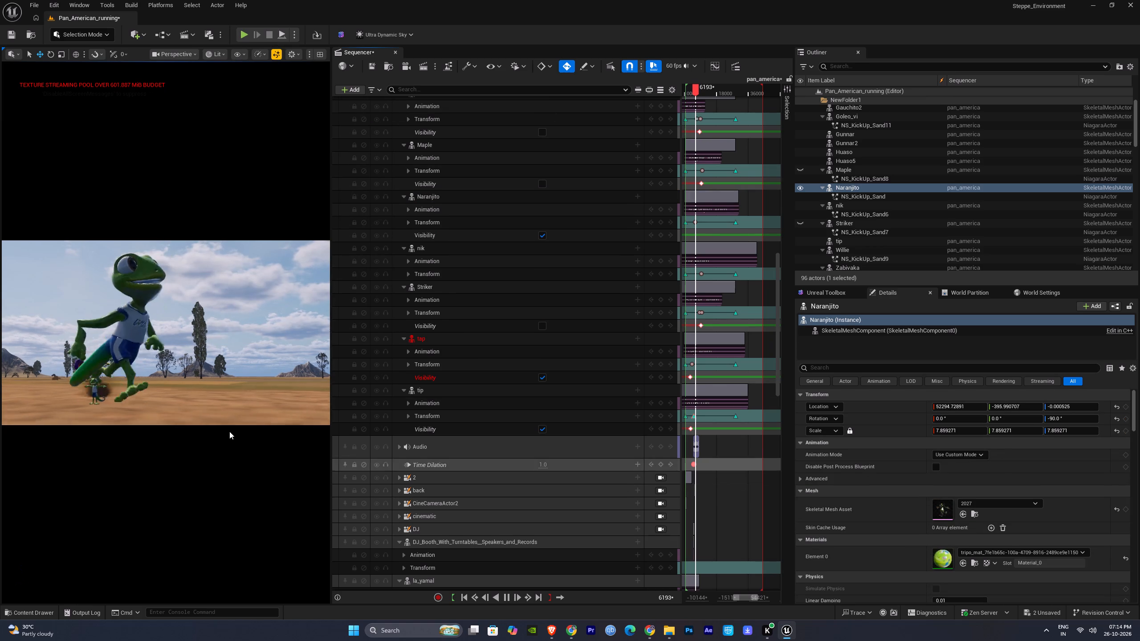
{"action": "key", "text": "space"}
Delete the small spare 2027 mesh beside the replaced Naranjito runner.
{"action": "left_click", "coordinate": [65, 385]}
{"action": "left_click", "coordinate": [69, 385]}
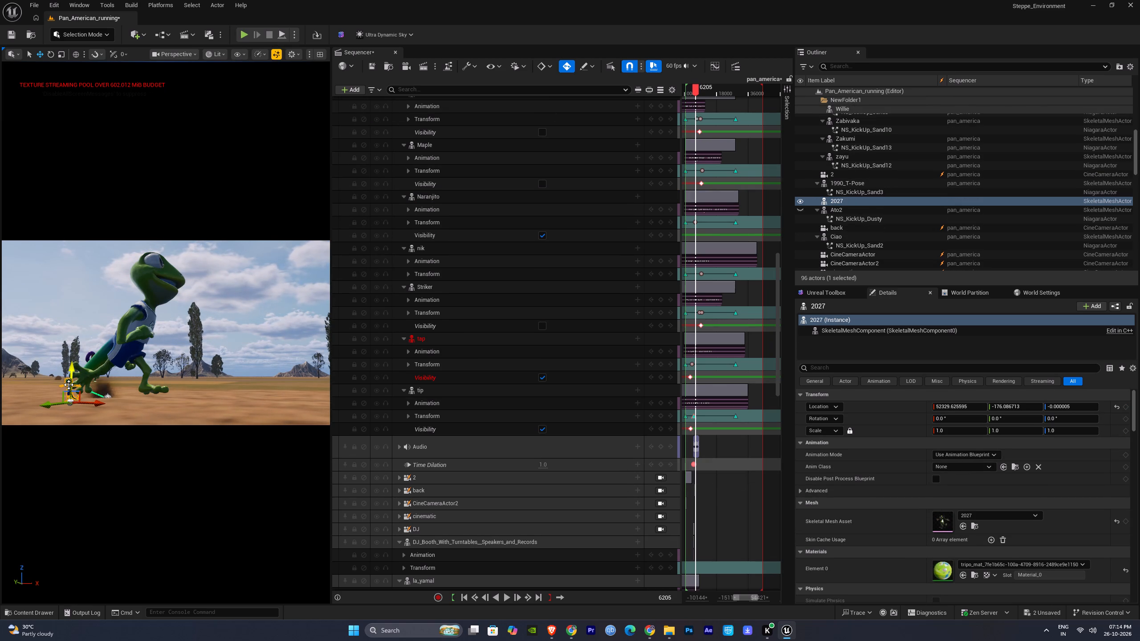
{"action": "key", "text": "Delete"}
Replace Naranjito's animation clip with 2027_run, extend it well past the playback end, and shift it earlier.
{"action": "left_click", "coordinate": [127, 343]}
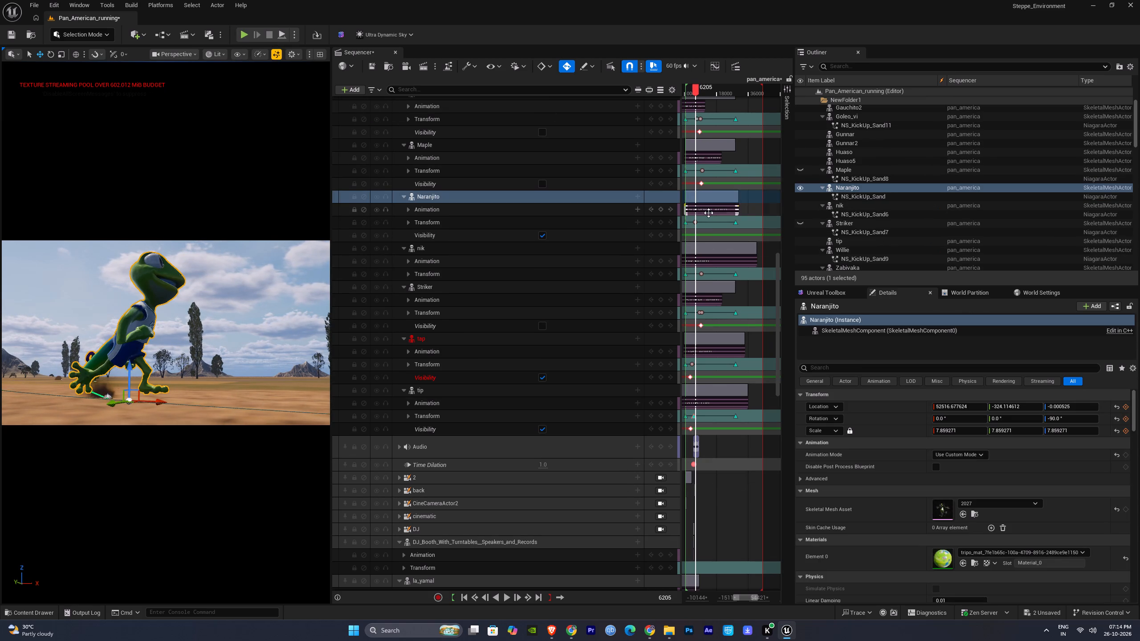
{"action": "left_click", "coordinate": [708, 213]}
{"action": "key", "text": "Delete"}
{"action": "left_click", "coordinate": [639, 210]}
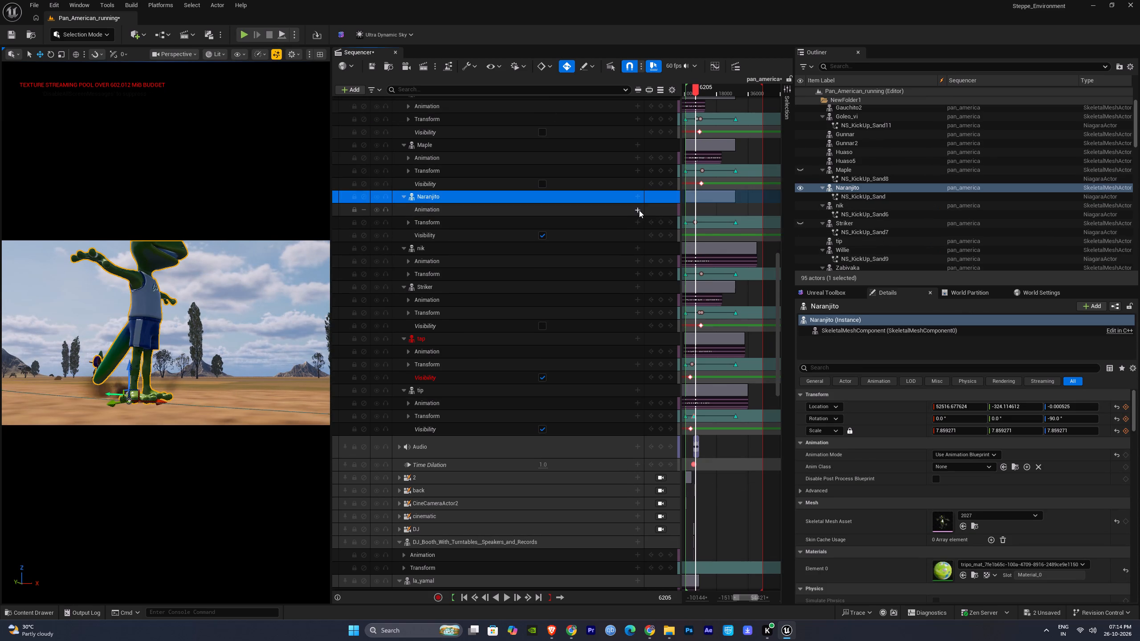
{"action": "left_click", "coordinate": [705, 308]}
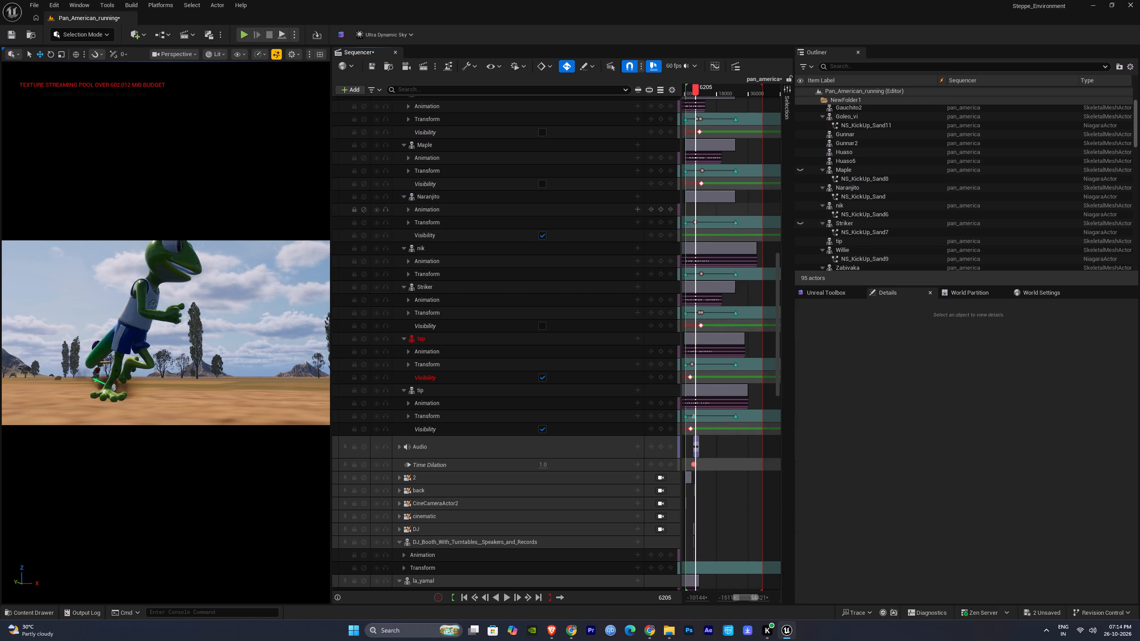
{"action": "left_click", "coordinate": [700, 212]}
{"action": "left_click_drag", "start_coordinate": [698, 211], "coordinate": [821, 222]}
{"action": "left_click_drag", "start_coordinate": [739, 211], "coordinate": [713, 208]}
Preview the runners' shot from frame 6205 to about frame 7273, past the 2027 mascot to the sombrero runner.
{"action": "key", "text": "space"}
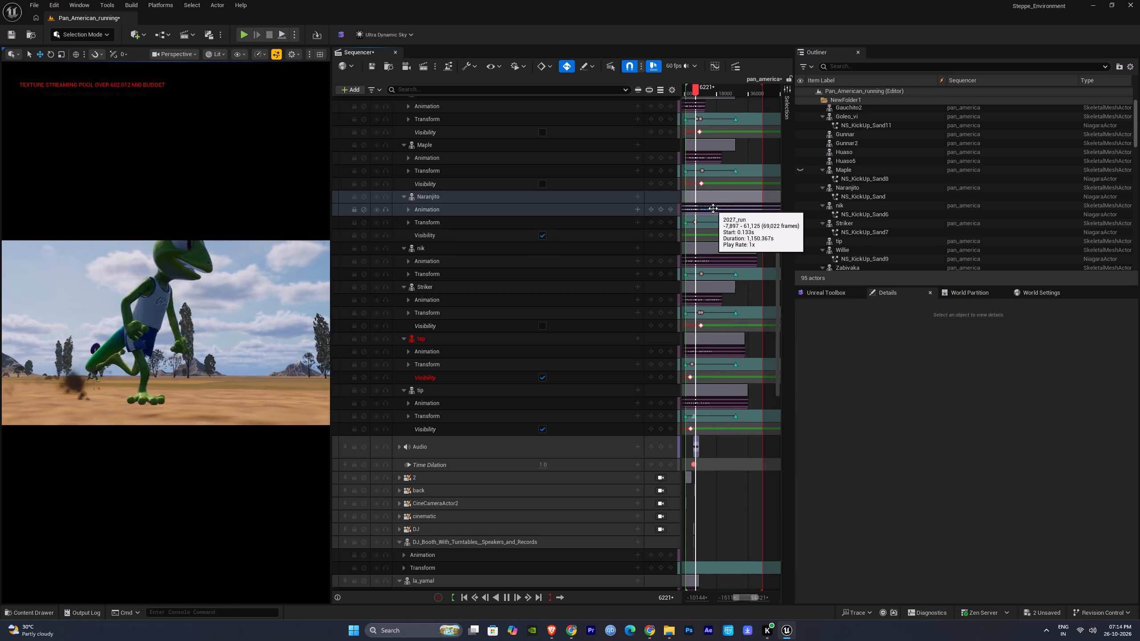
{"action": "left_click", "coordinate": [753, 499]}
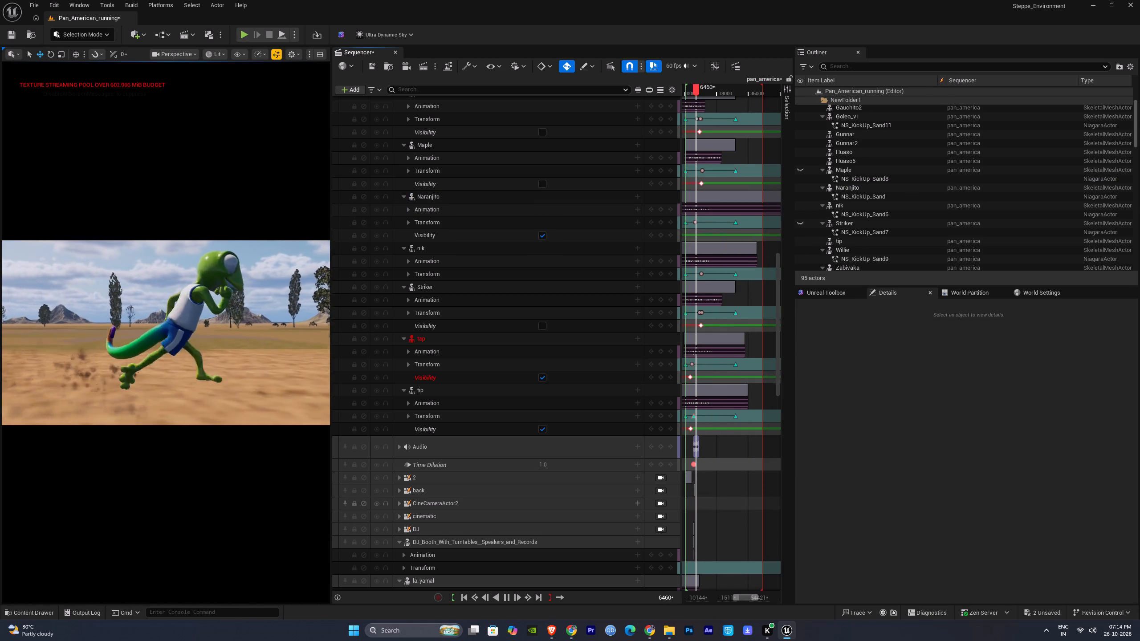
{"action": "left_click", "coordinate": [753, 499]}
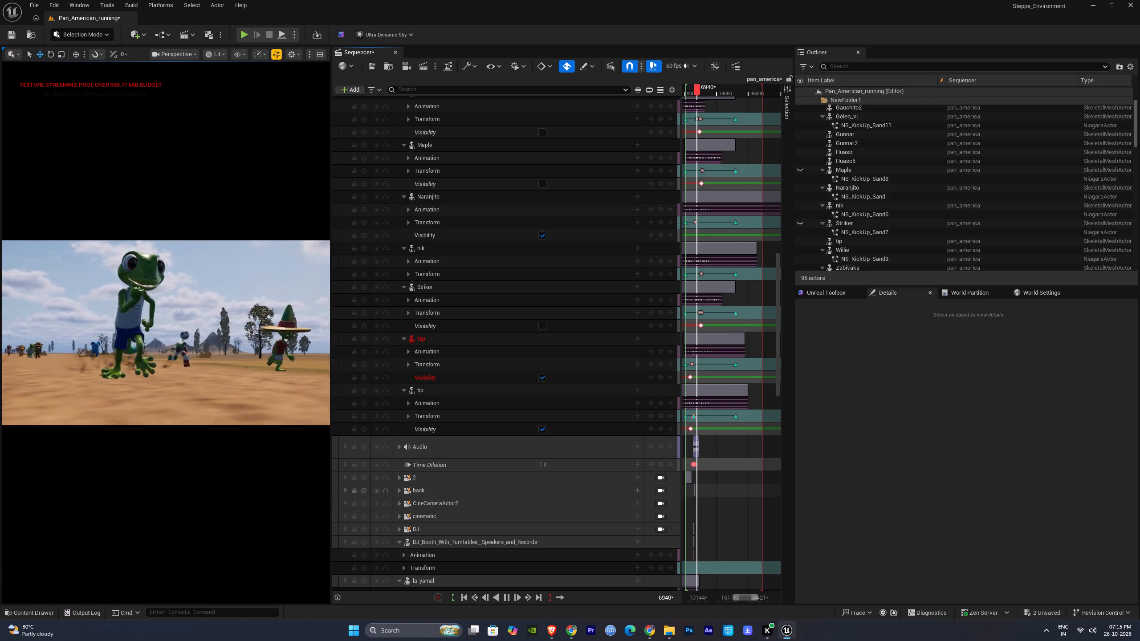
{"action": "right_click", "coordinate": [735, 482]}
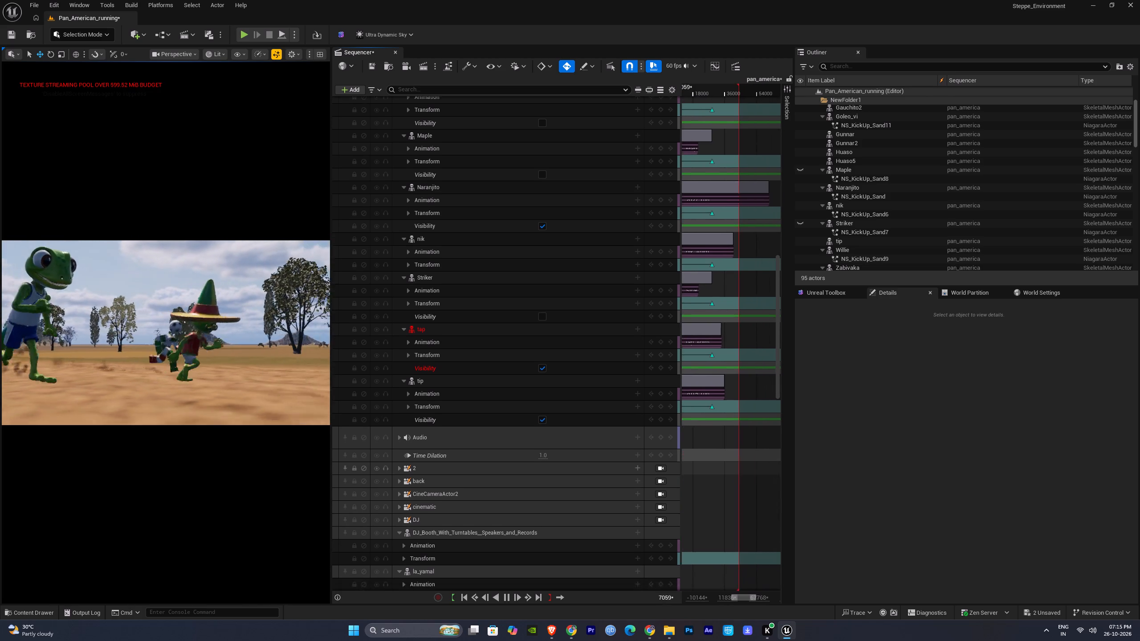
{"action": "left_click", "coordinate": [725, 450]}
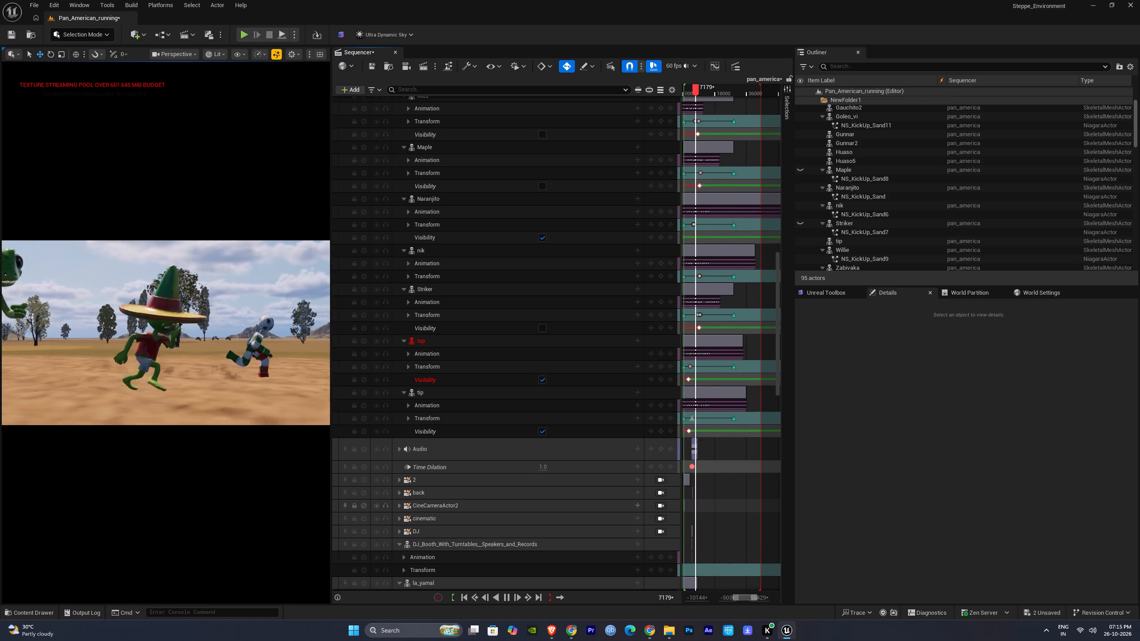
{"action": "key", "text": "space"}
Delete the sombrero-wearing Ciao runner from the level despite its sequence references.
{"action": "left_click", "coordinate": [77, 333]}
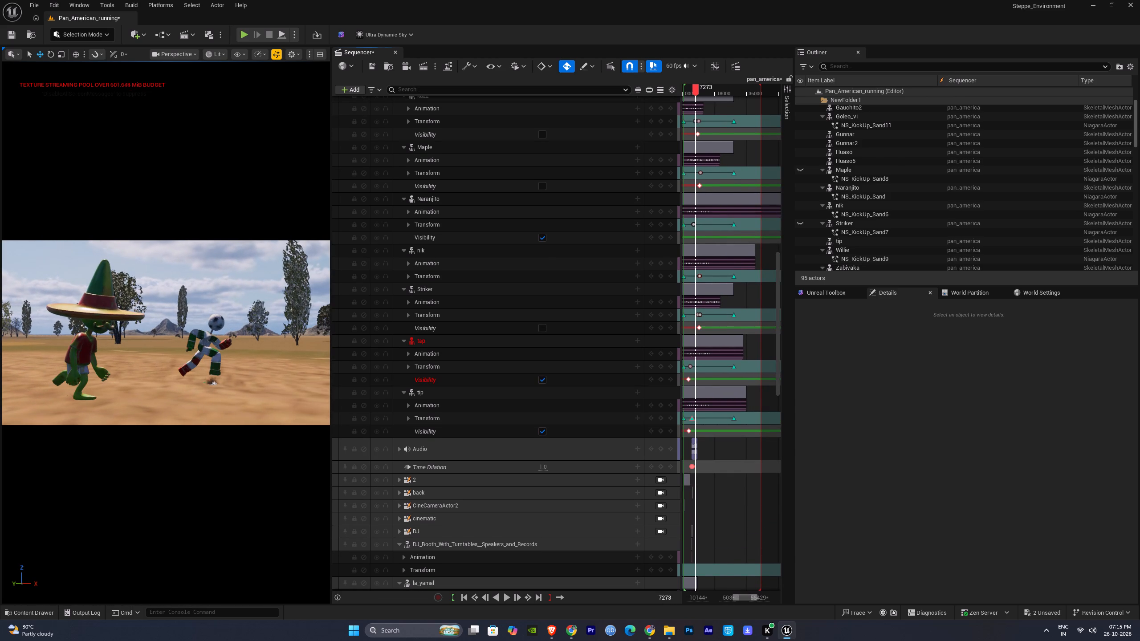
{"action": "left_click", "coordinate": [82, 342]}
{"action": "key", "text": "Delete"}
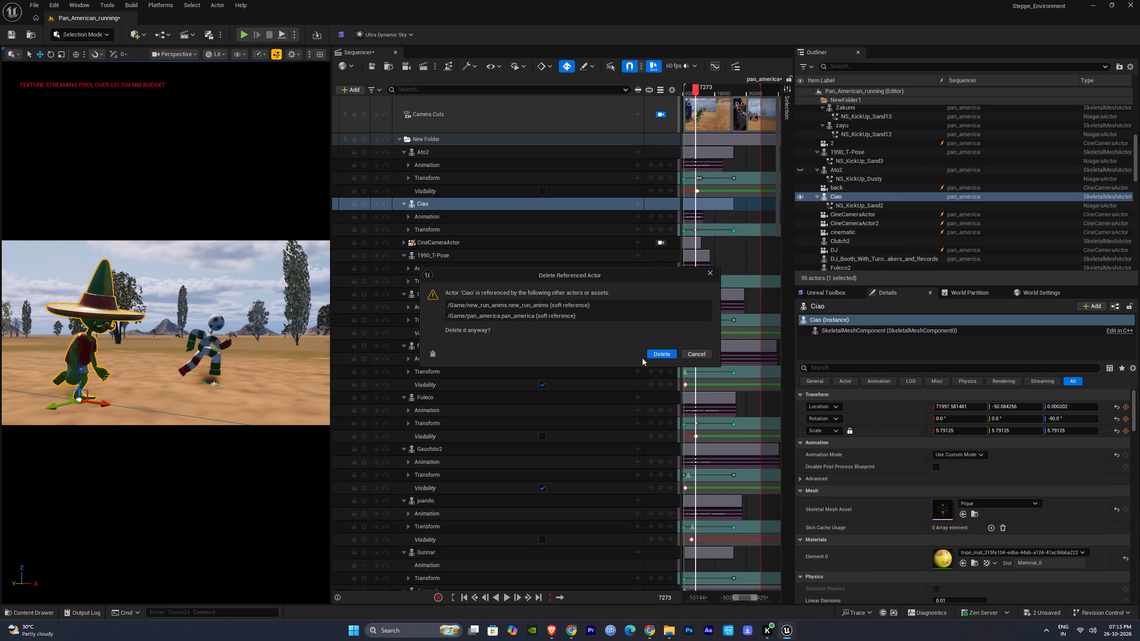
{"action": "left_click", "coordinate": [677, 351]}
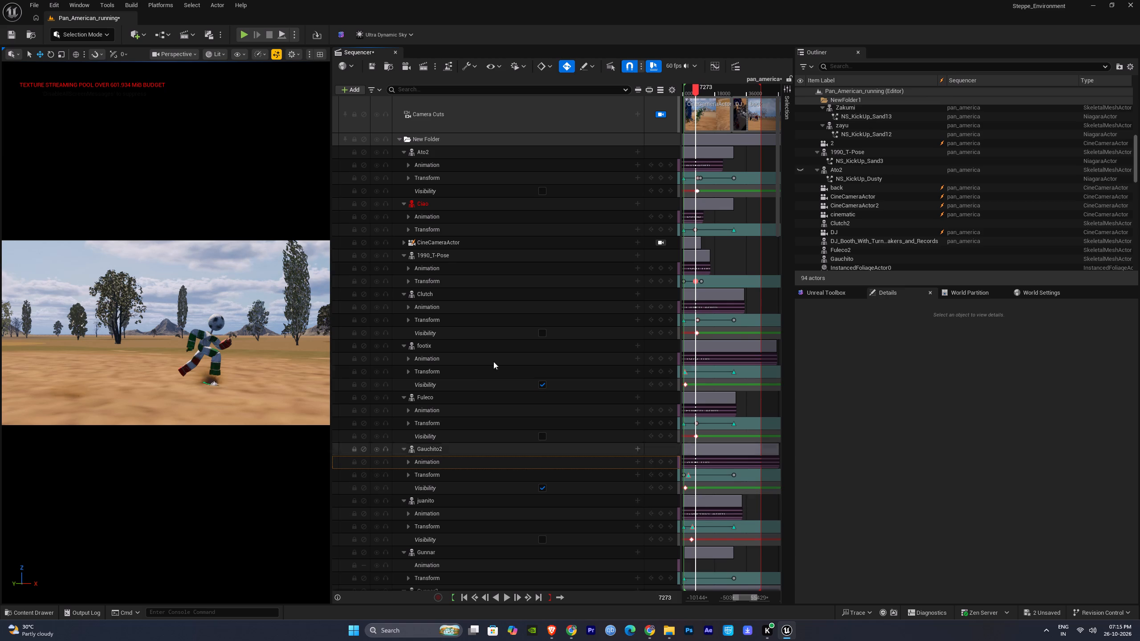
Play on from frame 7273 to about frame 7467, until the ball-headed runner is centred in the shot.
{"action": "scroll", "coordinate": [487, 360], "scroll_direction": "up", "scroll_amount": 3}
{"action": "scroll", "coordinate": [487, 361], "scroll_direction": "down", "scroll_amount": 4}
{"action": "scroll", "coordinate": [498, 370], "scroll_direction": "up", "scroll_amount": 4}
{"action": "left_click", "coordinate": [749, 506]}
{"action": "key", "text": "space"}
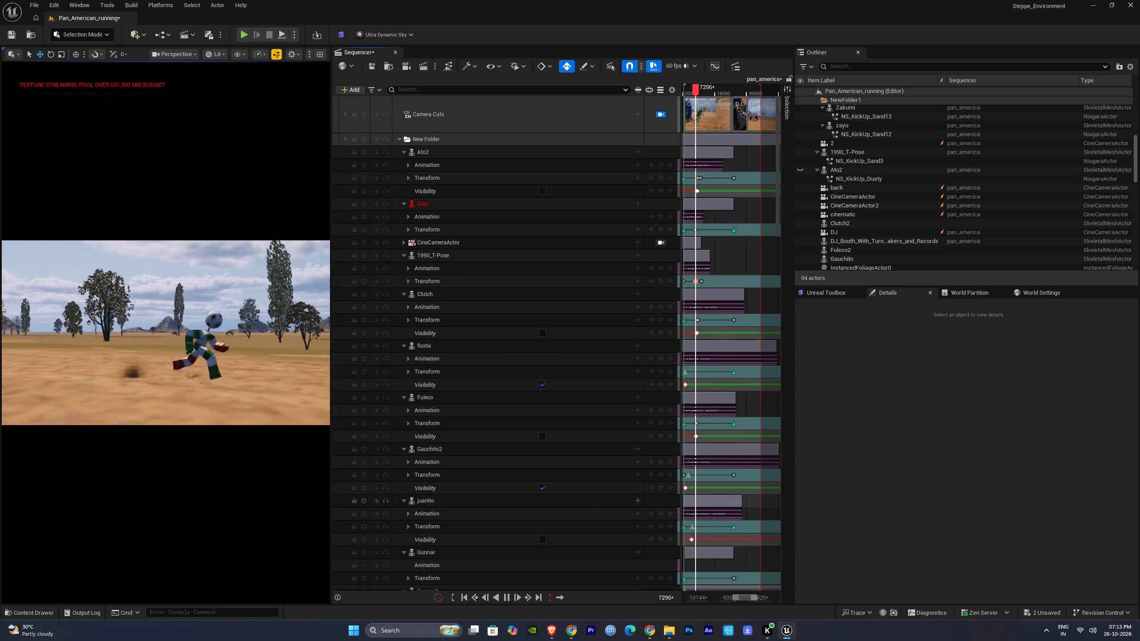
{"action": "left_click", "coordinate": [749, 506]}
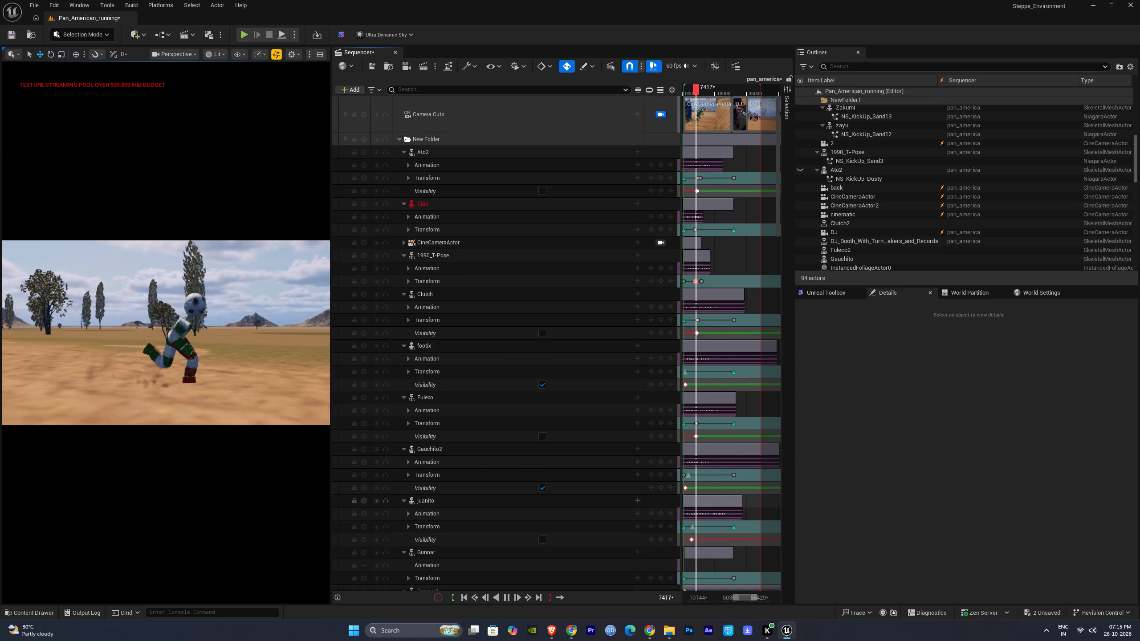
{"action": "key", "text": "space"}
Look up the rank #07 mascot in the ChatGPT list and place its 1995 skeletal mesh near the ball-headed runner.
{"action": "key", "text": "ctrl+space"}
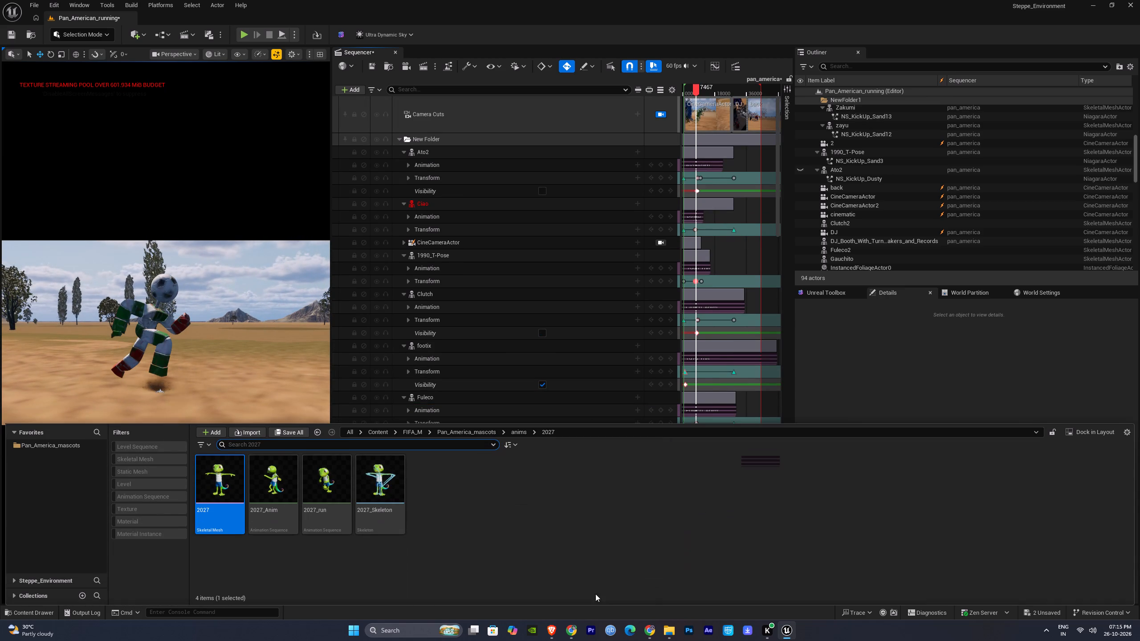
{"action": "left_click", "coordinate": [551, 633]}
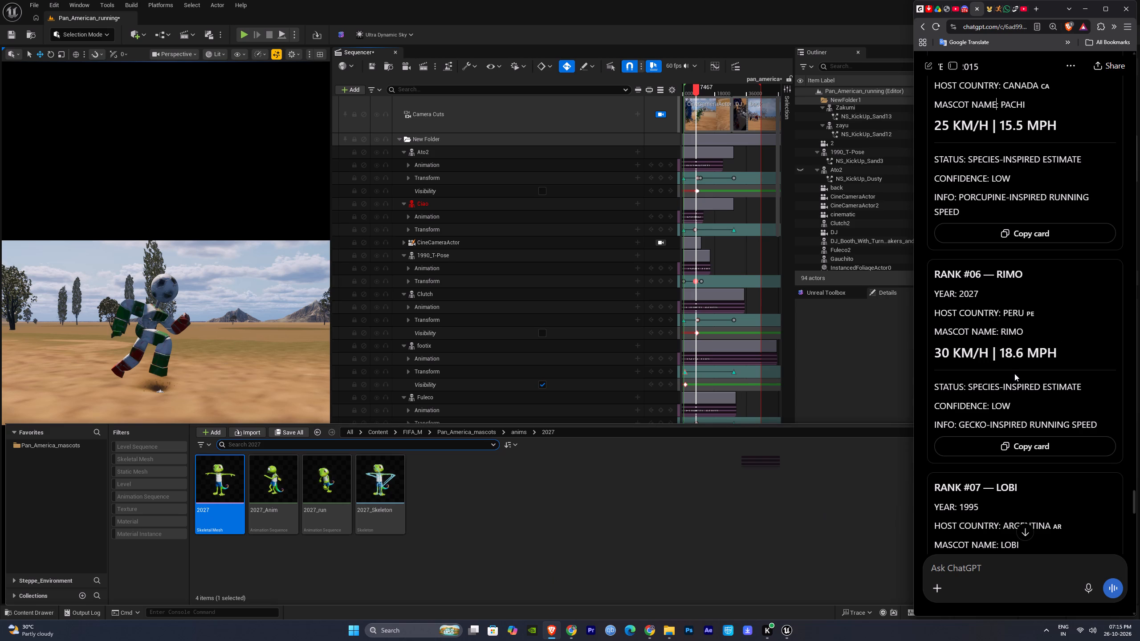
{"action": "left_click_drag", "start_coordinate": [962, 296], "coordinate": [976, 295]}
{"action": "left_click", "coordinate": [994, 299]}
{"action": "scroll", "coordinate": [1039, 318], "scroll_direction": "down", "scroll_amount": 2}
{"action": "scroll", "coordinate": [1065, 363], "scroll_direction": "down", "scroll_amount": 2}
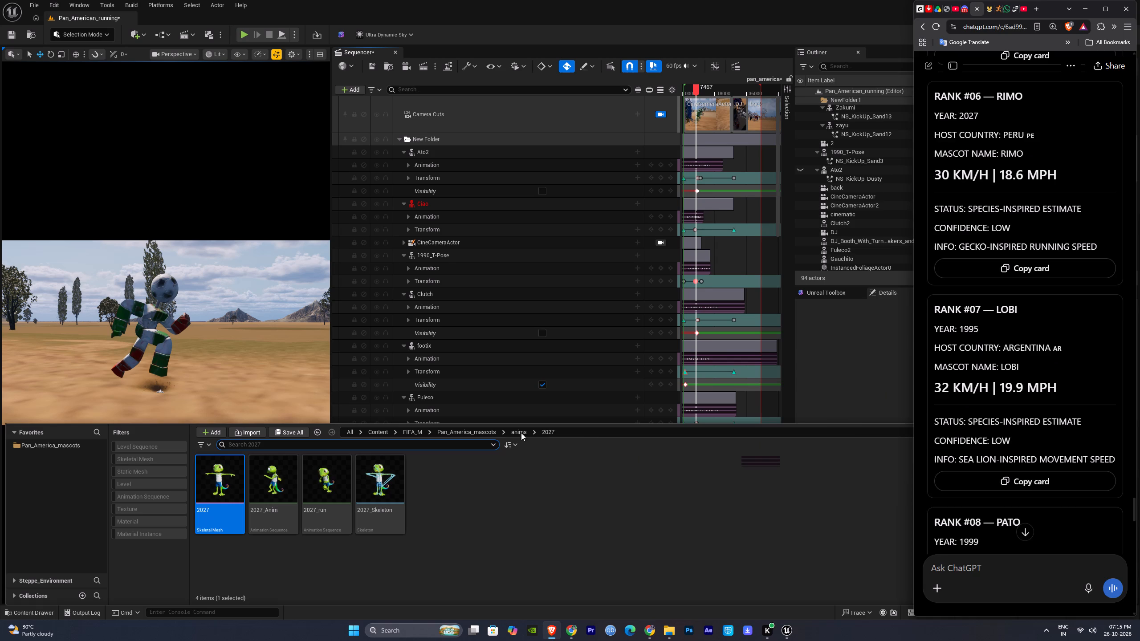
{"action": "left_click", "coordinate": [518, 433]}
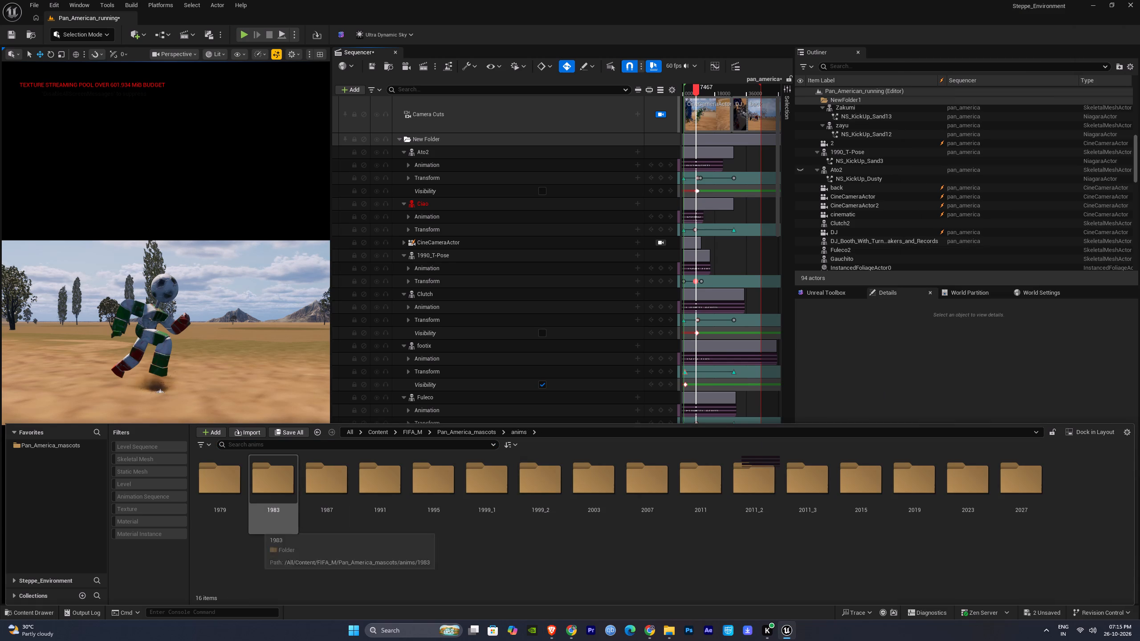
{"action": "double_click", "coordinate": [438, 522]}
{"action": "left_click", "coordinate": [254, 554]}
{"action": "left_click_drag", "start_coordinate": [216, 490], "coordinate": [202, 354]}
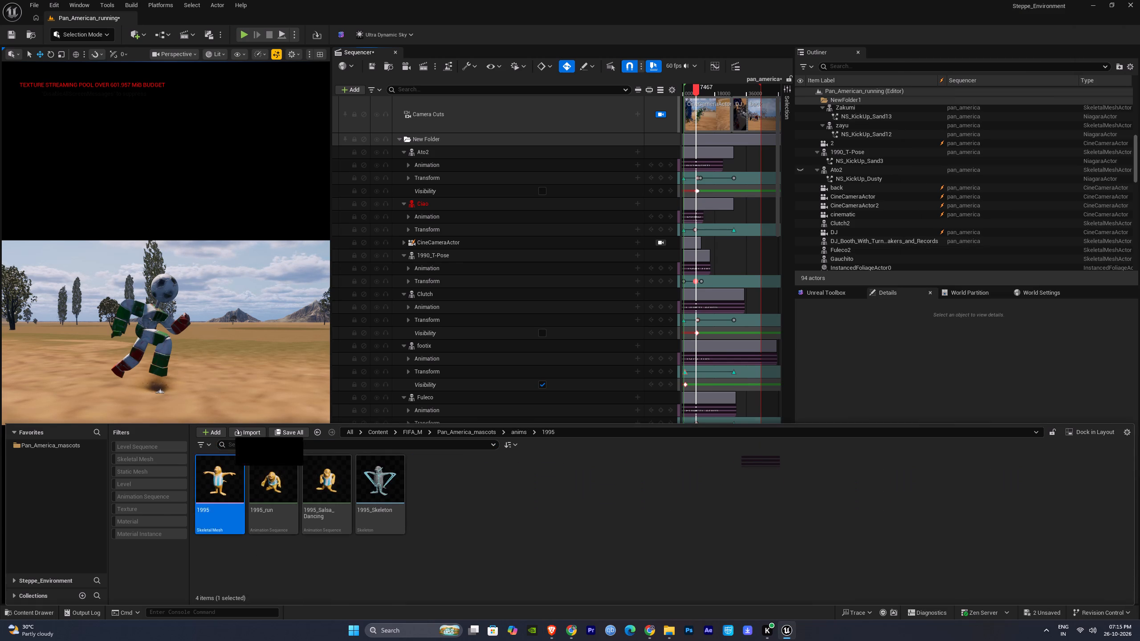
Finish placing the 1995 mesh near the ball-headed 1990_T-Pose runner's feet and replace that runner with the 1995 skeletal mesh.
{"action": "left_click_drag", "start_coordinate": [202, 354], "coordinate": [134, 378]}
{"action": "left_click", "coordinate": [139, 329]}
{"action": "right_click", "coordinate": [145, 328]}
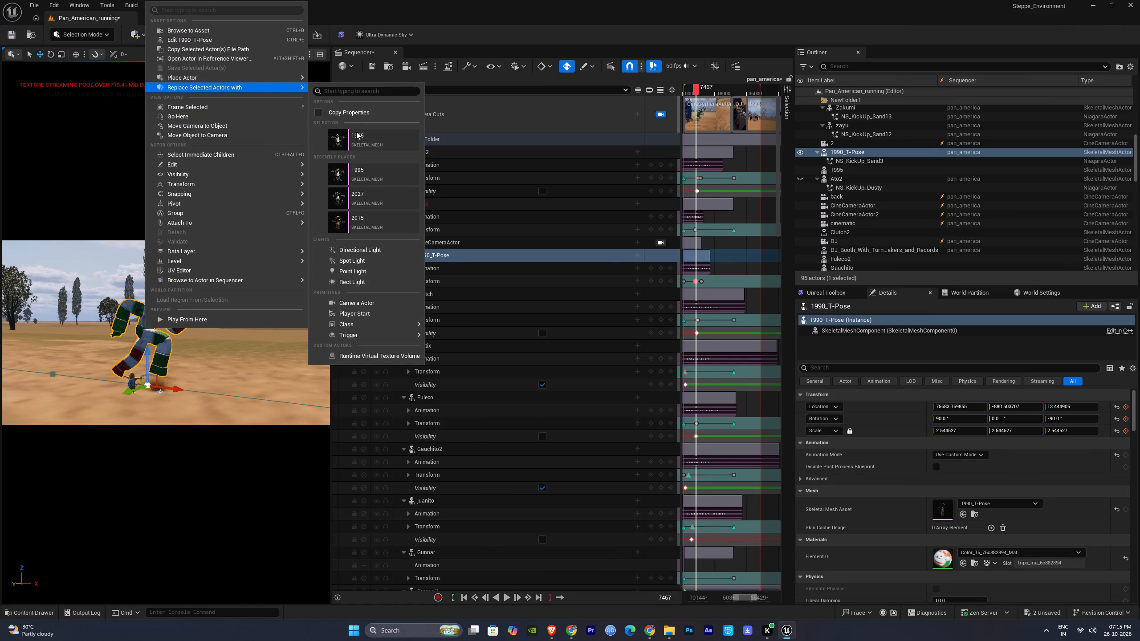
{"action": "left_click", "coordinate": [364, 135]}
Preview the replaced runner to frame 7498, then go back to frame 6936 and play to about frame 7111 to examine its entrance.
{"action": "left_click", "coordinate": [740, 552]}
{"action": "key", "text": "space"}
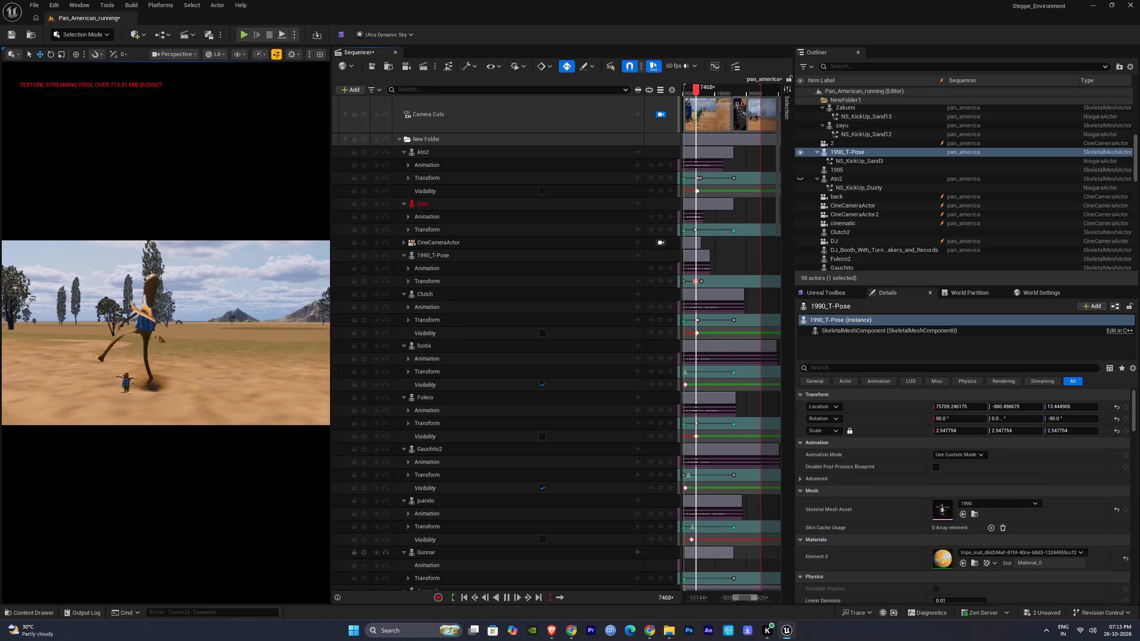
{"action": "key", "text": "space"}
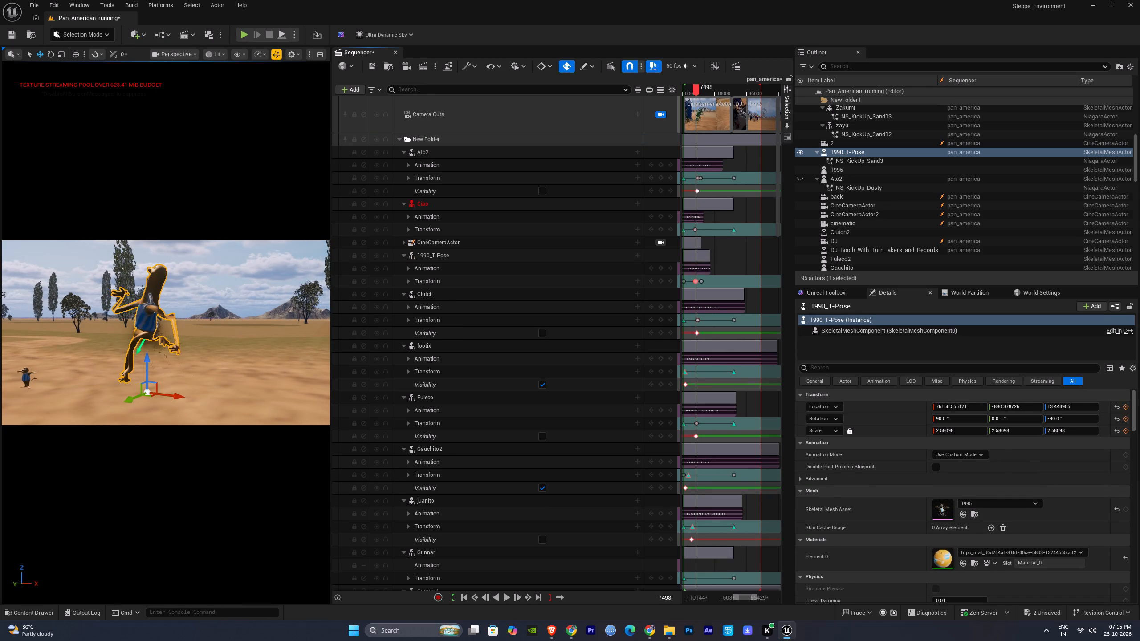
{"action": "left_click", "coordinate": [697, 93]}
{"action": "left_click", "coordinate": [696, 93]}
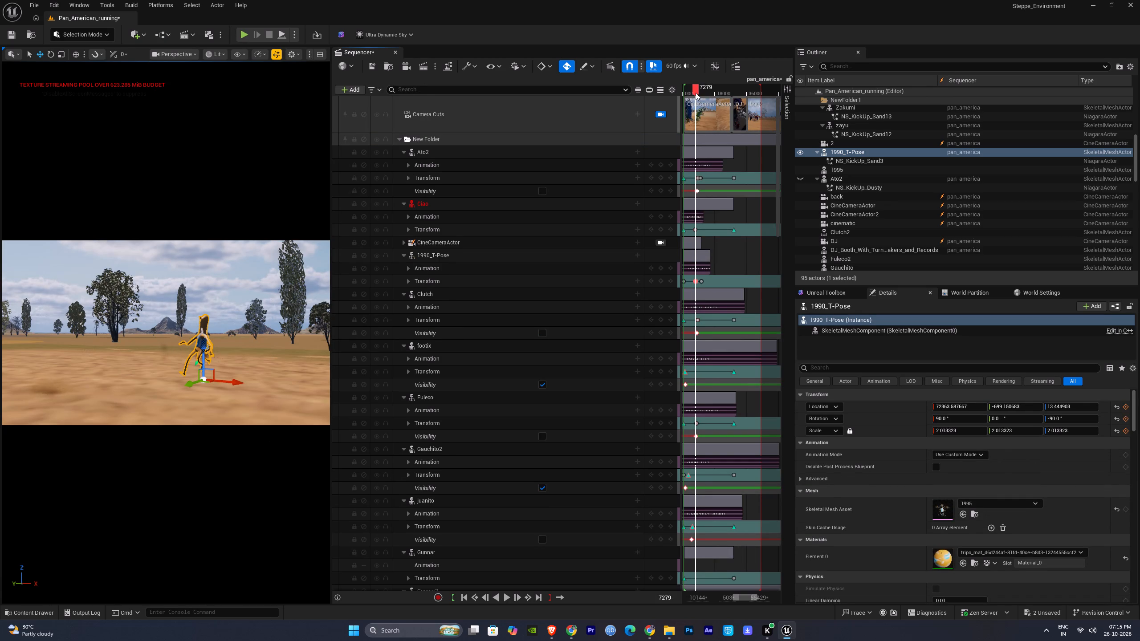
{"action": "left_click", "coordinate": [737, 254]}
{"action": "key", "text": "Left"}
{"action": "key", "text": "Left"}
{"action": "key", "text": "Left"}
{"action": "key", "text": "Left"}
{"action": "key", "text": "Left"}
{"action": "key", "text": "Left"}
{"action": "key", "text": "Left"}
{"action": "key", "text": "Left"}
{"action": "key", "text": "Left"}
{"action": "key", "text": "Left"}
{"action": "key", "text": "Left"}
{"action": "key", "text": "Left"}
{"action": "key", "text": "Left"}
{"action": "key", "text": "Left"}
{"action": "key", "text": "Left"}
{"action": "key", "text": "Left"}
{"action": "key", "text": "Left"}
{"action": "key", "text": "Left"}
{"action": "key", "text": "Left"}
{"action": "key", "text": "Left"}
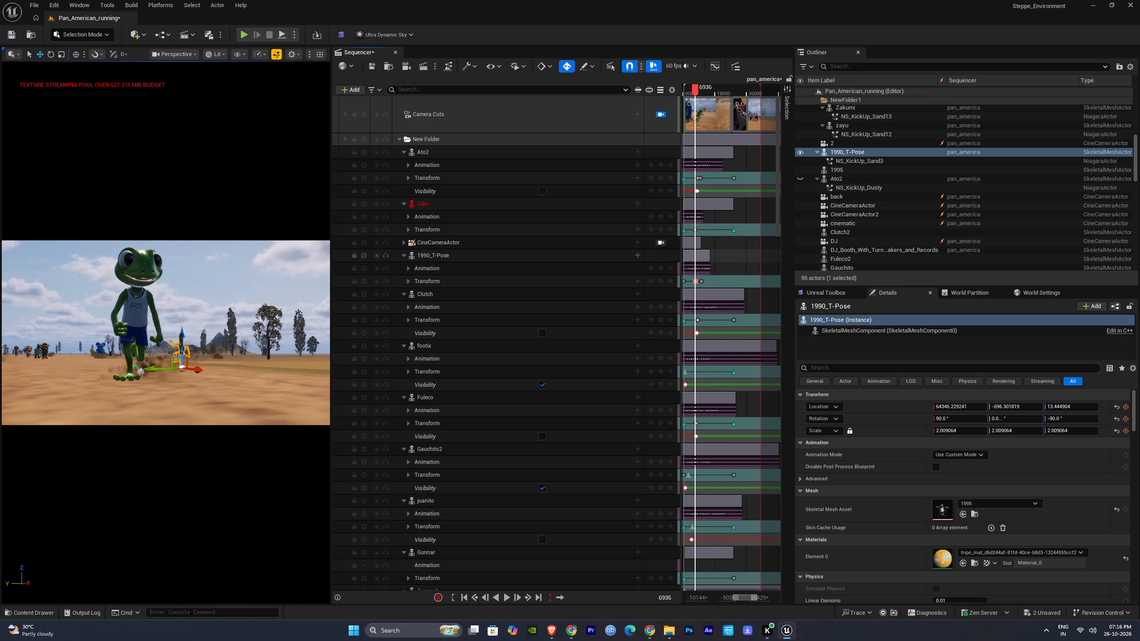
{"action": "left_click", "coordinate": [737, 254]}
{"action": "key", "text": "space"}
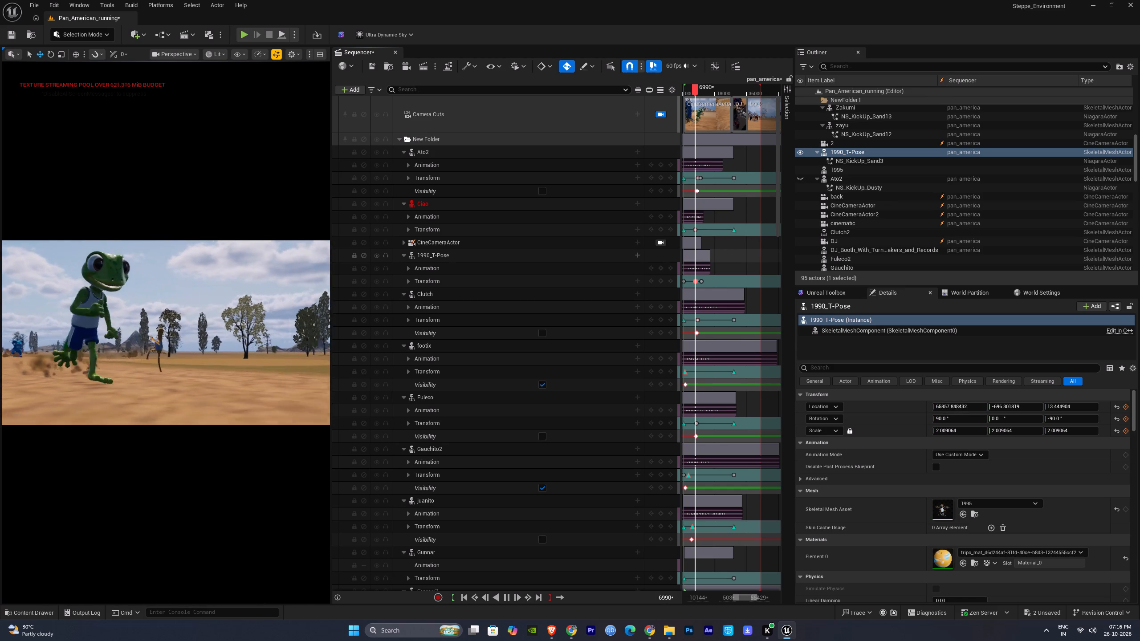
{"action": "key", "text": "space"}
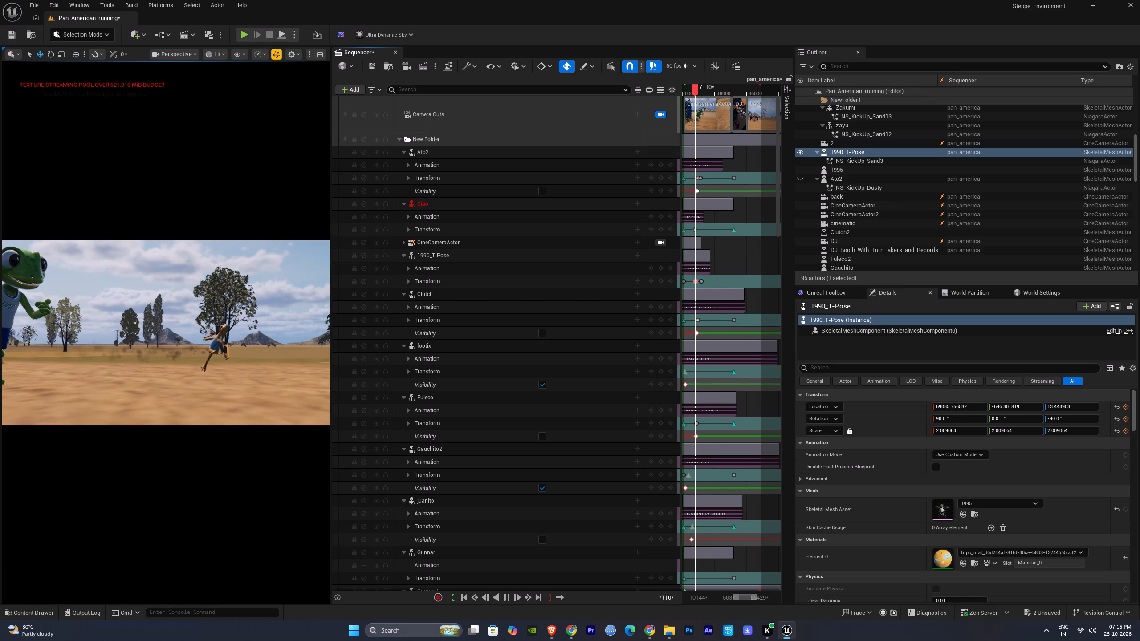
Replace the 1990_T-Pose track's old animation section with 1995_run, stretch and shift it earlier, and play to frame 7158.
{"action": "left_click", "coordinate": [215, 347]}
{"action": "left_click", "coordinate": [691, 269]}
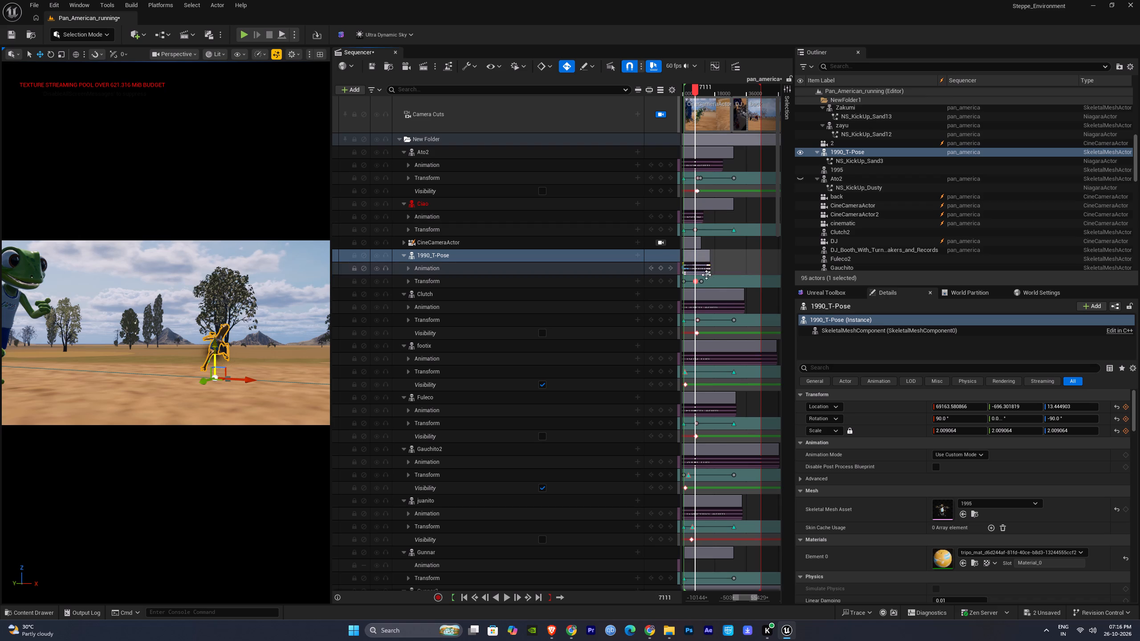
{"action": "key", "text": "Delete"}
{"action": "key", "text": "e"}
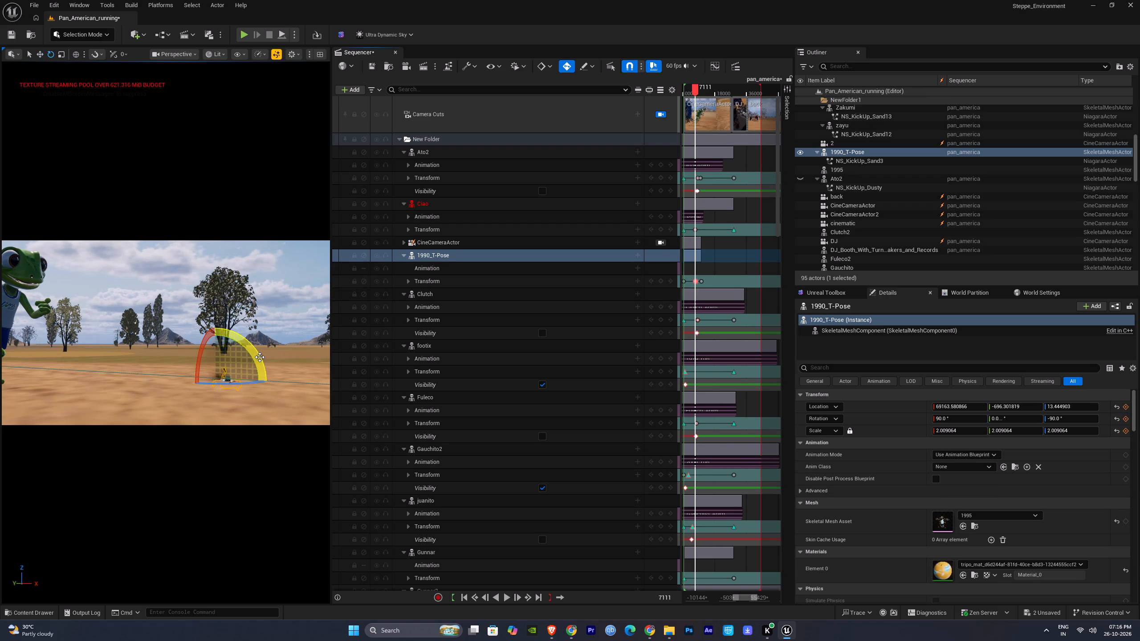
{"action": "left_click", "coordinate": [639, 268]}
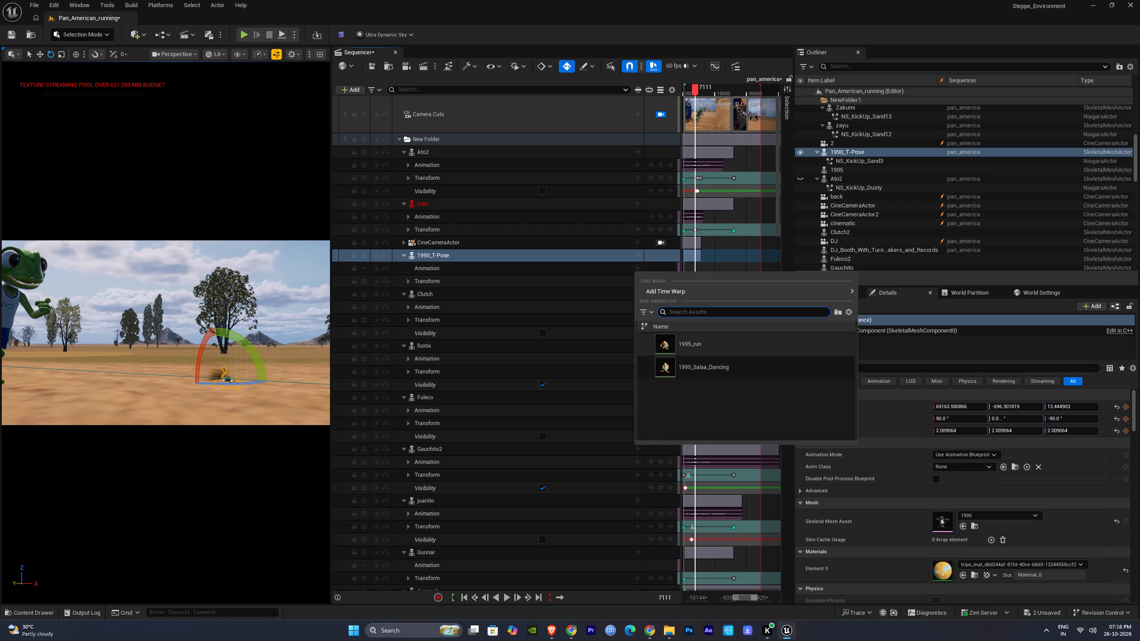
{"action": "left_click", "coordinate": [700, 345]}
{"action": "left_click_drag", "start_coordinate": [697, 272], "coordinate": [804, 277]}
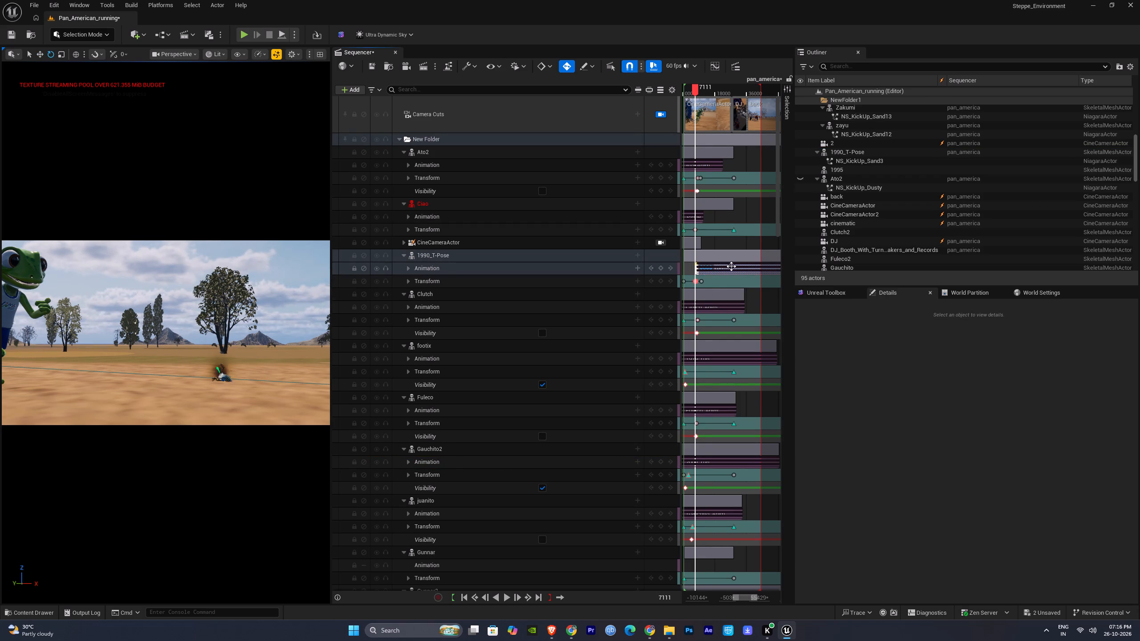
{"action": "left_click_drag", "start_coordinate": [729, 266], "coordinate": [716, 267]}
{"action": "key", "text": "space"}
{"action": "key", "text": "space"}
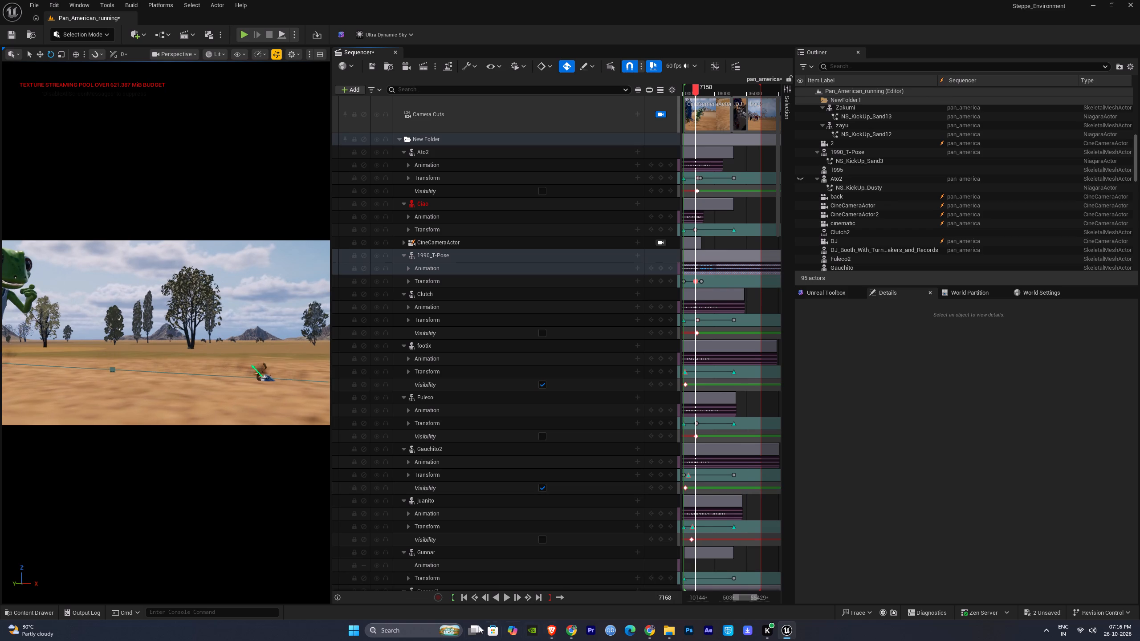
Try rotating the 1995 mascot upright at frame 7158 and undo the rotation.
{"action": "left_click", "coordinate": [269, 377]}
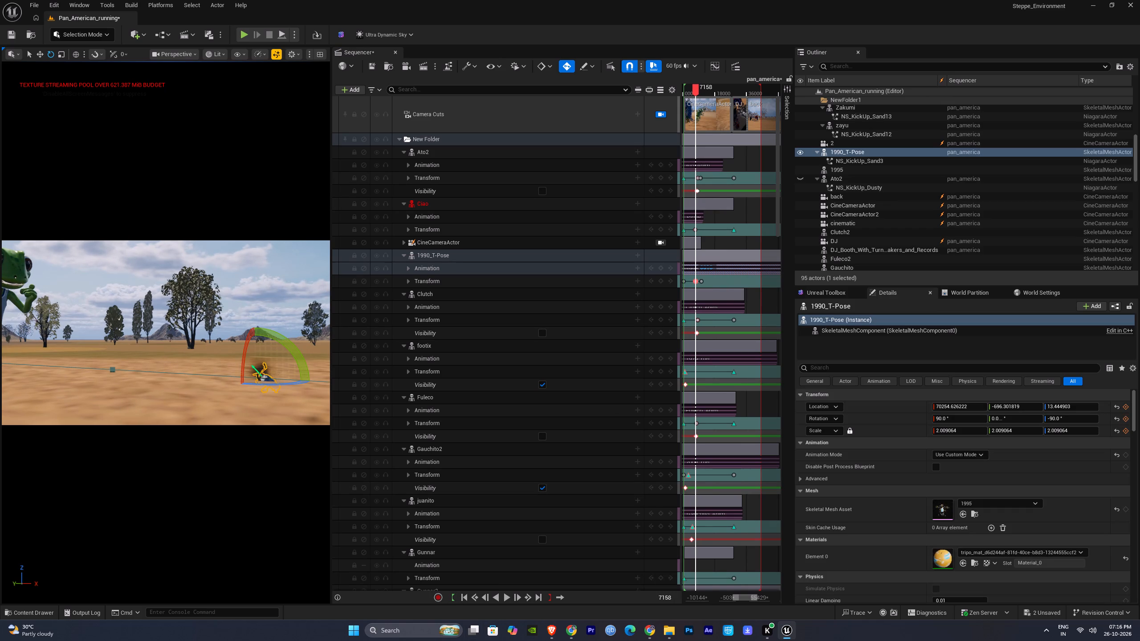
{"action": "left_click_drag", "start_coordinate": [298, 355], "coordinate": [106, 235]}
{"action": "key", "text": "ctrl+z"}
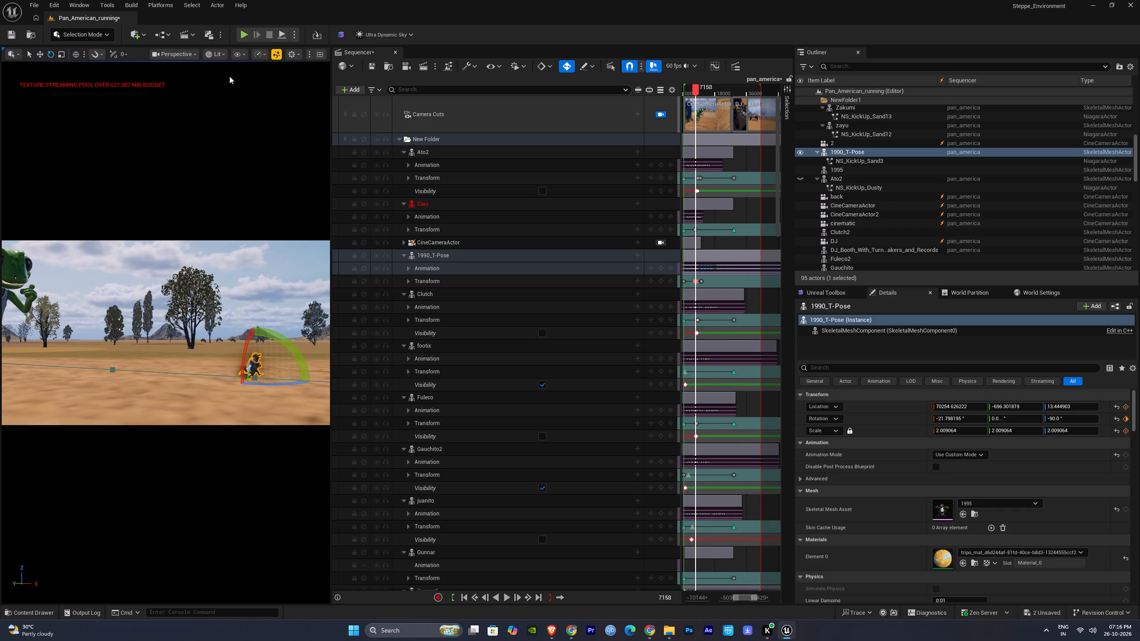
Enlarge the viewport, go to frame 7114 and rotate the 1995 mascot upright to about -2°.
{"action": "left_click_drag", "start_coordinate": [331, 66], "coordinate": [432, 105]}
{"action": "right_click_drag", "start_coordinate": [731, 292], "coordinate": [770, 292]}
{"action": "scroll", "coordinate": [757, 289], "scroll_direction": "up", "scroll_amount": 10, "text": "ctrl"}
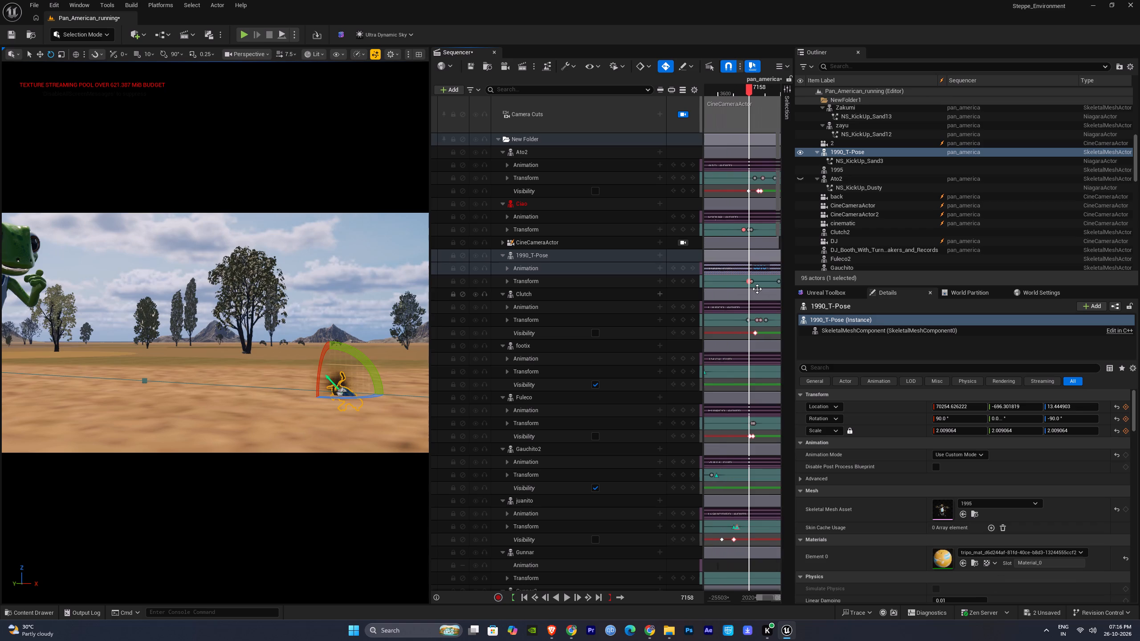
{"action": "scroll", "coordinate": [757, 289], "scroll_direction": "up", "scroll_amount": 6, "text": "ctrl"}
{"action": "left_click", "coordinate": [746, 280]}
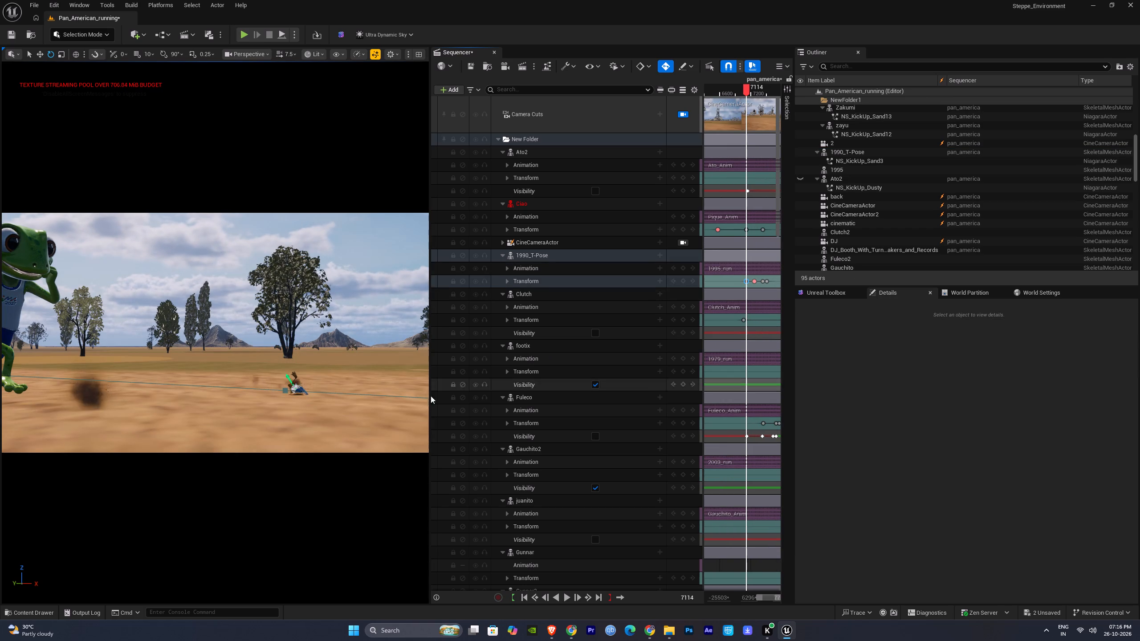
{"action": "left_click", "coordinate": [301, 386]}
{"action": "left_click", "coordinate": [307, 384]}
{"action": "left_click", "coordinate": [304, 388]}
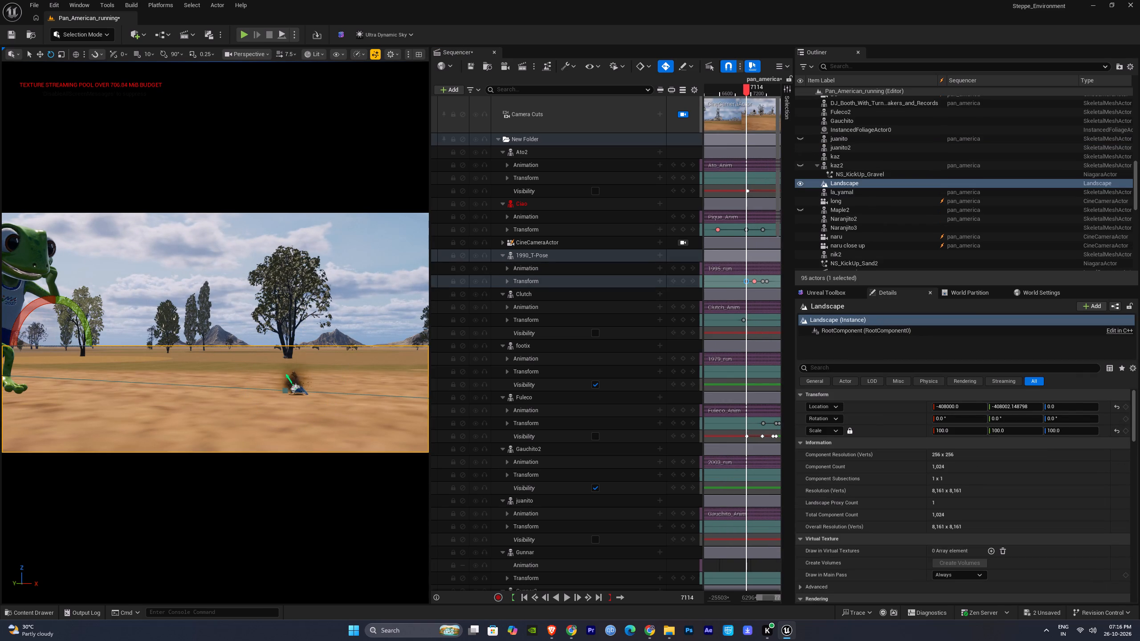
{"action": "left_click", "coordinate": [302, 389]}
{"action": "left_click_drag", "start_coordinate": [326, 374], "coordinate": [189, 249]}
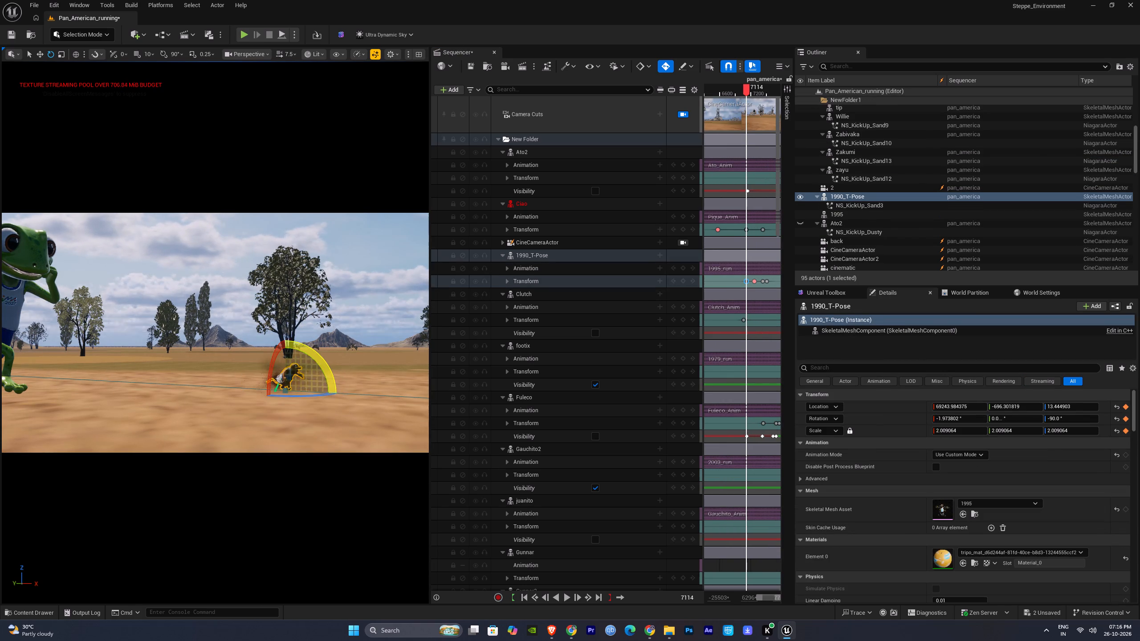
Scale the 1995 mascot up uniformly to about 7.94 at frame 7114 in the free view, and return to the camera view.
{"action": "key", "text": "shift+c"}
{"action": "right_click_drag", "start_coordinate": [342, 342], "coordinate": [324, 331]}
{"action": "key", "text": "f"}
{"action": "left_click_drag", "start_coordinate": [307, 349], "coordinate": [431, 368], "text": "alt"}
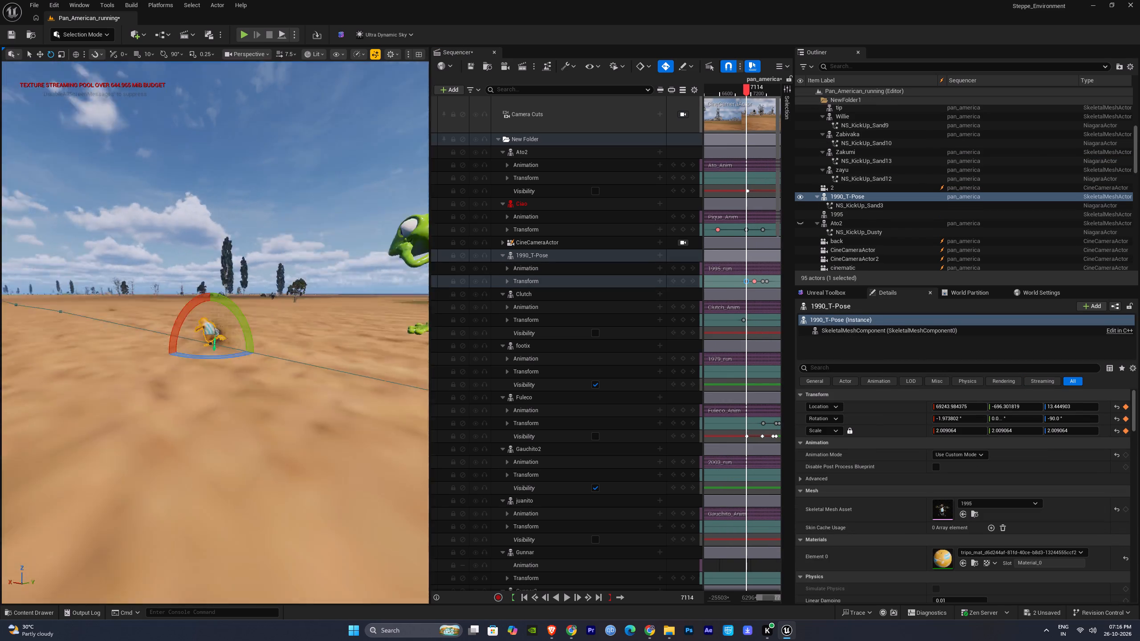
{"action": "left_click_drag", "start_coordinate": [431, 368], "coordinate": [693, 366], "text": "alt"}
{"action": "right_click_drag", "start_coordinate": [308, 349], "coordinate": [309, 355], "text": "alt"}
{"action": "key", "text": "r"}
{"action": "left_click_drag", "start_coordinate": [218, 346], "coordinate": [417, 353]}
{"action": "key", "text": "shift+c"}
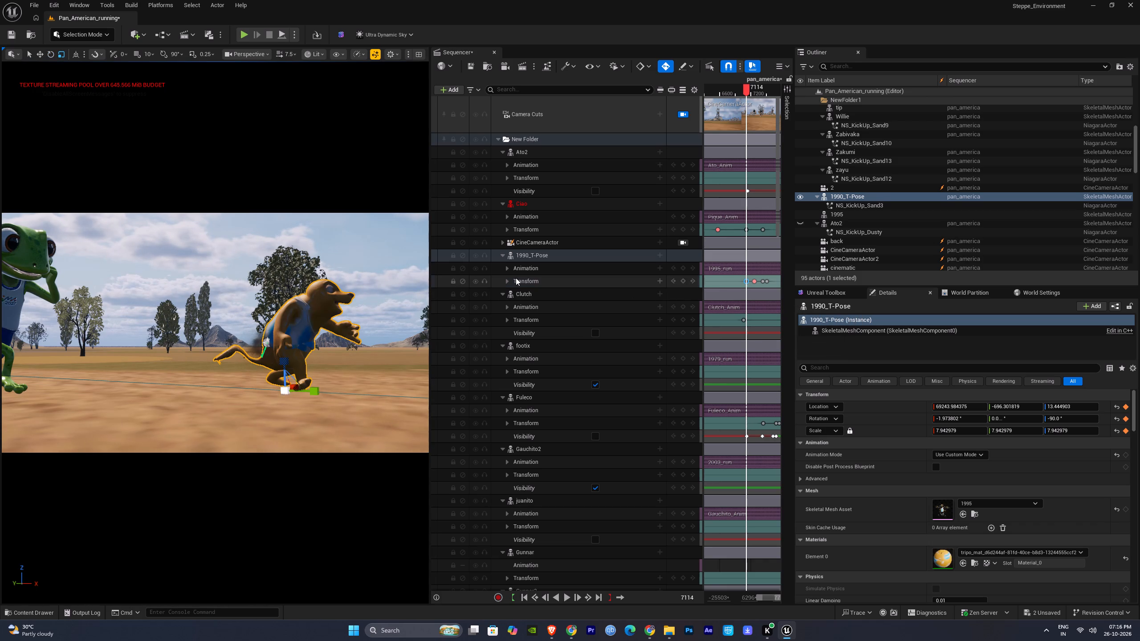
Collapse the mascot tracks from Clutch through kaz2 in the sequence.
{"action": "left_click", "coordinate": [502, 295]}
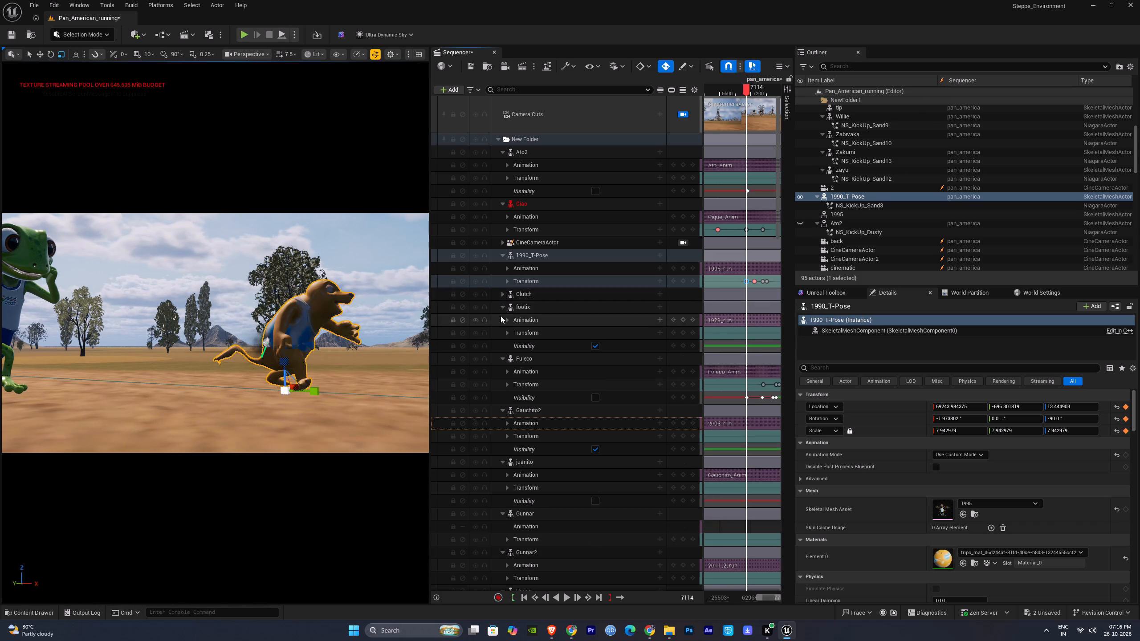
{"action": "left_click", "coordinate": [501, 308]}
{"action": "left_click", "coordinate": [503, 320]}
{"action": "left_click", "coordinate": [503, 335]}
{"action": "left_click", "coordinate": [502, 345]}
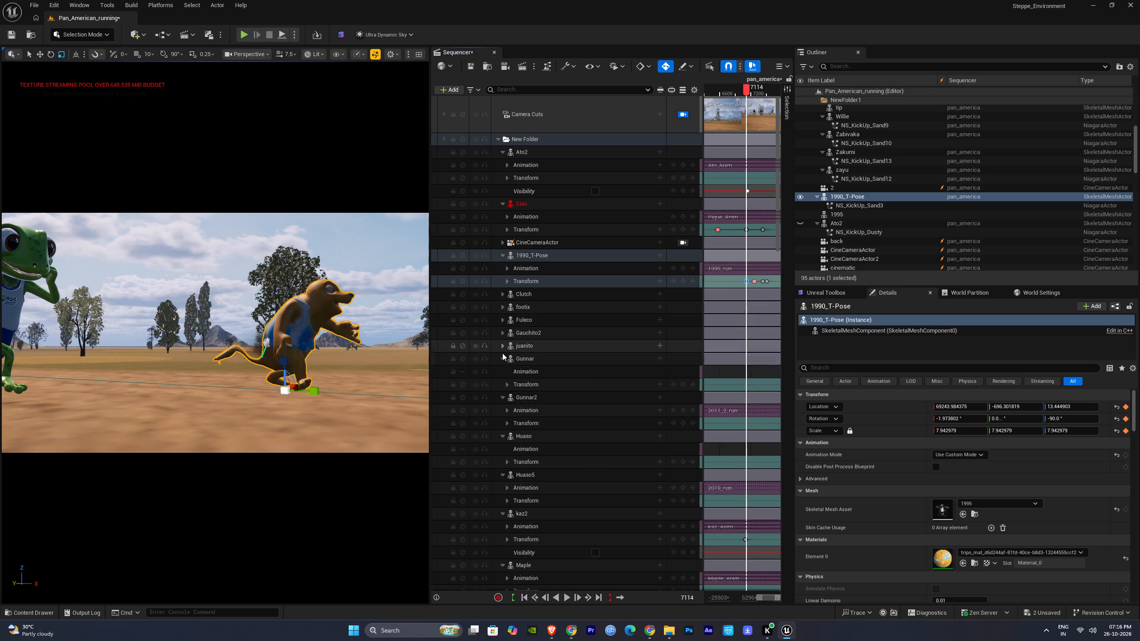
{"action": "left_click", "coordinate": [502, 358]}
{"action": "left_click", "coordinate": [504, 371]}
{"action": "left_click", "coordinate": [503, 384]}
{"action": "left_click", "coordinate": [503, 397]}
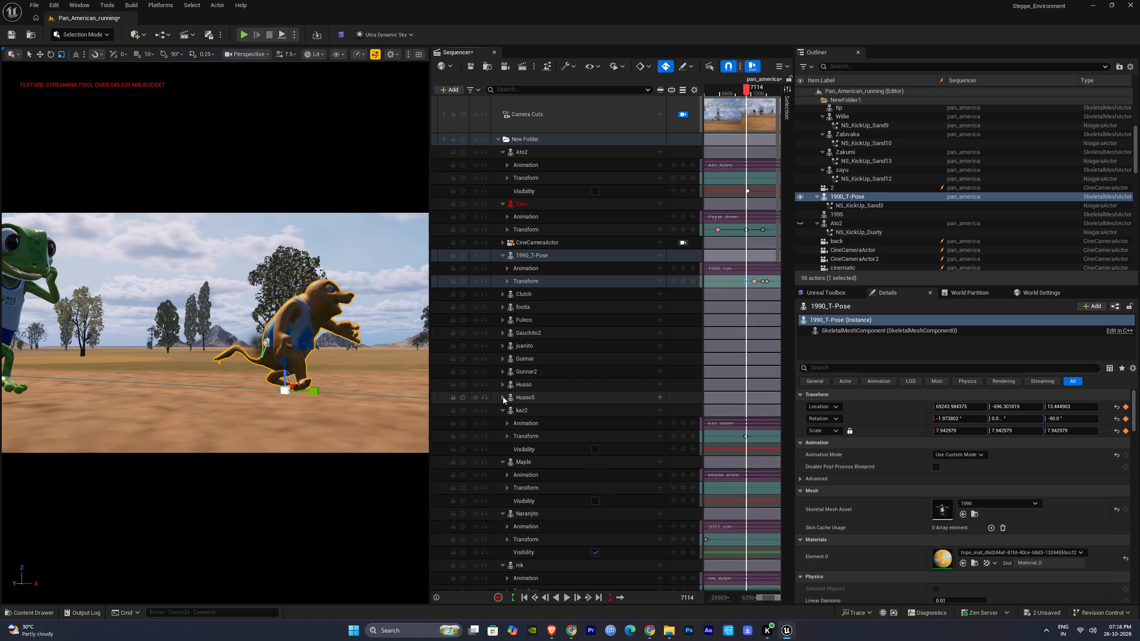
{"action": "left_click", "coordinate": [503, 411]}
Delete the 1990_T-Pose track's scale and rotation keys after frame 7114 and play on to frame 7203.
{"action": "scroll", "coordinate": [542, 419], "scroll_direction": "up", "scroll_amount": 3}
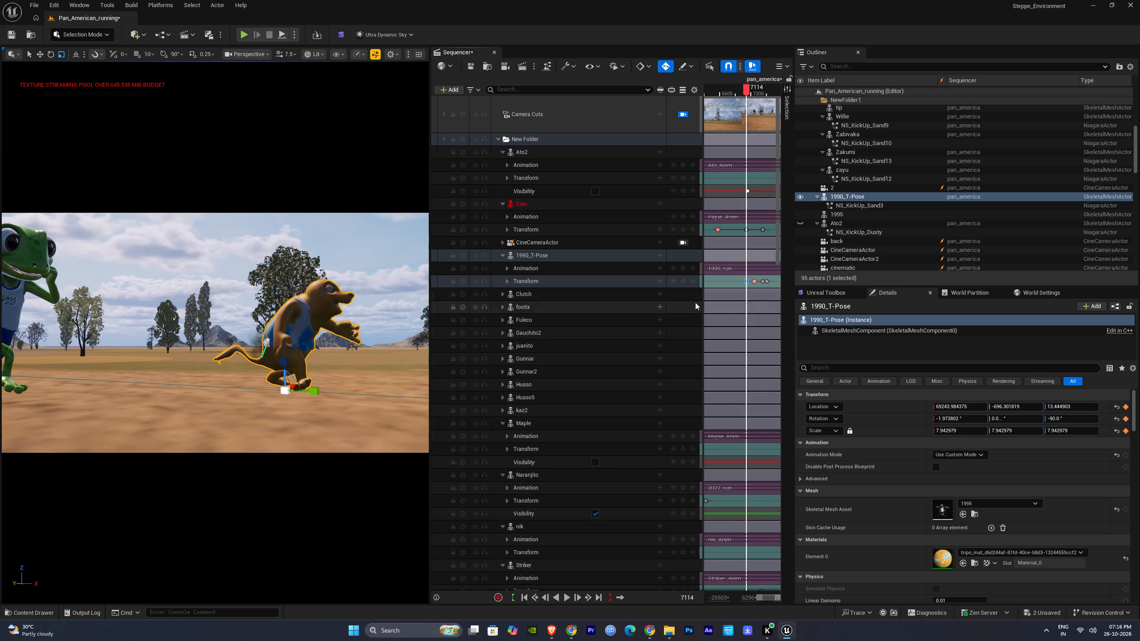
{"action": "left_click", "coordinate": [505, 280]}
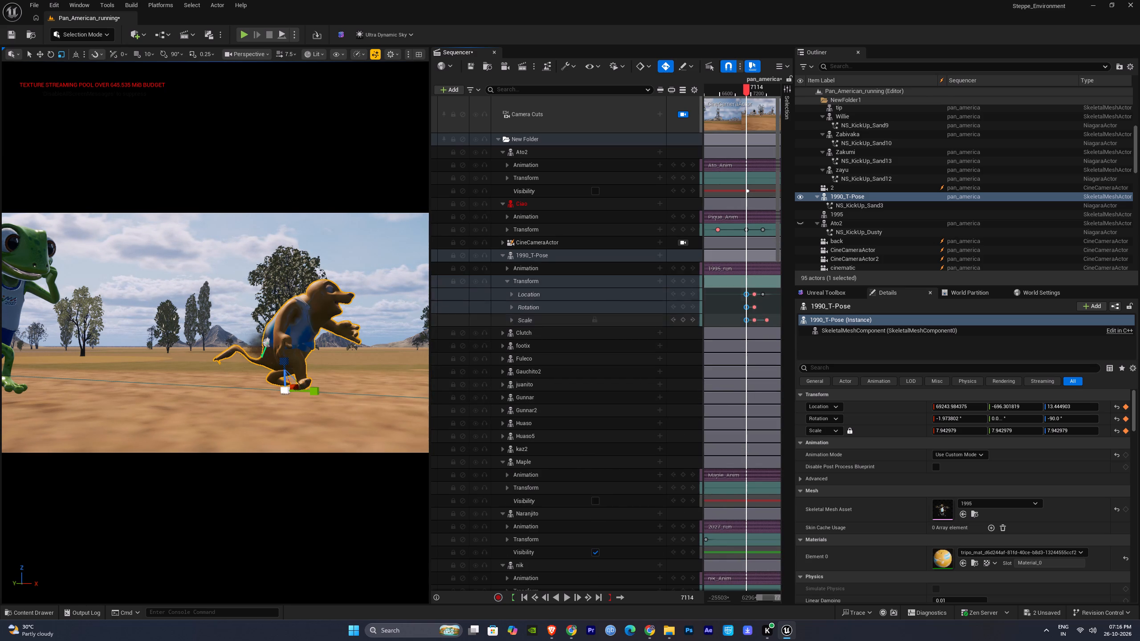
{"action": "left_click_drag", "start_coordinate": [773, 317], "coordinate": [751, 323]}
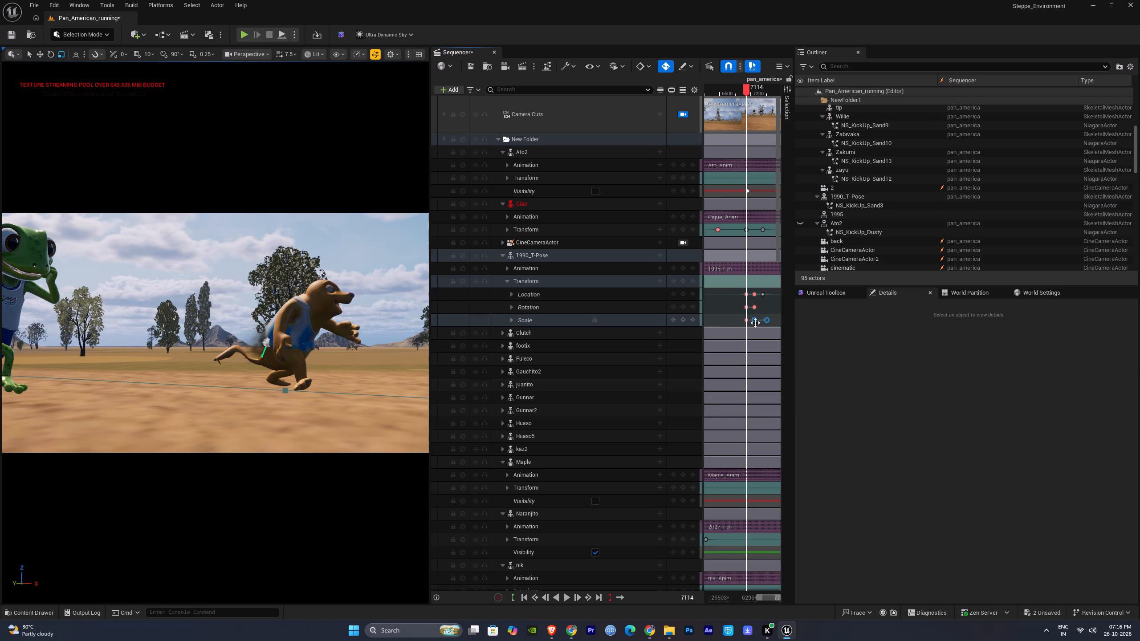
{"action": "key", "text": "Delete"}
{"action": "left_click_drag", "start_coordinate": [765, 308], "coordinate": [753, 309]}
{"action": "key", "text": "Delete"}
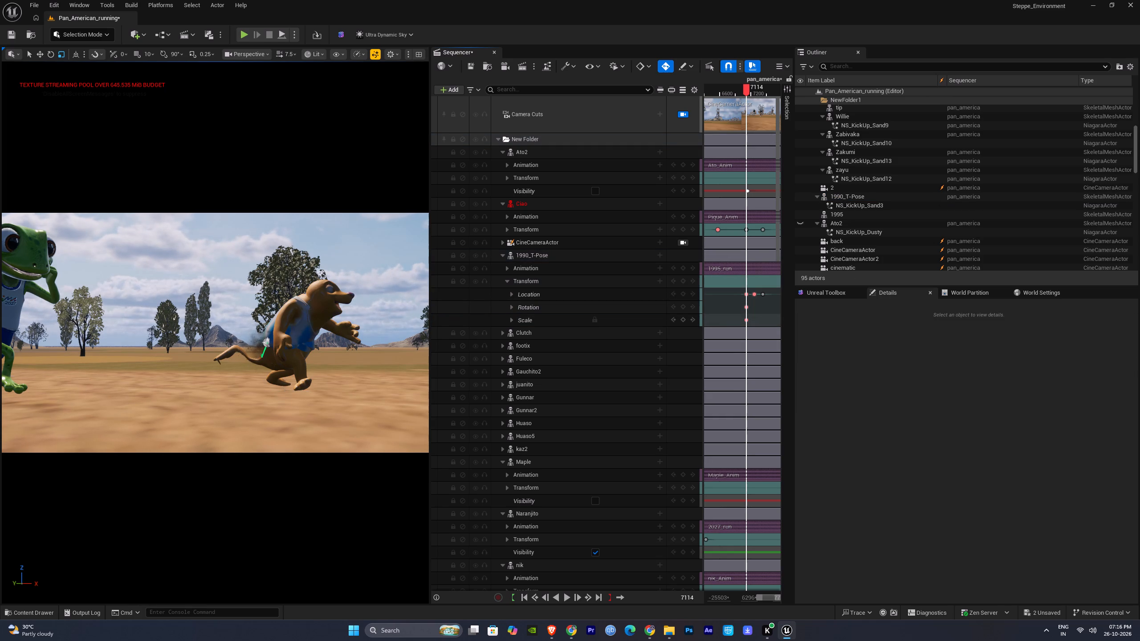
{"action": "key", "text": "space"}
{"action": "key", "text": "space"}
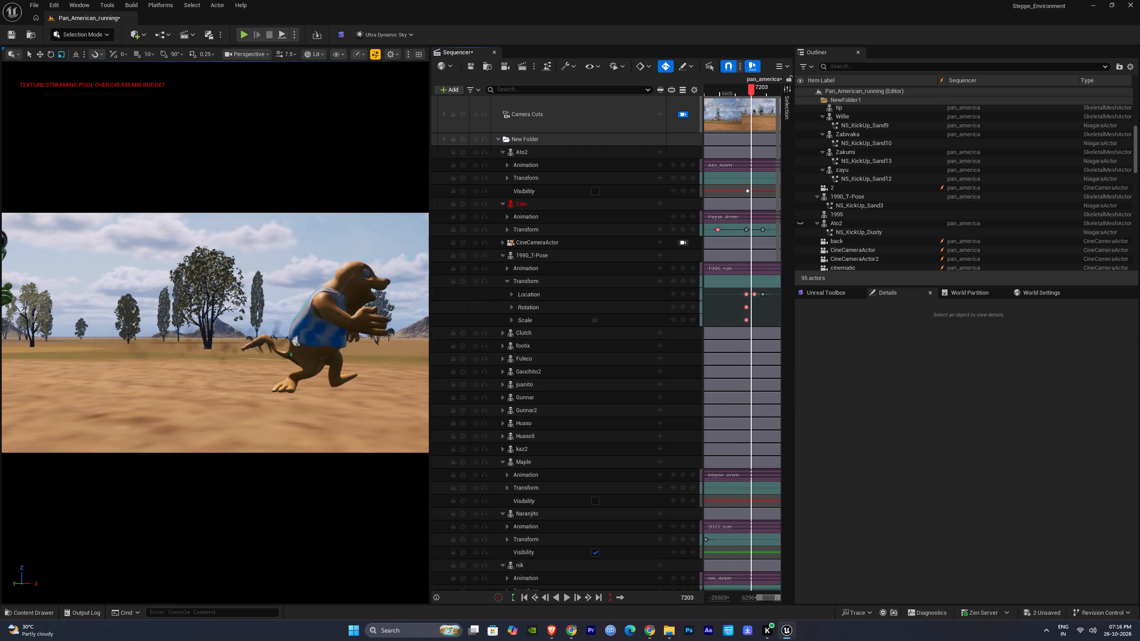
Retime the 1995_run section to a 1.381x play rate spanning frames -8,709 to 34,722, and preview to frame 7430.
{"action": "left_click", "coordinate": [354, 292]}
{"action": "scroll", "coordinate": [729, 295], "scroll_direction": "down", "scroll_amount": 15, "text": "ctrl"}
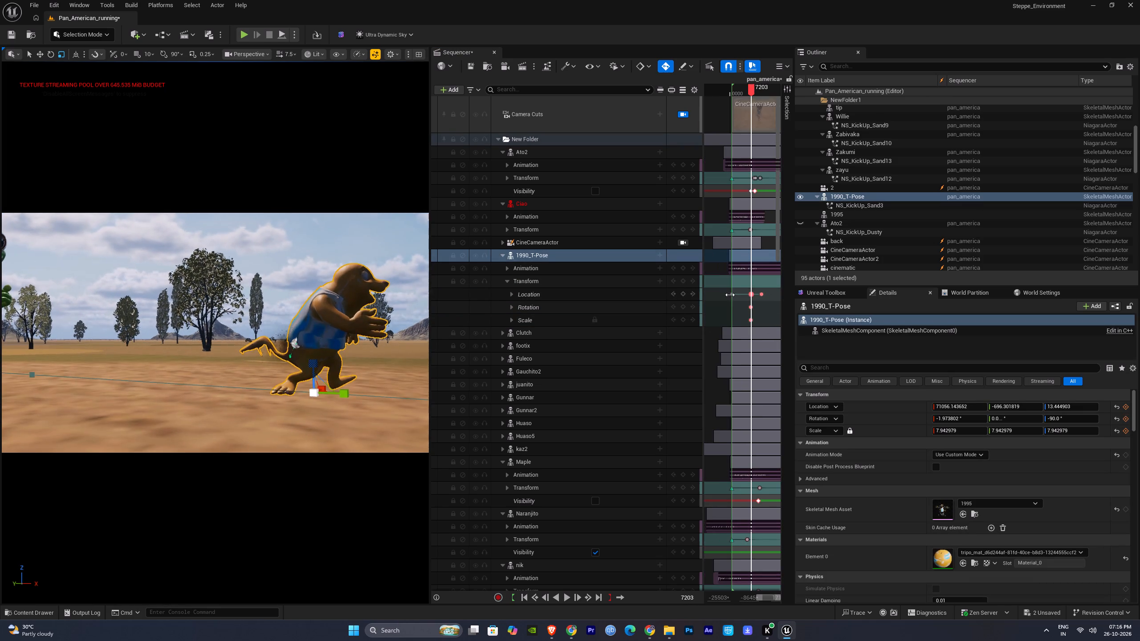
{"action": "scroll", "coordinate": [730, 295], "scroll_direction": "down", "scroll_amount": 2, "text": "ctrl"}
{"action": "left_click_drag", "start_coordinate": [735, 269], "coordinate": [753, 272], "text": "ctrl"}
{"action": "left_click_drag", "start_coordinate": [758, 271], "coordinate": [748, 270]}
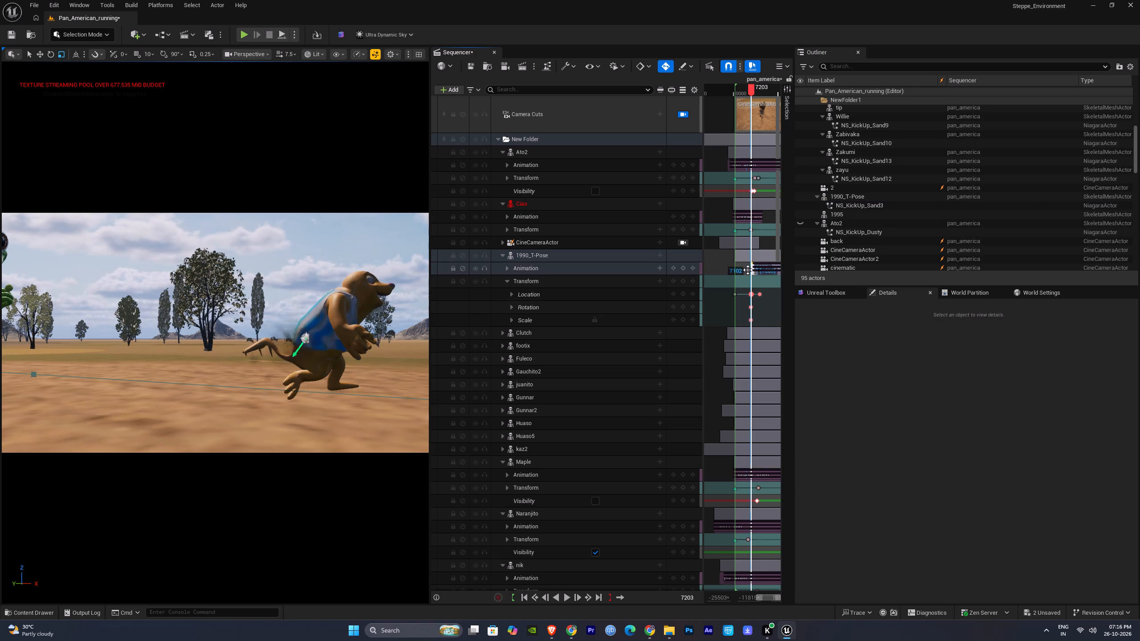
{"action": "left_click_drag", "start_coordinate": [748, 270], "coordinate": [733, 268]}
{"action": "key", "text": "space"}
{"action": "key", "text": "space"}
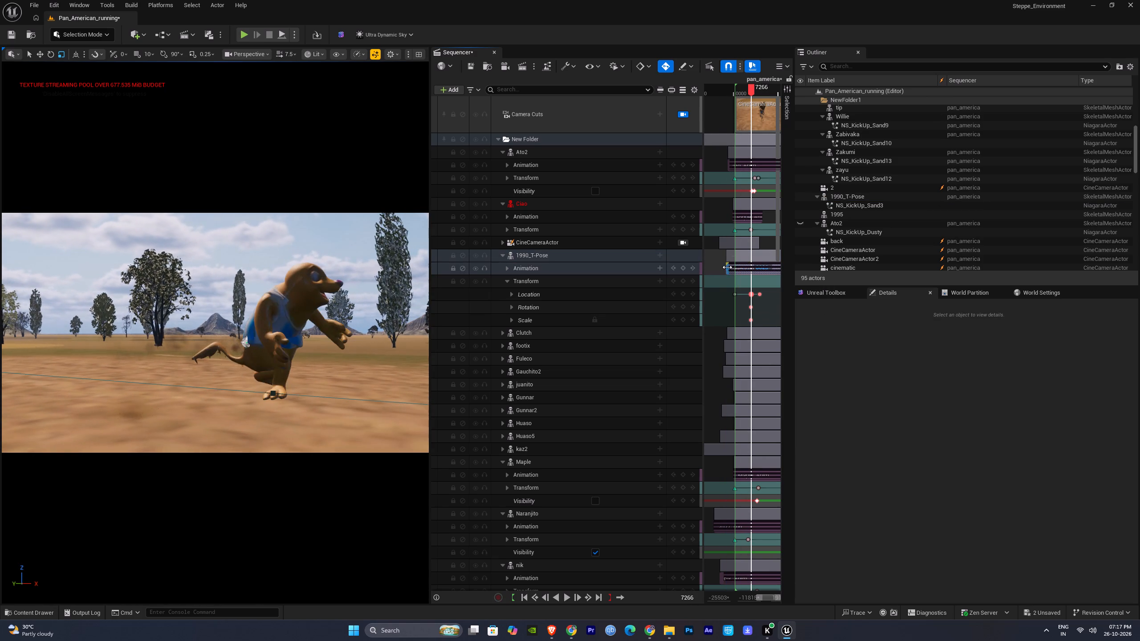
{"action": "left_click_drag", "start_coordinate": [727, 267], "coordinate": [750, 271], "text": "ctrl"}
{"action": "left_click_drag", "start_coordinate": [766, 268], "coordinate": [729, 267]}
{"action": "key", "text": "space"}
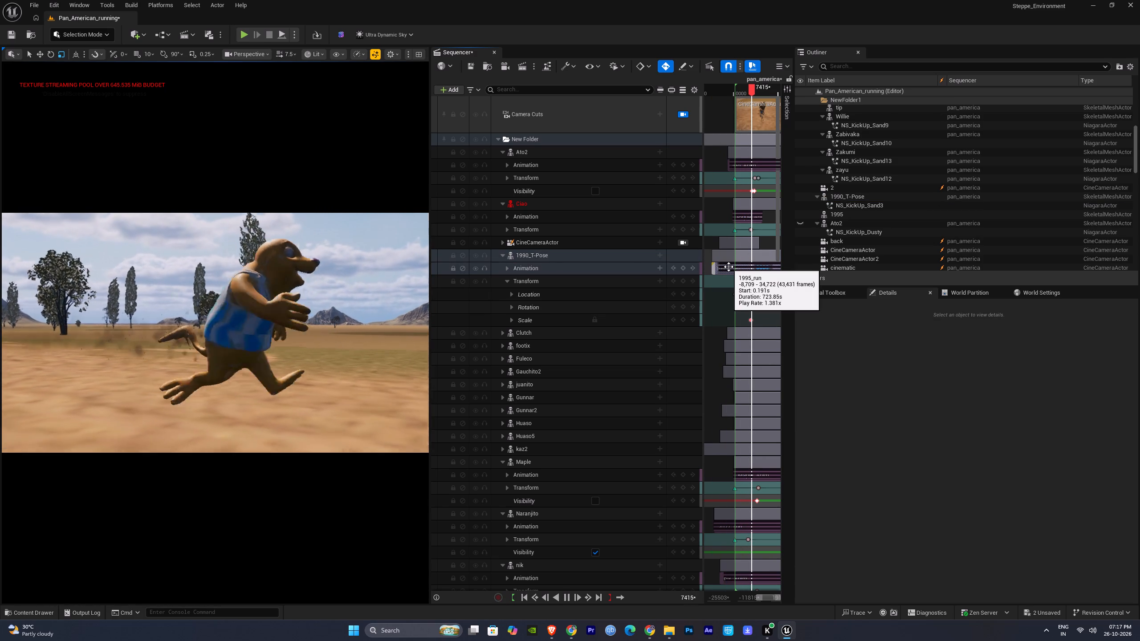
{"action": "key", "text": "space"}
Move the NS_KickUp_Sand3 dust effect down to the 1995 mascot's feet.
{"action": "left_click", "coordinate": [191, 337]}
{"action": "left_click", "coordinate": [190, 336]}
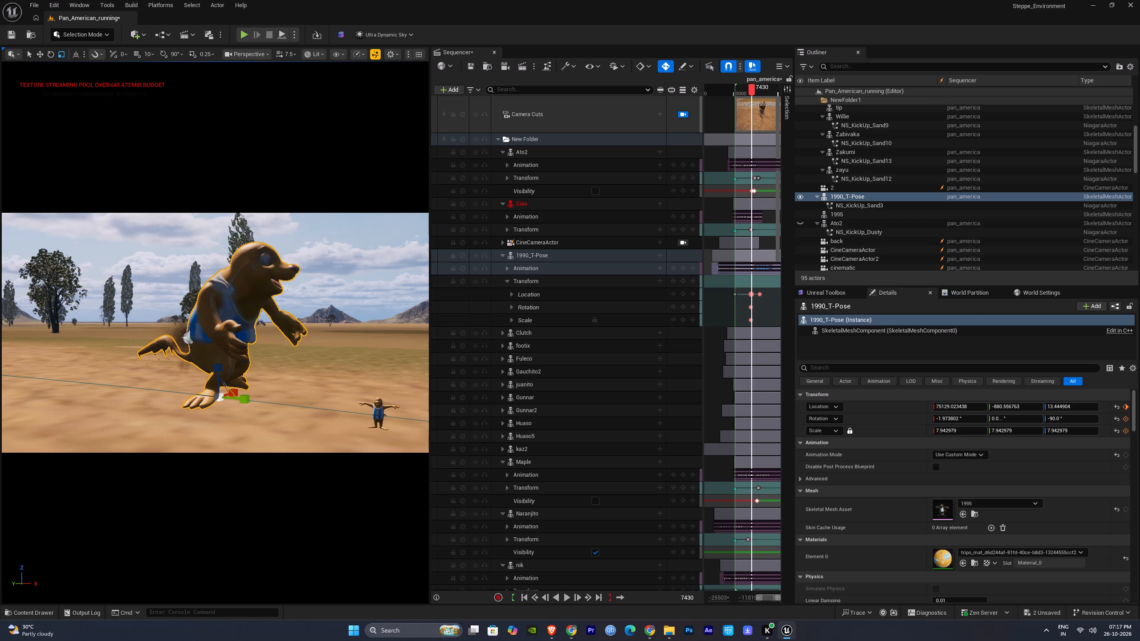
{"action": "left_click", "coordinate": [186, 339]}
{"action": "key", "text": "w"}
{"action": "left_click_drag", "start_coordinate": [189, 302], "coordinate": [201, 355]}
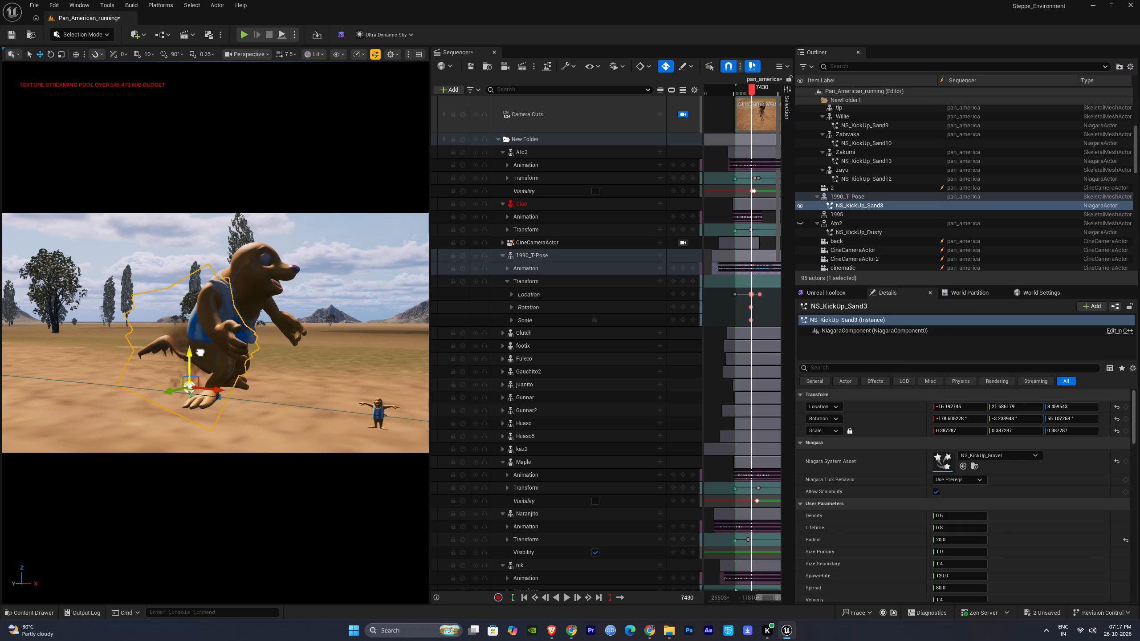
Lower the NS_KickUp_Sand3 dust effect slightly at the 1995 mascot's feet and play on to frame 7493.
{"action": "left_click_drag", "start_coordinate": [201, 355], "coordinate": [202, 361]}
{"action": "left_click", "coordinate": [724, 427]}
{"action": "key", "text": "space"}
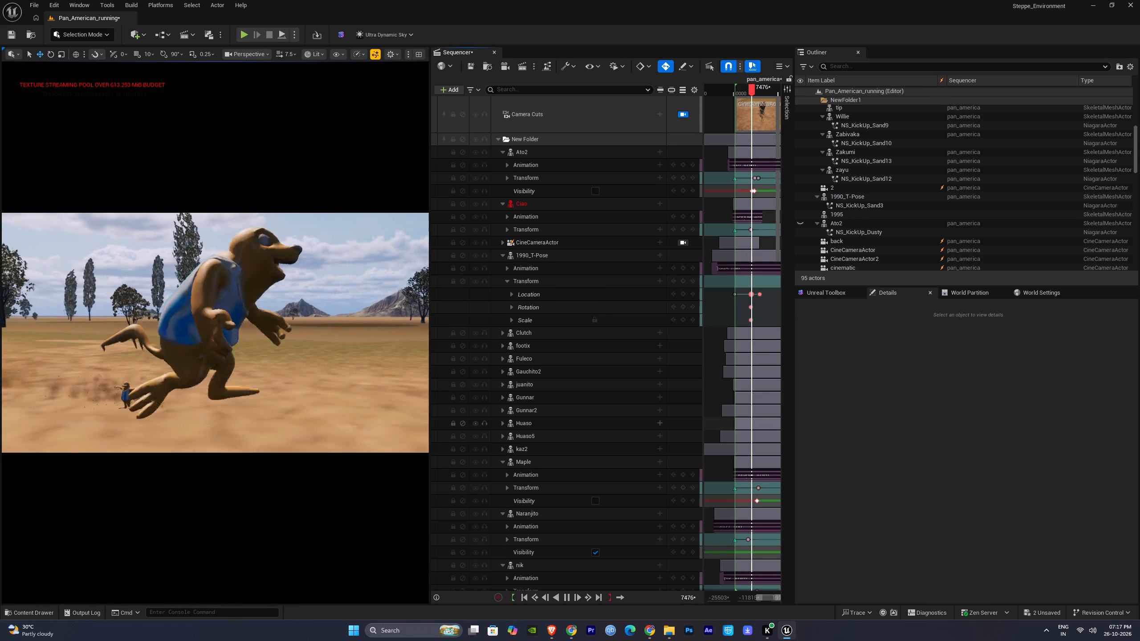
{"action": "key", "text": "space"}
Delete the spare, unanimated 1995 actor behind the running mascot and play on to frame 7937.
{"action": "left_click", "coordinate": [56, 390]}
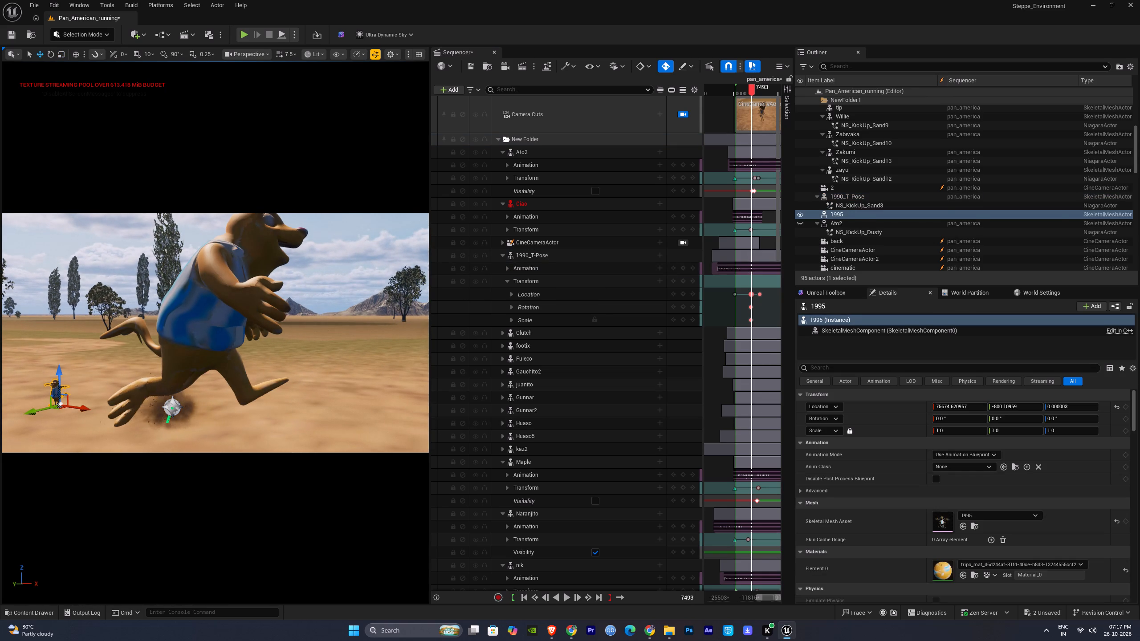
{"action": "key", "text": "Delete"}
{"action": "left_click", "coordinate": [725, 394]}
{"action": "key", "text": "space"}
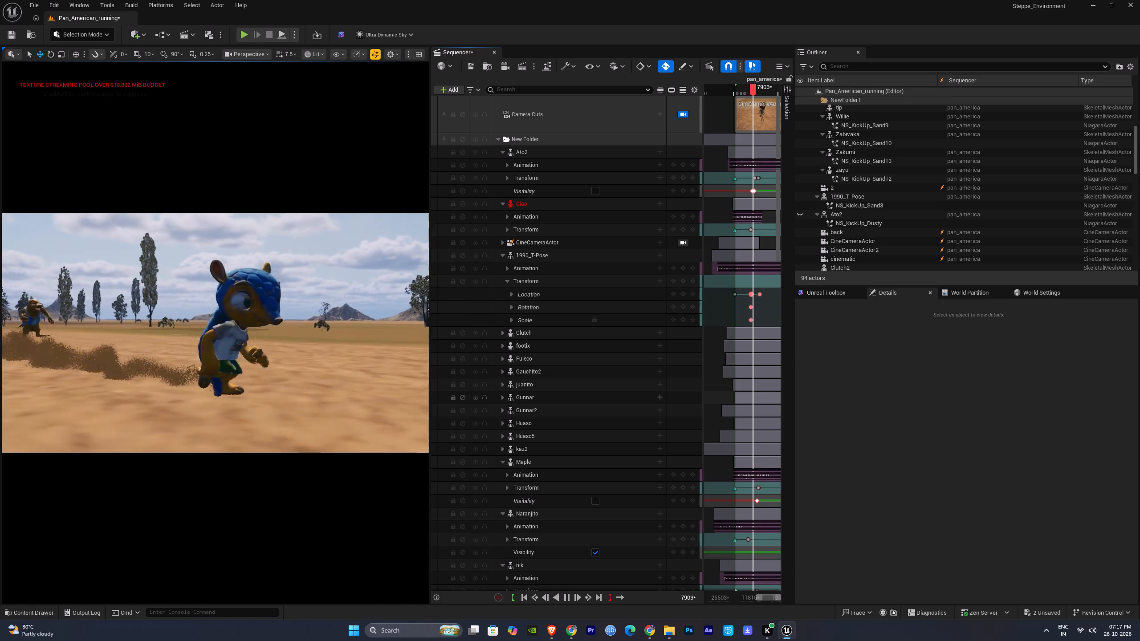
{"action": "scroll", "coordinate": [725, 394], "scroll_direction": "down", "scroll_amount": 1, "text": "ctrl"}
{"action": "key", "text": "space"}
{"action": "right_click_drag", "start_coordinate": [766, 318], "coordinate": [733, 312]}
Check the rank #08 mascot's year in the ChatGPT ranking and open the anims/1999_1 asset folder.
{"action": "key", "text": "ctrl+space"}
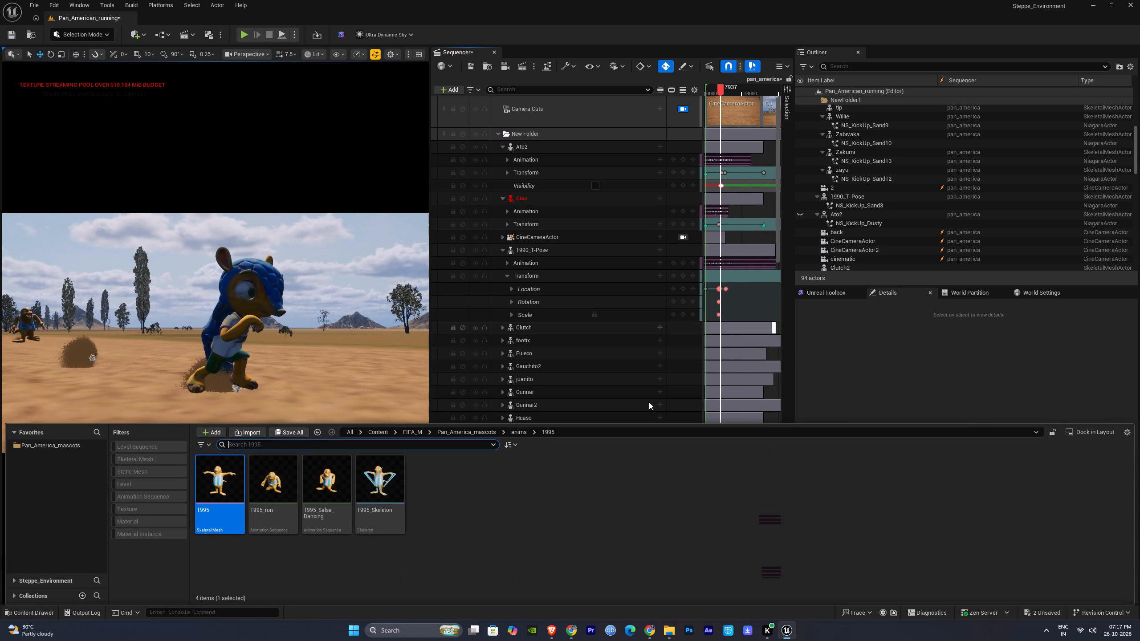
{"action": "left_click", "coordinate": [550, 633]}
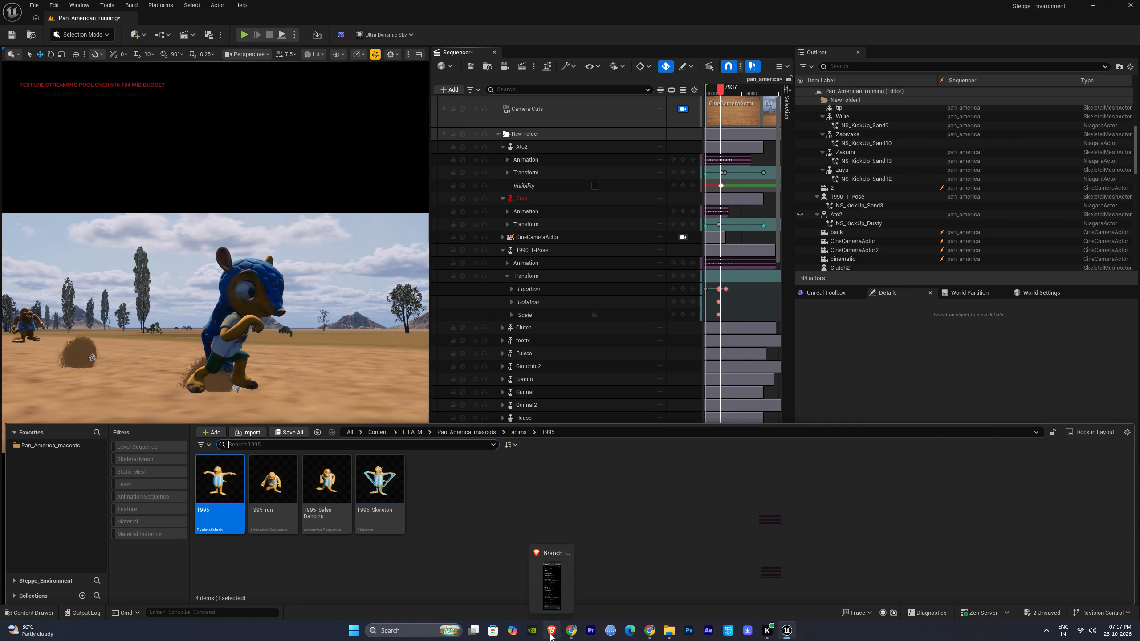
{"action": "left_click_drag", "start_coordinate": [967, 323], "coordinate": [997, 323]}
{"action": "scroll", "coordinate": [1000, 325], "scroll_direction": "down", "scroll_amount": 5}
{"action": "left_click_drag", "start_coordinate": [958, 317], "coordinate": [993, 321]}
{"action": "left_click", "coordinate": [578, 489]}
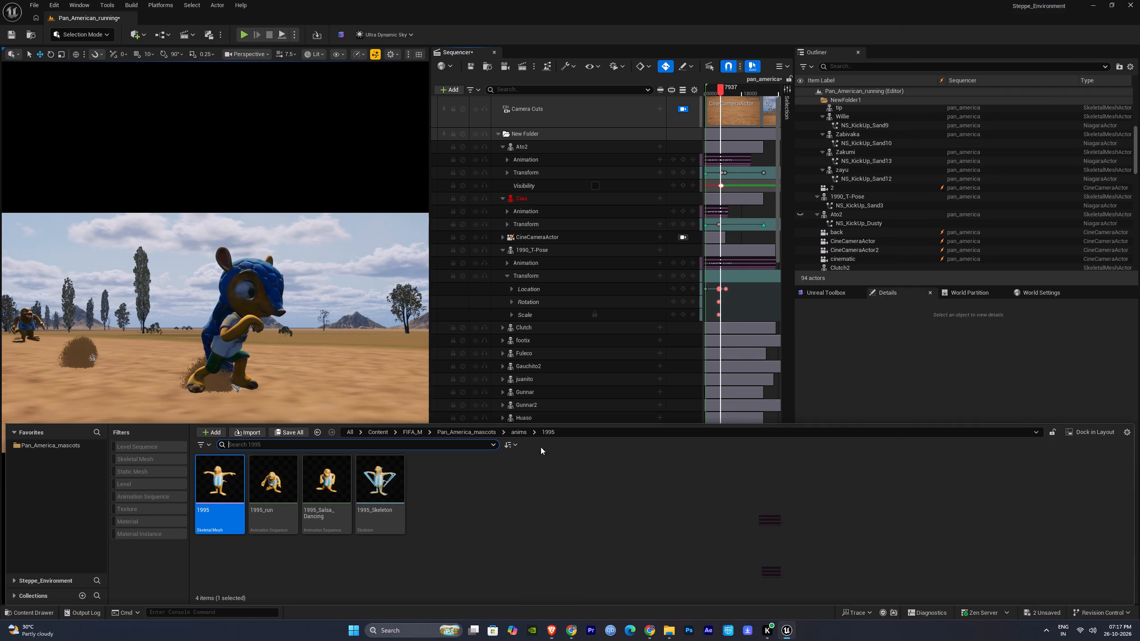
{"action": "left_click", "coordinate": [521, 433]}
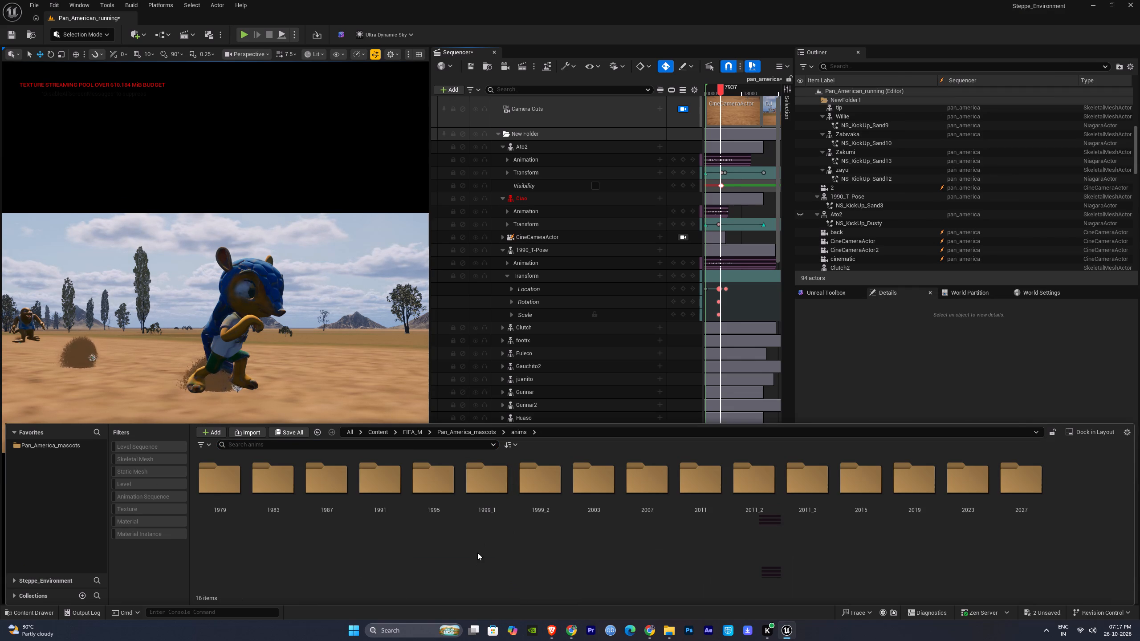
{"action": "double_click", "coordinate": [484, 524]}
Examine the rank #08 mascot name and the Pato and Lorita artwork on the Pan American Games Mascots wiki page.
{"action": "left_click", "coordinate": [556, 633]}
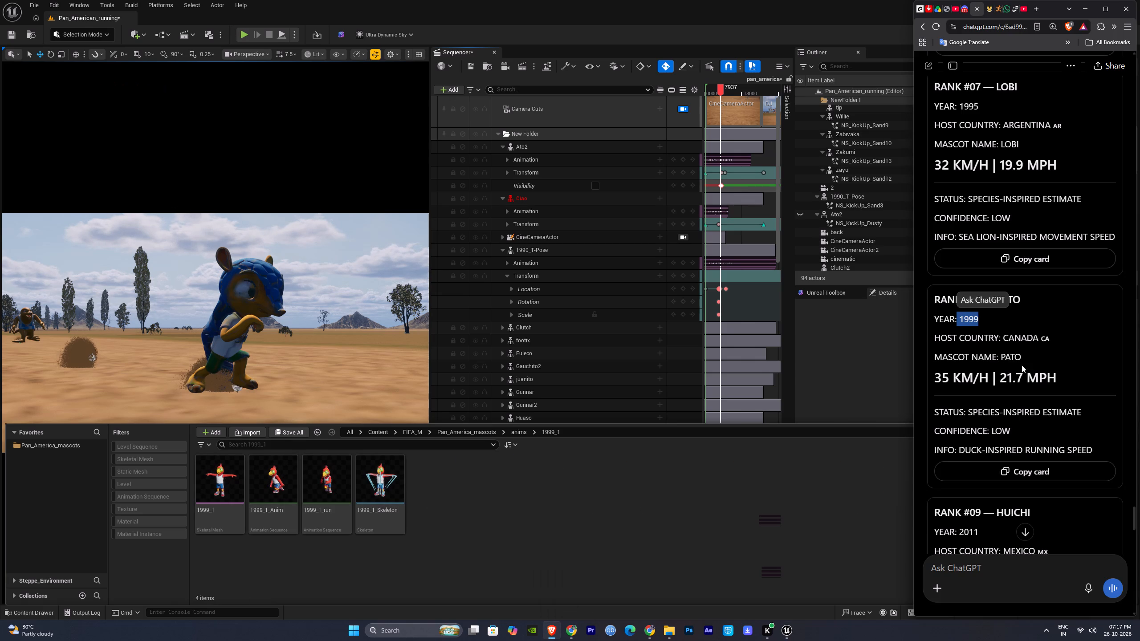
{"action": "left_click_drag", "start_coordinate": [1003, 357], "coordinate": [1018, 357]}
{"action": "left_click", "coordinate": [1032, 358]}
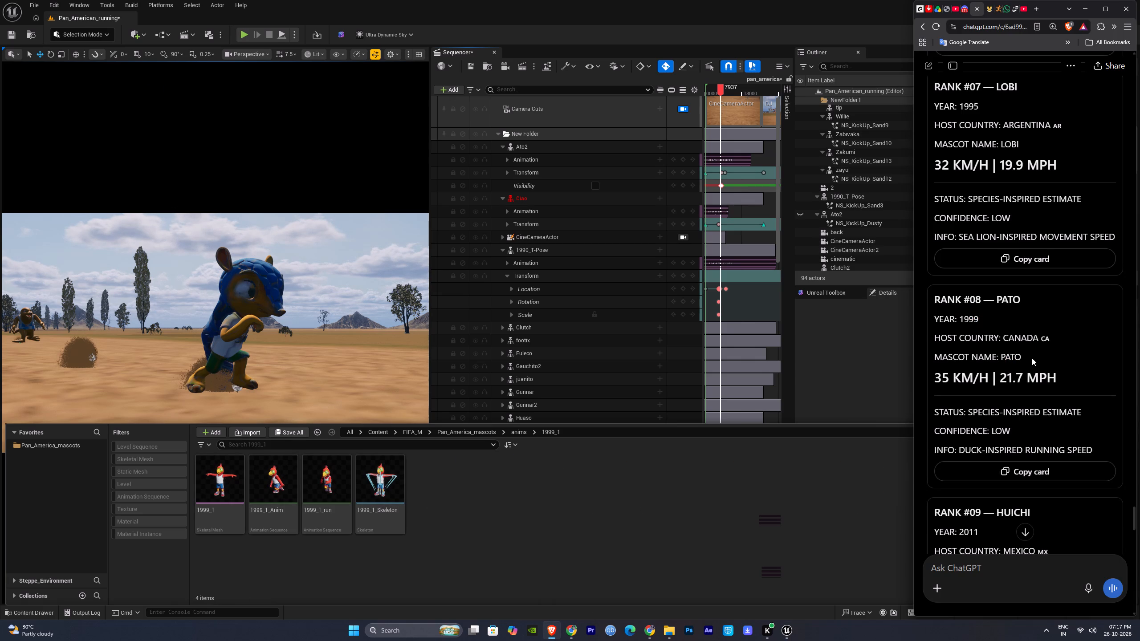
{"action": "left_click", "coordinate": [989, 8]}
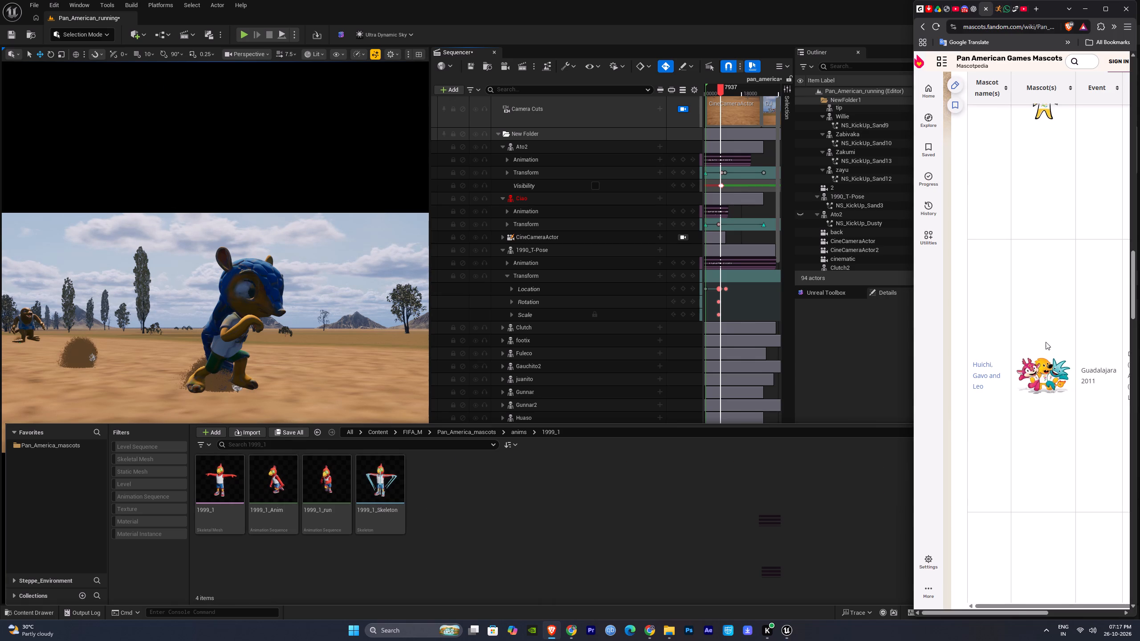
{"action": "scroll", "coordinate": [1011, 389], "scroll_direction": "down", "scroll_amount": 17}
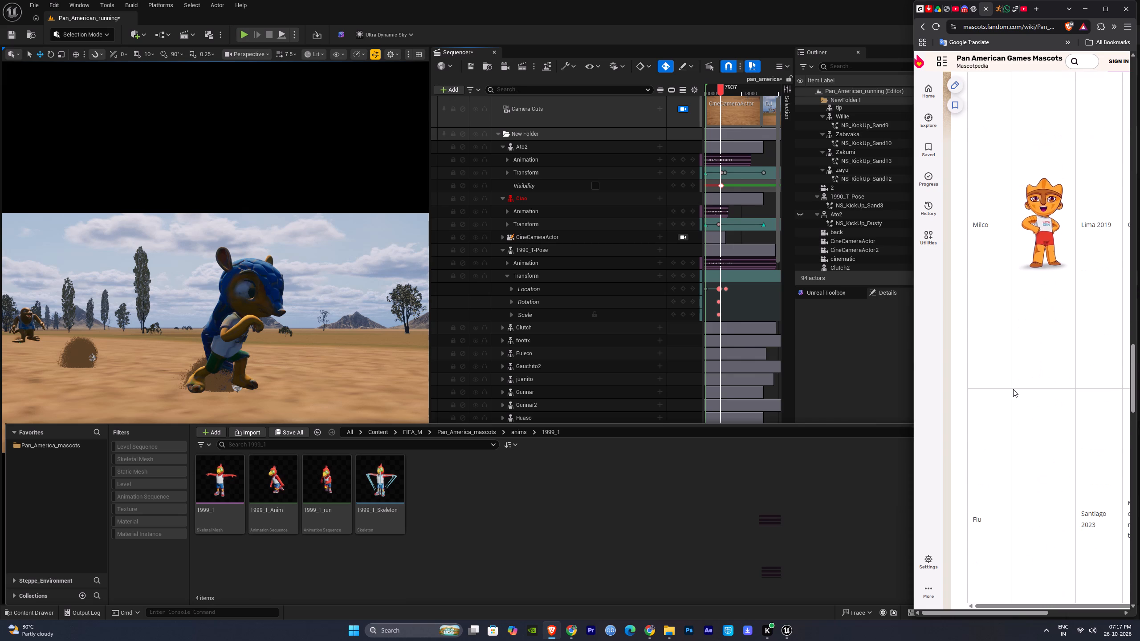
{"action": "scroll", "coordinate": [1013, 389], "scroll_direction": "up", "scroll_amount": 8}
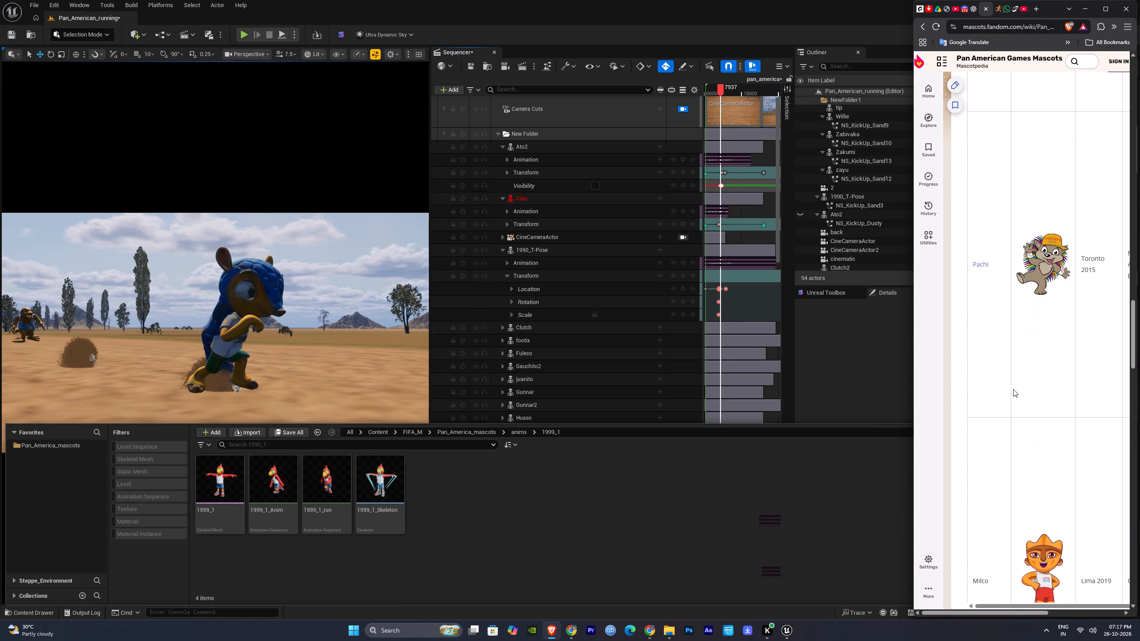
{"action": "scroll", "coordinate": [1013, 389], "scroll_direction": "up", "scroll_amount": 20}
{"action": "scroll", "coordinate": [1013, 389], "scroll_direction": "up", "scroll_amount": 4}
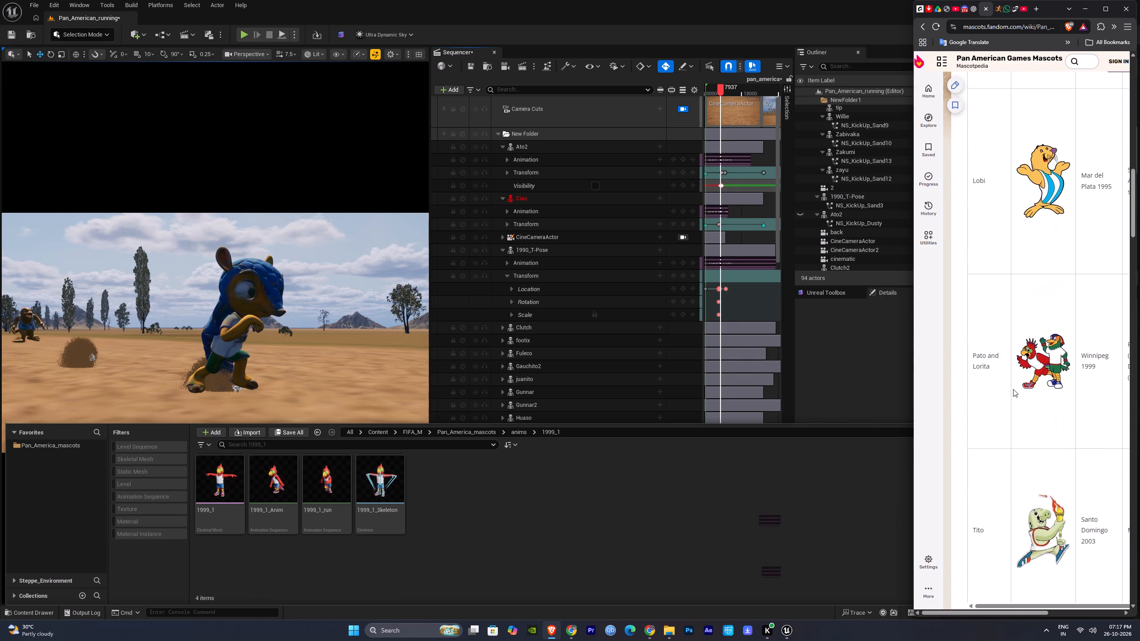
{"action": "scroll", "coordinate": [1013, 389], "scroll_direction": "up", "scroll_amount": 2}
{"action": "scroll", "coordinate": [1013, 389], "scroll_direction": "down", "scroll_amount": 1}
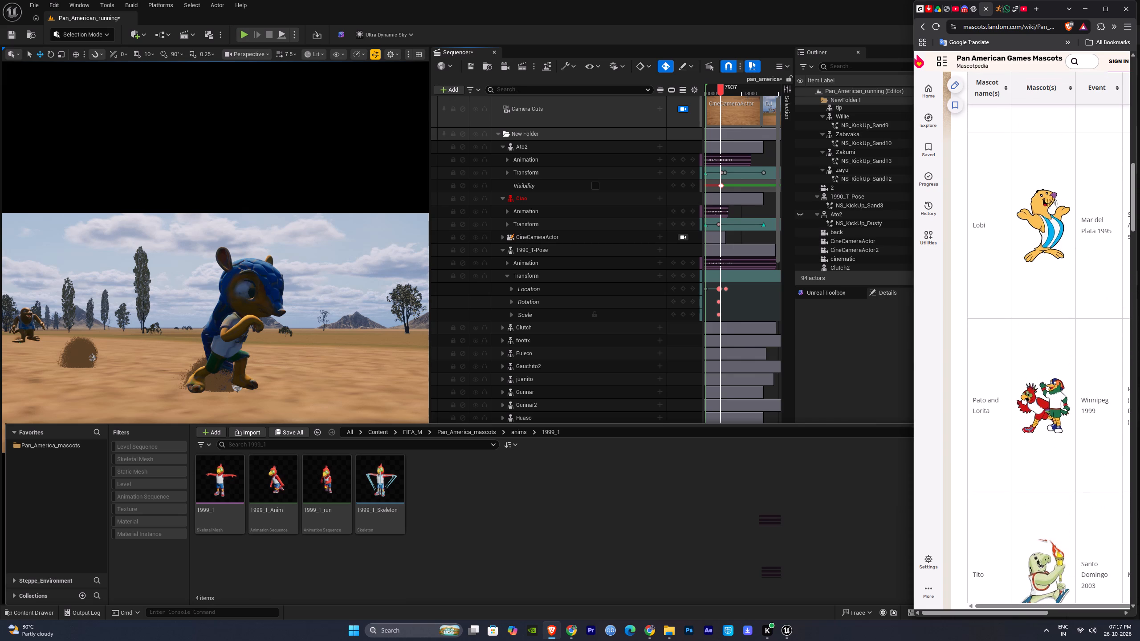
Place the 1999_1 skeletal mesh in the scene, replace the Fuleco actor with it, and play to frame 7956.
{"action": "left_click_drag", "start_coordinate": [566, 506], "coordinate": [559, 507]}
{"action": "left_click_drag", "start_coordinate": [216, 490], "coordinate": [212, 389]}
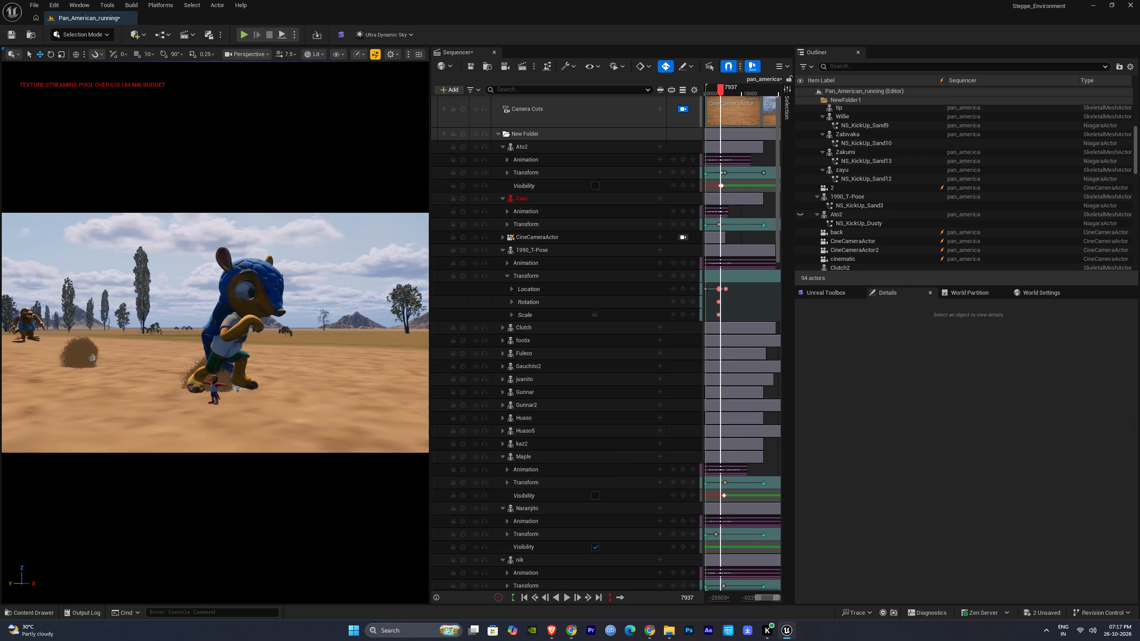
{"action": "left_click_drag", "start_coordinate": [212, 389], "coordinate": [208, 384]}
{"action": "left_click", "coordinate": [229, 325]}
{"action": "right_click", "coordinate": [229, 325]}
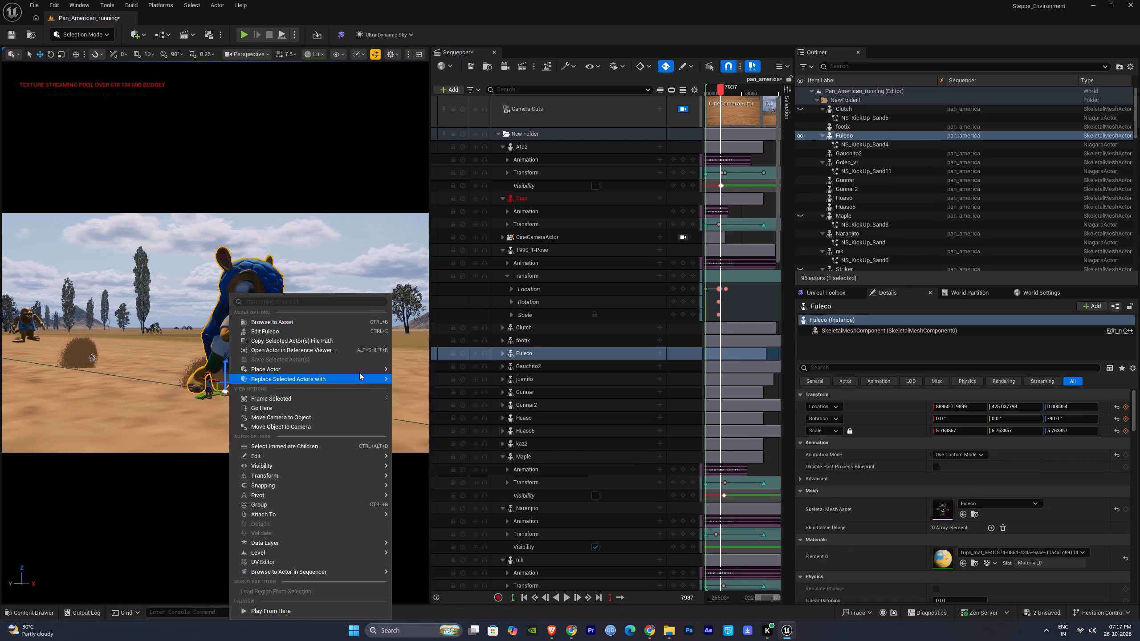
{"action": "left_click", "coordinate": [442, 397]}
{"action": "left_click", "coordinate": [765, 463]}
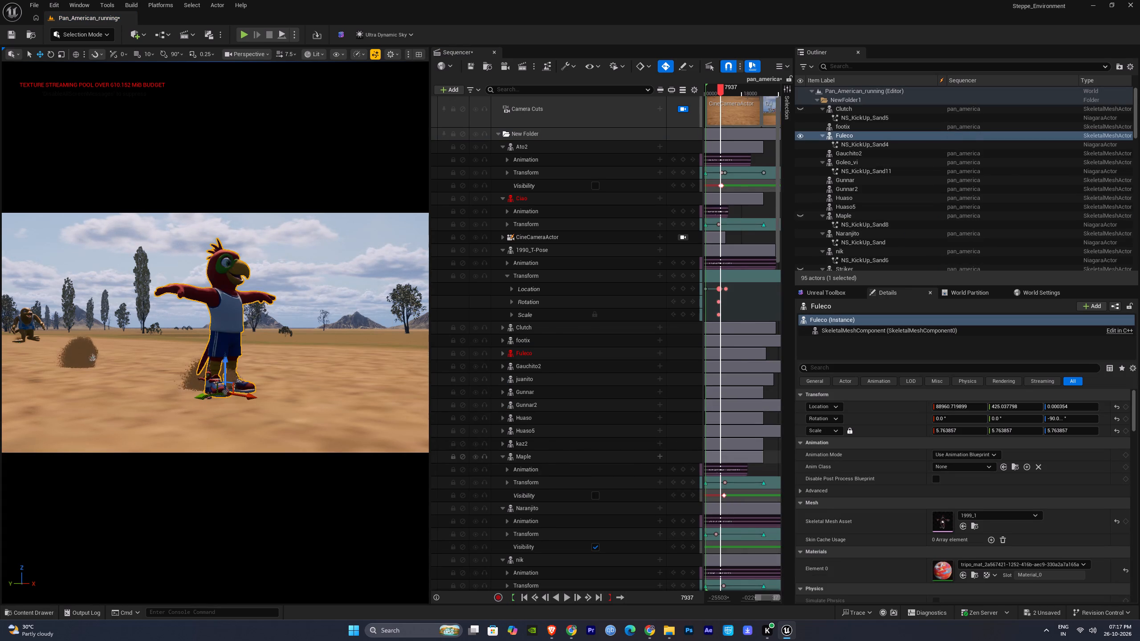
{"action": "key", "text": "space"}
{"action": "key", "text": "space"}
Delete the small spare 1999_1 actor left behind the replaced mascot.
{"action": "left_click", "coordinate": [90, 365]}
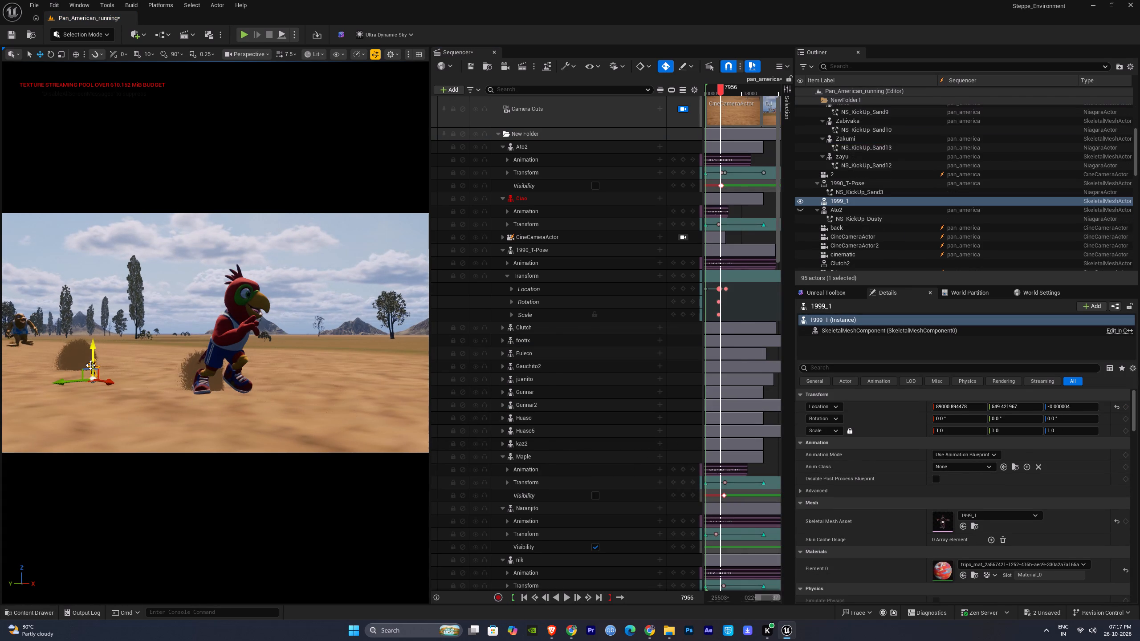
{"action": "key", "text": "Delete"}
Move the NS_KickUp_Sand4 dust effect down at the 1999 mascot's feet.
{"action": "left_click", "coordinate": [230, 338]}
{"action": "left_click", "coordinate": [196, 360]}
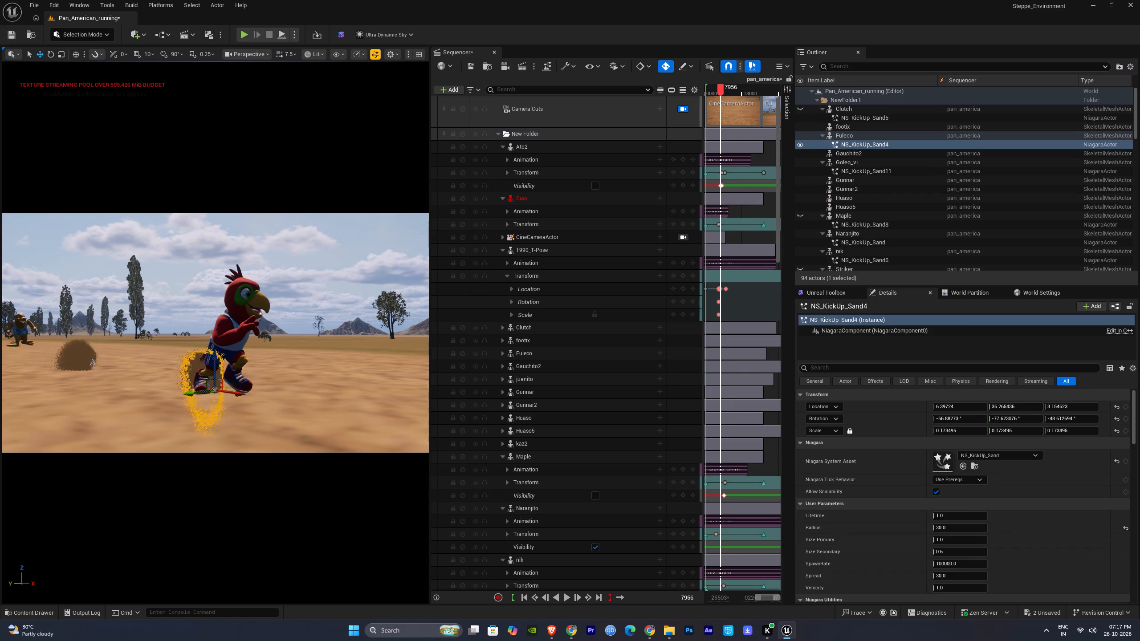
{"action": "left_click_drag", "start_coordinate": [210, 361], "coordinate": [211, 379]}
Replace the Fuleco track's existing animation section with the 1999 mascot's run animation at frame 7956.
{"action": "left_click", "coordinate": [232, 339]}
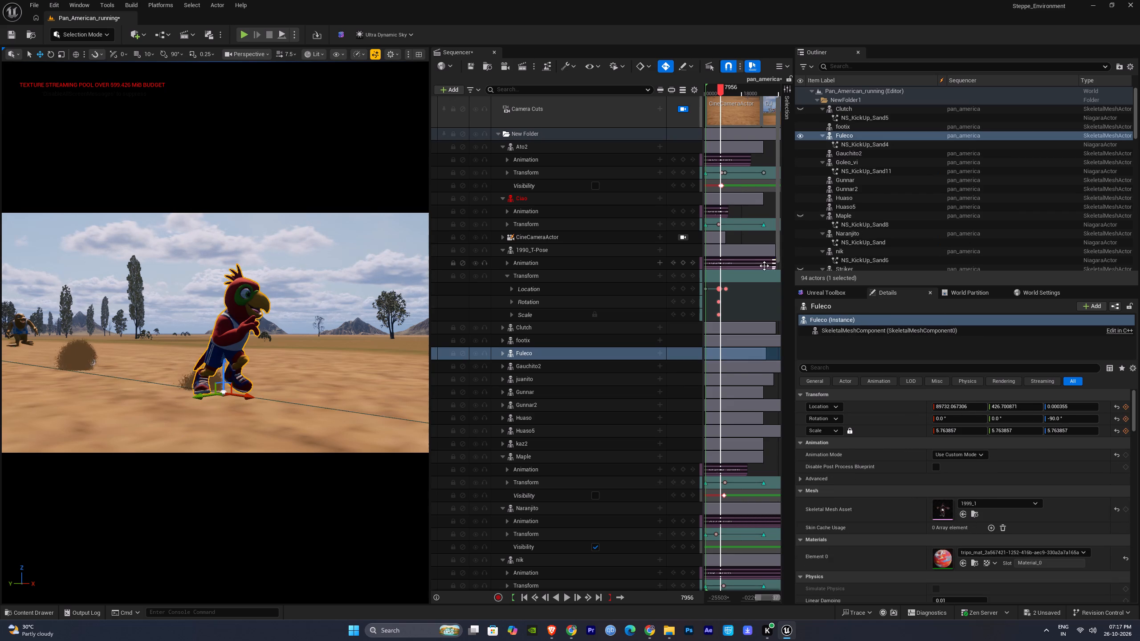
{"action": "left_click", "coordinate": [502, 354]}
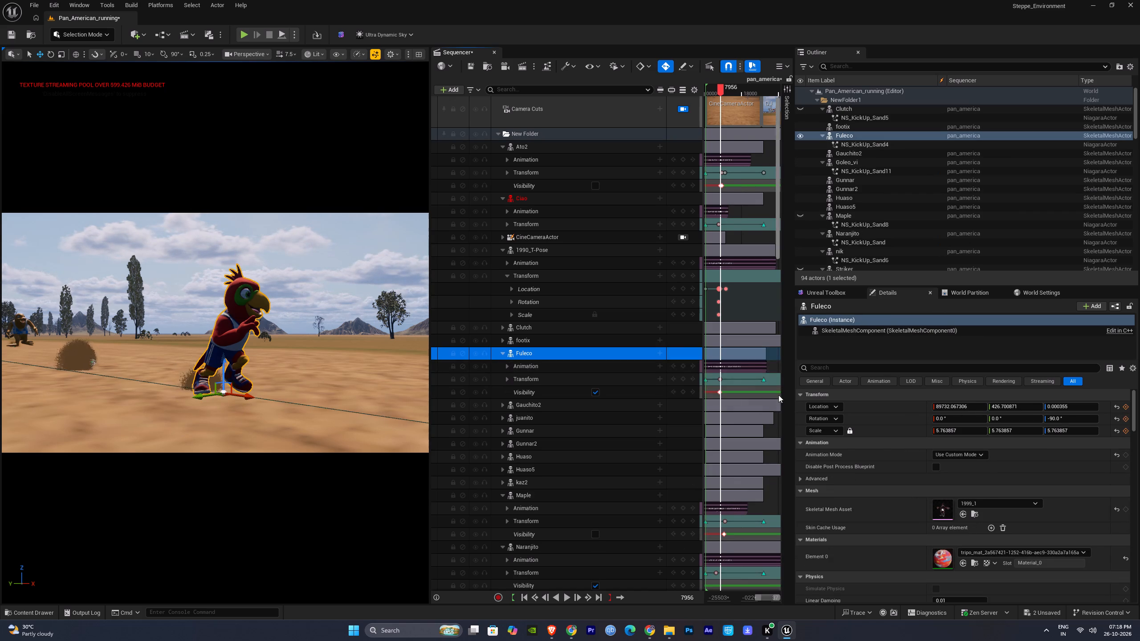
{"action": "left_click", "coordinate": [723, 369]}
{"action": "key", "text": "Delete"}
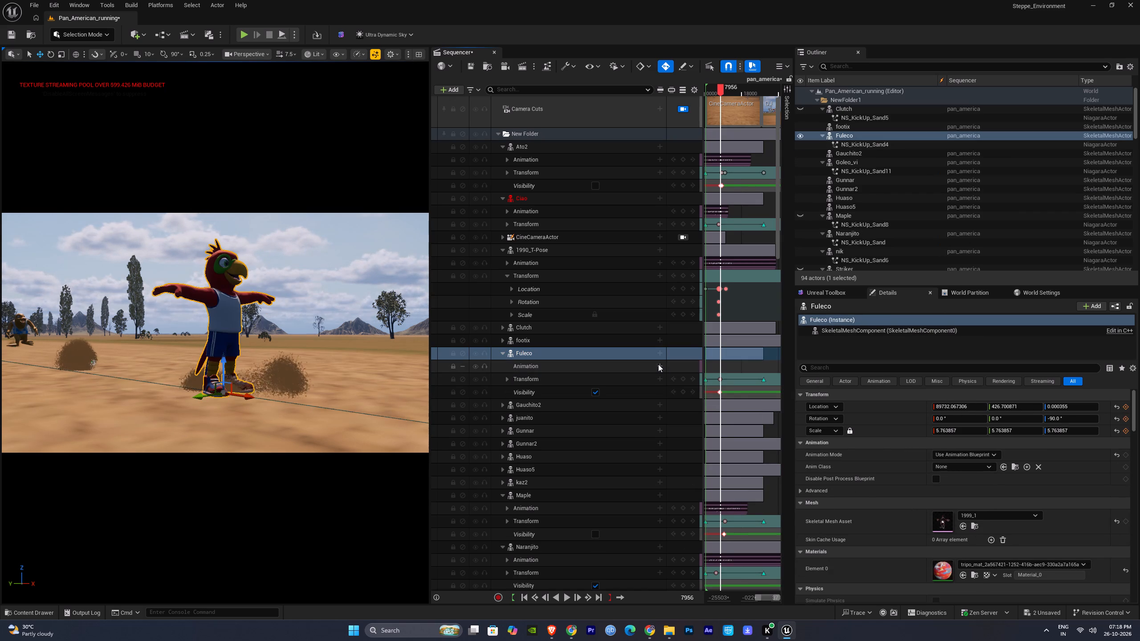
{"action": "left_click", "coordinate": [658, 364]}
{"action": "left_click", "coordinate": [718, 465]}
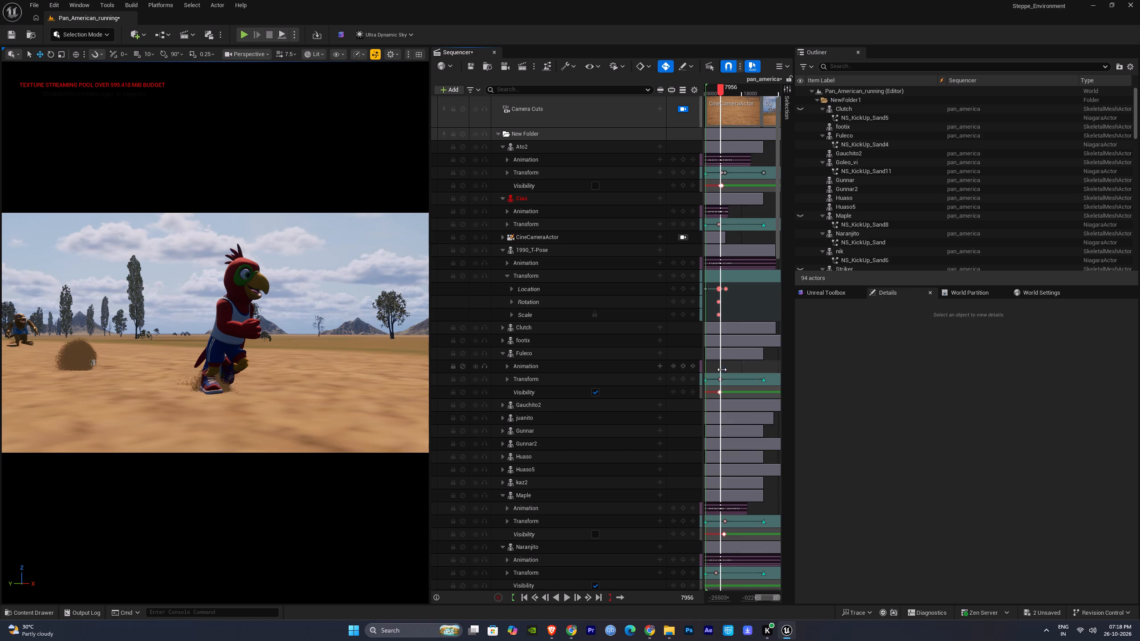
Extend the Fuleco track's run section, shift it earlier to cover the playhead, and preview on to frame 8405.
{"action": "left_click_drag", "start_coordinate": [722, 369], "coordinate": [861, 375]}
{"action": "left_click_drag", "start_coordinate": [750, 365], "coordinate": [721, 365]}
{"action": "key", "text": "space"}
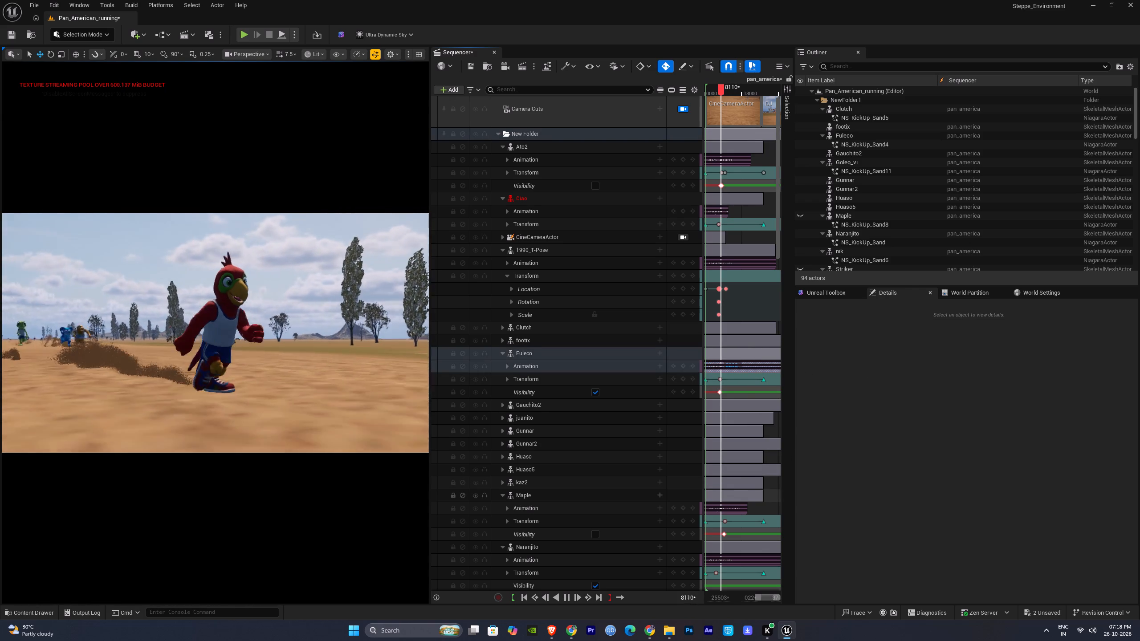
{"action": "right_click_drag", "start_coordinate": [764, 486], "coordinate": [739, 483]}
{"action": "scroll", "coordinate": [756, 441], "scroll_direction": "down", "scroll_amount": 2, "text": "ctrl"}
{"action": "right_click_drag", "start_coordinate": [756, 419], "coordinate": [748, 418]}
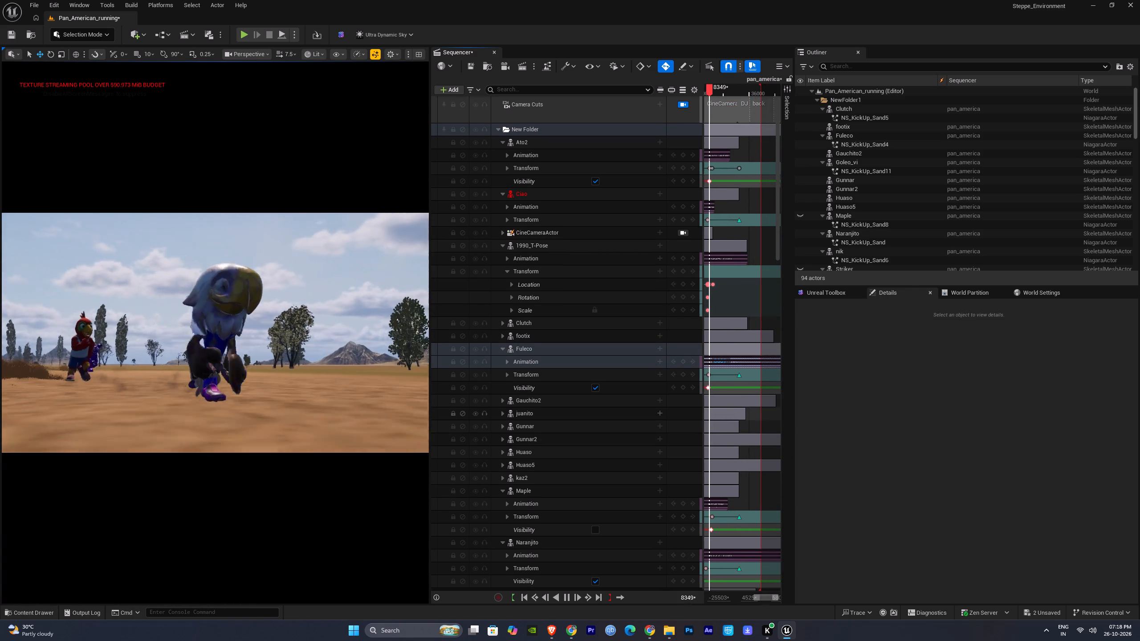
{"action": "right_click_drag", "start_coordinate": [749, 418], "coordinate": [758, 419]}
{"action": "left_click", "coordinate": [758, 419]}
{"action": "key", "text": "space"}
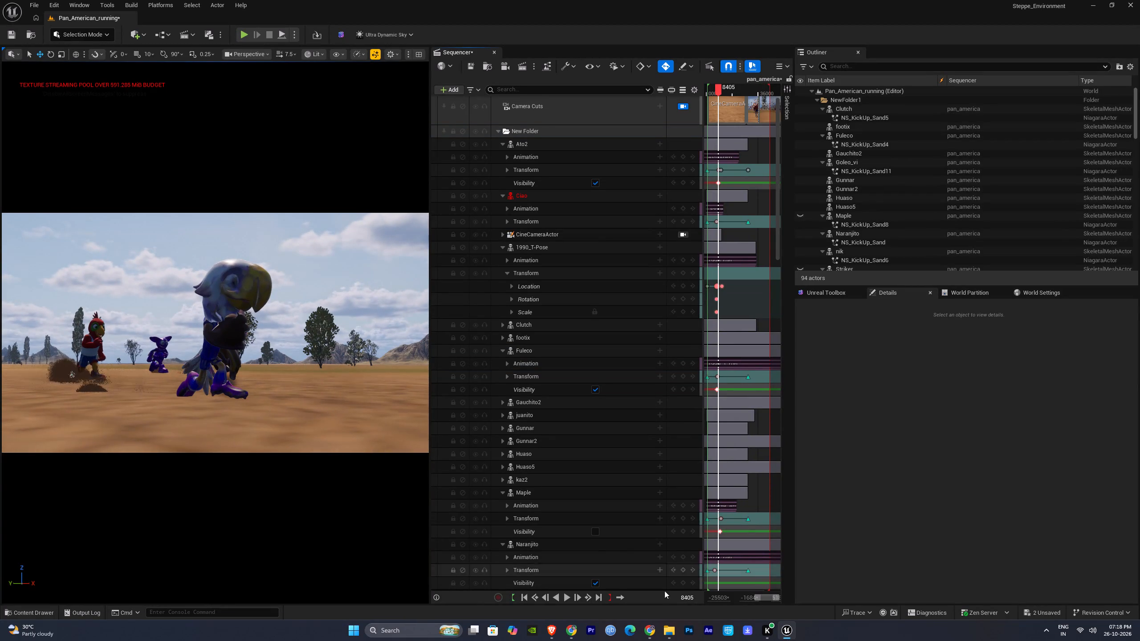
{"action": "left_click", "coordinate": [575, 629]}
{"action": "left_click", "coordinate": [572, 633]}
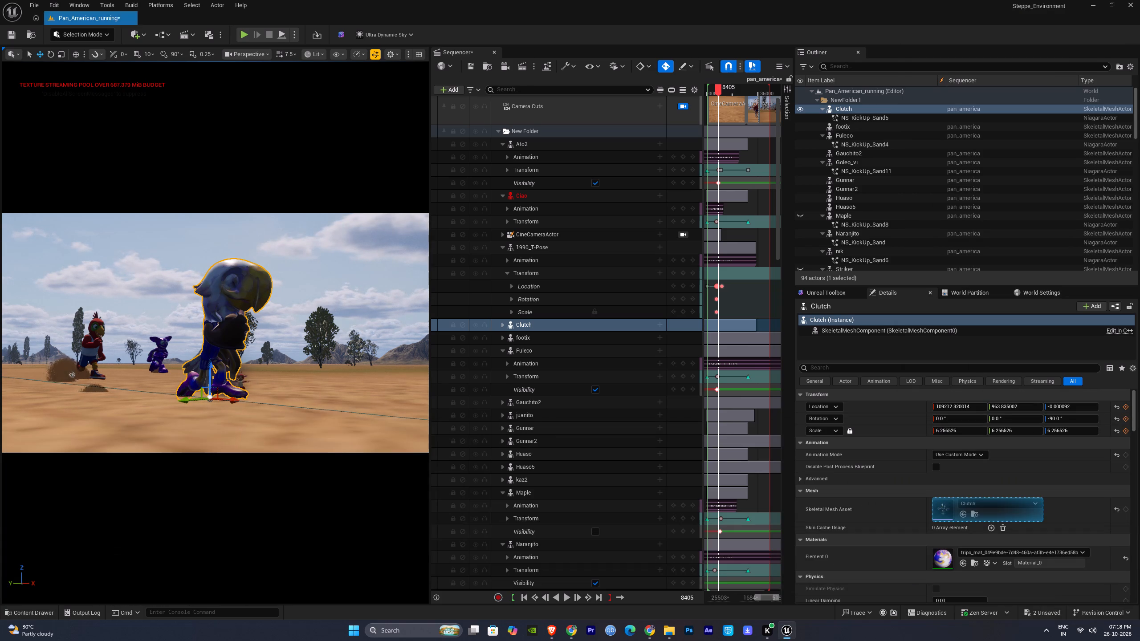
{"action": "left_click_drag", "start_coordinate": [238, 383], "coordinate": [202, 393]}
{"action": "left_click", "coordinate": [224, 332]}
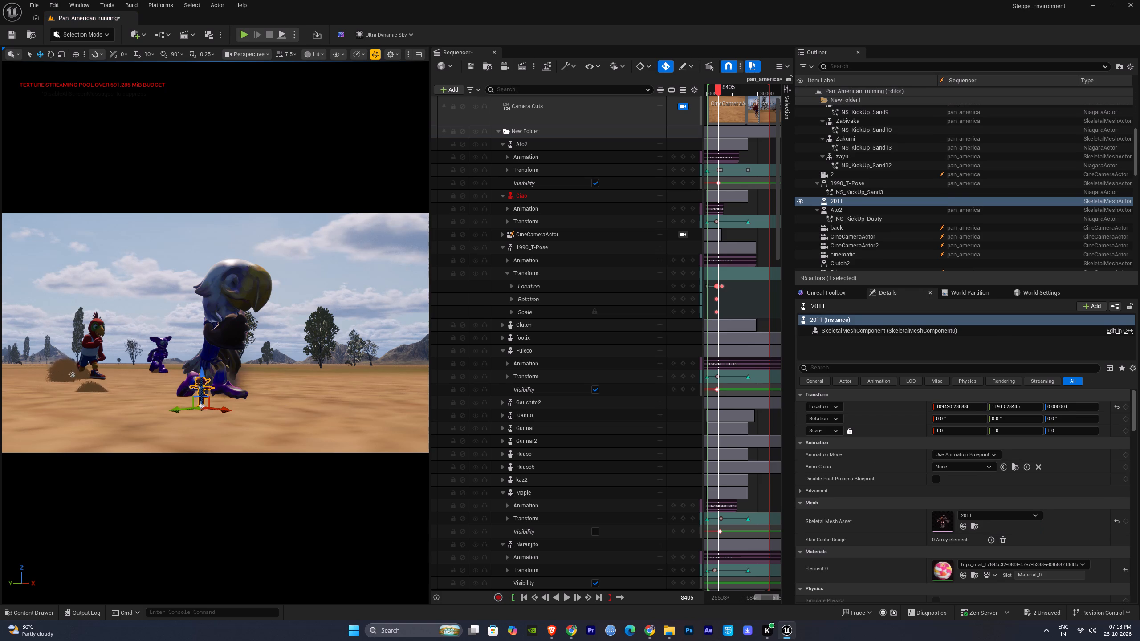
{"action": "right_click", "coordinate": [224, 332]}
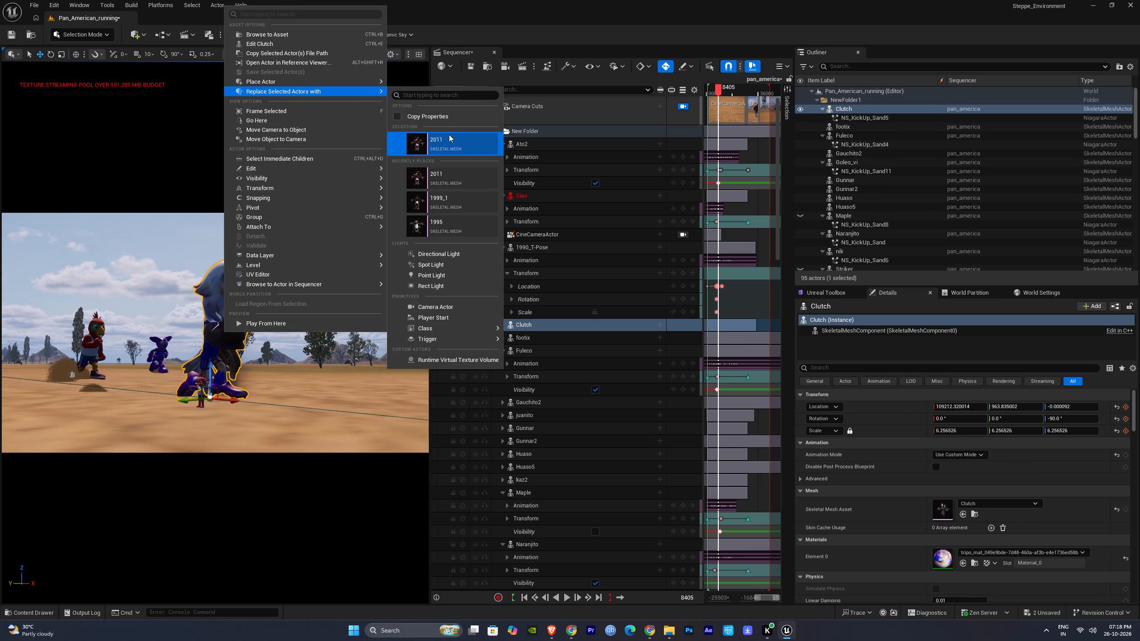
{"action": "left_click", "coordinate": [446, 139]}
Preview the sequence on to frame 8424 and delete the small spare 2011 mascot left in the scene.
{"action": "left_click", "coordinate": [754, 490]}
{"action": "key", "text": "space"}
{"action": "key", "text": "space"}
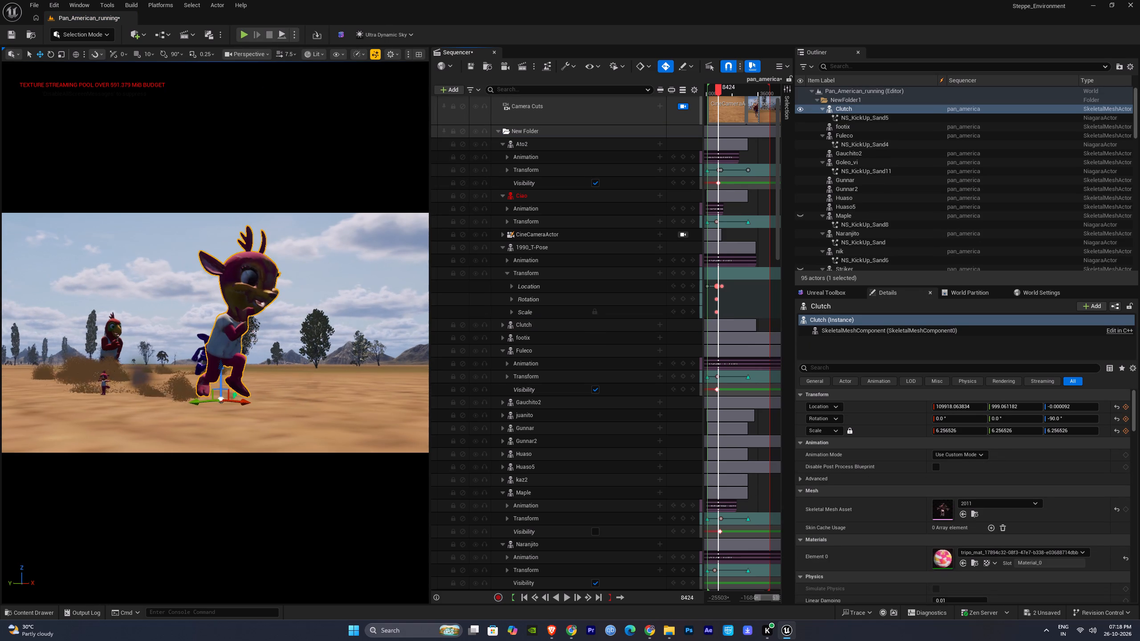
{"action": "left_click", "coordinate": [104, 380]}
{"action": "key", "text": "Delete"}
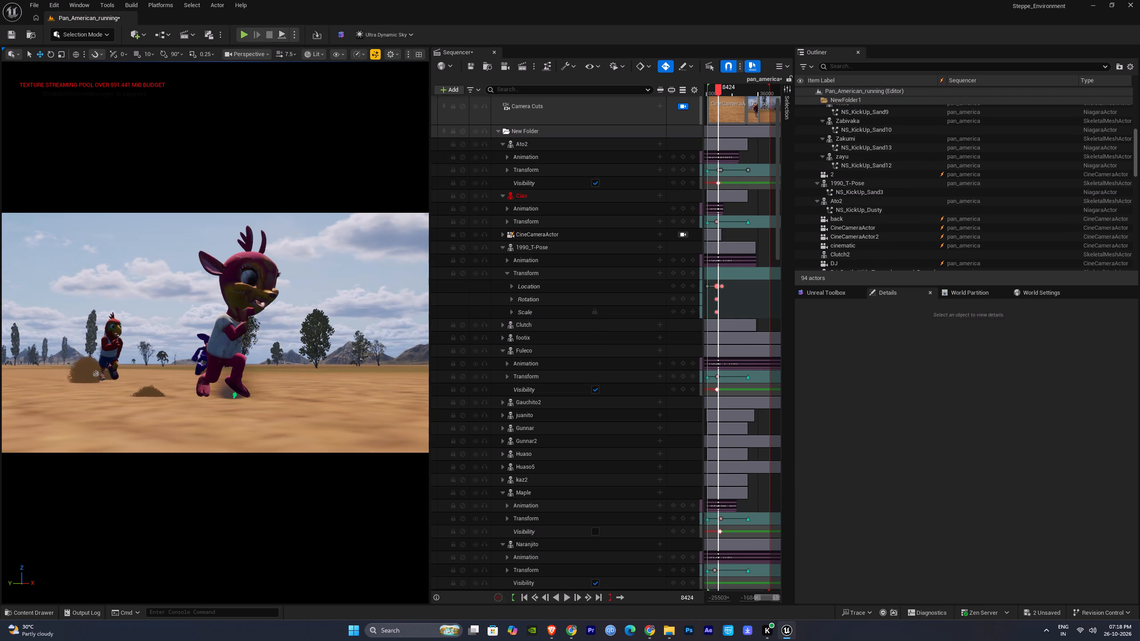
Replace the Clutch track's existing animation section with 2011_1_run at frame 8424.
{"action": "left_click", "coordinate": [224, 351]}
{"action": "left_click", "coordinate": [502, 324]}
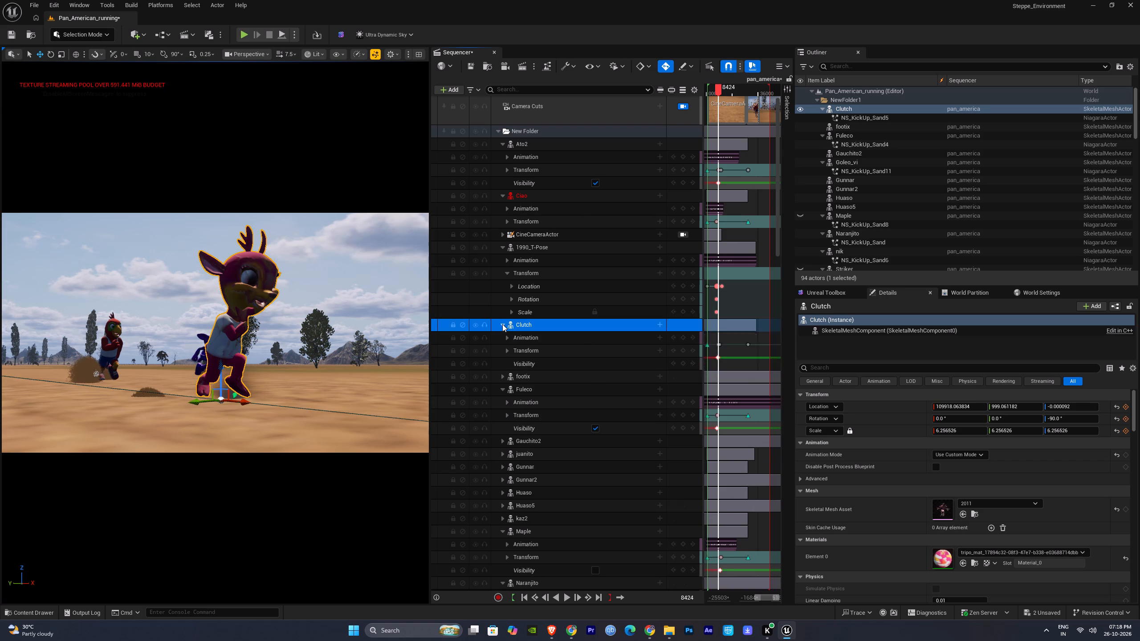
{"action": "left_click", "coordinate": [731, 336]}
{"action": "key", "text": "Delete"}
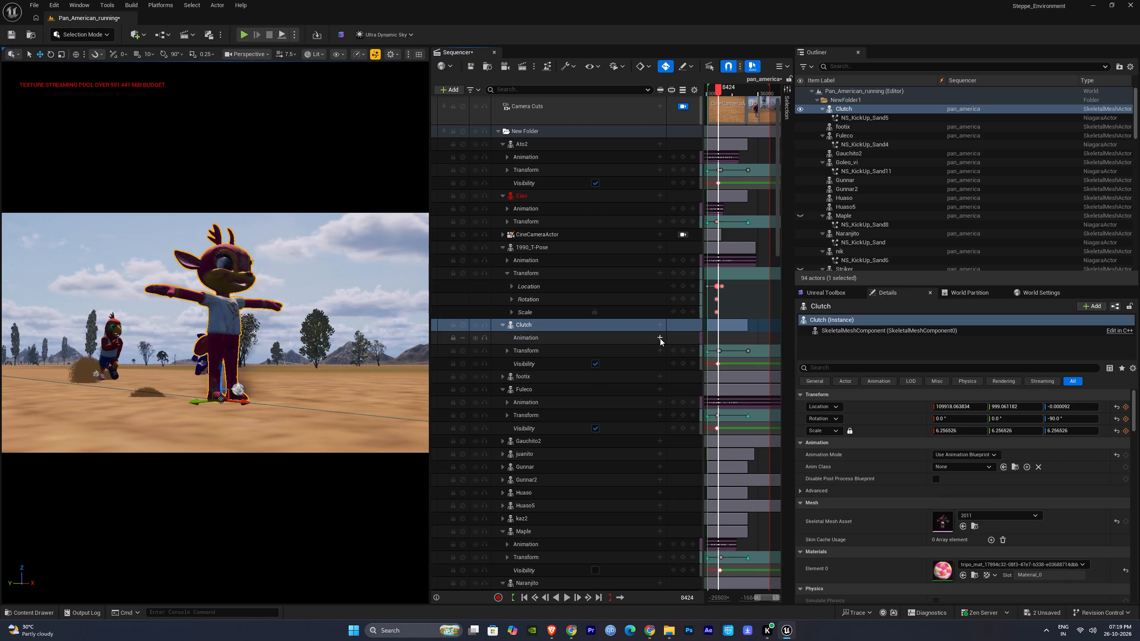
{"action": "left_click", "coordinate": [658, 337]}
{"action": "left_click", "coordinate": [722, 418]}
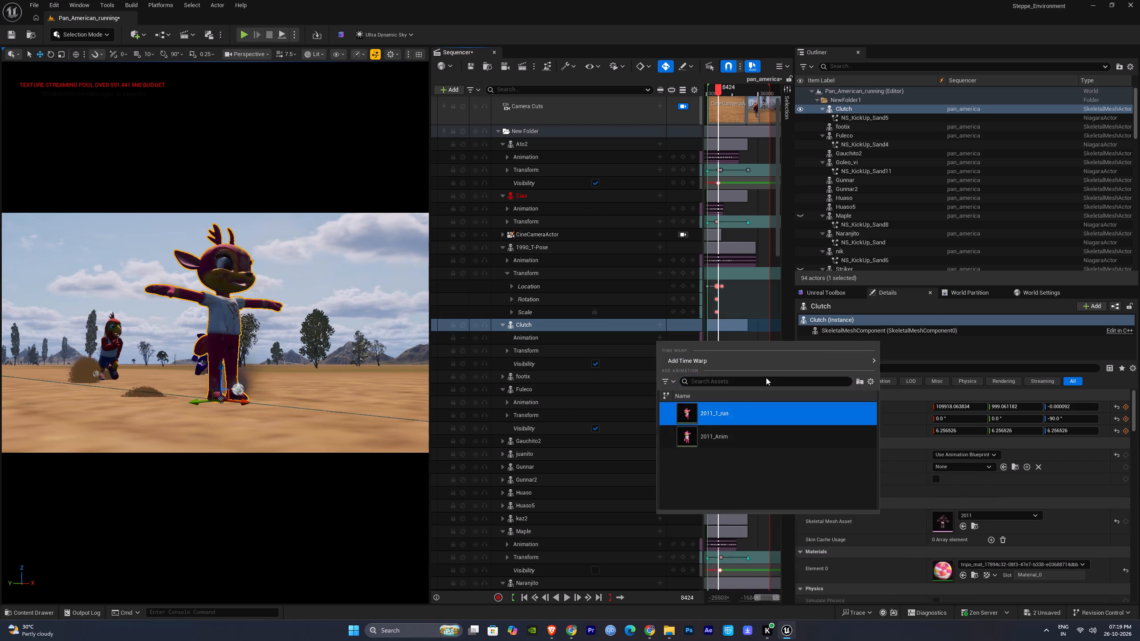
Extend Clutch's 2011_1_run section, shift it earlier to cover the playhead, and preview on to frame 8503.
{"action": "left_click_drag", "start_coordinate": [721, 337], "coordinate": [813, 345]}
{"action": "left_click_drag", "start_coordinate": [747, 340], "coordinate": [722, 337]}
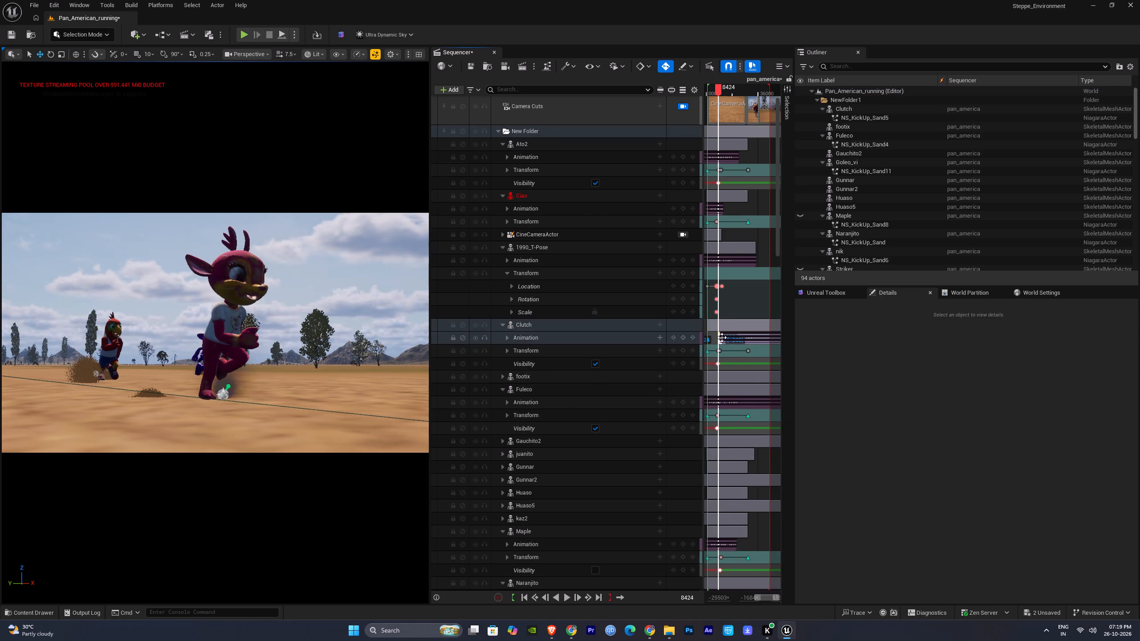
{"action": "left_click_drag", "start_coordinate": [722, 337], "coordinate": [718, 337]}
{"action": "key", "text": "space"}
{"action": "key", "text": "space"}
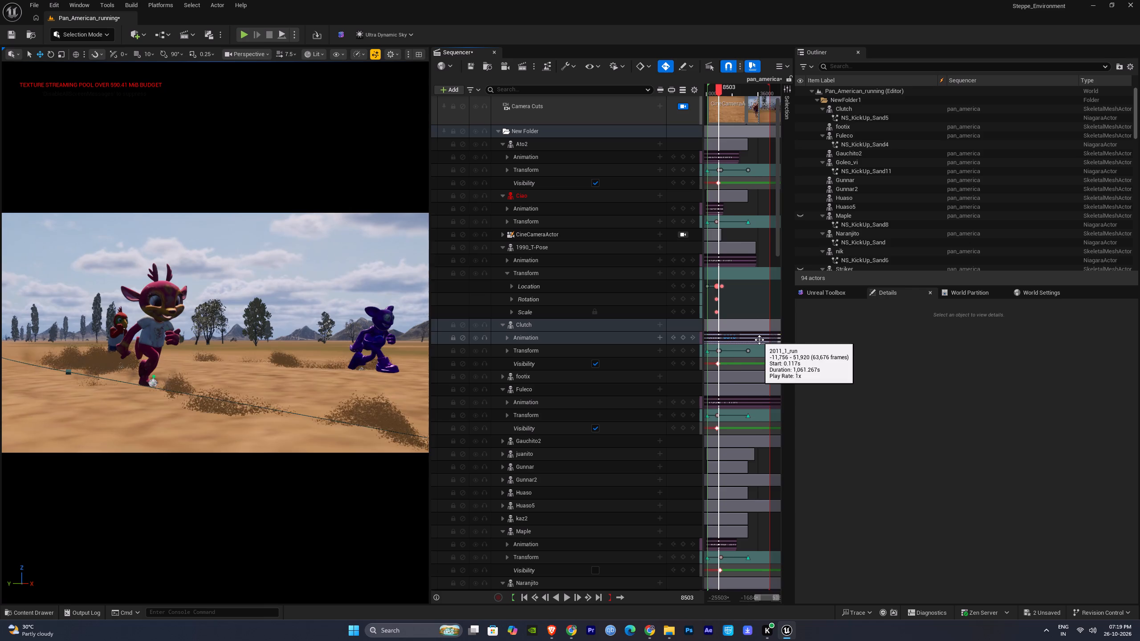
Compress Clutch's 2011_1_run section to end at frame 41,906 with a 1.187x play rate, and preview on to frame 8770.
{"action": "scroll", "coordinate": [759, 340], "scroll_direction": "down", "scroll_amount": 4, "text": "ctrl"}
{"action": "left_click_drag", "start_coordinate": [748, 338], "coordinate": [740, 338], "text": "ctrl"}
{"action": "key", "text": "space"}
{"action": "left_click", "coordinate": [759, 342]}
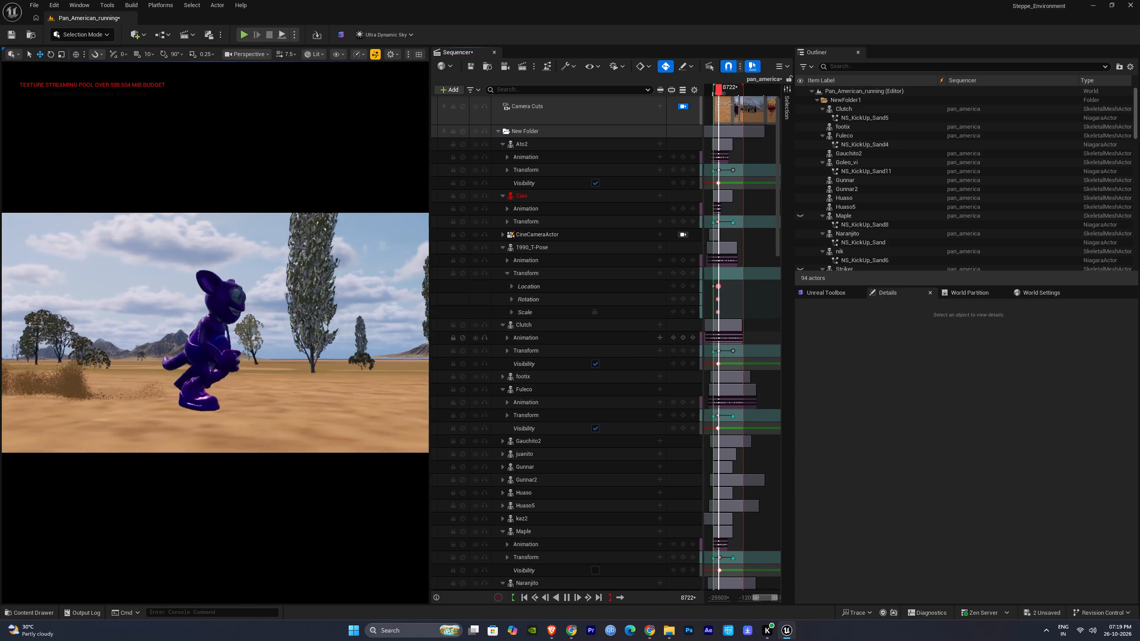
{"action": "key", "text": "space"}
{"action": "scroll", "coordinate": [746, 340], "scroll_direction": "up", "scroll_amount": 2, "text": "ctrl"}
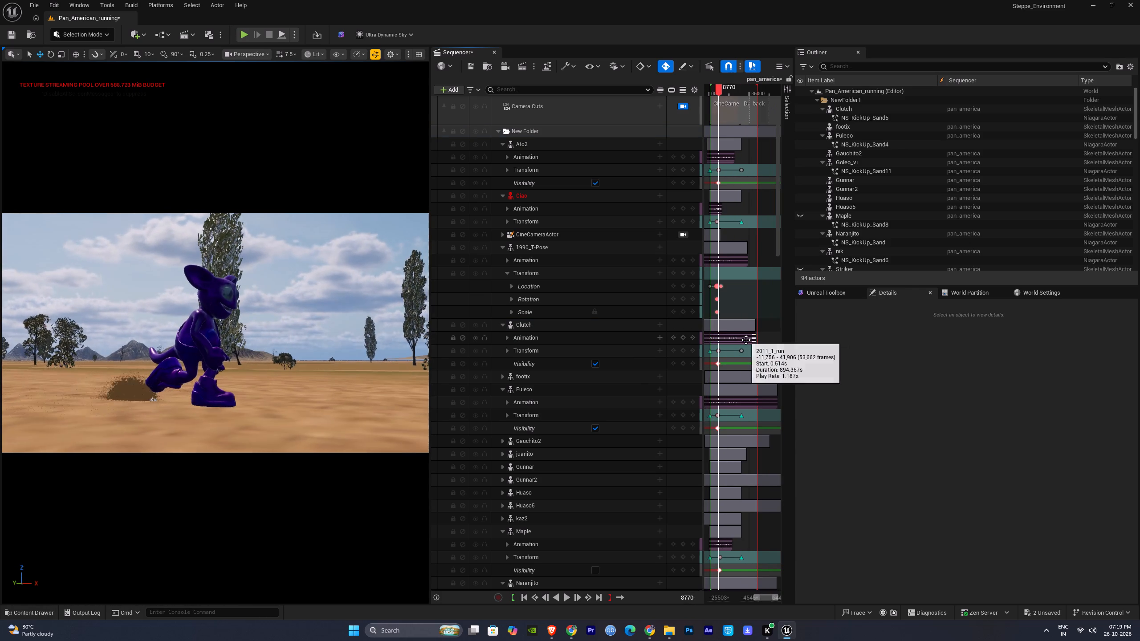
Rewind and replay the sequence to frame 8603, and hide the Clutch actor there using Actor Hidden In Game.
{"action": "scroll", "coordinate": [746, 340], "scroll_direction": "down", "scroll_amount": 2, "text": "ctrl"}
{"action": "left_click", "coordinate": [718, 90]}
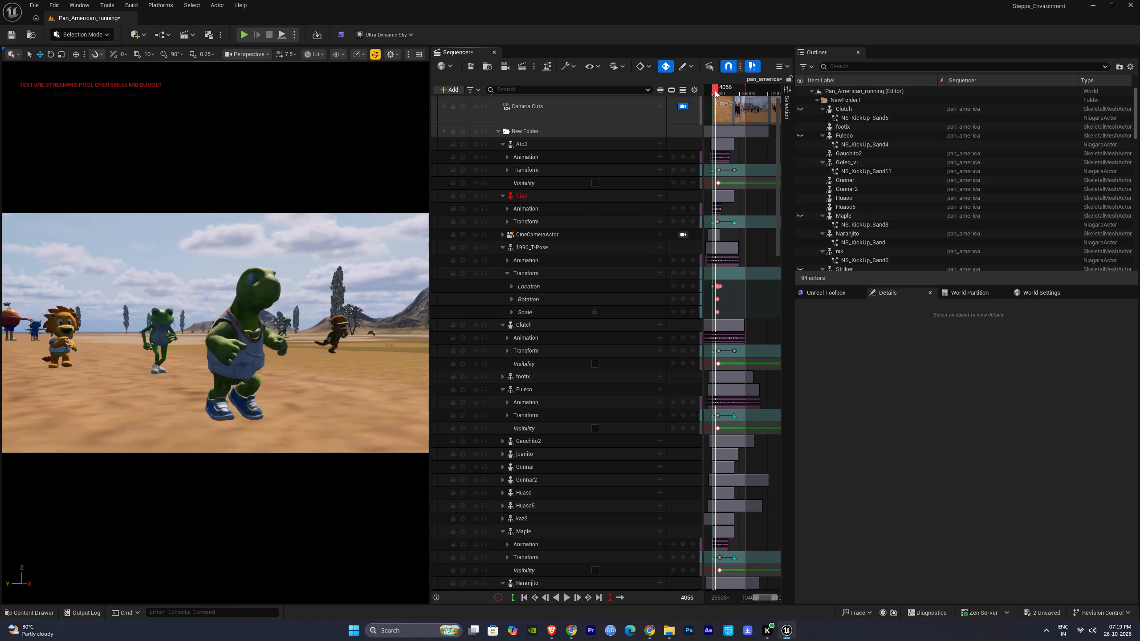
{"action": "key", "text": "space"}
{"action": "scroll", "coordinate": [733, 335], "scroll_direction": "up", "scroll_amount": 5, "text": "ctrl"}
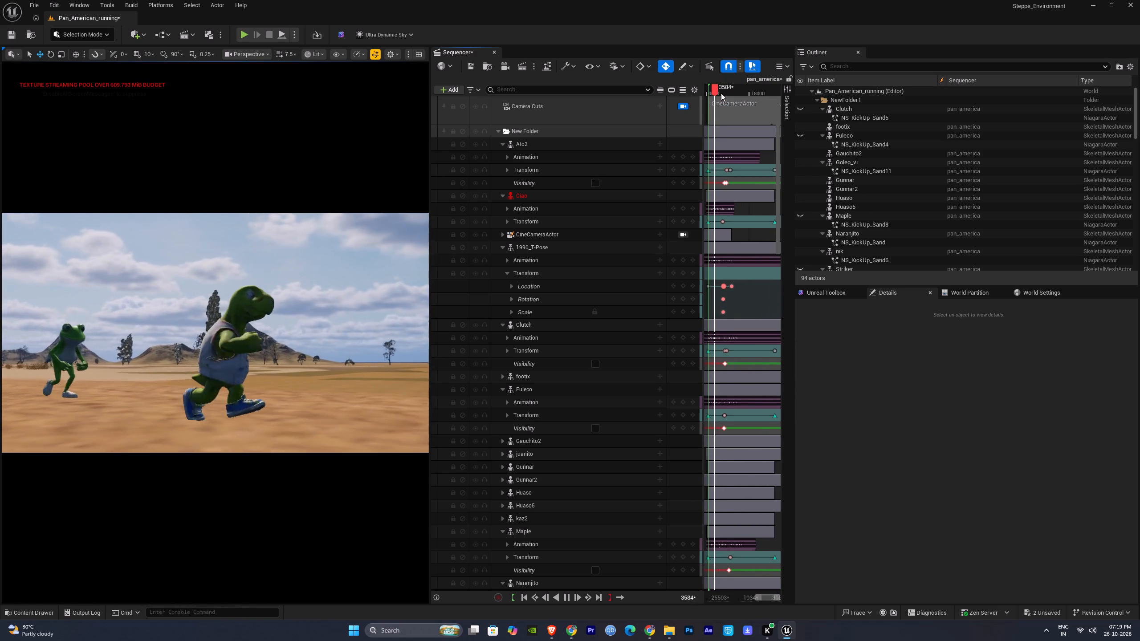
{"action": "left_click_drag", "start_coordinate": [721, 93], "coordinate": [726, 94]}
{"action": "key", "text": "space"}
{"action": "right_click_drag", "start_coordinate": [749, 300], "coordinate": [733, 298]}
{"action": "key", "text": "space"}
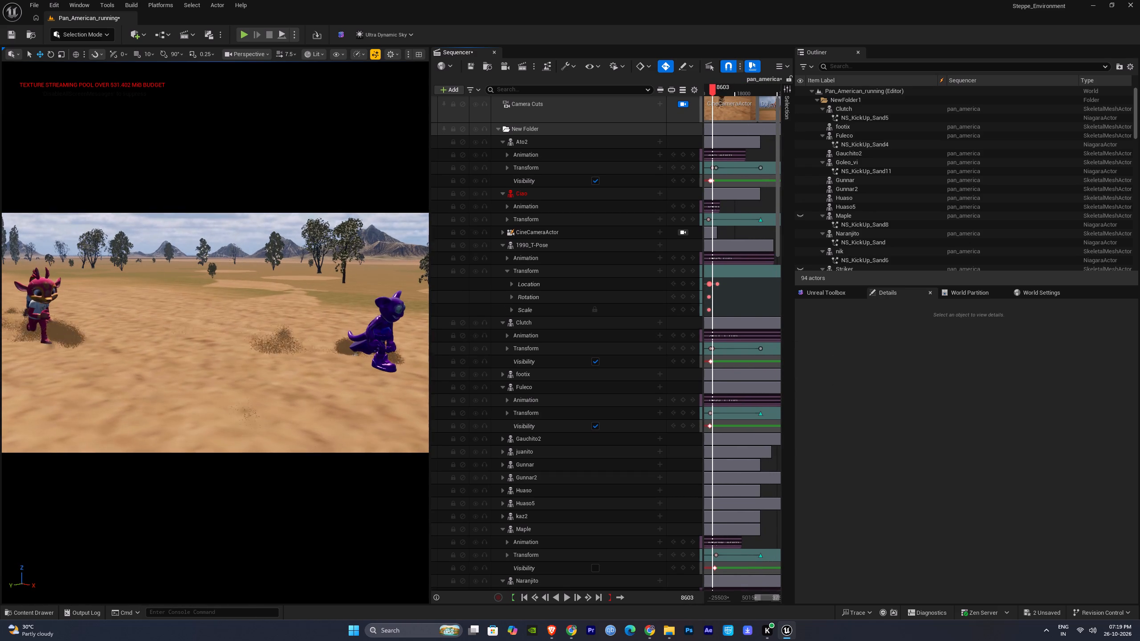
{"action": "left_click", "coordinate": [48, 295]}
{"action": "left_click", "coordinate": [43, 295]}
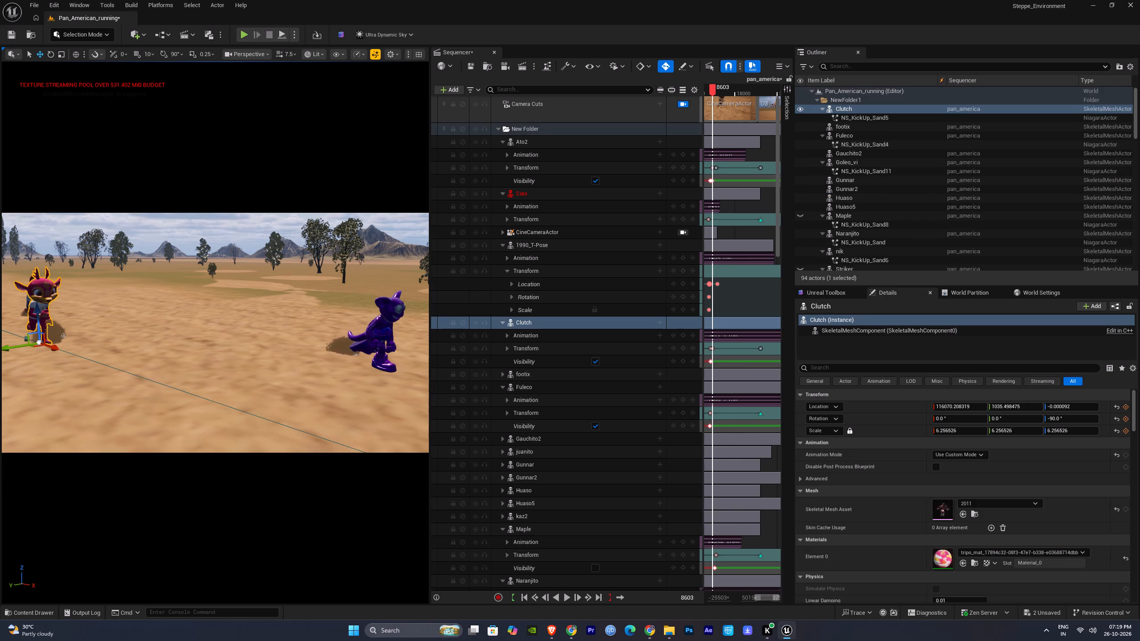
{"action": "left_click", "coordinate": [660, 323]}
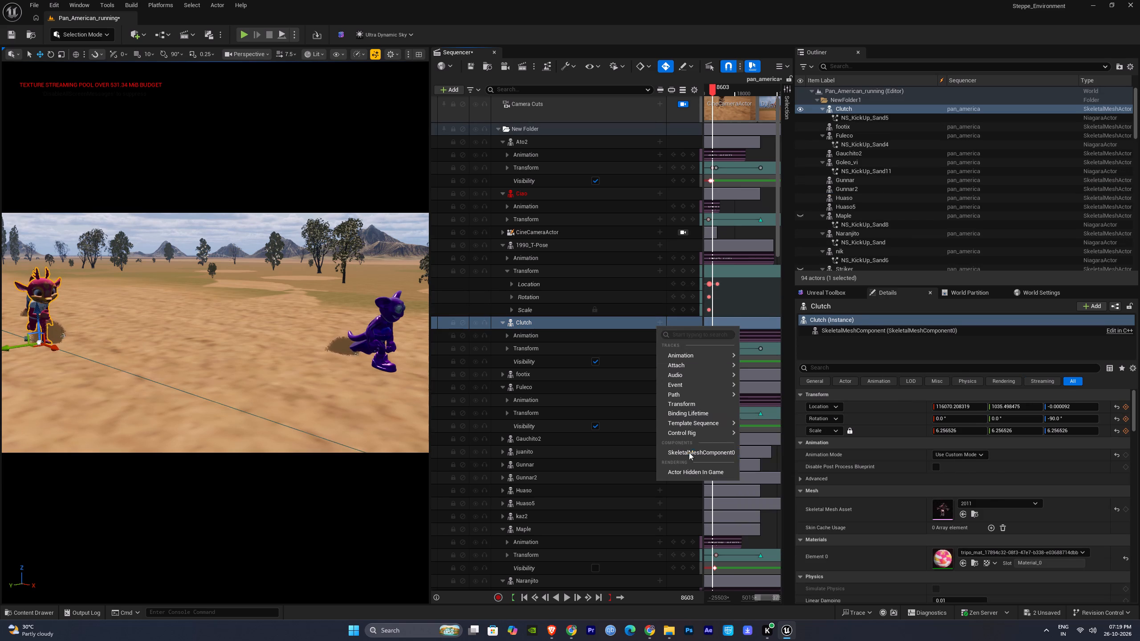
{"action": "left_click", "coordinate": [688, 470]}
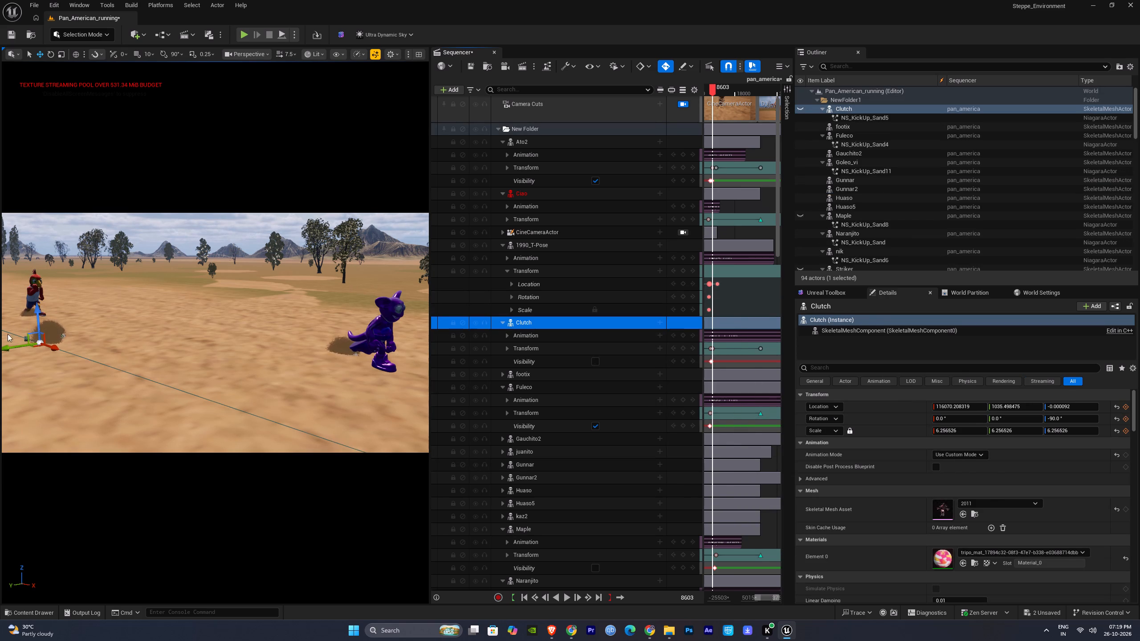
Add the NS_KickUp_Gravel dust effect to the sequence, hide it at frame 8603, and preview on to frame 8634.
{"action": "left_click", "coordinate": [58, 330]}
{"action": "left_click", "coordinate": [454, 90]}
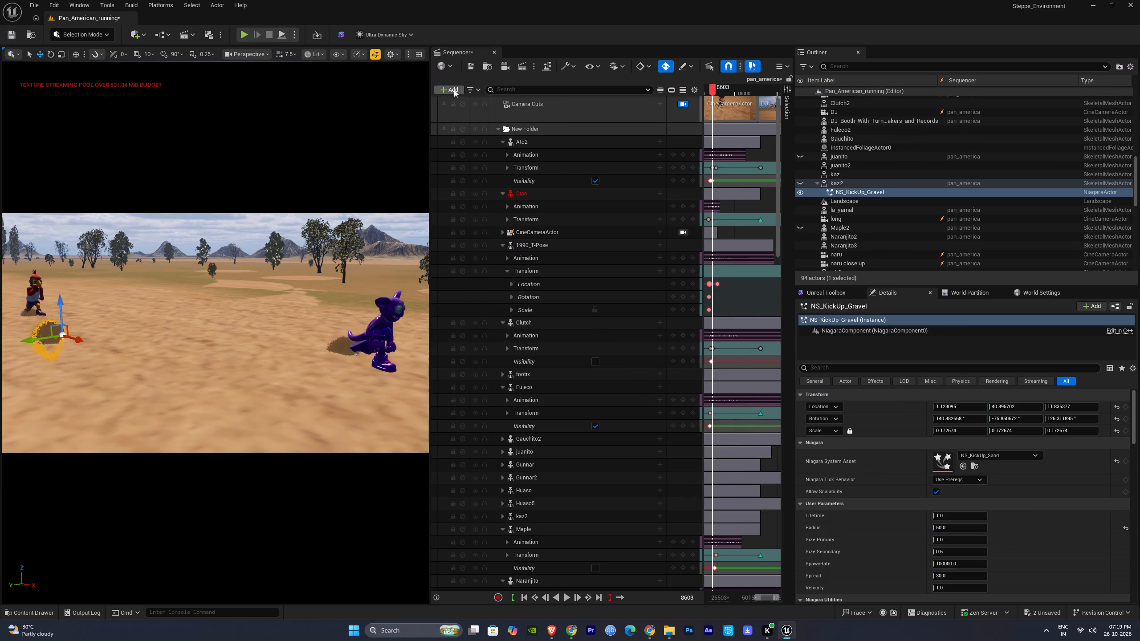
{"action": "left_click", "coordinate": [597, 128]}
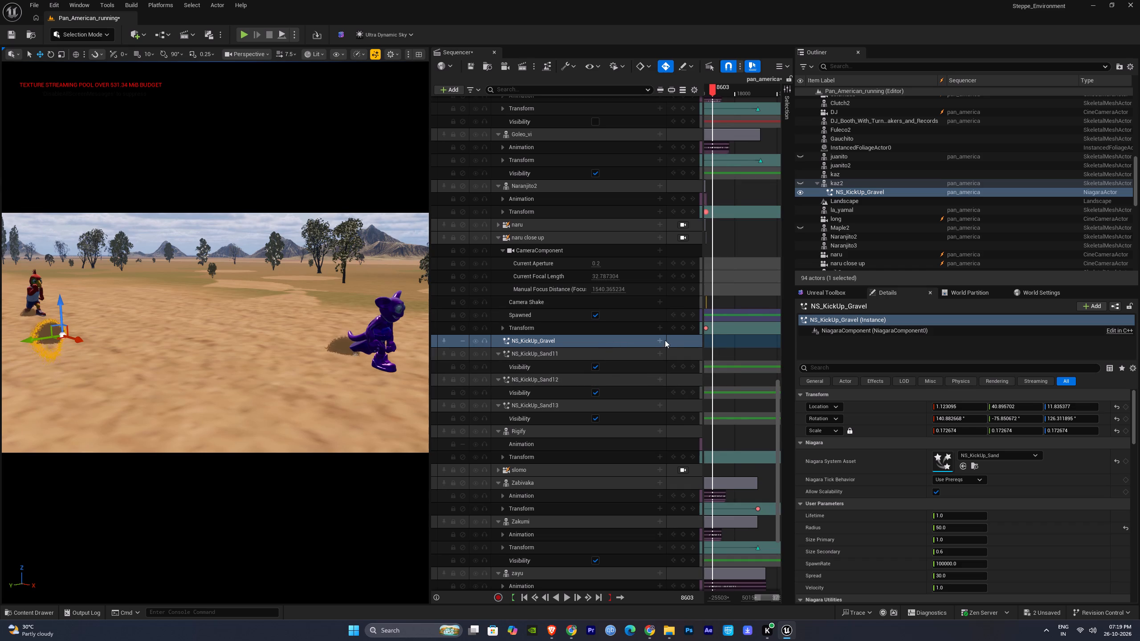
{"action": "left_click", "coordinate": [661, 339]}
{"action": "left_click", "coordinate": [698, 462]}
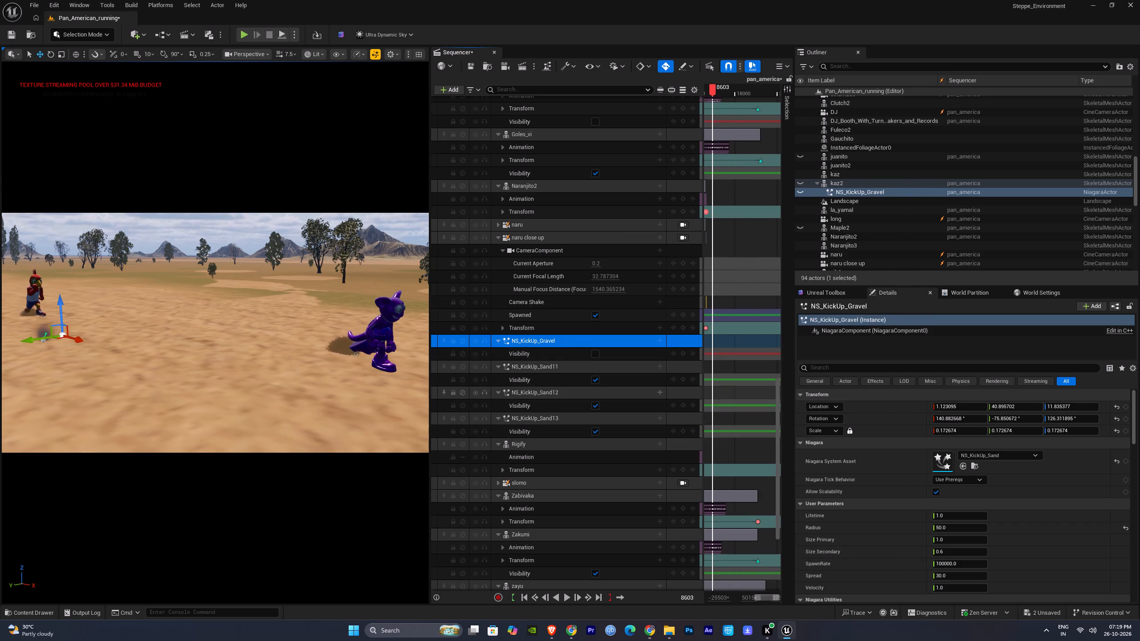
{"action": "left_click", "coordinate": [733, 393]}
{"action": "key", "text": "space"}
{"action": "key", "text": "space"}
Replace the Ato2 actor with the 2011 skeletal mesh, delete the spare placed copy, and preview on to frame 8668.
{"action": "key", "text": "ctrl+space"}
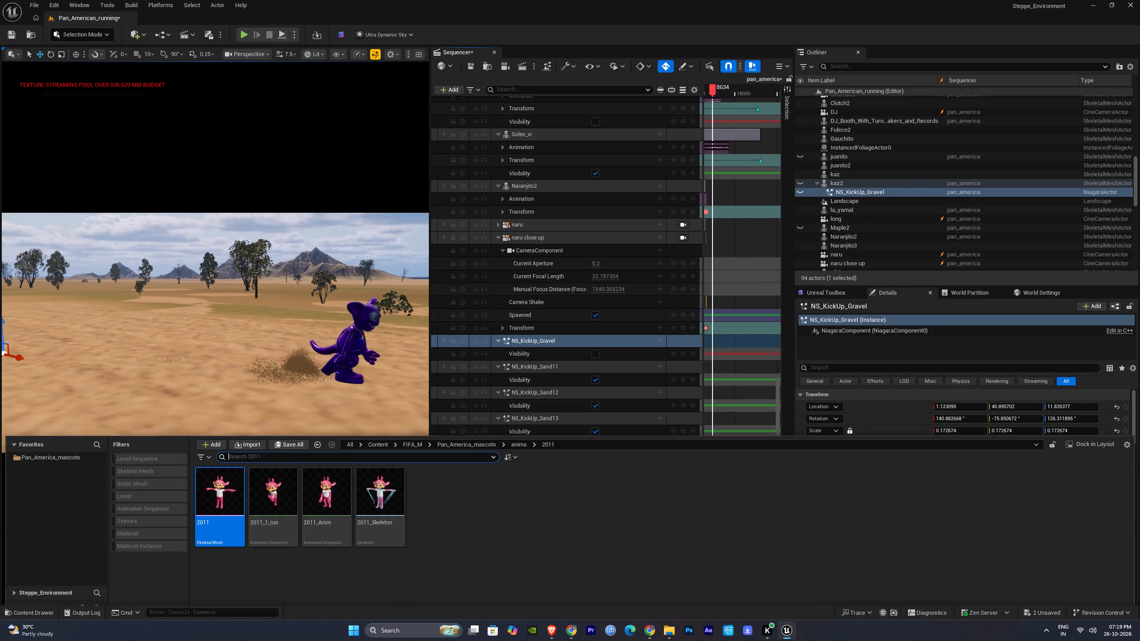
{"action": "left_click", "coordinate": [242, 551]}
{"action": "left_click_drag", "start_coordinate": [210, 486], "coordinate": [333, 371]}
{"action": "left_click", "coordinate": [348, 348]}
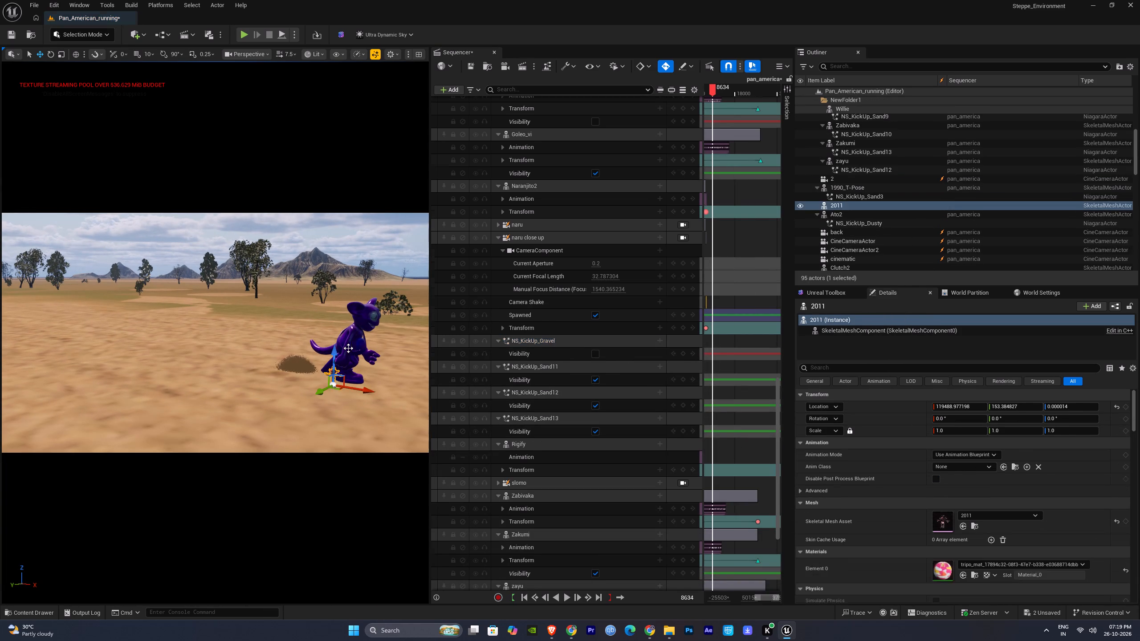
{"action": "right_click", "coordinate": [348, 348]}
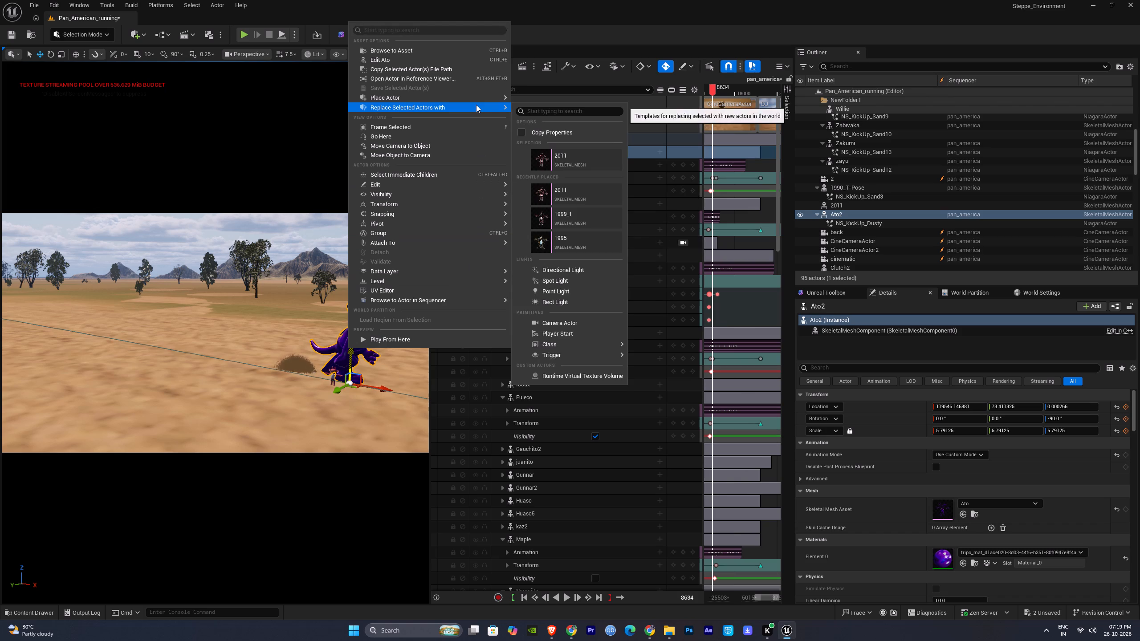
{"action": "left_click", "coordinate": [580, 162]}
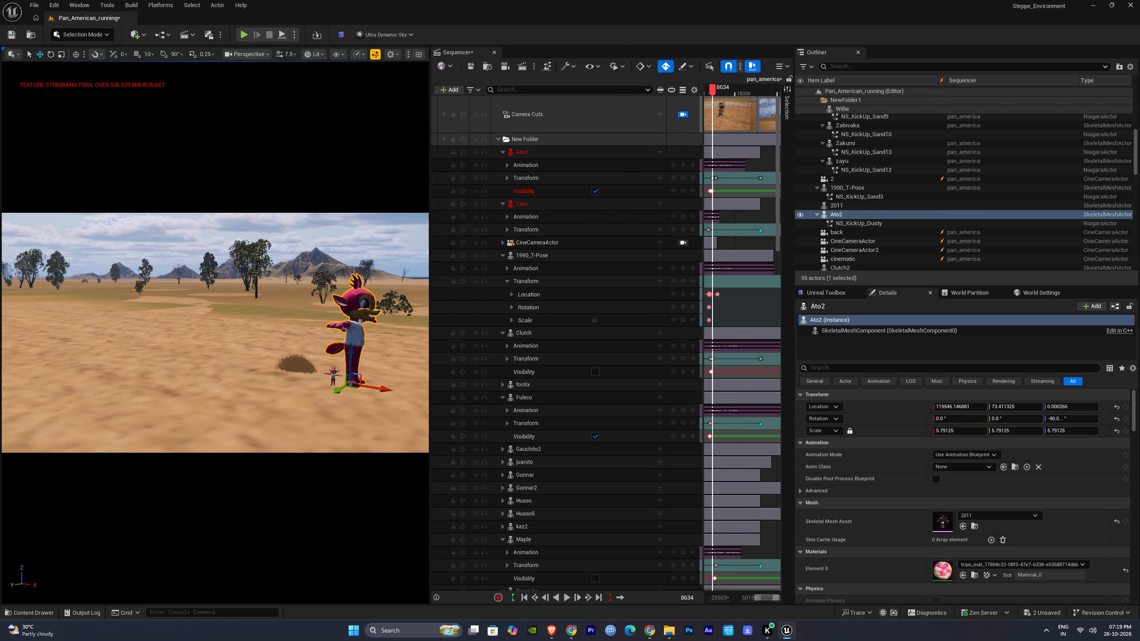
{"action": "left_click", "coordinate": [331, 374]}
{"action": "key", "text": "Delete"}
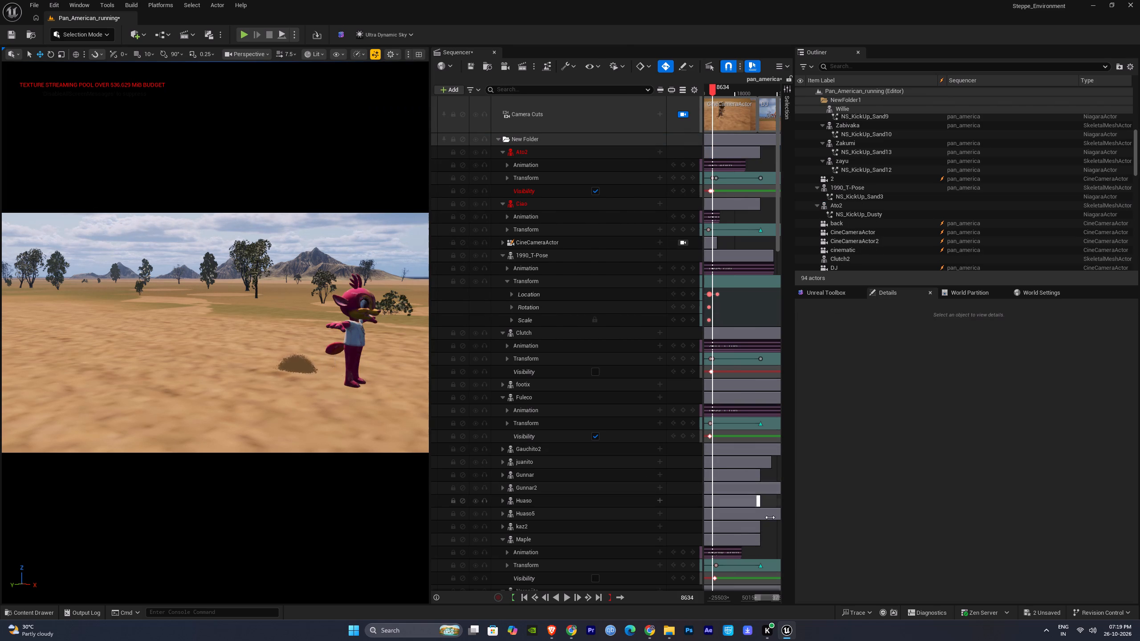
{"action": "left_click", "coordinate": [769, 542]}
{"action": "key", "text": "space"}
{"action": "key", "text": "space"}
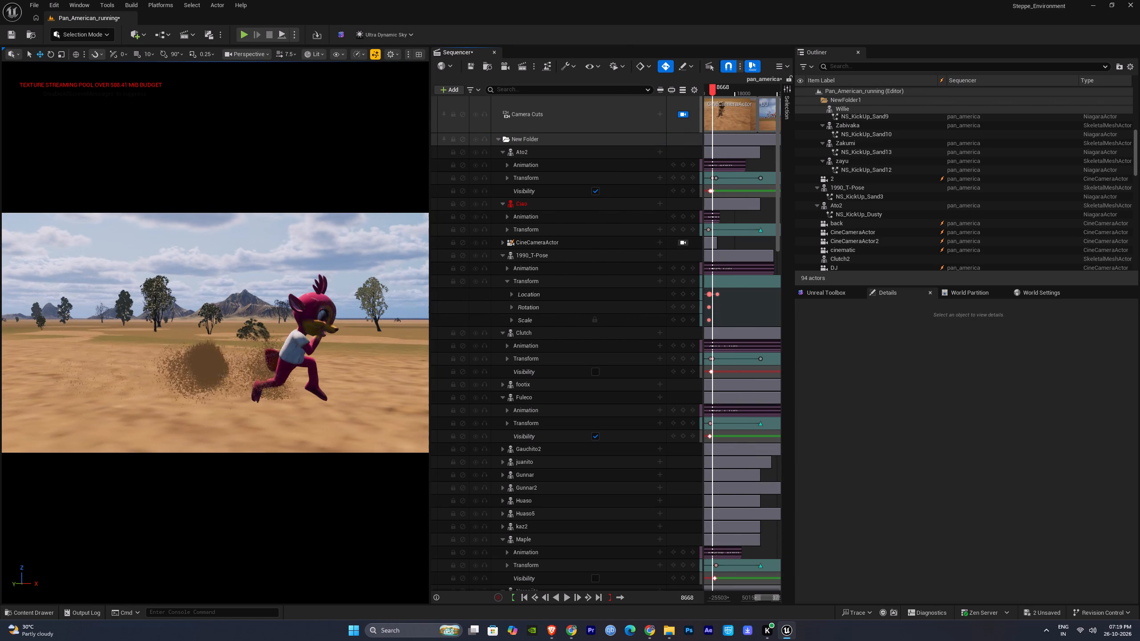
Move the NS_KickUp_Dusty effect down to ground level just behind Ato2's feet, and preview the sequence on to frame 8734.
{"action": "left_click", "coordinate": [219, 375]}
{"action": "key", "text": "e"}
{"action": "left_click_drag", "start_coordinate": [233, 328], "coordinate": [178, 306]}
{"action": "key", "text": "w"}
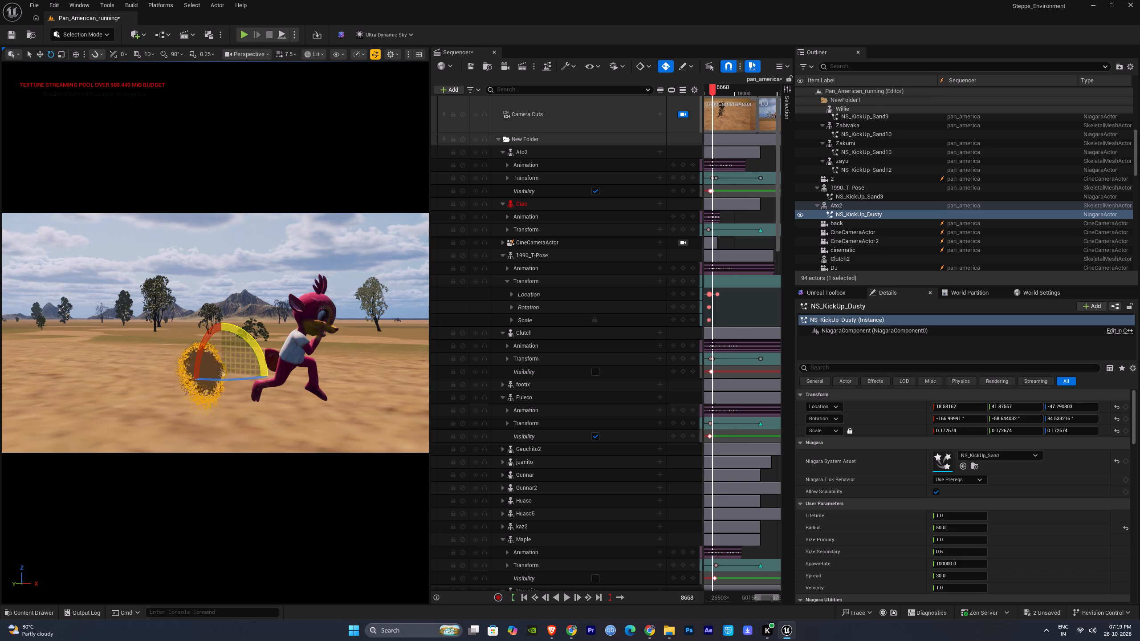
{"action": "left_click_drag", "start_coordinate": [215, 339], "coordinate": [223, 377]}
{"action": "left_click_drag", "start_coordinate": [241, 410], "coordinate": [290, 412]}
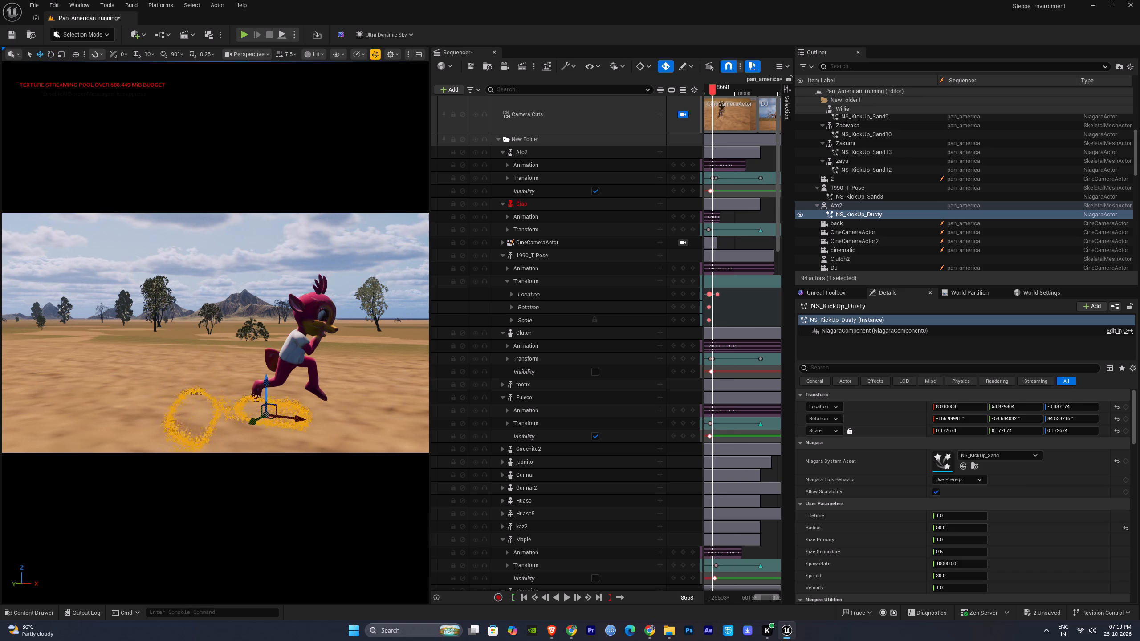
{"action": "left_click_drag", "start_coordinate": [269, 384], "coordinate": [267, 366]}
{"action": "left_click", "coordinate": [769, 475]}
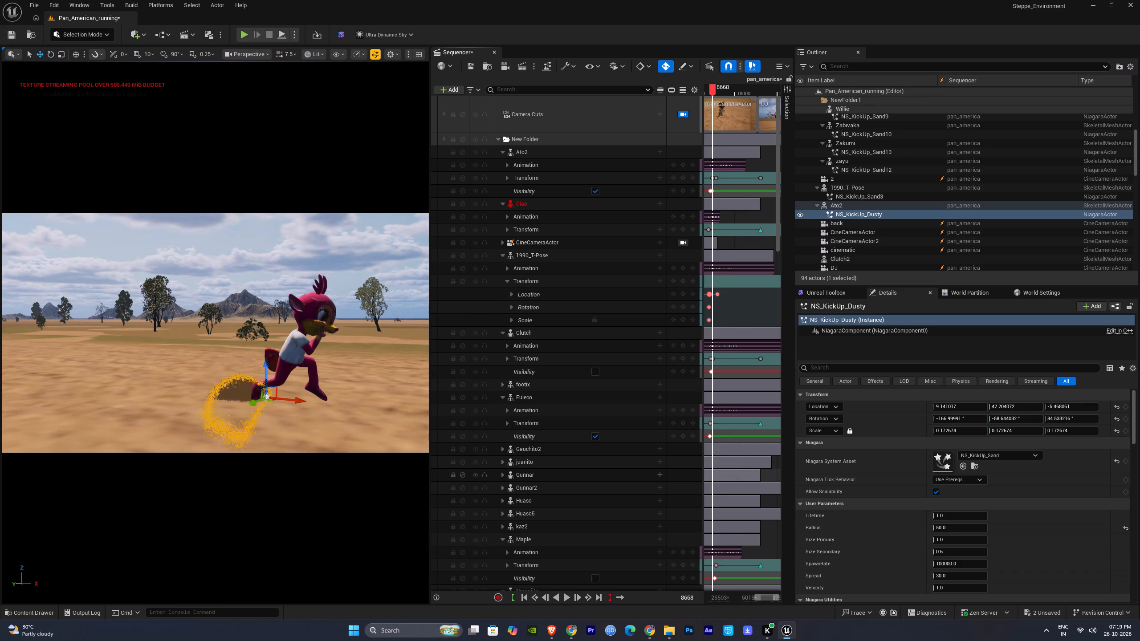
{"action": "key", "text": "space"}
{"action": "key", "text": "space"}
Delete the Ato_Anim section from the Ato2 animation track and add the 2011_1_run animation in its place.
{"action": "left_click", "coordinate": [201, 337]}
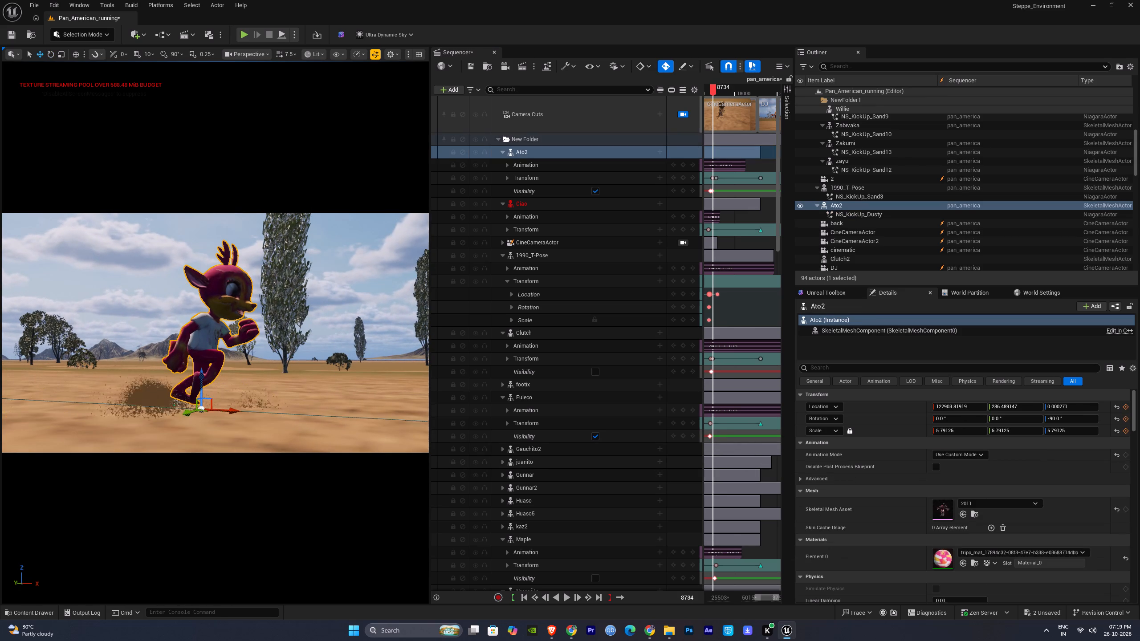
{"action": "right_click_drag", "start_coordinate": [735, 307], "coordinate": [737, 317]}
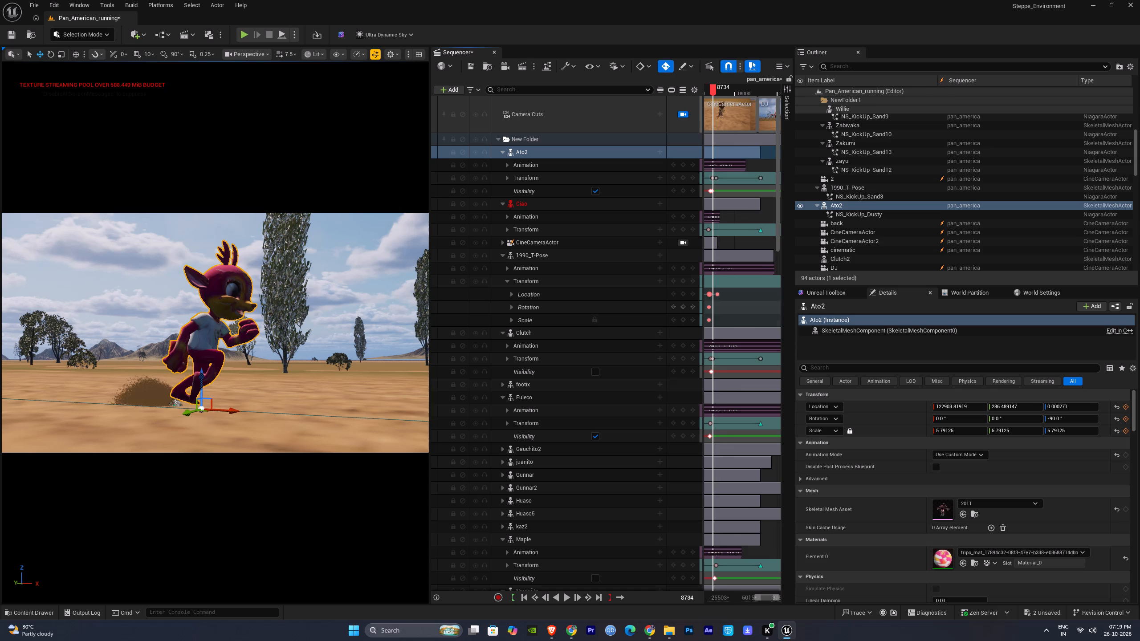
{"action": "right_click_drag", "start_coordinate": [737, 317], "coordinate": [749, 342]}
{"action": "left_click", "coordinate": [721, 170]}
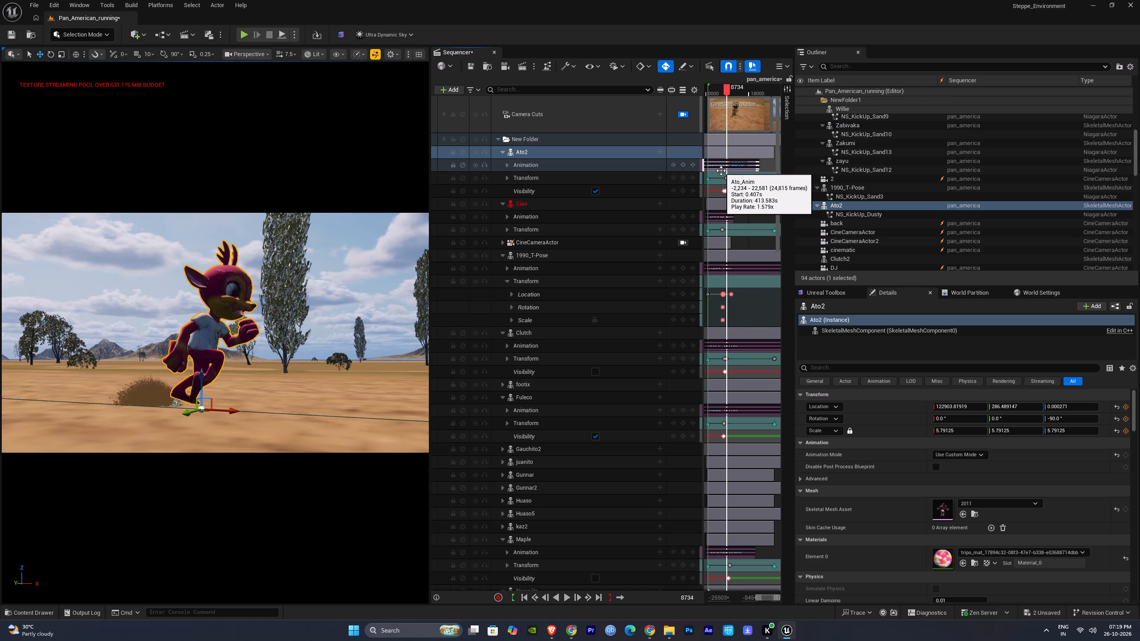
{"action": "key", "text": "Delete"}
{"action": "left_click", "coordinate": [659, 165]}
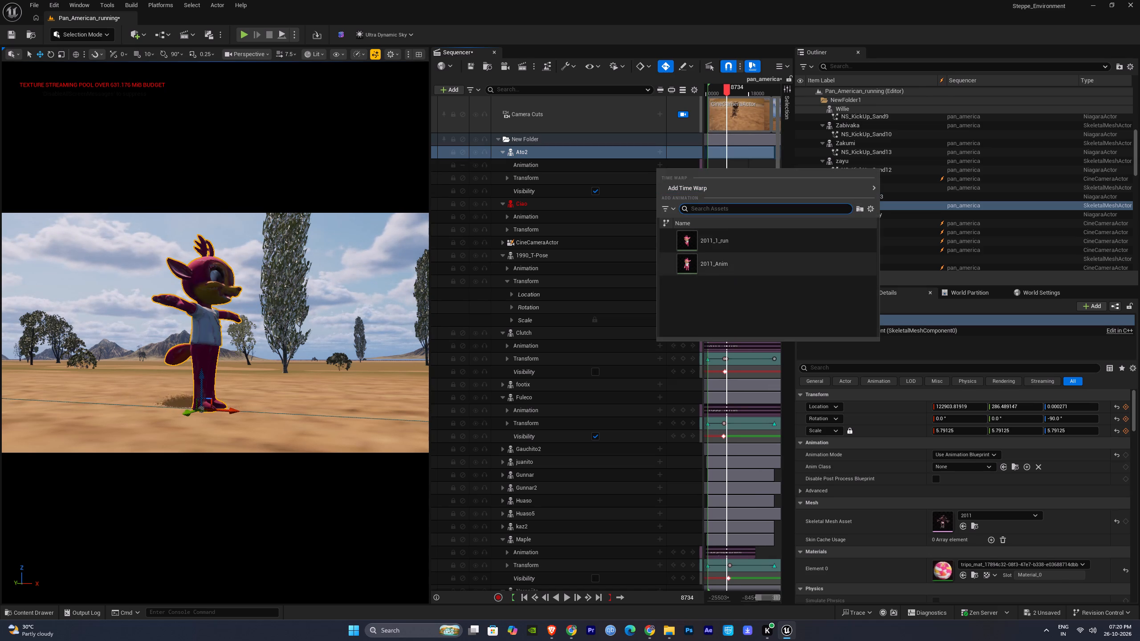
{"action": "left_click", "coordinate": [719, 245]}
Extend Ato2's 2011_1_run section back to frame -1,662 and forward to about the end of the Ato2 track, checking it in playback.
{"action": "left_click_drag", "start_coordinate": [729, 164], "coordinate": [754, 172]}
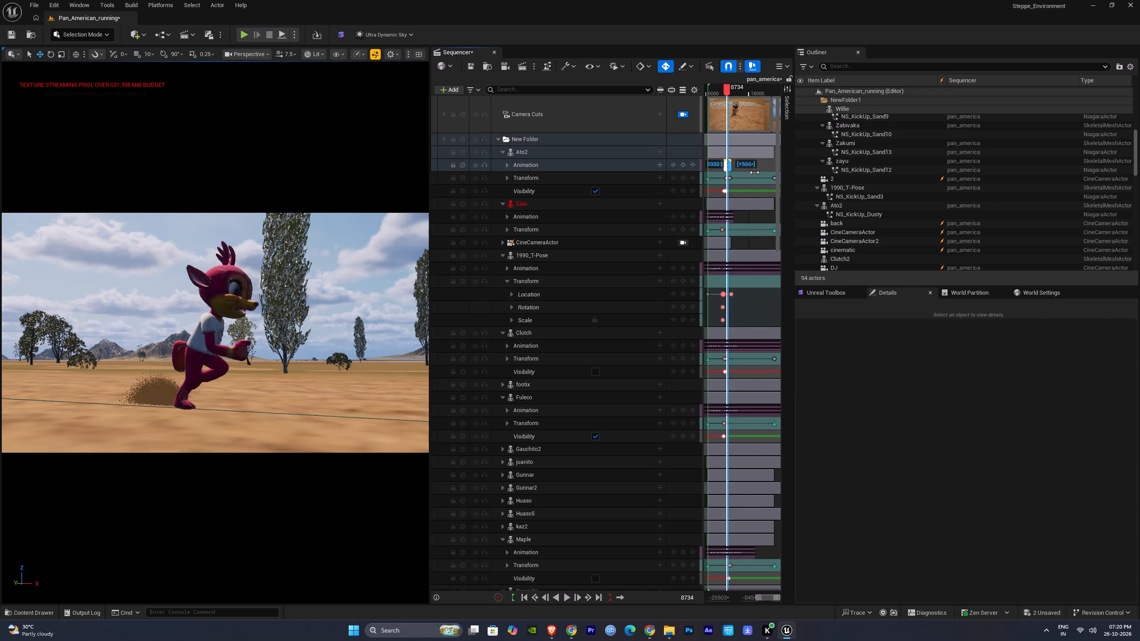
{"action": "left_click_drag", "start_coordinate": [754, 172], "coordinate": [787, 179]}
{"action": "left_click_drag", "start_coordinate": [750, 165], "coordinate": [725, 163]}
{"action": "key", "text": "space"}
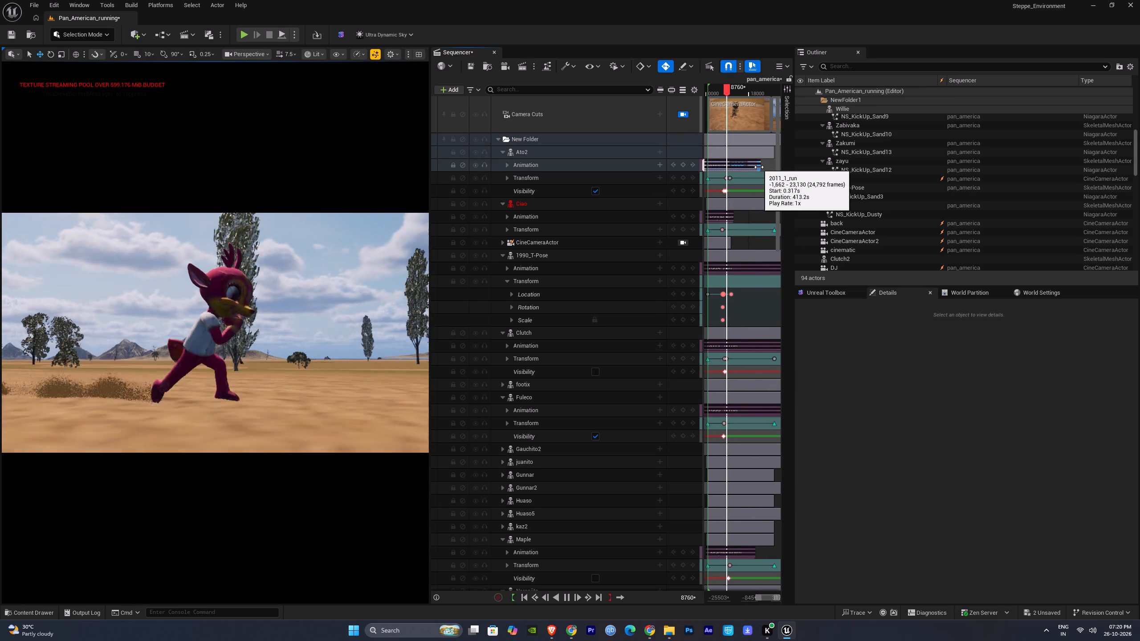
{"action": "left_click_drag", "start_coordinate": [759, 167], "coordinate": [739, 167], "text": "ctrl"}
{"action": "left_click_drag", "start_coordinate": [741, 168], "coordinate": [772, 171]}
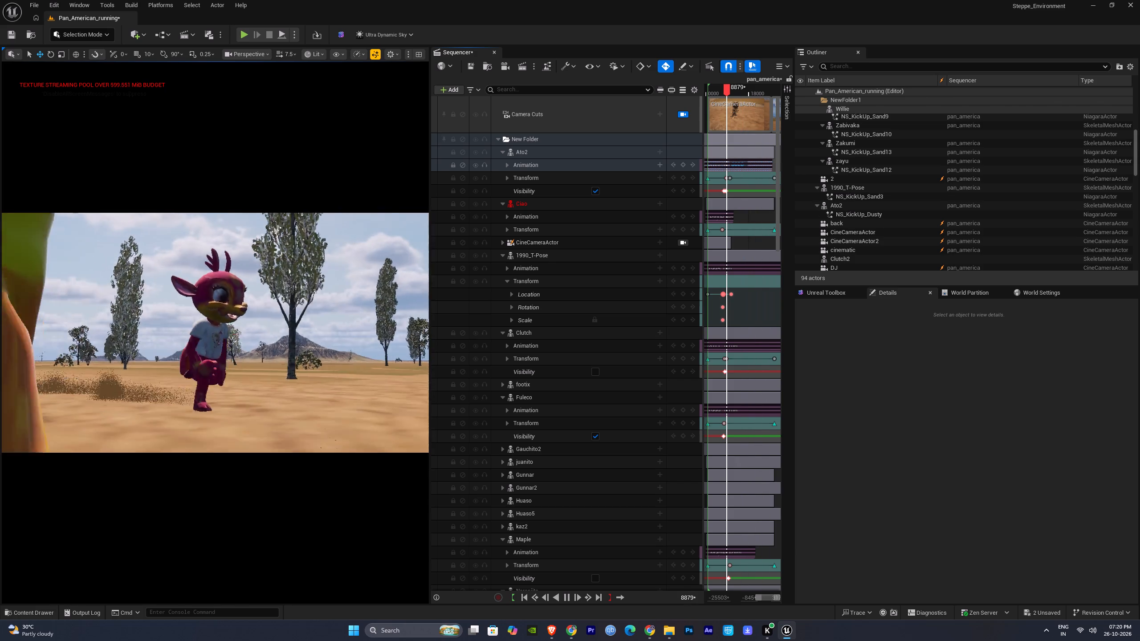
Scrub back to earlier frames and replay the sequence from around frame 7700 to review the mascots' overtaking runs.
{"action": "left_click", "coordinate": [725, 91]}
{"action": "key", "text": "space"}
{"action": "left_click_drag", "start_coordinate": [723, 91], "coordinate": [726, 91]}
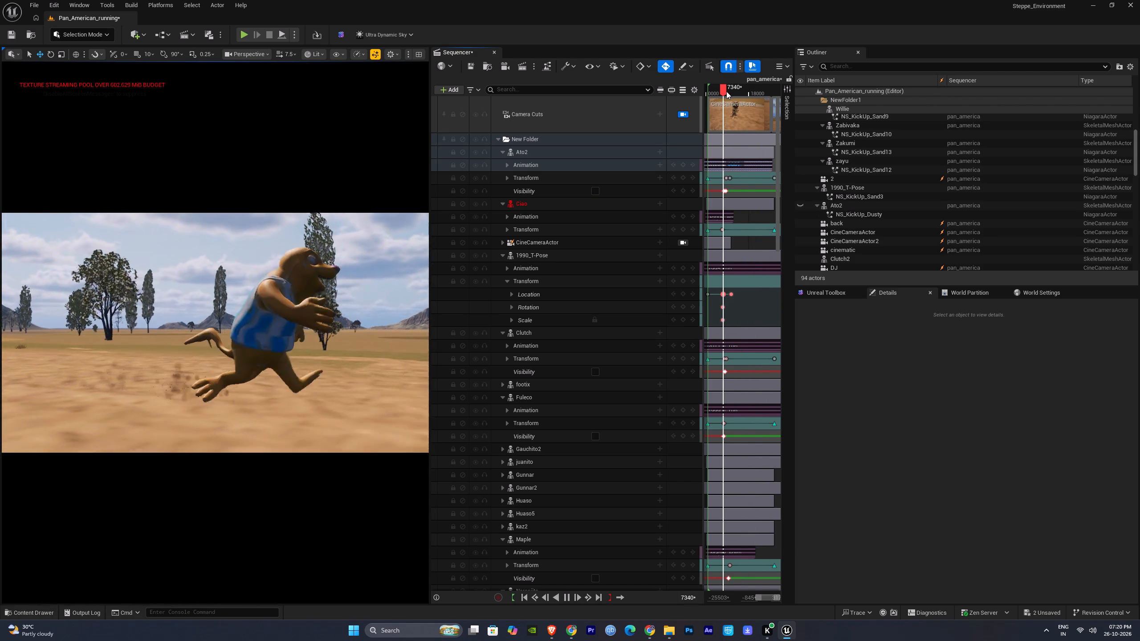
{"action": "left_click_drag", "start_coordinate": [726, 91], "coordinate": [732, 94]}
{"action": "key", "text": "space"}
{"action": "left_click_drag", "start_coordinate": [732, 94], "coordinate": [724, 91]}
{"action": "key", "text": "space"}
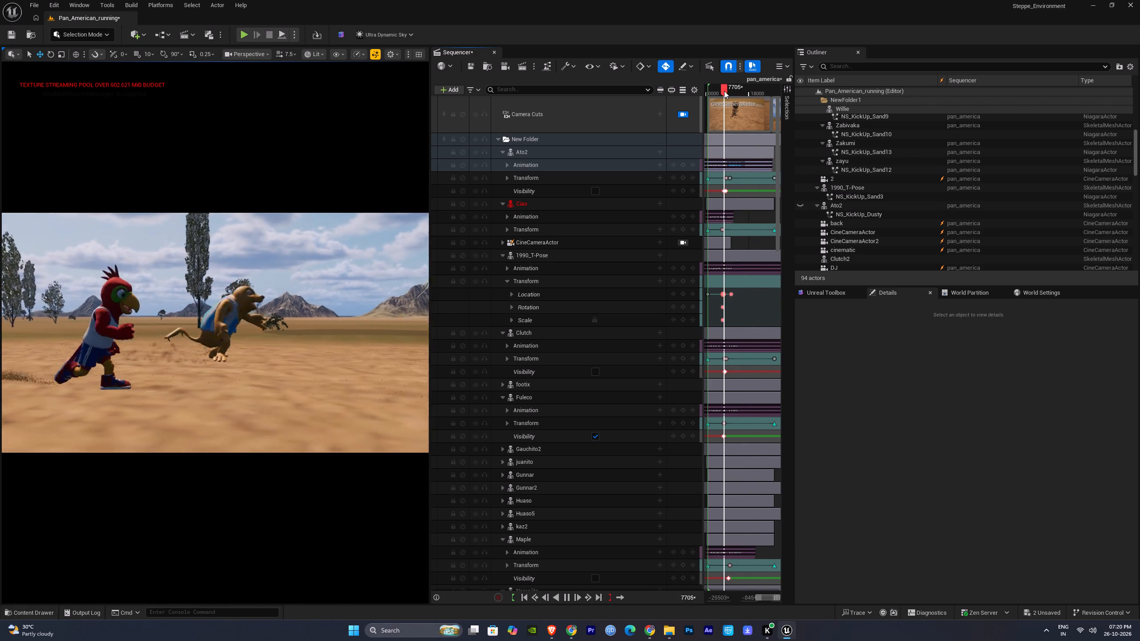
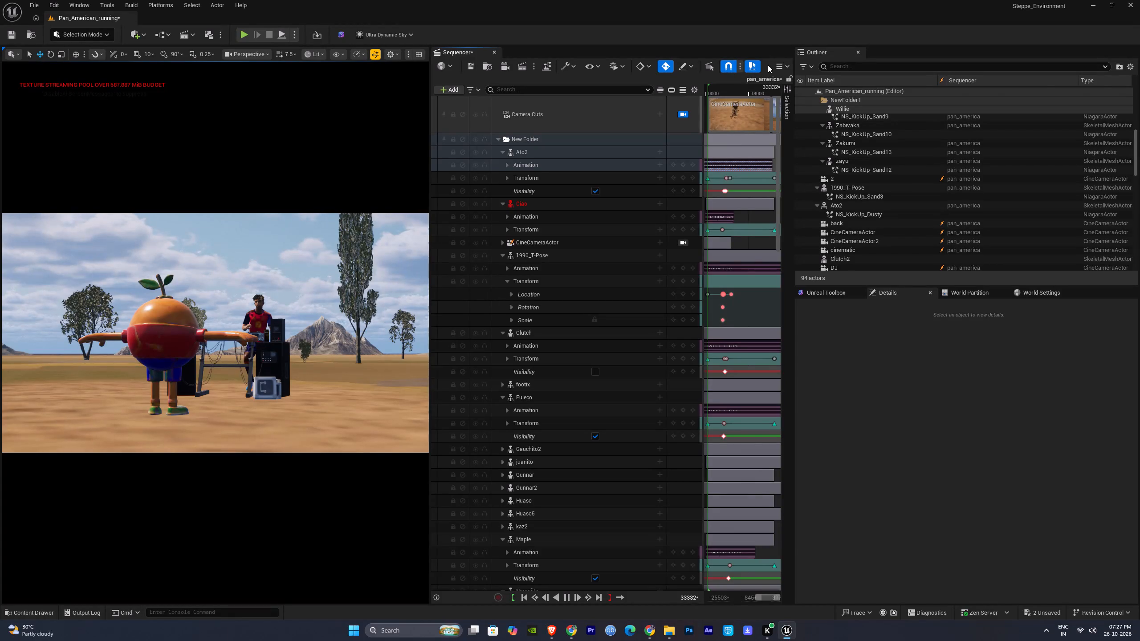
Replay the running section between about frames 7400 and 9200 to review the mascots' overtakes, and collapse the 1990_T-Pose track.
{"action": "left_click", "coordinate": [378, 339]}
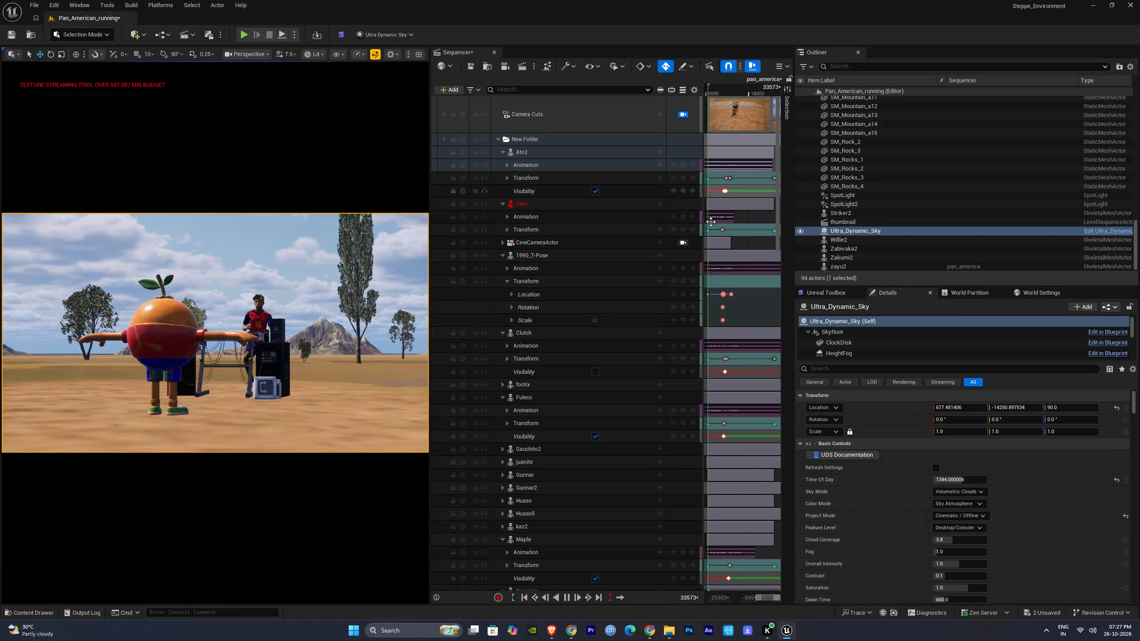
{"action": "left_click_drag", "start_coordinate": [723, 93], "coordinate": [730, 94]}
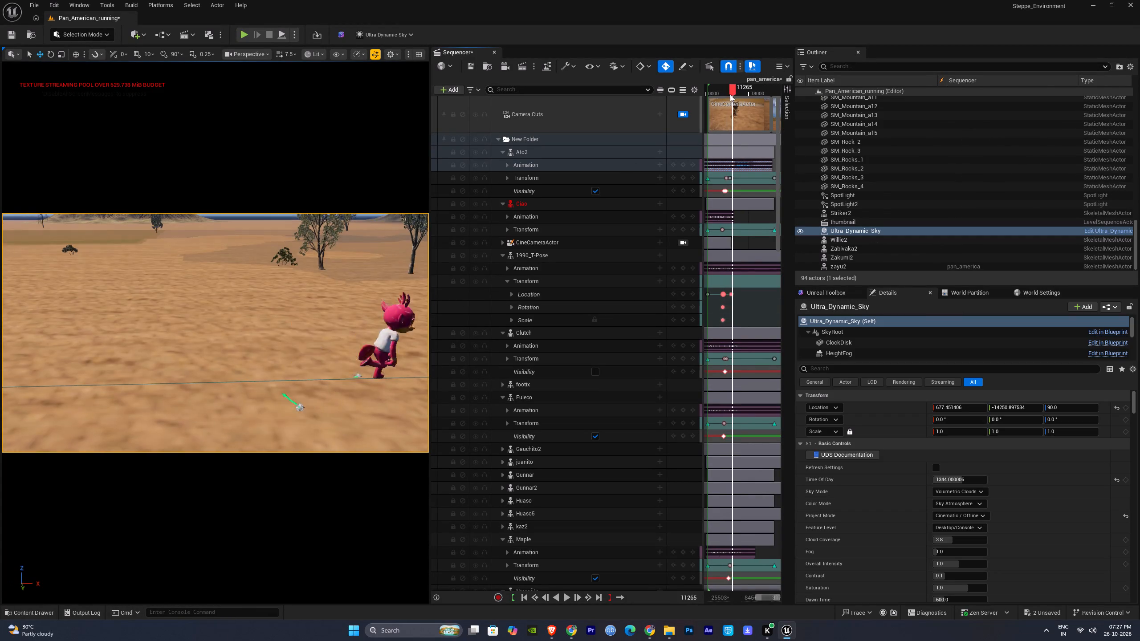
{"action": "left_click_drag", "start_coordinate": [730, 94], "coordinate": [725, 89]}
{"action": "left_click", "coordinate": [567, 599]}
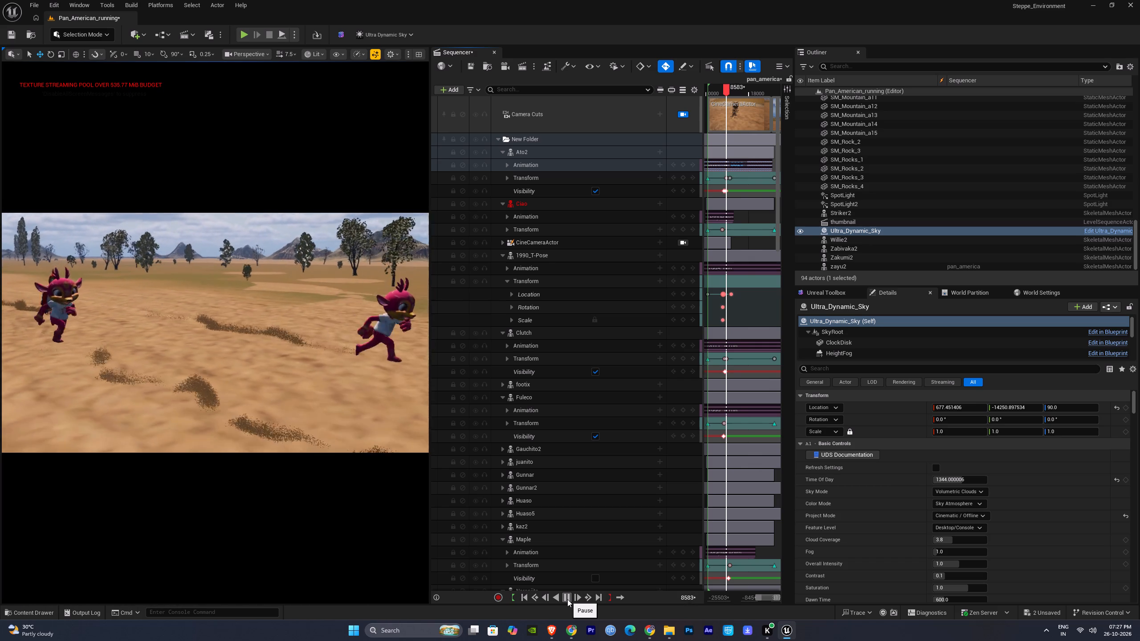
{"action": "key", "text": "space"}
{"action": "left_click", "coordinate": [724, 91]}
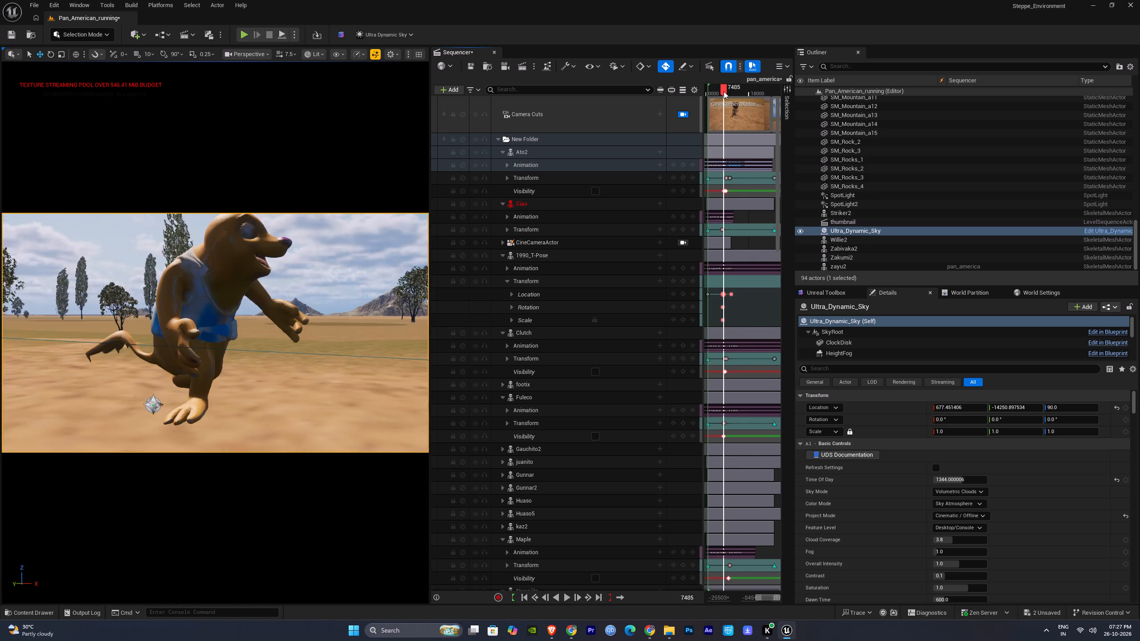
{"action": "key", "text": "space"}
{"action": "left_click", "coordinate": [724, 91]}
{"action": "key", "text": "space"}
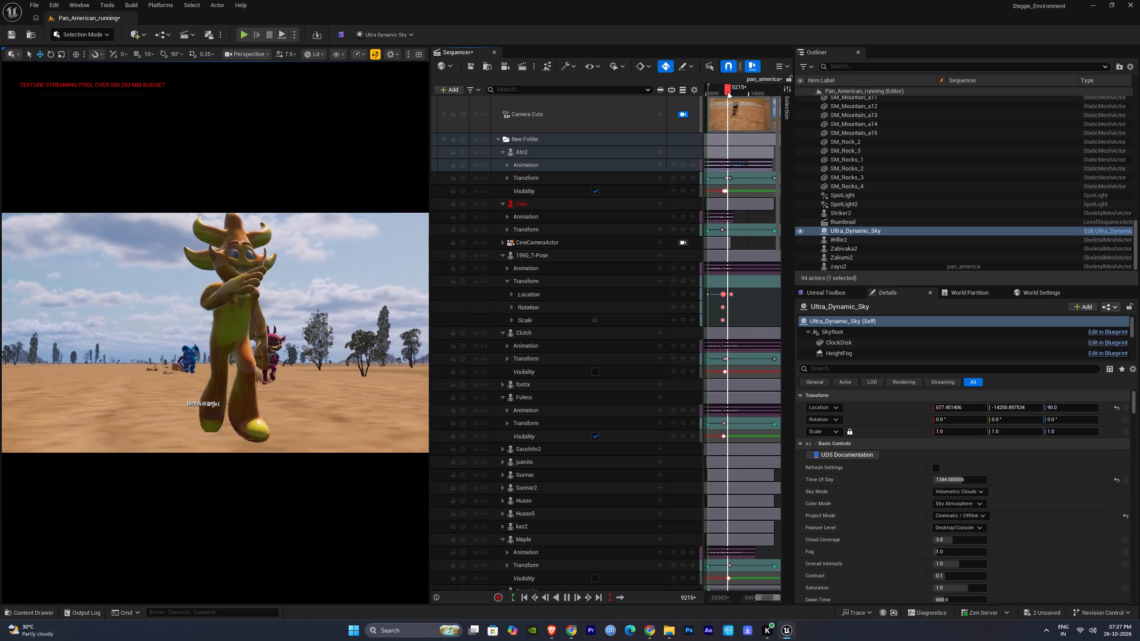
{"action": "left_click", "coordinate": [728, 92]}
{"action": "key", "text": "space"}
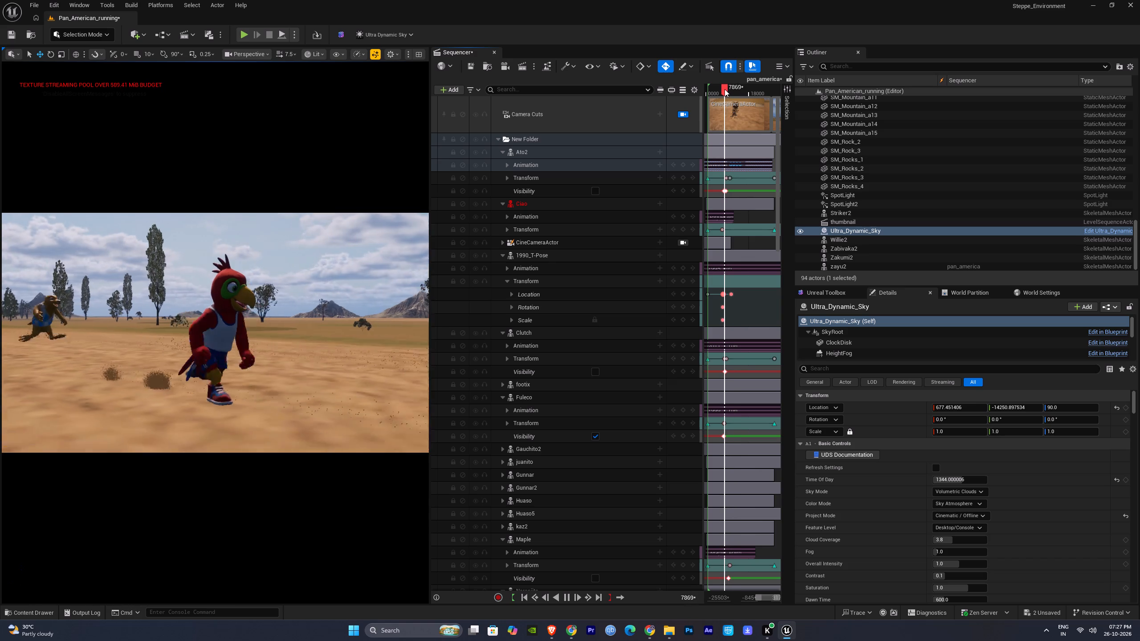
{"action": "left_click", "coordinate": [747, 291]}
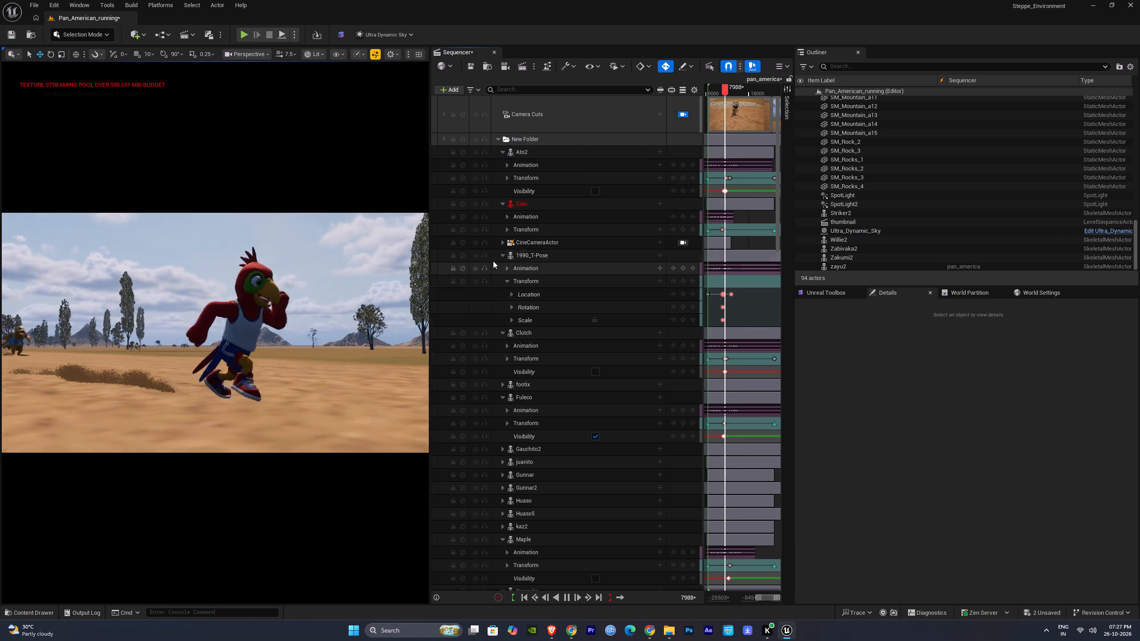
{"action": "left_click", "coordinate": [500, 255]}
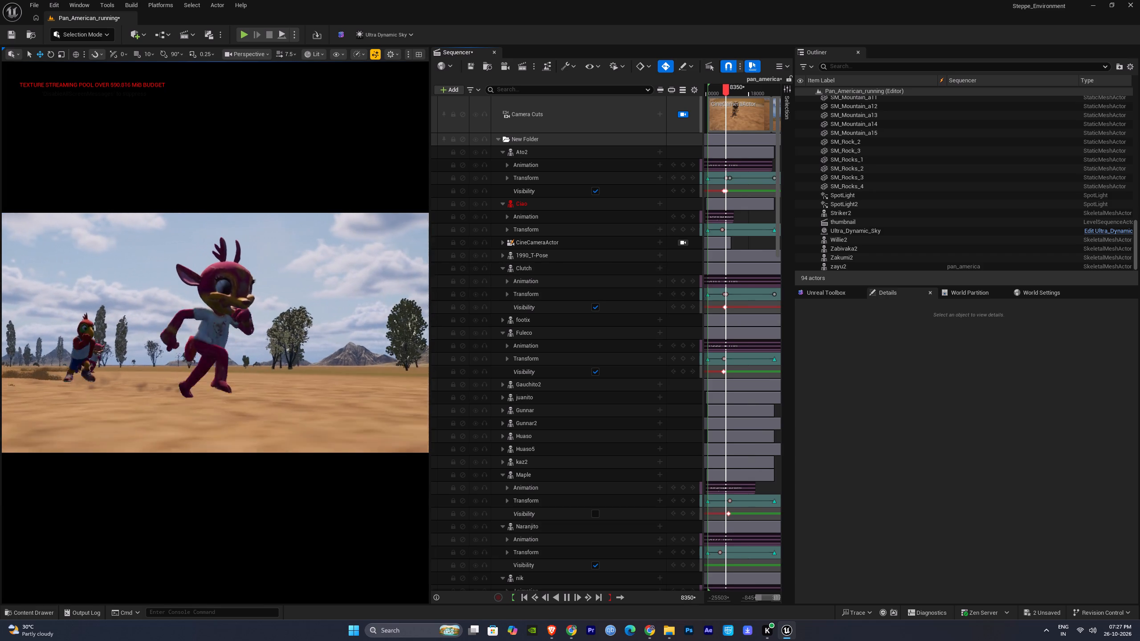
Switch off Clutch's visibility at frame 7998 on its Visibility track.
{"action": "key", "text": "space"}
{"action": "left_click", "coordinate": [229, 301]}
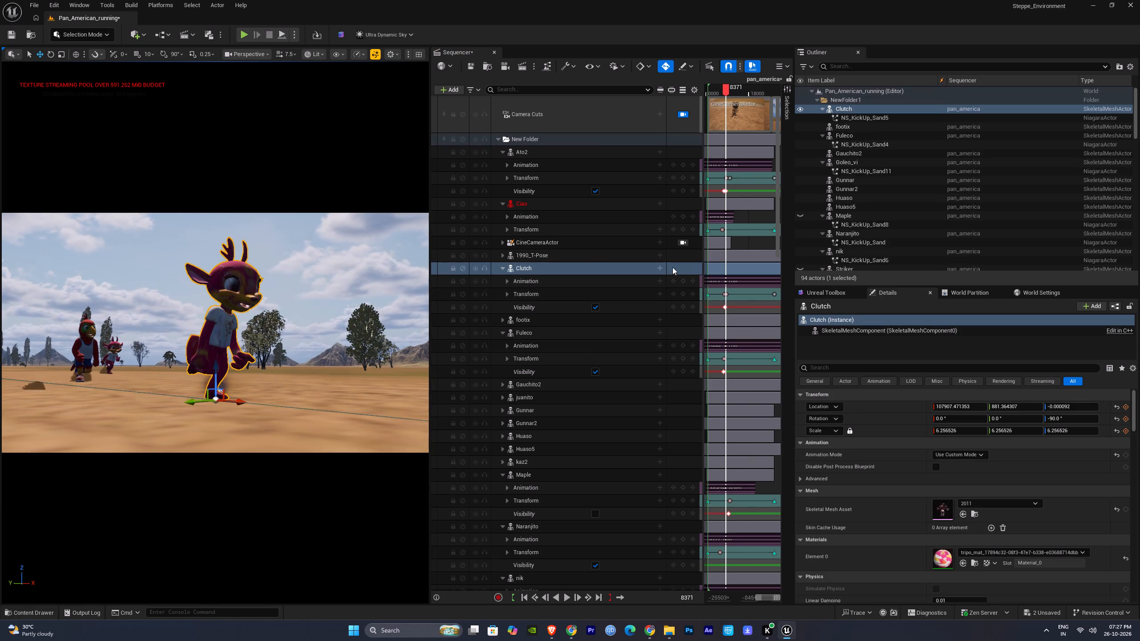
{"action": "scroll", "coordinate": [733, 316], "scroll_direction": "down", "scroll_amount": 1, "text": "ctrl"}
{"action": "scroll", "coordinate": [733, 316], "scroll_direction": "up", "scroll_amount": 11, "text": "ctrl"}
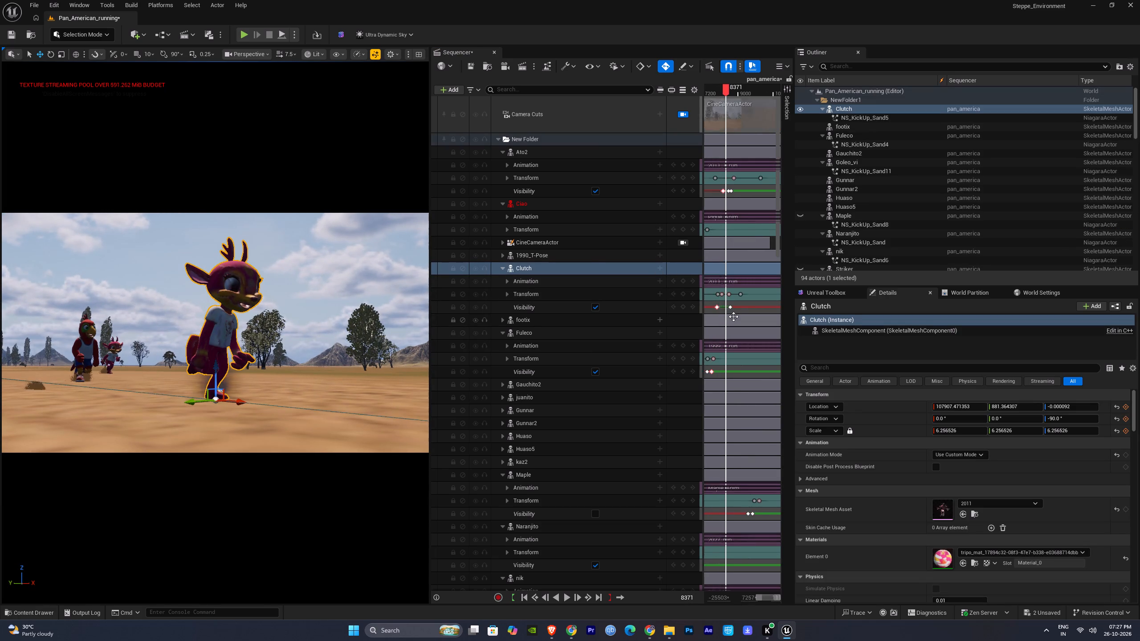
{"action": "scroll", "coordinate": [733, 316], "scroll_direction": "up", "scroll_amount": 1, "text": "ctrl"}
{"action": "left_click", "coordinate": [714, 308]}
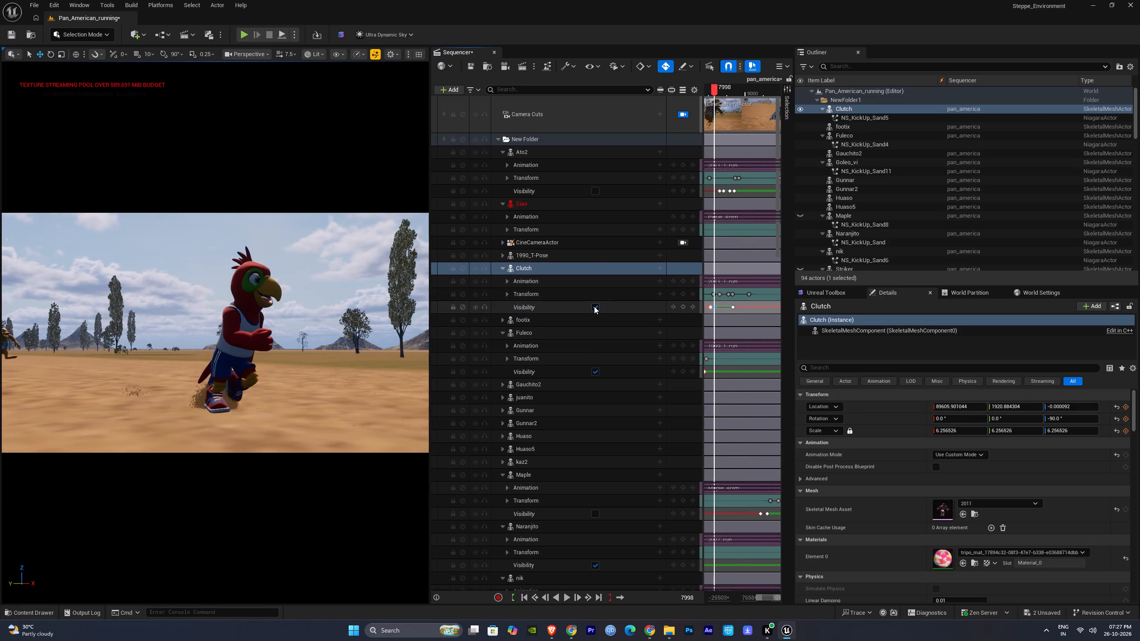
{"action": "left_click", "coordinate": [594, 306]}
Play the sequence from frame 7998 to frame 8415 to check the pass with Clutch hidden.
{"action": "scroll", "coordinate": [717, 342], "scroll_direction": "up", "scroll_amount": 3, "text": "ctrl"}
{"action": "scroll", "coordinate": [717, 342], "scroll_direction": "down", "scroll_amount": 1, "text": "ctrl"}
{"action": "scroll", "coordinate": [720, 331], "scroll_direction": "up", "scroll_amount": 2, "text": "ctrl"}
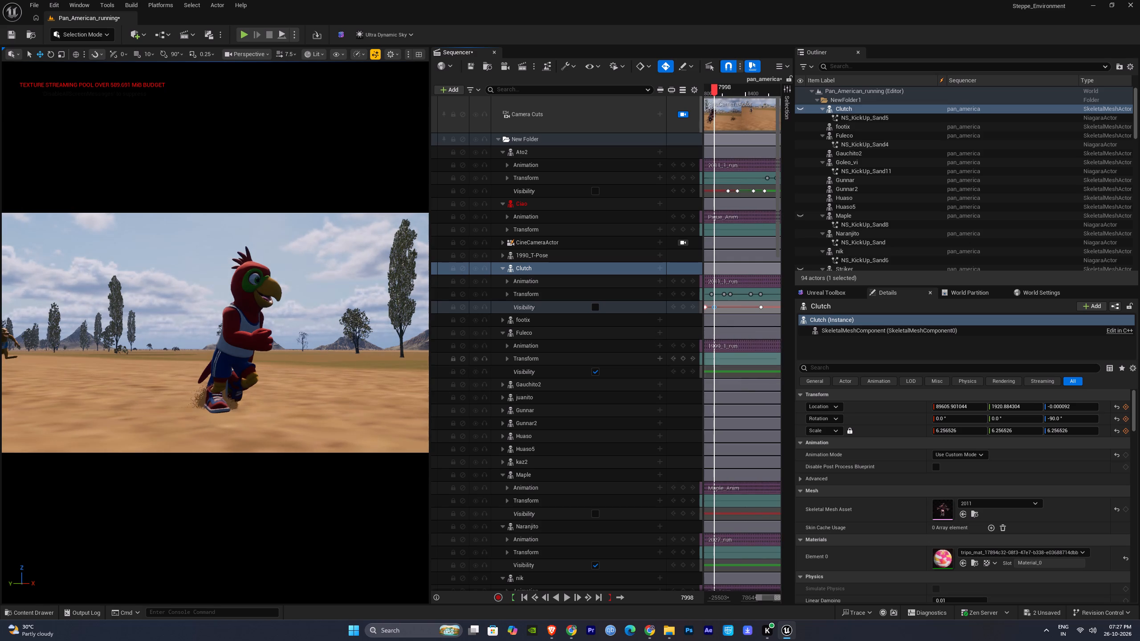
{"action": "left_click", "coordinate": [745, 386]}
{"action": "key", "text": "space"}
{"action": "left_click", "coordinate": [745, 386]}
{"action": "scroll", "coordinate": [746, 394], "scroll_direction": "down", "scroll_amount": 5, "text": "ctrl"}
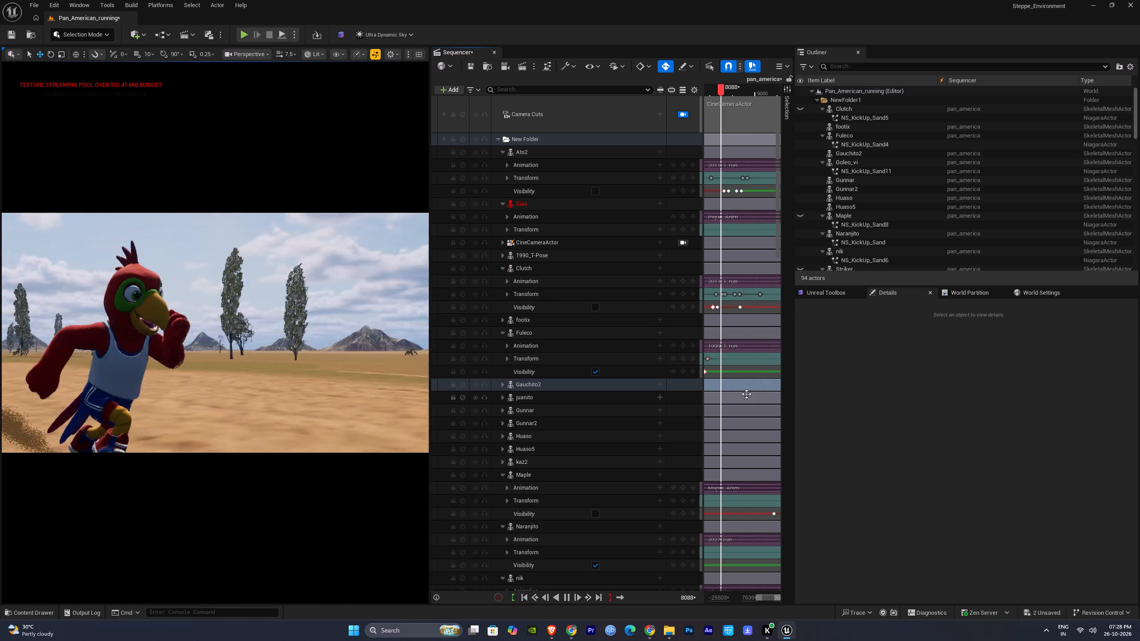
{"action": "scroll", "coordinate": [746, 394], "scroll_direction": "down", "scroll_amount": 2, "text": "ctrl"}
{"action": "right_click_drag", "start_coordinate": [749, 401], "coordinate": [722, 395]}
{"action": "left_click", "coordinate": [758, 239]}
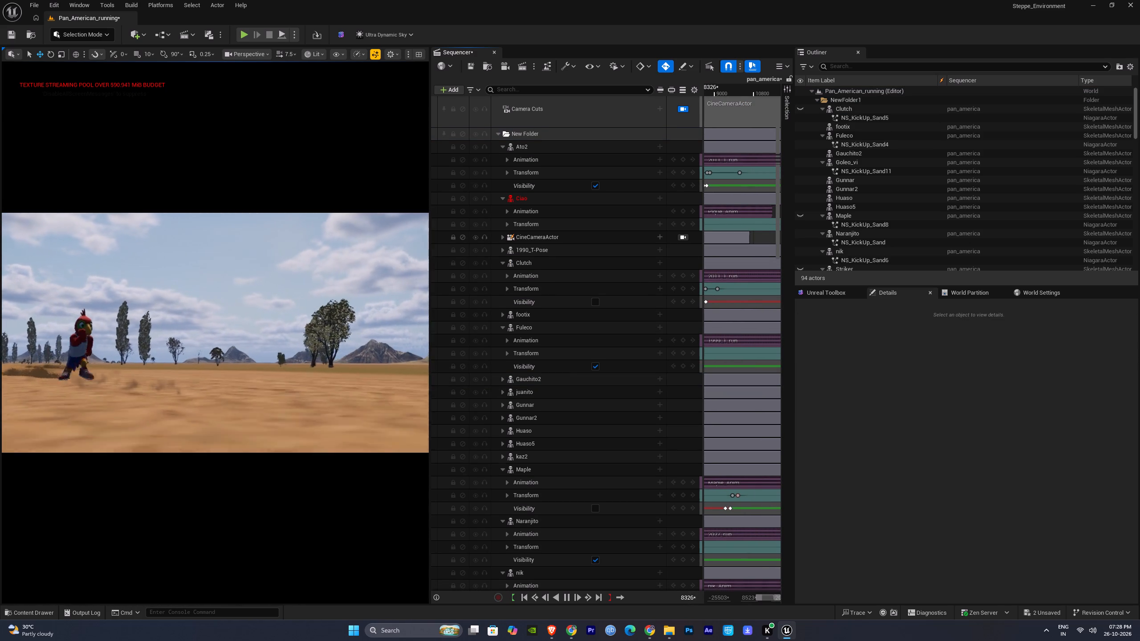
{"action": "key", "text": "space"}
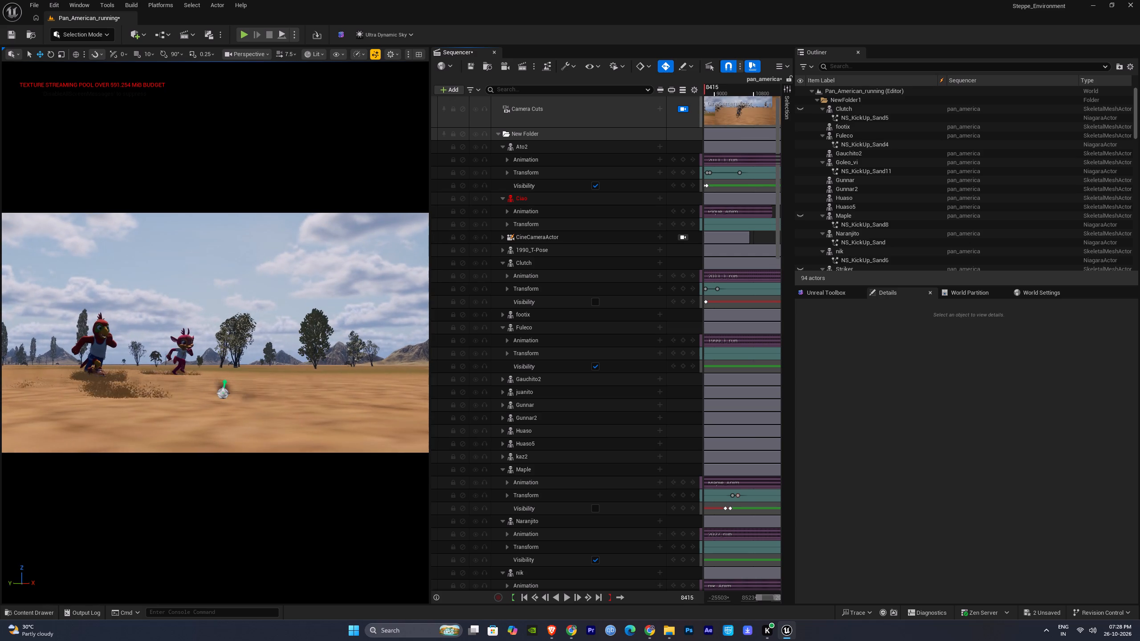
Delete the leftover NS_KickUp_Sand5 effect attached to Clutch, and play the sequence on to frame 8718.
{"action": "left_click", "coordinate": [223, 393]}
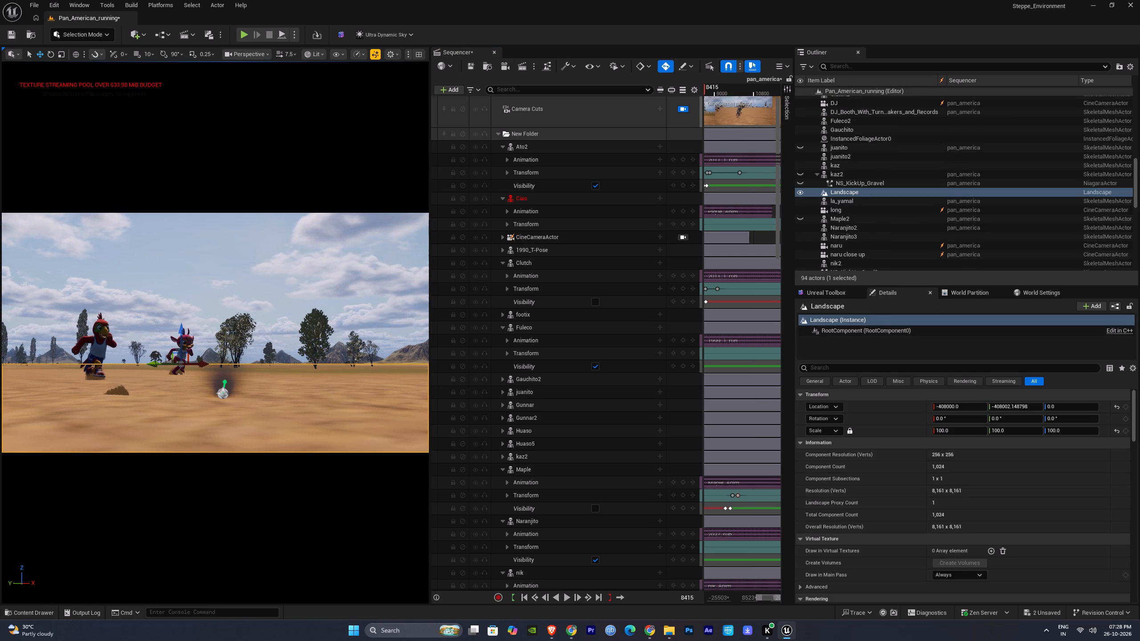
{"action": "left_click", "coordinate": [220, 393]}
{"action": "key", "text": "Delete"}
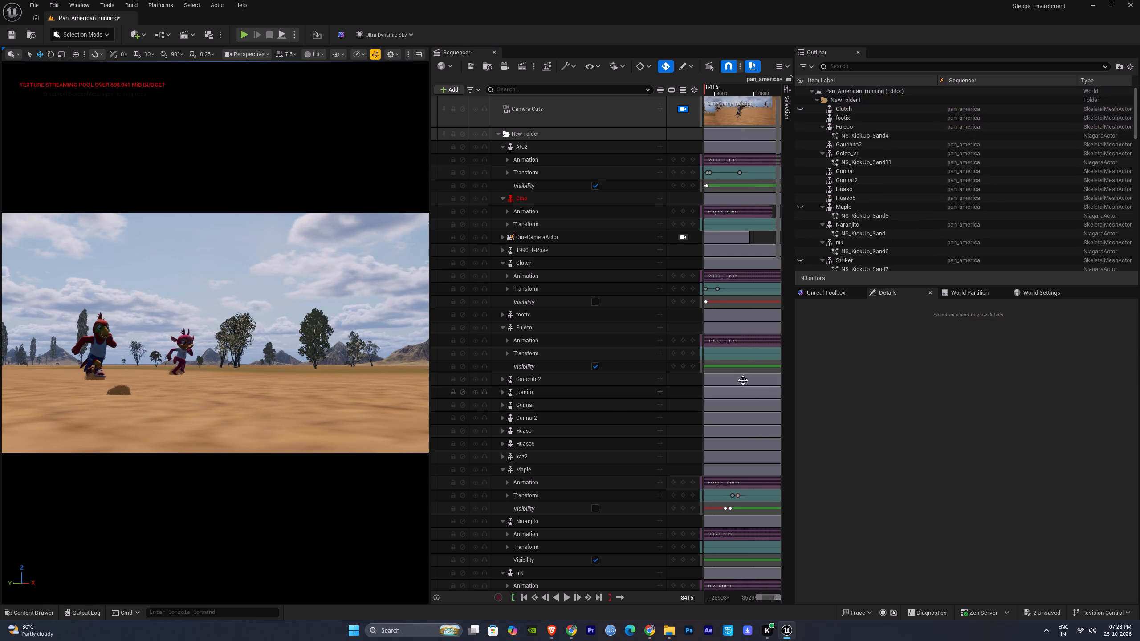
{"action": "left_click", "coordinate": [737, 365]}
{"action": "key", "text": "space"}
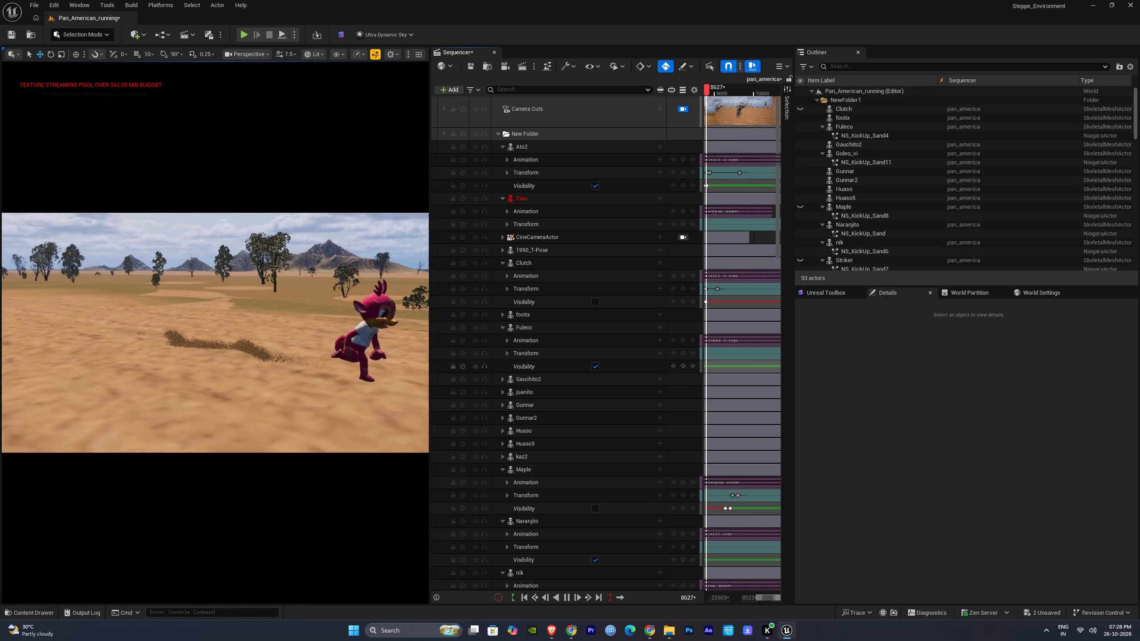
{"action": "key", "text": "space"}
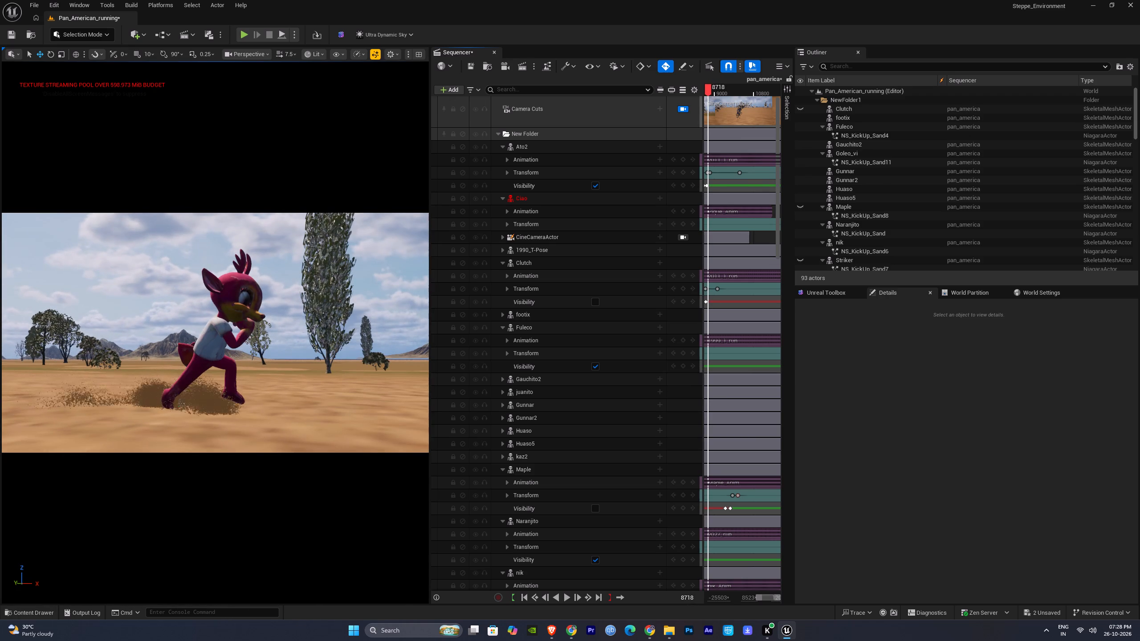
Open the running pink mascot's 2011 skeletal mesh asset for editing.
{"action": "left_click", "coordinate": [243, 315]}
{"action": "double_click", "coordinate": [938, 508]}
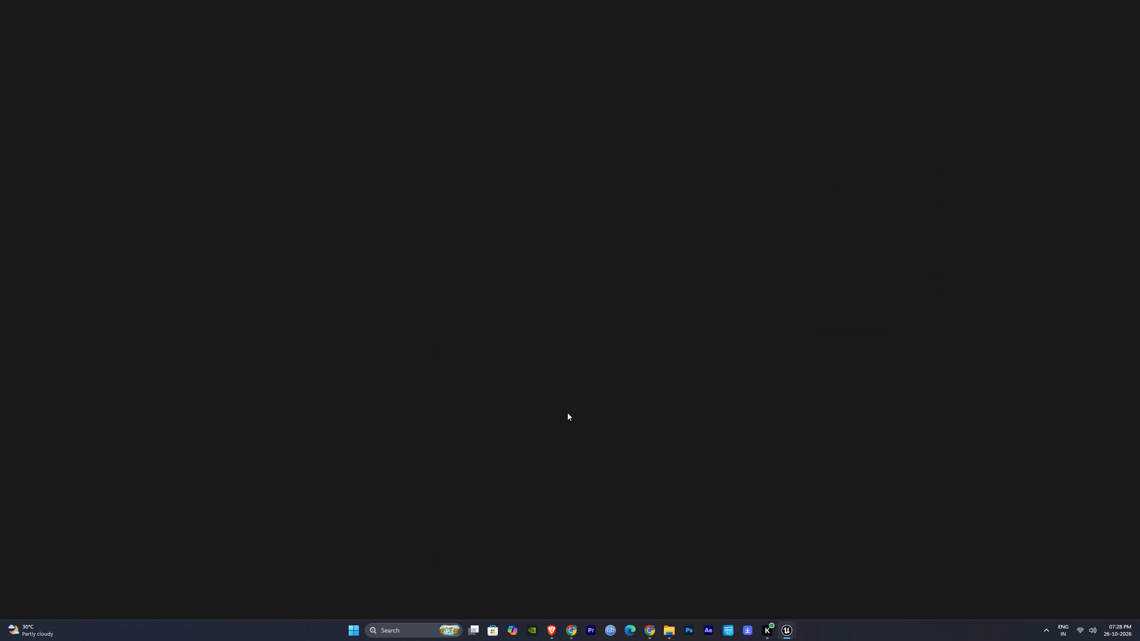
Start Edit Weights on the 2011 mesh, select the Hips bone, and paint its weight over the tail at full strength.
{"action": "left_click_drag", "start_coordinate": [566, 383], "coordinate": [242, 341], "text": "alt"}
{"action": "right_click_drag", "start_coordinate": [591, 396], "coordinate": [607, 399]}
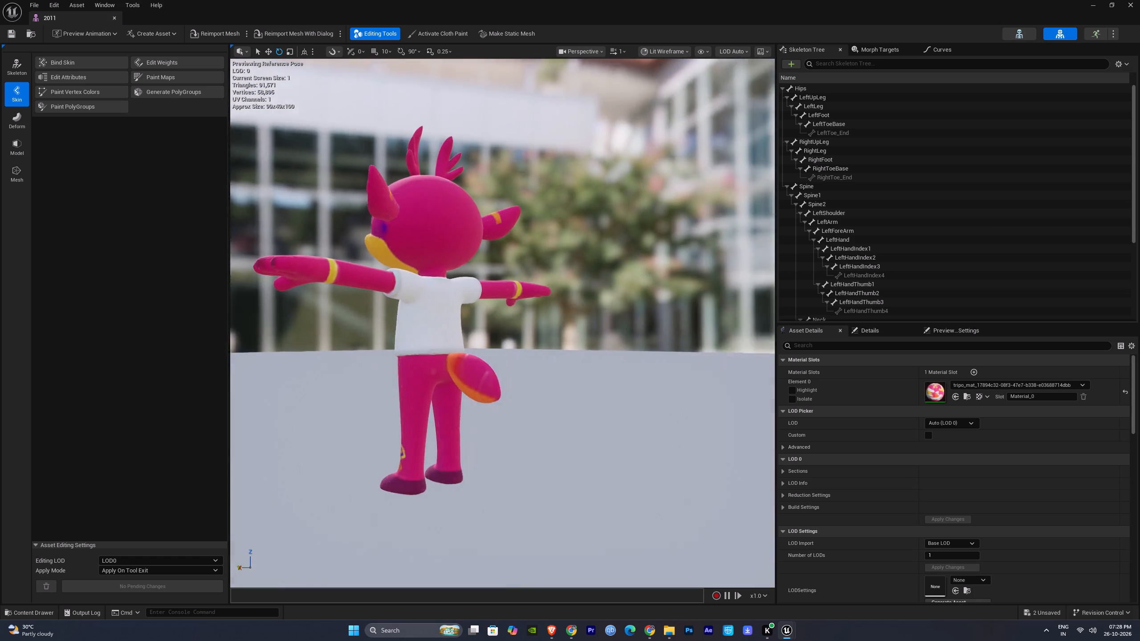
{"action": "right_click_drag", "start_coordinate": [607, 399], "coordinate": [610, 402]}
{"action": "left_click_drag", "start_coordinate": [502, 385], "coordinate": [555, 380], "text": "alt"}
{"action": "right_click_drag", "start_coordinate": [468, 374], "coordinate": [460, 373]}
{"action": "right_click_drag", "start_coordinate": [513, 375], "coordinate": [514, 377], "text": "alt"}
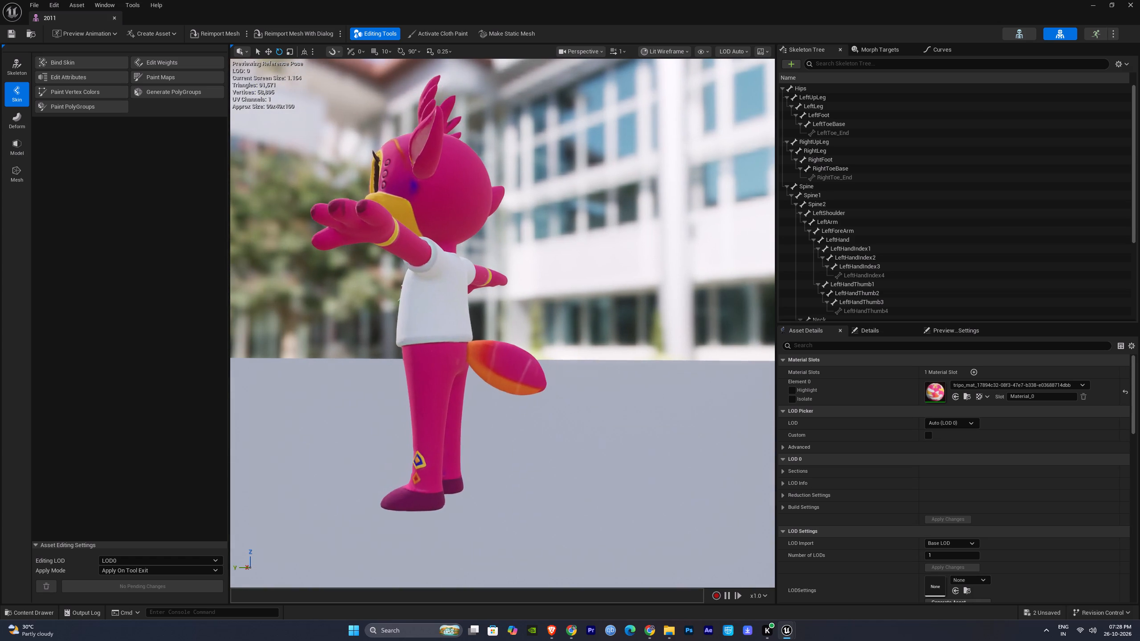
{"action": "right_click_drag", "start_coordinate": [514, 377], "coordinate": [517, 380], "text": "alt"}
{"action": "left_click", "coordinate": [154, 61]}
{"action": "left_click", "coordinate": [808, 90]}
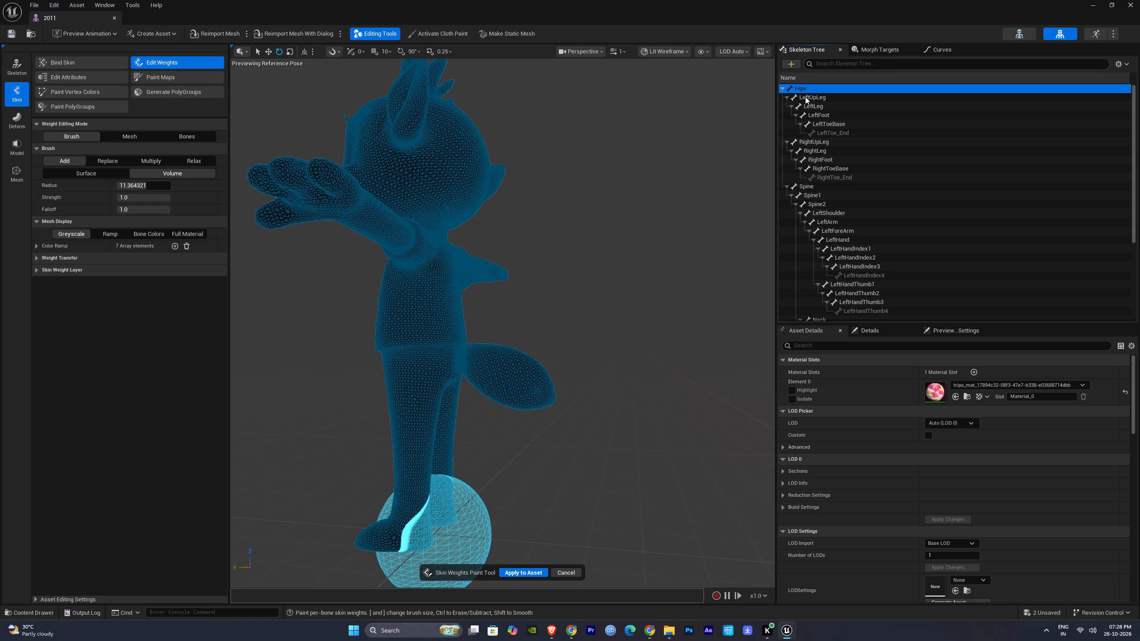
{"action": "left_click_drag", "start_coordinate": [530, 375], "coordinate": [523, 398]}
{"action": "left_click_drag", "start_coordinate": [520, 393], "coordinate": [524, 379]}
{"action": "left_click_drag", "start_coordinate": [535, 397], "coordinate": [551, 370], "text": "alt"}
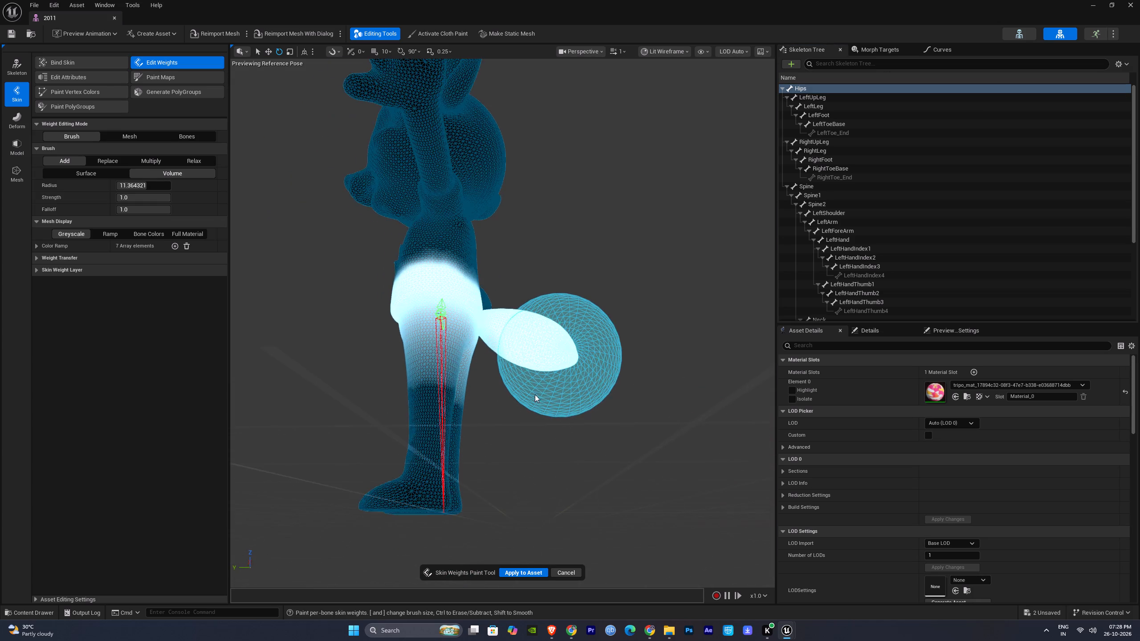
{"action": "right_click_drag", "start_coordinate": [535, 389], "coordinate": [541, 396], "text": "alt"}
{"action": "left_click_drag", "start_coordinate": [551, 391], "coordinate": [574, 373]}
{"action": "left_click_drag", "start_coordinate": [574, 379], "coordinate": [599, 408]}
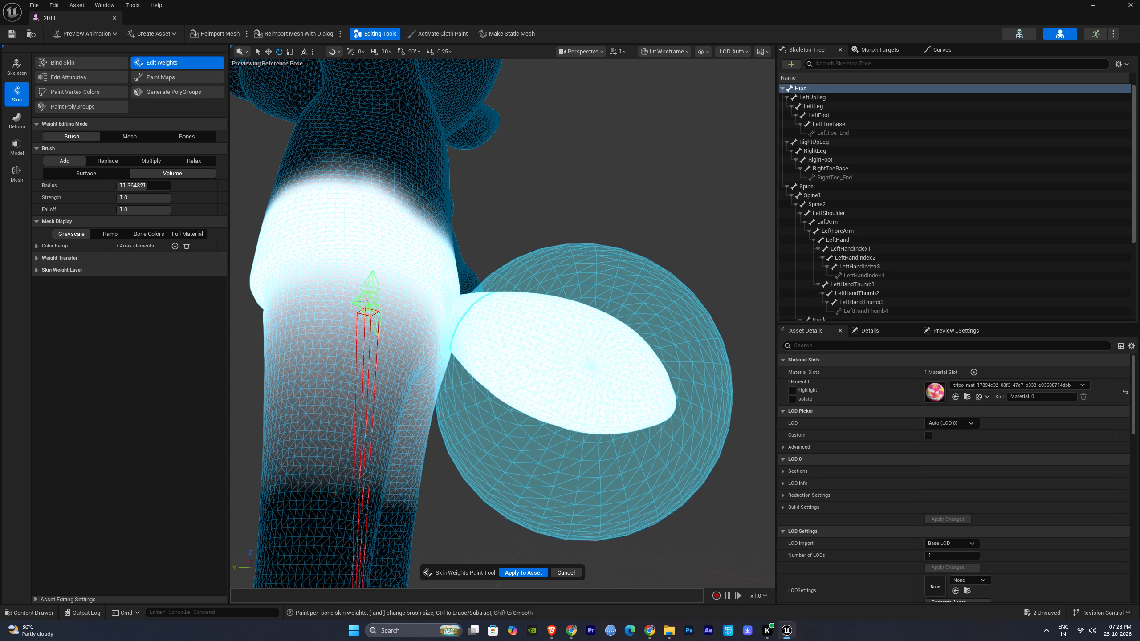
{"action": "left_click_drag", "start_coordinate": [599, 408], "coordinate": [657, 422]}
{"action": "left_click_drag", "start_coordinate": [654, 422], "coordinate": [277, 443], "text": "alt"}
Paint Hips weight over the opposite side and underside of the tail with the same large brush.
{"action": "right_click_drag", "start_coordinate": [594, 434], "coordinate": [579, 435]}
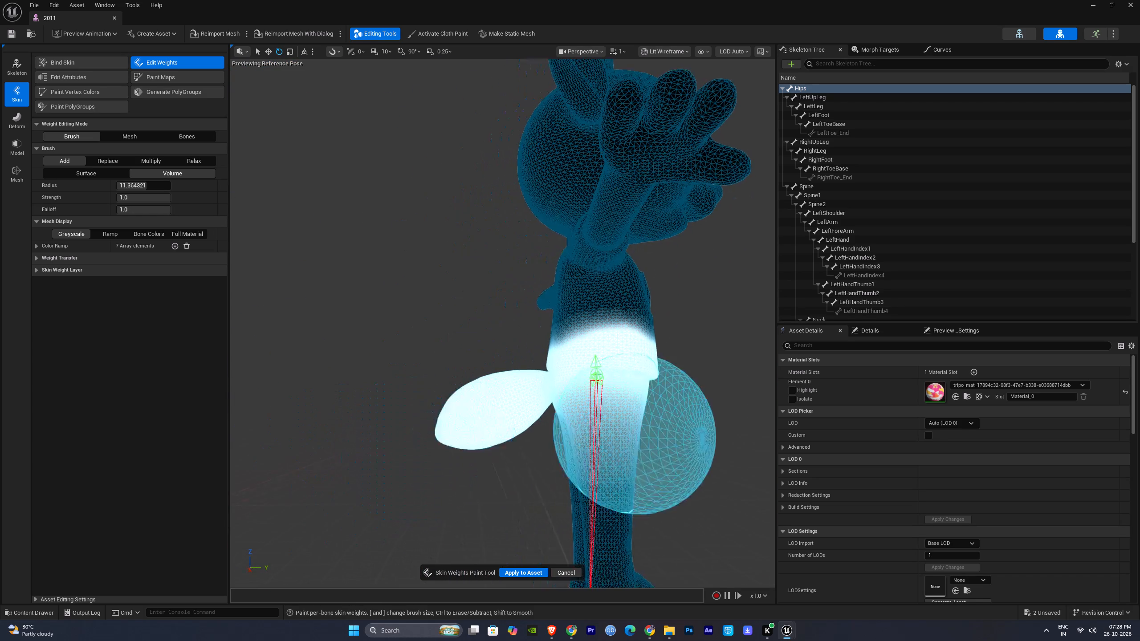
{"action": "right_click_drag", "start_coordinate": [579, 435], "coordinate": [575, 437]}
{"action": "right_click_drag", "start_coordinate": [618, 426], "coordinate": [621, 430], "text": "alt"}
{"action": "left_click_drag", "start_coordinate": [566, 436], "coordinate": [533, 444]}
{"action": "left_click_drag", "start_coordinate": [541, 441], "coordinate": [548, 417]}
{"action": "left_click_drag", "start_coordinate": [534, 435], "coordinate": [537, 402]}
{"action": "left_click_drag", "start_coordinate": [540, 432], "coordinate": [527, 373], "text": "alt"}
{"action": "right_click_drag", "start_coordinate": [575, 464], "coordinate": [577, 487]}
{"action": "left_click_drag", "start_coordinate": [586, 487], "coordinate": [555, 468], "text": "alt"}
{"action": "left_click_drag", "start_coordinate": [610, 390], "coordinate": [573, 414]}
{"action": "left_click_drag", "start_coordinate": [592, 394], "coordinate": [573, 413]}
Set the brush radius to 4.008 and paint Hips weight along the tail from its base to its tip, all around.
{"action": "left_click_drag", "start_coordinate": [145, 186], "coordinate": [139, 186]}
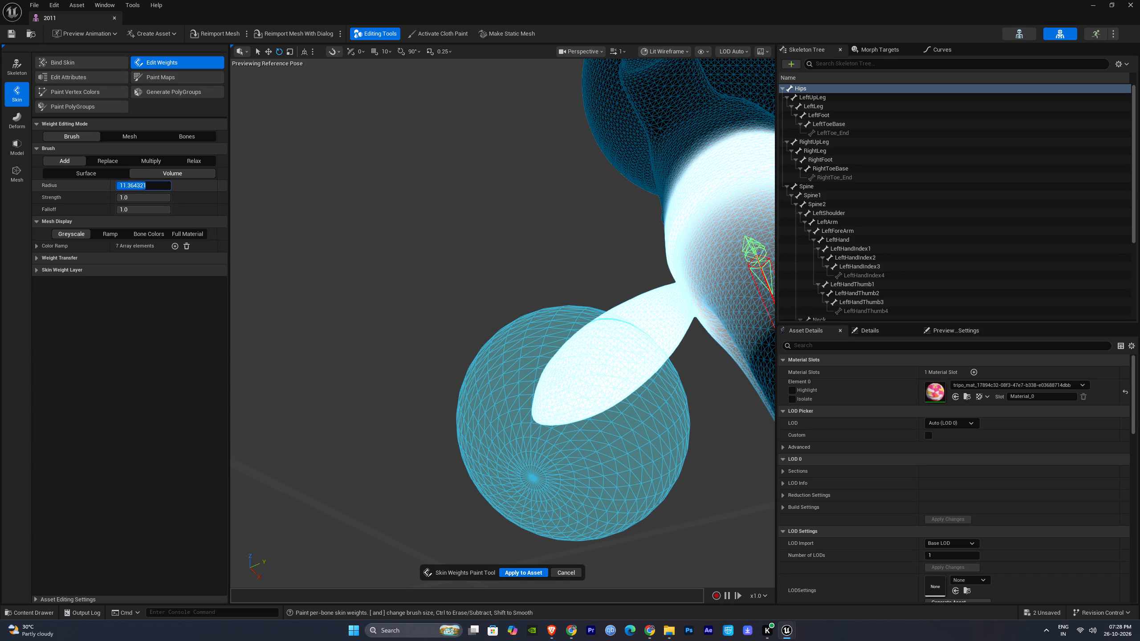
{"action": "left_click_drag", "start_coordinate": [139, 186], "coordinate": [131, 186]}
{"action": "left_click_drag", "start_coordinate": [567, 420], "coordinate": [639, 384]}
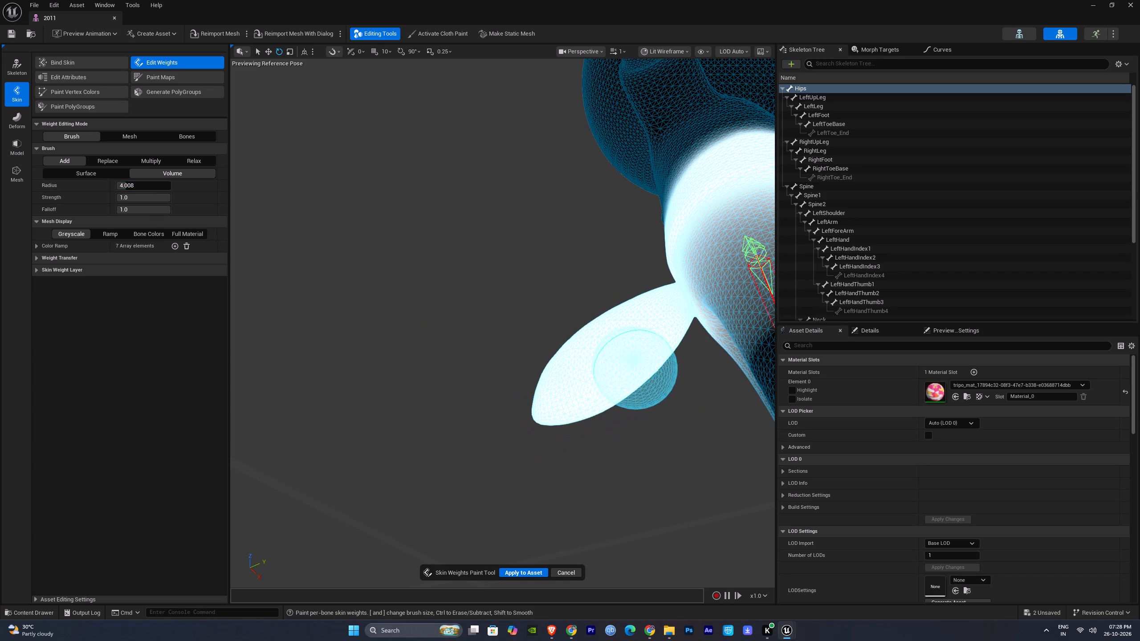
{"action": "left_click_drag", "start_coordinate": [639, 384], "coordinate": [577, 400]}
{"action": "left_click_drag", "start_coordinate": [597, 403], "coordinate": [1023, 576], "text": "alt"}
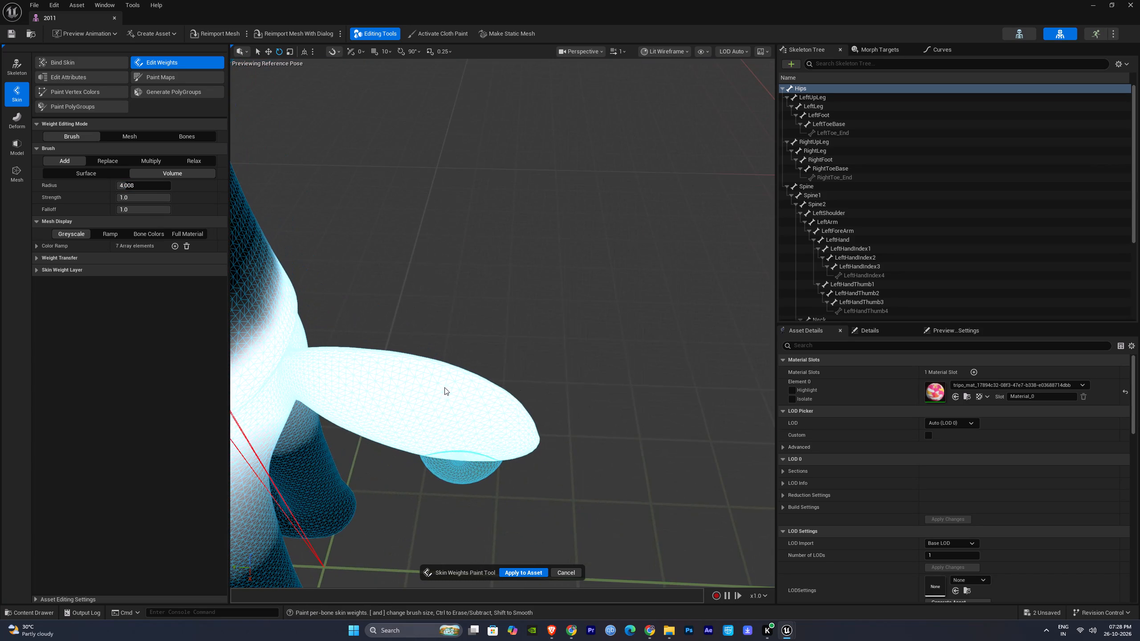
{"action": "left_click_drag", "start_coordinate": [348, 369], "coordinate": [537, 449]}
{"action": "left_click_drag", "start_coordinate": [534, 438], "coordinate": [561, 392], "text": "alt"}
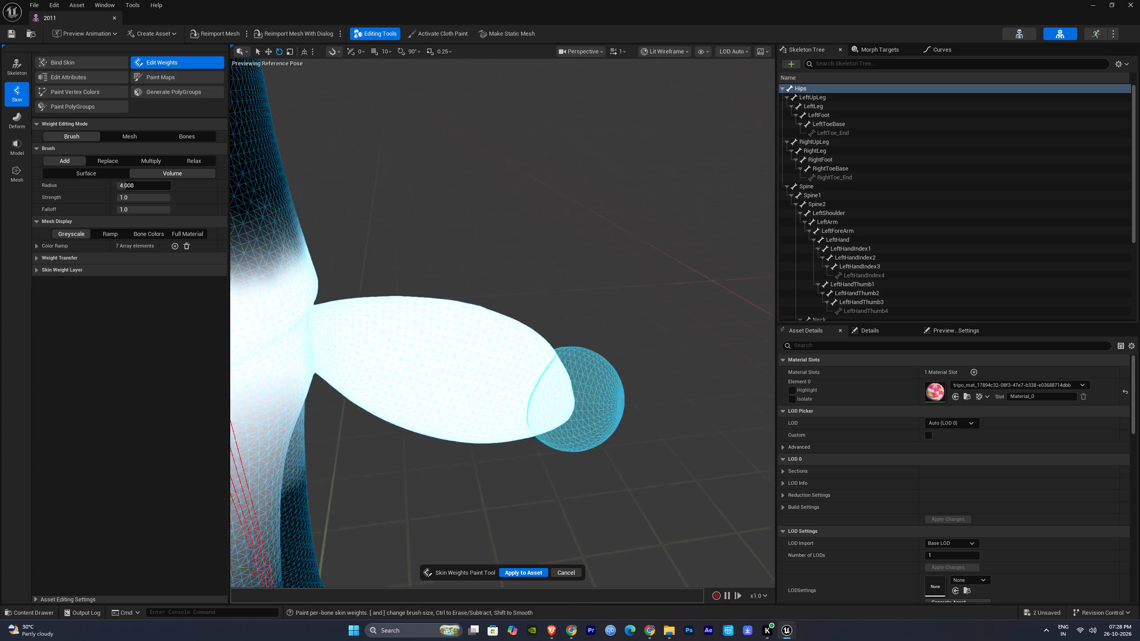
{"action": "left_click_drag", "start_coordinate": [561, 392], "coordinate": [572, 349], "text": "alt"}
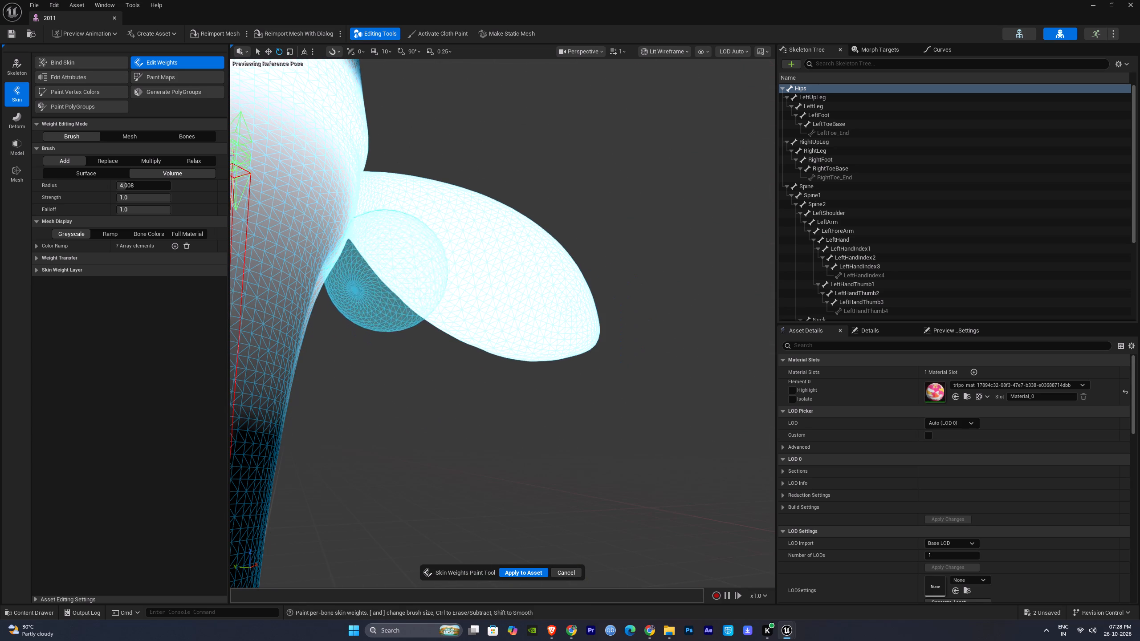
{"action": "left_click_drag", "start_coordinate": [398, 272], "coordinate": [613, 345]}
{"action": "left_click_drag", "start_coordinate": [589, 338], "coordinate": [387, 374], "text": "alt"}
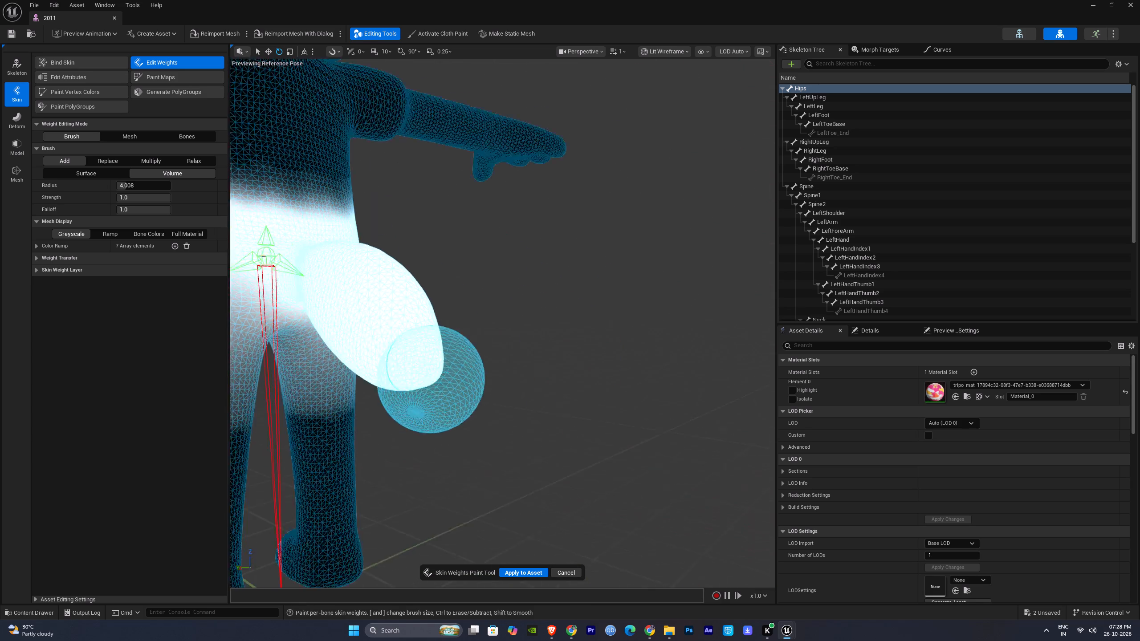
{"action": "left_click_drag", "start_coordinate": [387, 374], "coordinate": [188, 393], "text": "alt"}
Apply the painted skin weights to the 2011 mesh, look over the model, and save the asset.
{"action": "left_click", "coordinate": [529, 569]}
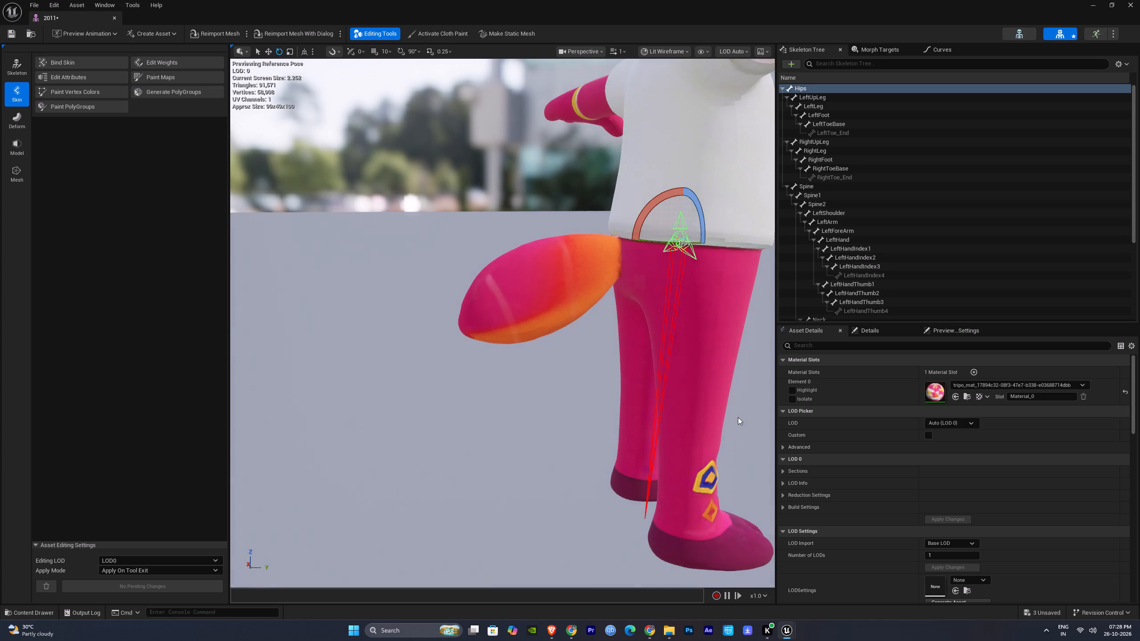
{"action": "right_click_drag", "start_coordinate": [738, 414], "coordinate": [731, 404], "text": "alt"}
{"action": "right_click_drag", "start_coordinate": [738, 397], "coordinate": [747, 384]}
{"action": "left_click", "coordinate": [710, 394]}
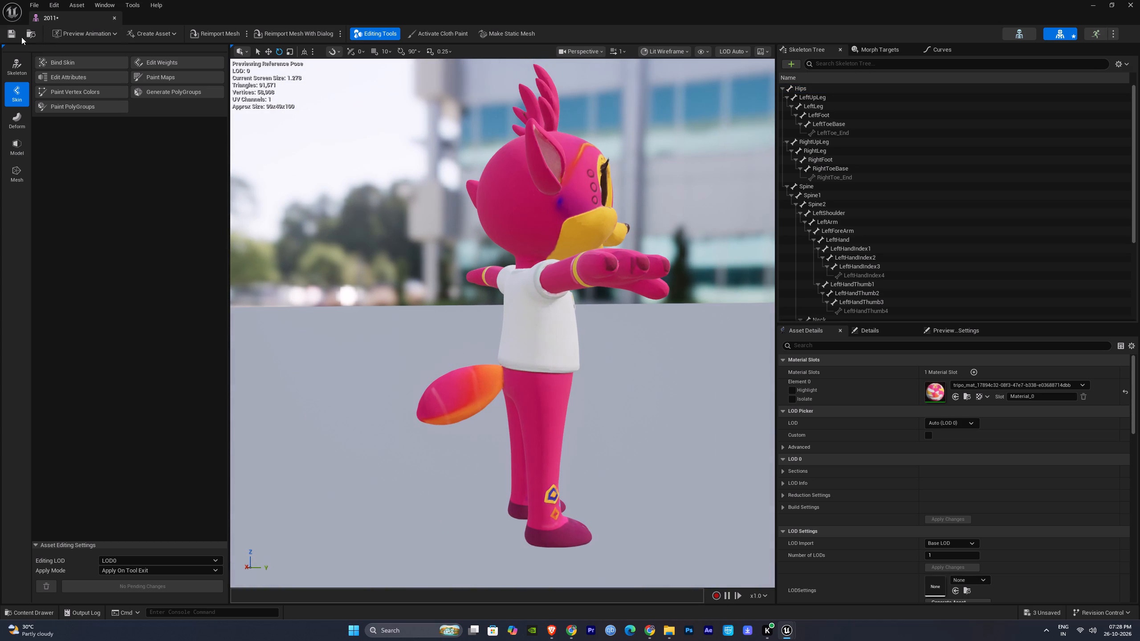
{"action": "left_click", "coordinate": [11, 33]}
Preview the 2011_1_run animation on the 2011 mesh to check the tail, and close the mesh editor.
{"action": "left_click", "coordinate": [90, 31]}
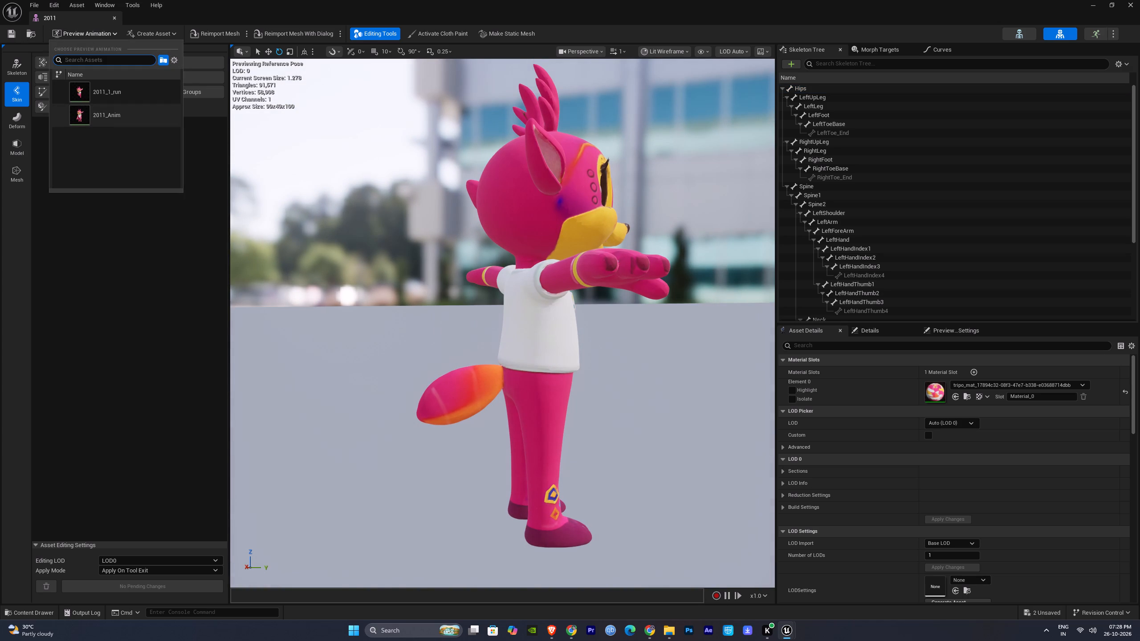
{"action": "left_click", "coordinate": [115, 93]}
{"action": "left_click_drag", "start_coordinate": [594, 400], "coordinate": [410, 367], "text": "alt"}
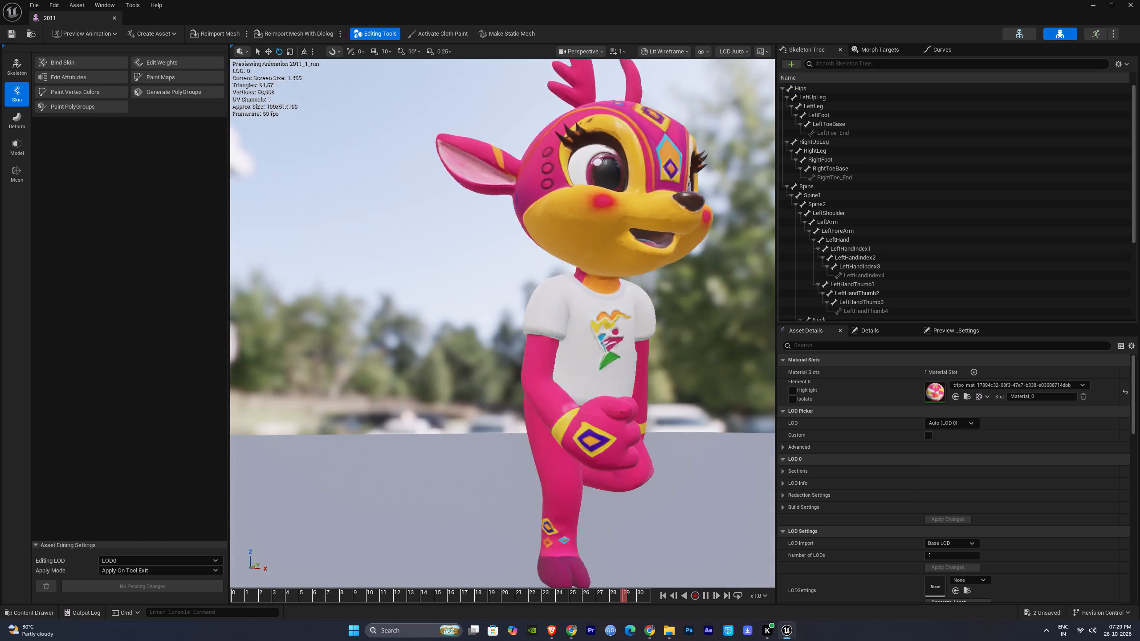
{"action": "right_click_drag", "start_coordinate": [607, 385], "coordinate": [604, 379], "text": "alt"}
{"action": "left_click", "coordinate": [115, 19]}
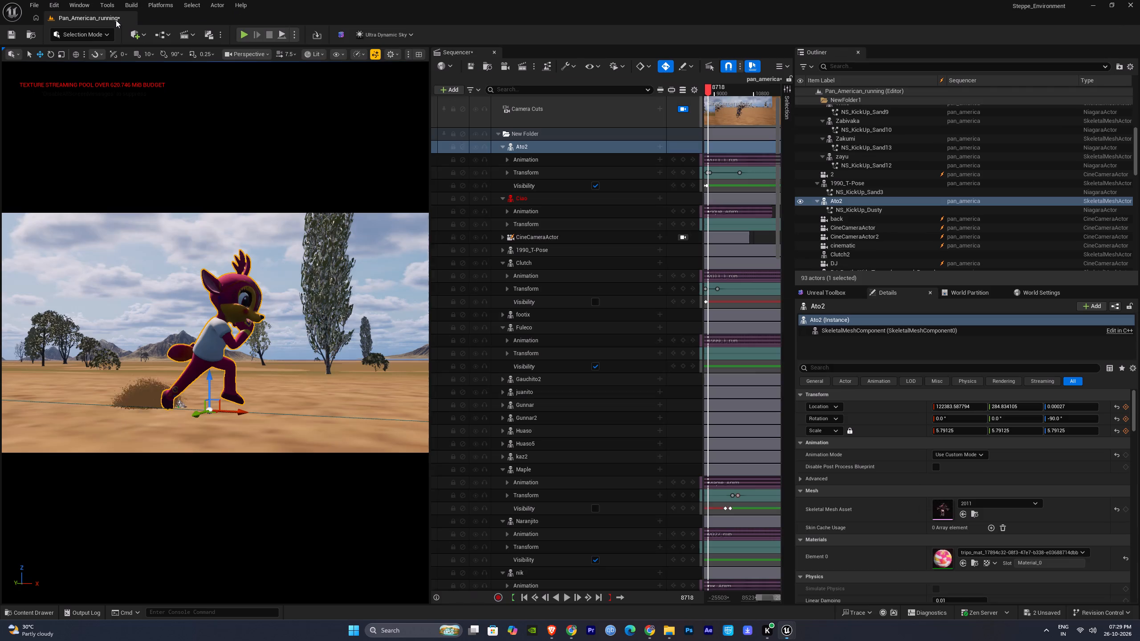
Play the pan_america sequence from Ato2's running shot through to kaz2's shot, stopping at frame 9057.
{"action": "left_click", "coordinate": [755, 242]}
{"action": "key", "text": "space"}
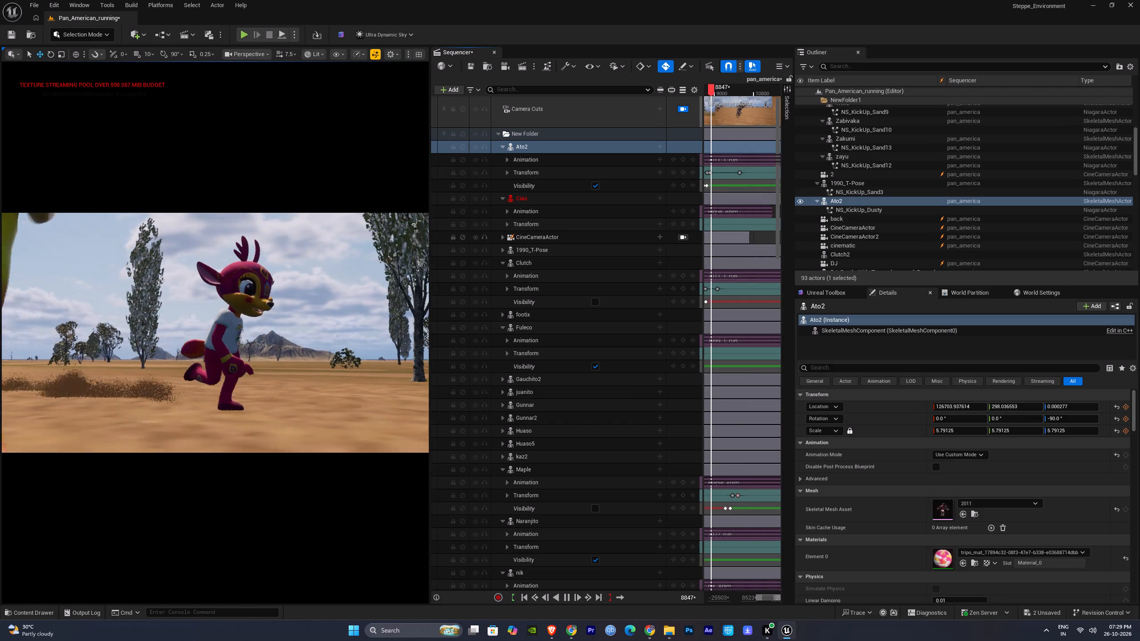
{"action": "right_click_drag", "start_coordinate": [765, 239], "coordinate": [747, 235]}
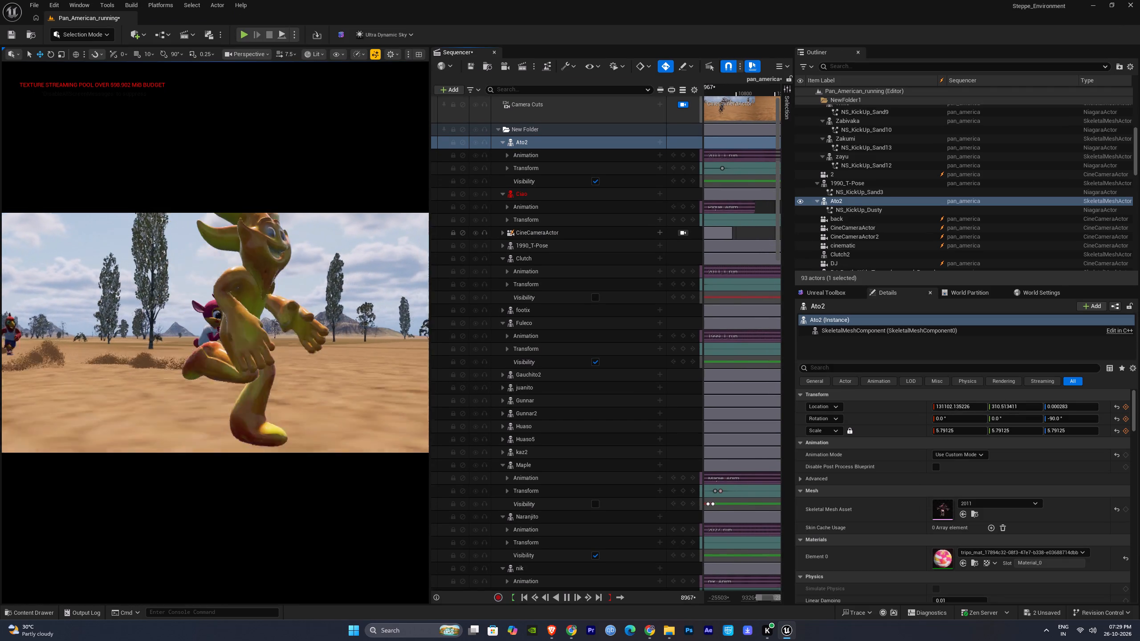
{"action": "key", "text": "space"}
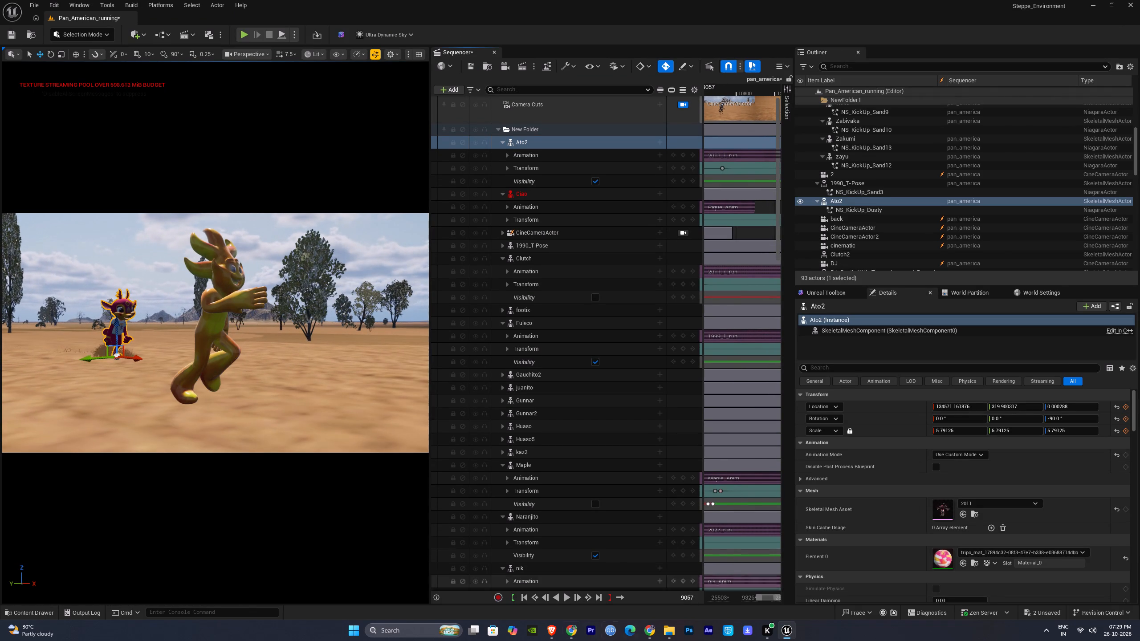
Switch to the ChatGPT speed comparison and check which mascot and year follow Huichi in the ranking cards.
{"action": "left_click", "coordinate": [557, 635]}
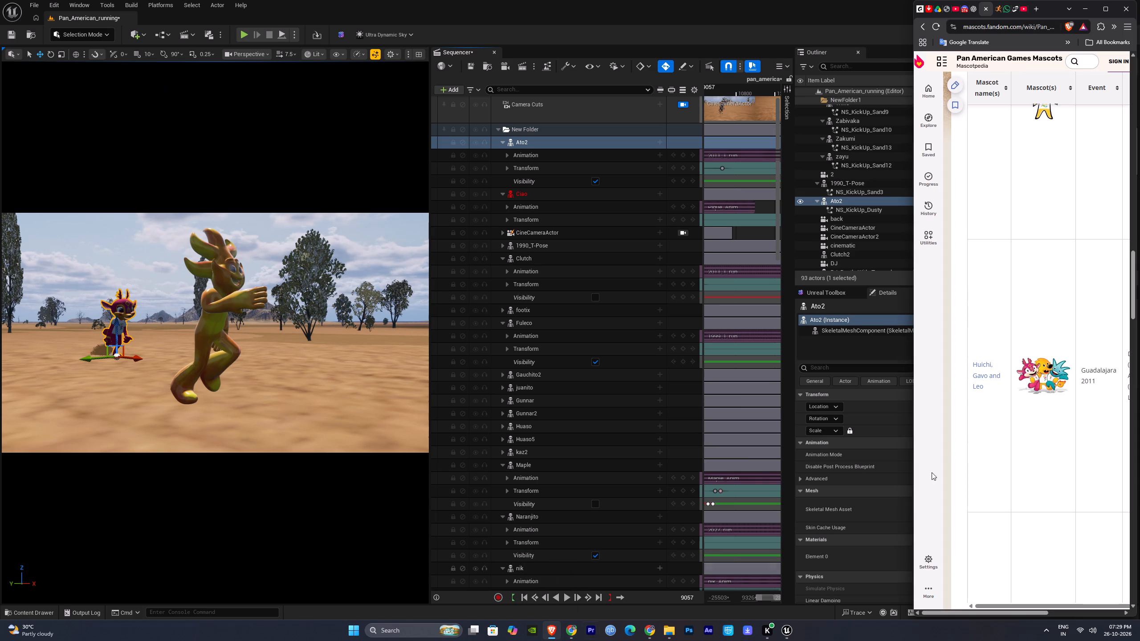
{"action": "left_click", "coordinate": [974, 10]}
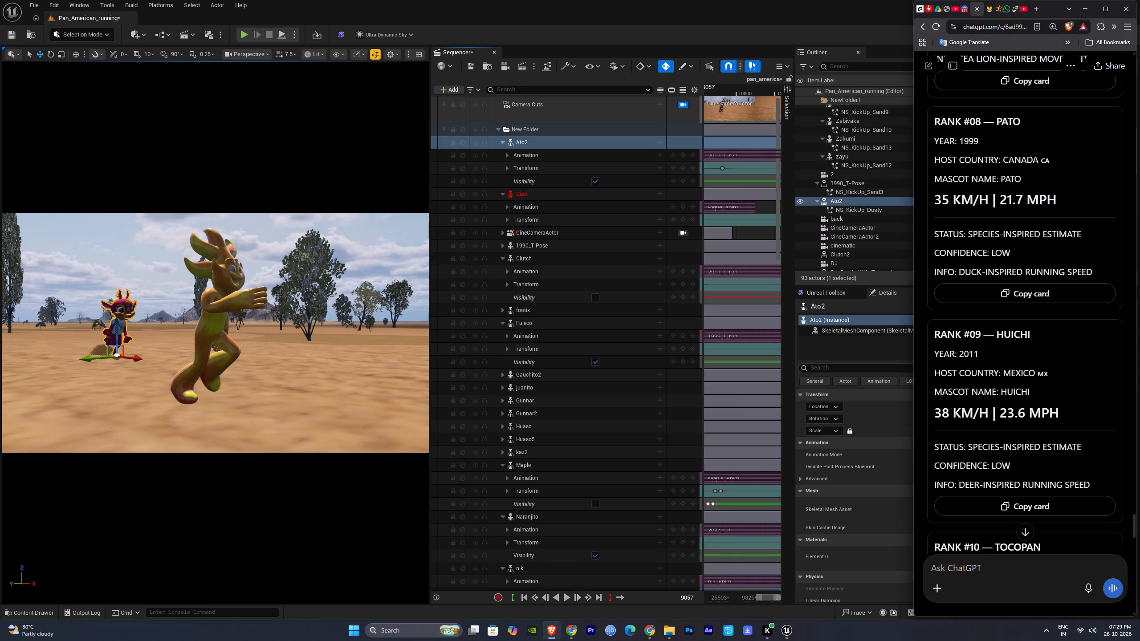
{"action": "left_click_drag", "start_coordinate": [974, 354], "coordinate": [979, 354]}
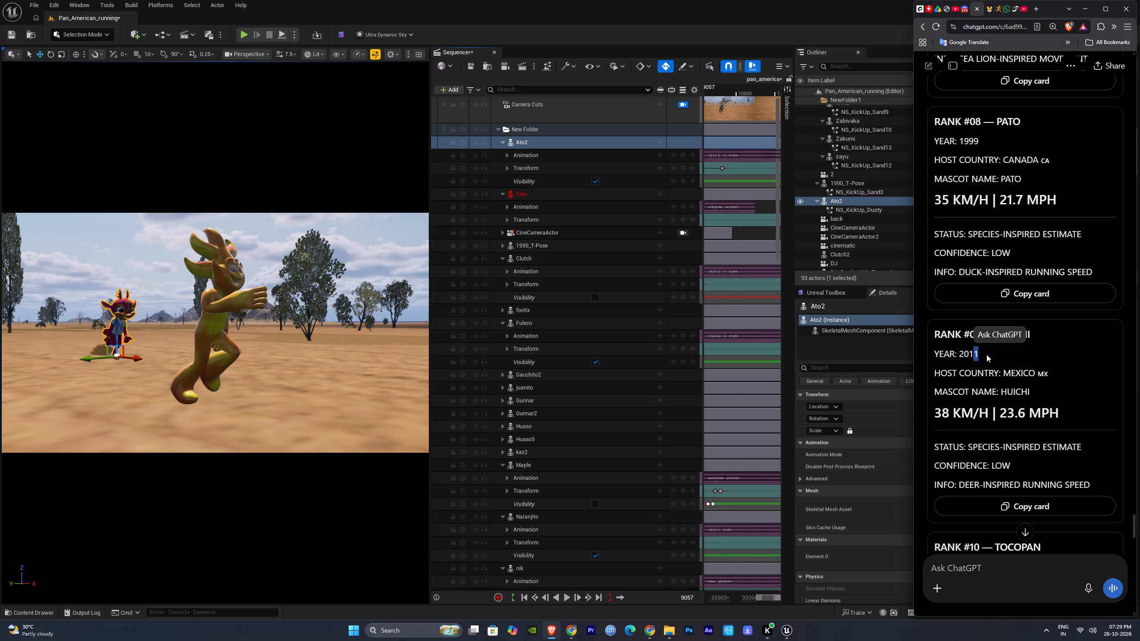
{"action": "left_click", "coordinate": [986, 354]}
{"action": "scroll", "coordinate": [1017, 360], "scroll_direction": "down", "scroll_amount": 6}
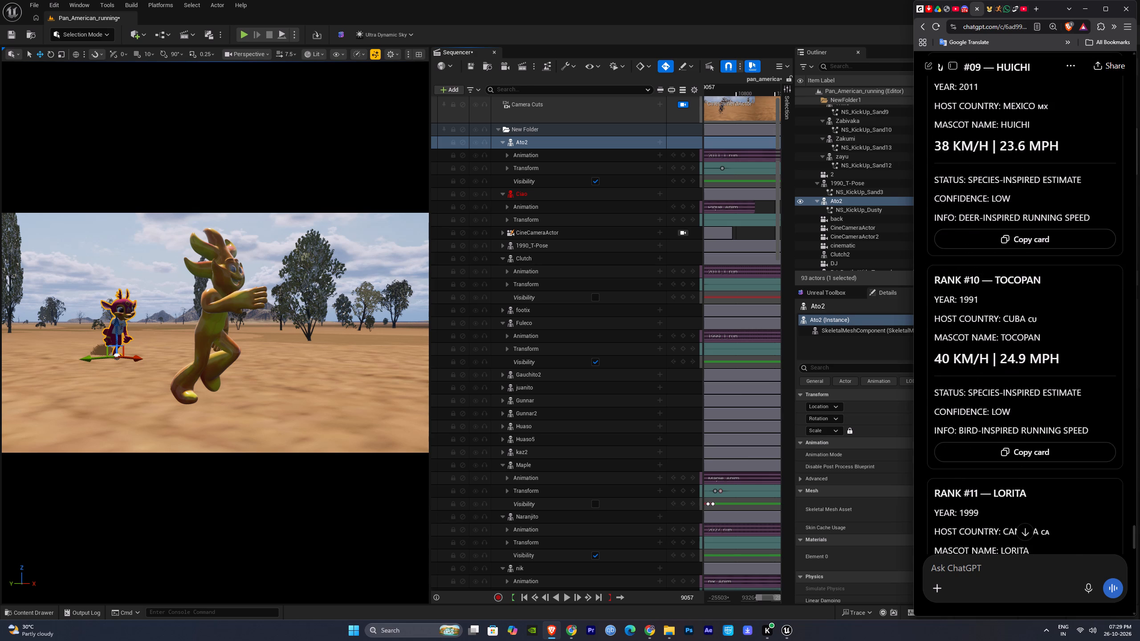
{"action": "left_click_drag", "start_coordinate": [957, 297], "coordinate": [999, 302]}
{"action": "left_click", "coordinate": [999, 306]}
In Unreal Engine, place the 1991 skeletal mesh from the anims/1991 folder in the level and replace the kaz2 actor with it.
{"action": "key", "text": "ctrl+space"}
{"action": "left_click", "coordinate": [317, 400]}
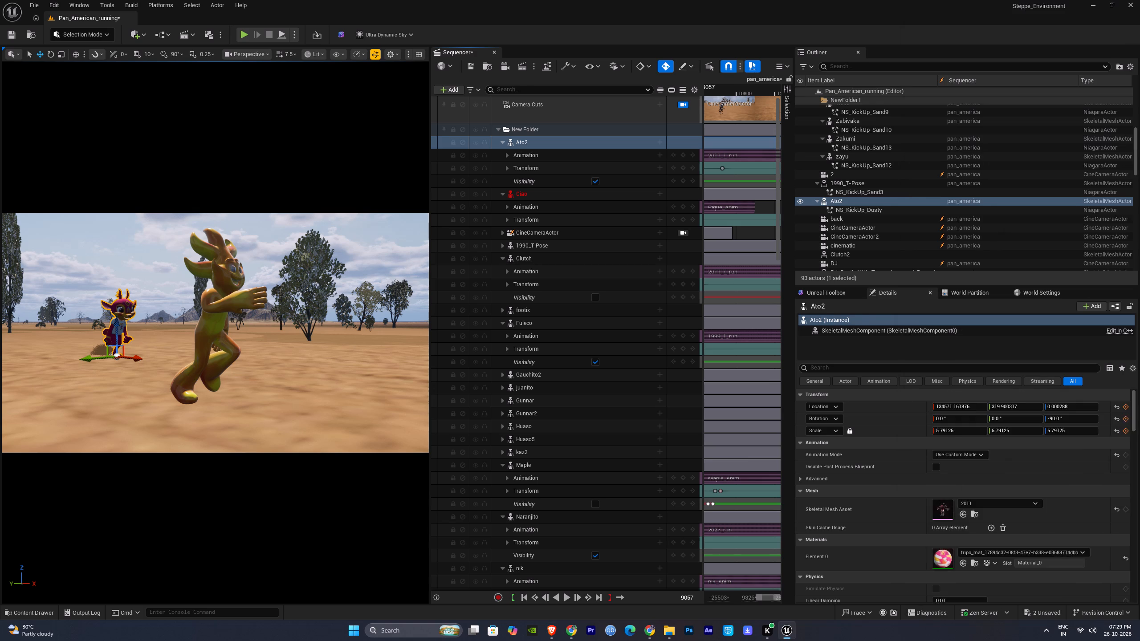
{"action": "key", "text": "ctrl+space"}
{"action": "left_click", "coordinate": [494, 519]}
{"action": "left_click", "coordinate": [517, 431]}
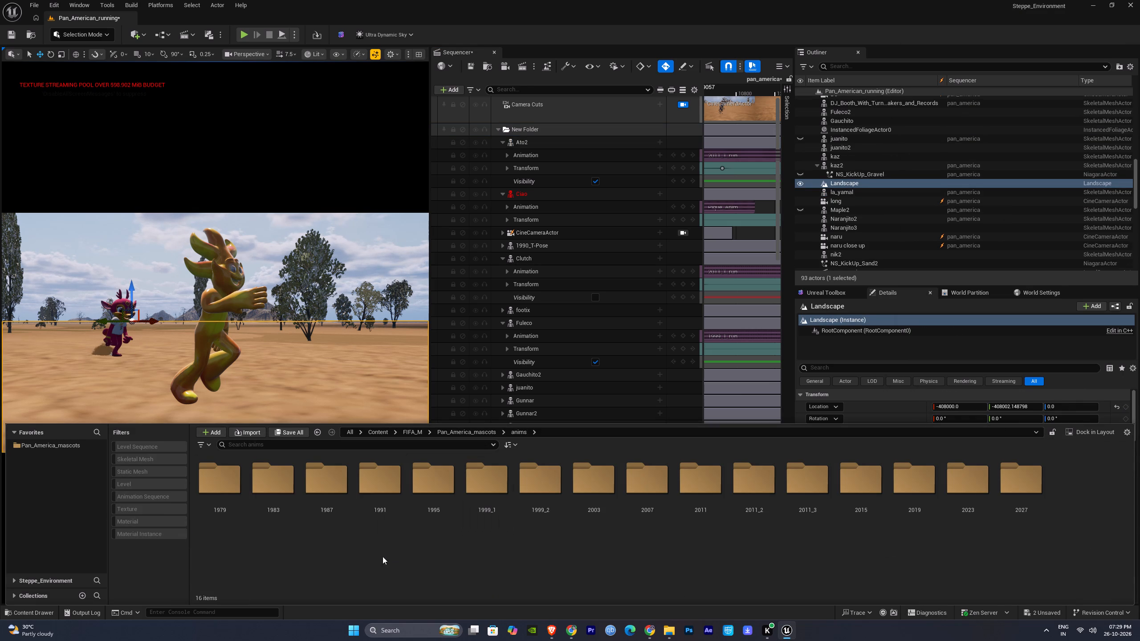
{"action": "double_click", "coordinate": [385, 517]}
{"action": "left_click", "coordinate": [245, 562]}
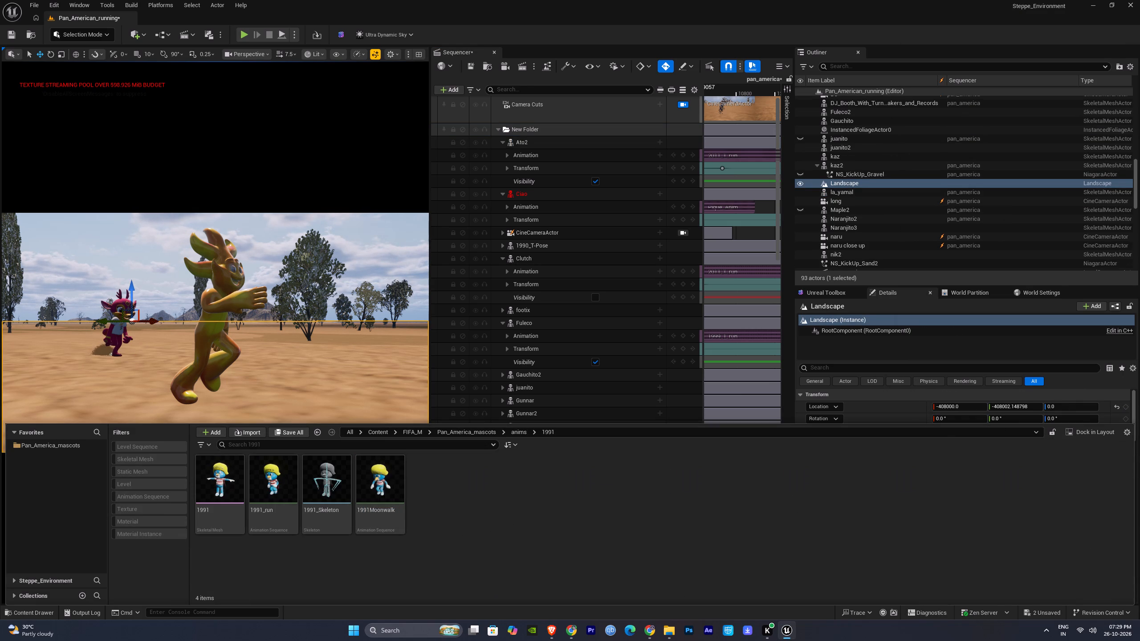
{"action": "left_click_drag", "start_coordinate": [224, 481], "coordinate": [180, 394]}
{"action": "left_click", "coordinate": [199, 364]}
{"action": "right_click", "coordinate": [199, 364]}
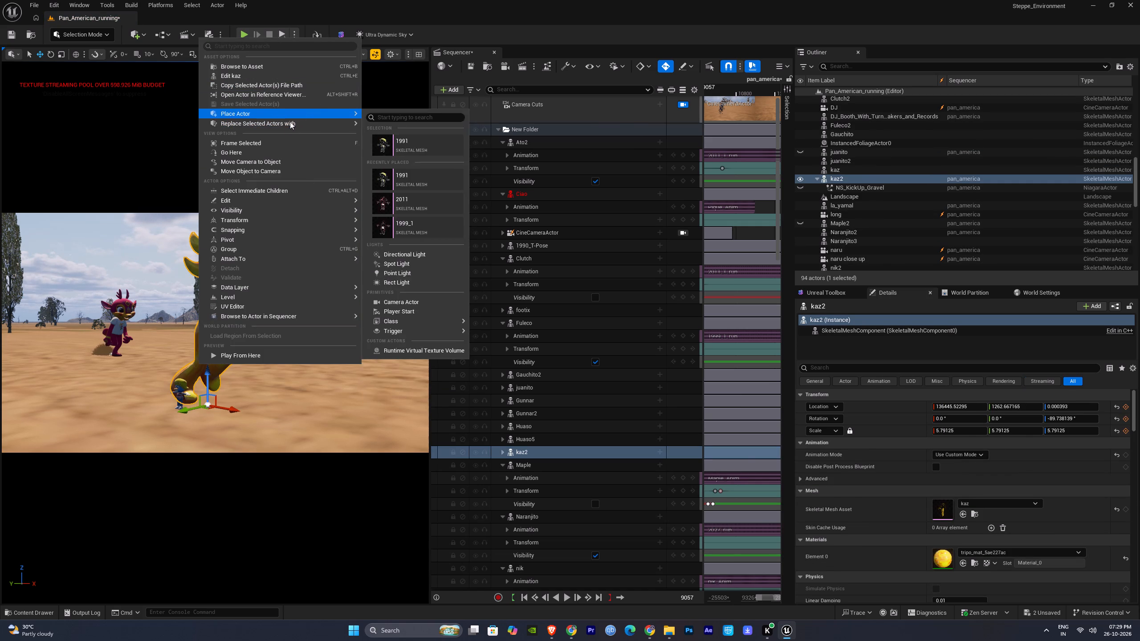
{"action": "left_click", "coordinate": [413, 176]}
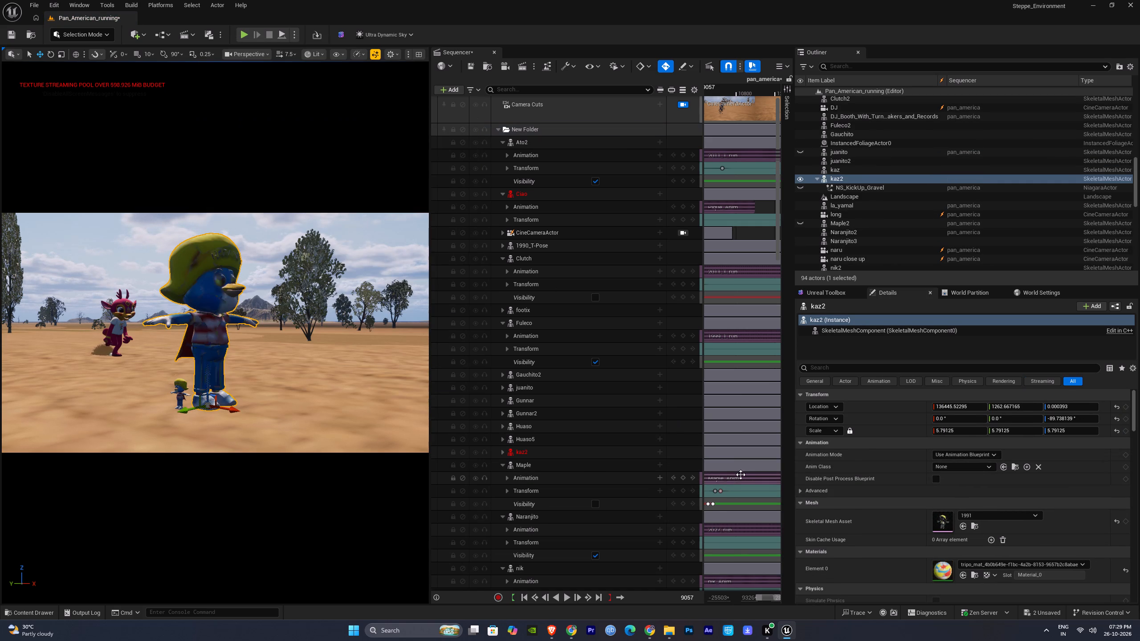
Delete the small extra 1991 actor standing at kaz2's feet and briefly run the sequence.
{"action": "left_click", "coordinate": [178, 386]}
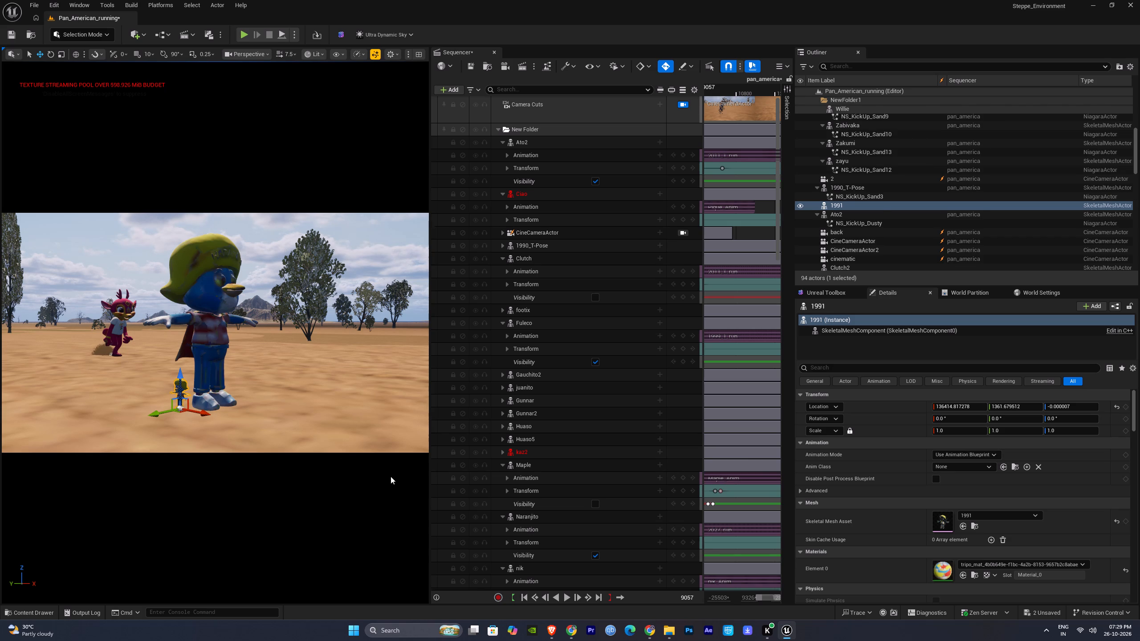
{"action": "key", "text": "Delete"}
{"action": "left_click", "coordinate": [566, 600]}
{"action": "left_click", "coordinate": [566, 600]}
Delete kaz2's old animation section in the sequence and add 1991_run on its Animation track.
{"action": "left_click", "coordinate": [199, 284]}
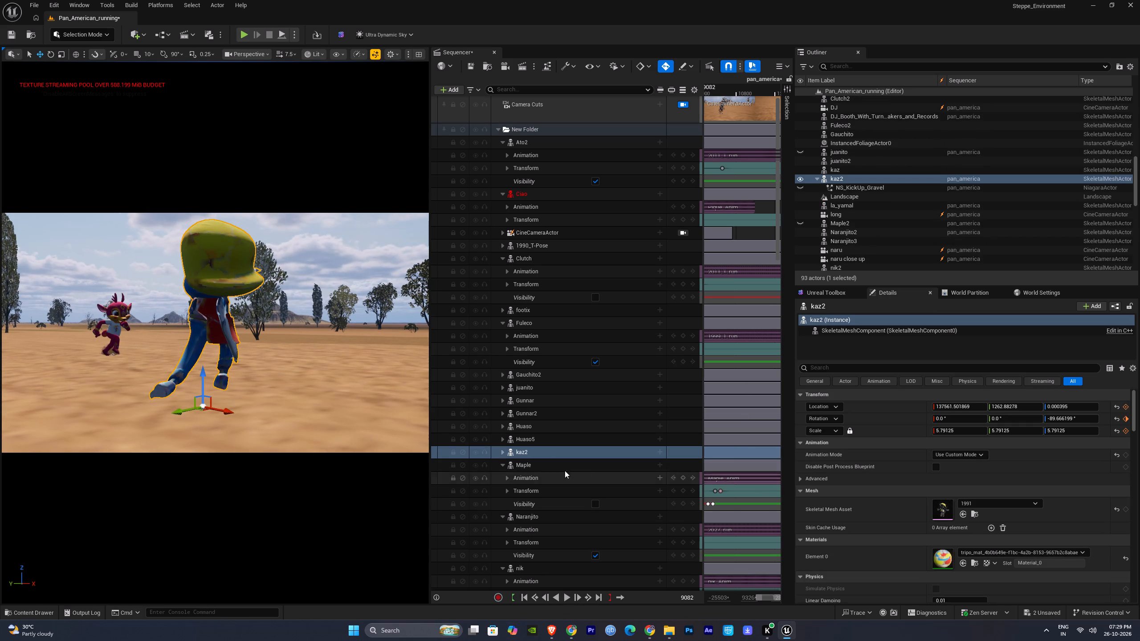
{"action": "left_click", "coordinate": [500, 451]}
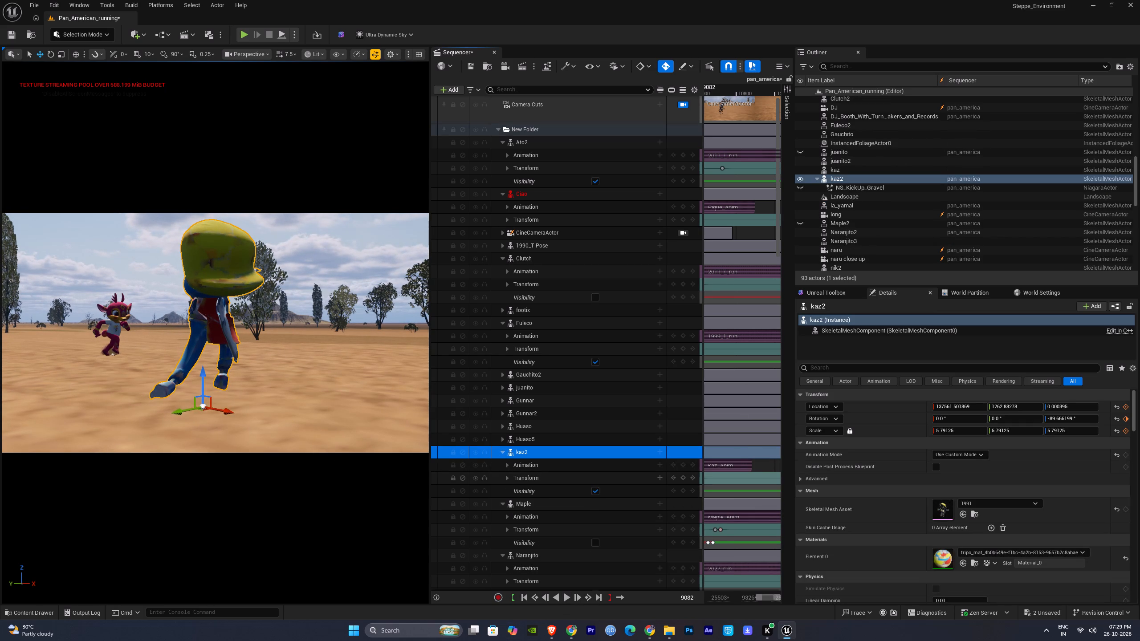
{"action": "scroll", "coordinate": [737, 474], "scroll_direction": "down", "scroll_amount": 9, "text": "ctrl"}
{"action": "right_click_drag", "start_coordinate": [720, 466], "coordinate": [747, 462]}
{"action": "left_click", "coordinate": [741, 463]}
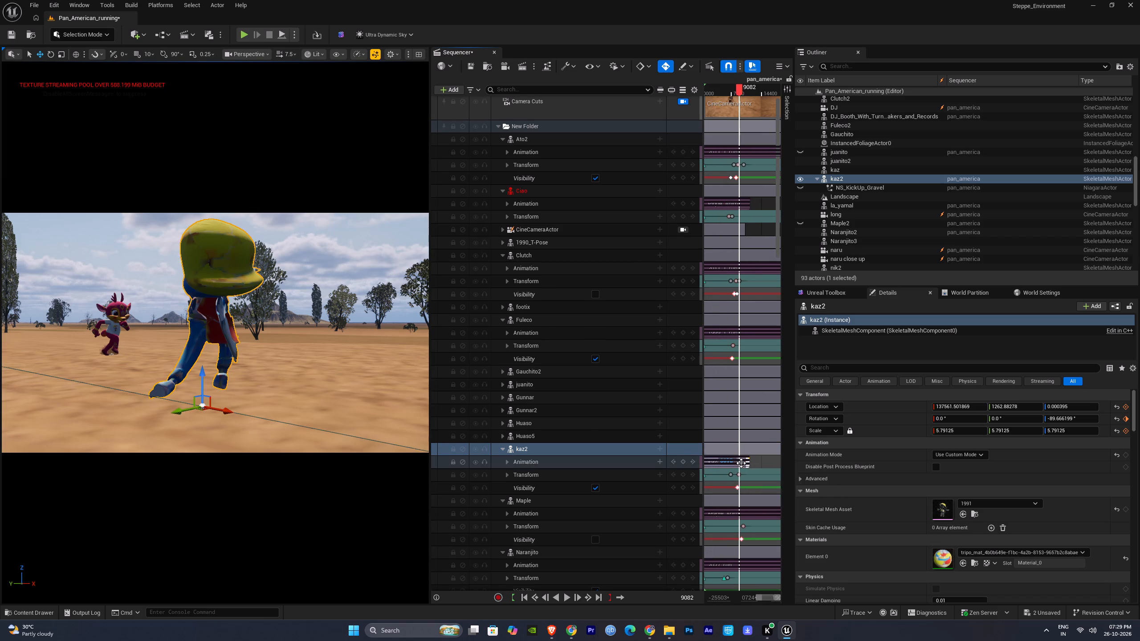
{"action": "key", "text": "Delete"}
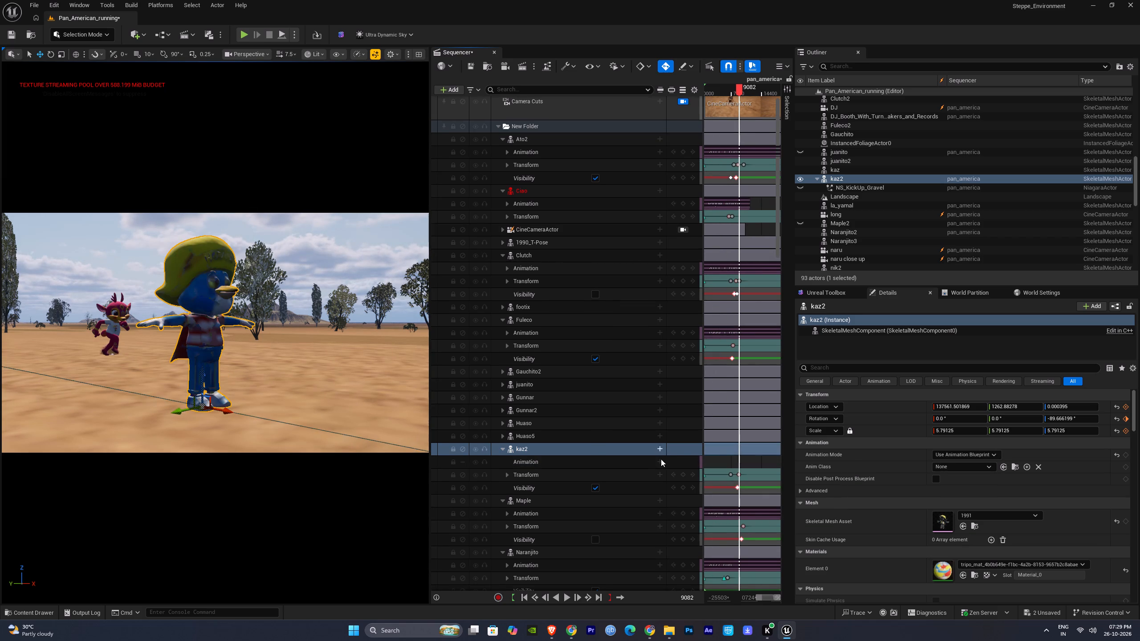
{"action": "left_click", "coordinate": [661, 461]}
{"action": "left_click", "coordinate": [725, 359]}
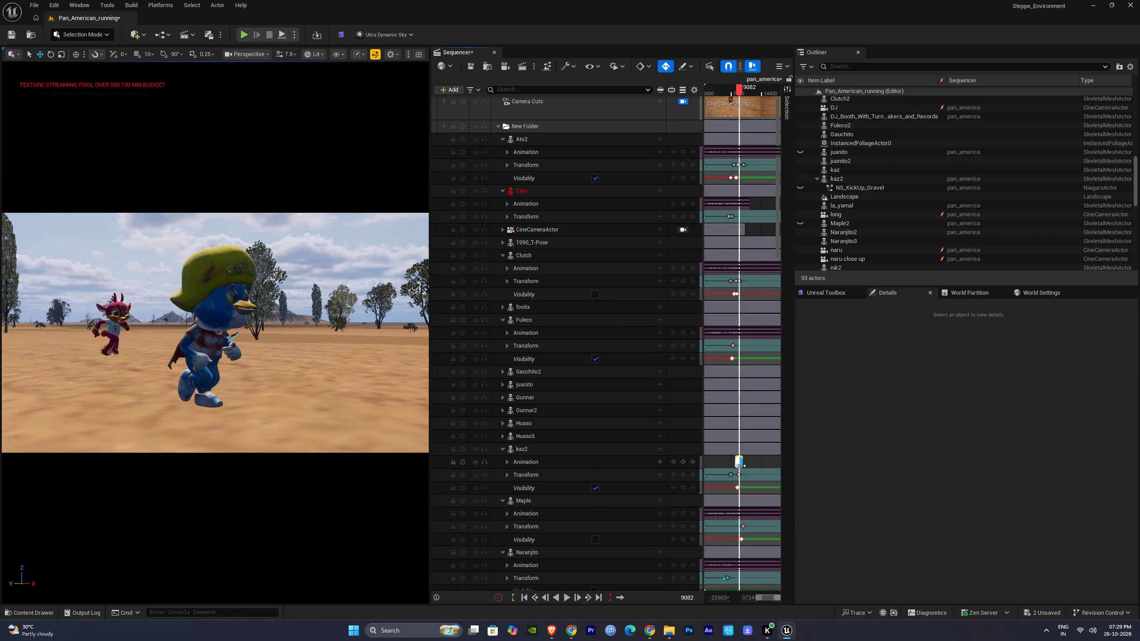
Lengthen kaz2's 1991_run section and shift it earlier on the timeline so it spans the mascot's whole run.
{"action": "left_click_drag", "start_coordinate": [741, 465], "coordinate": [859, 472]}
{"action": "left_click_drag", "start_coordinate": [752, 462], "coordinate": [717, 460]}
{"action": "key", "text": "space"}
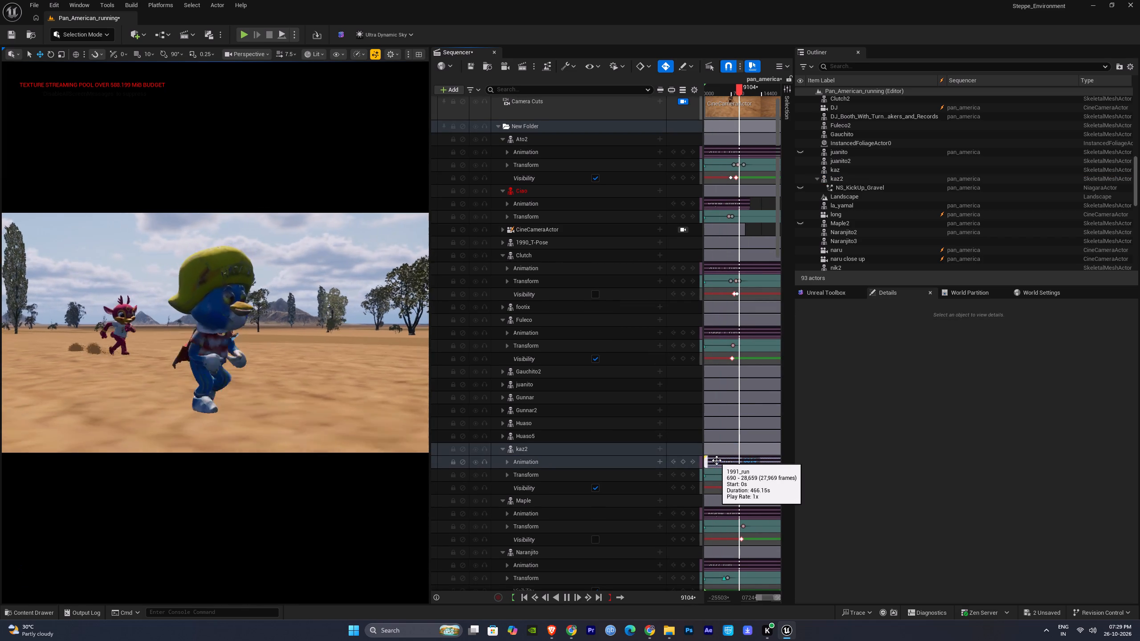
{"action": "scroll", "coordinate": [739, 466], "scroll_direction": "down", "scroll_amount": 5, "text": "ctrl"}
{"action": "left_click_drag", "start_coordinate": [755, 463], "coordinate": [745, 462]}
{"action": "left_click", "coordinate": [764, 462], "text": "ctrl"}
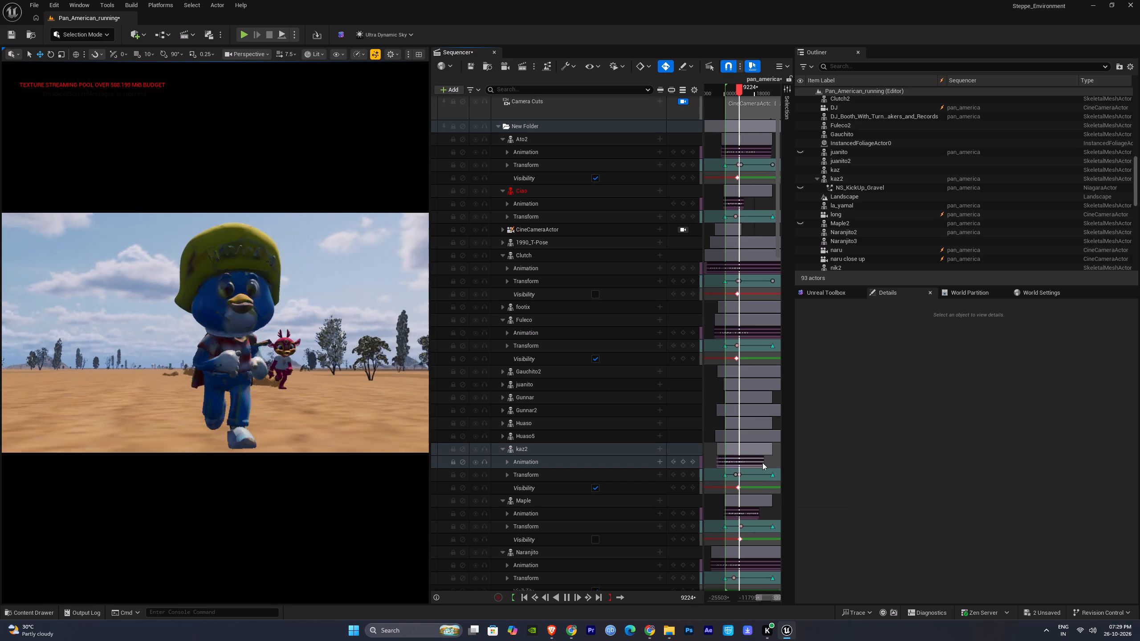
{"action": "left_click_drag", "start_coordinate": [763, 462], "coordinate": [778, 462]}
{"action": "left_click_drag", "start_coordinate": [720, 462], "coordinate": [744, 462], "text": "ctrl"}
{"action": "left_click_drag", "start_coordinate": [745, 462], "coordinate": [725, 462]}
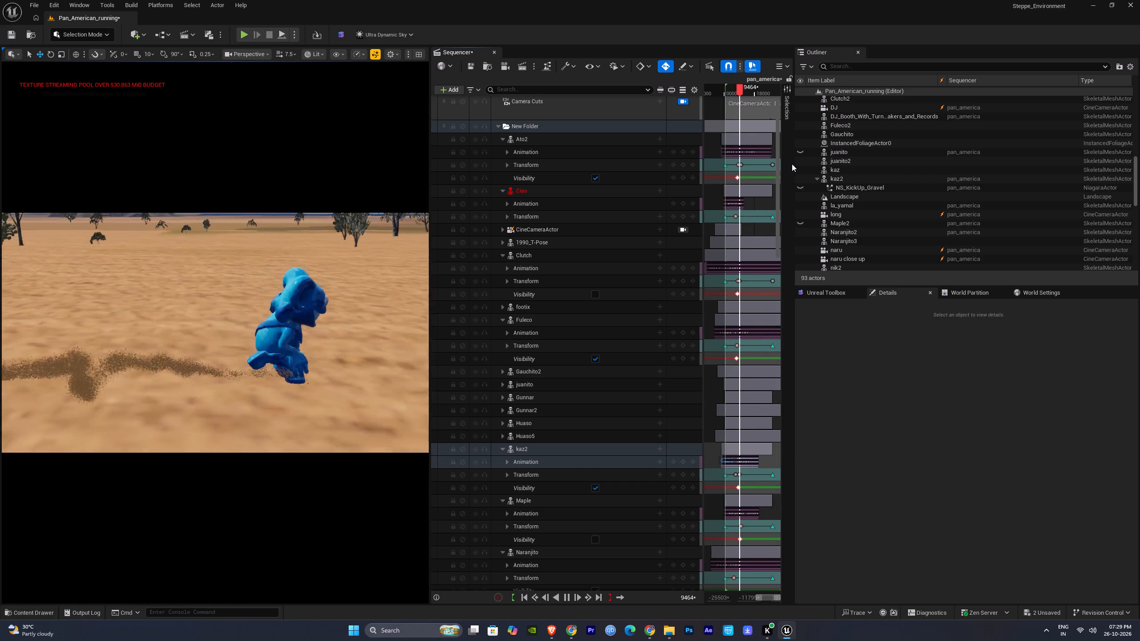
Replay the sequence from before kaz2's shot to frame 9233 to check the 1991 mascot's run.
{"action": "left_click", "coordinate": [737, 91]}
{"action": "key", "text": "space"}
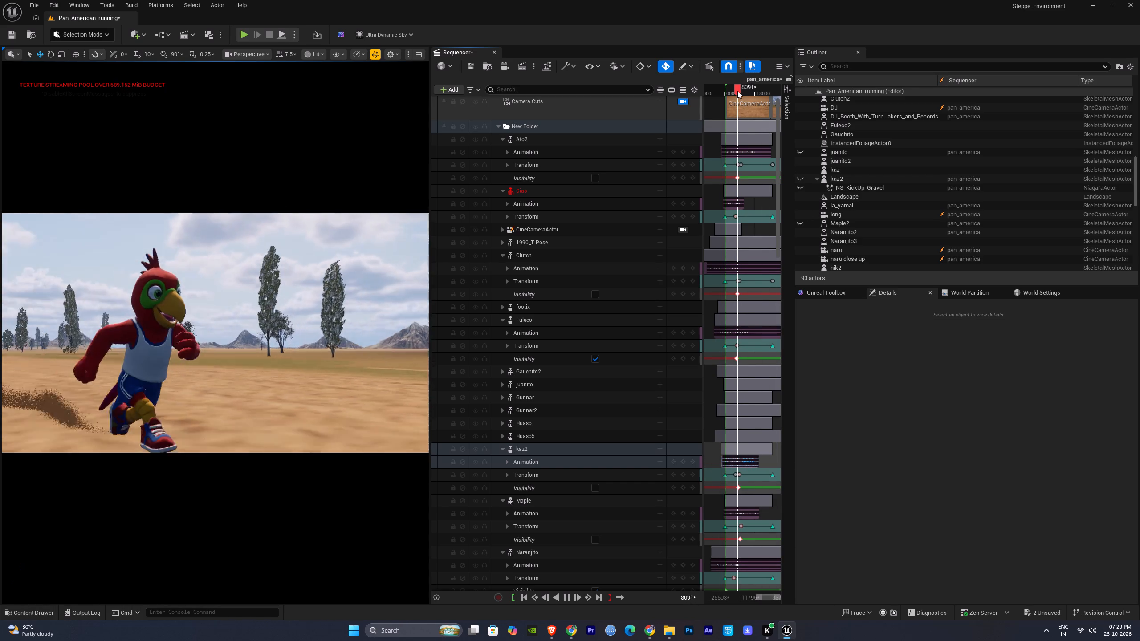
{"action": "scroll", "coordinate": [758, 384], "scroll_direction": "up", "scroll_amount": 7, "text": "ctrl"}
{"action": "right_click_drag", "start_coordinate": [760, 391], "coordinate": [728, 391]}
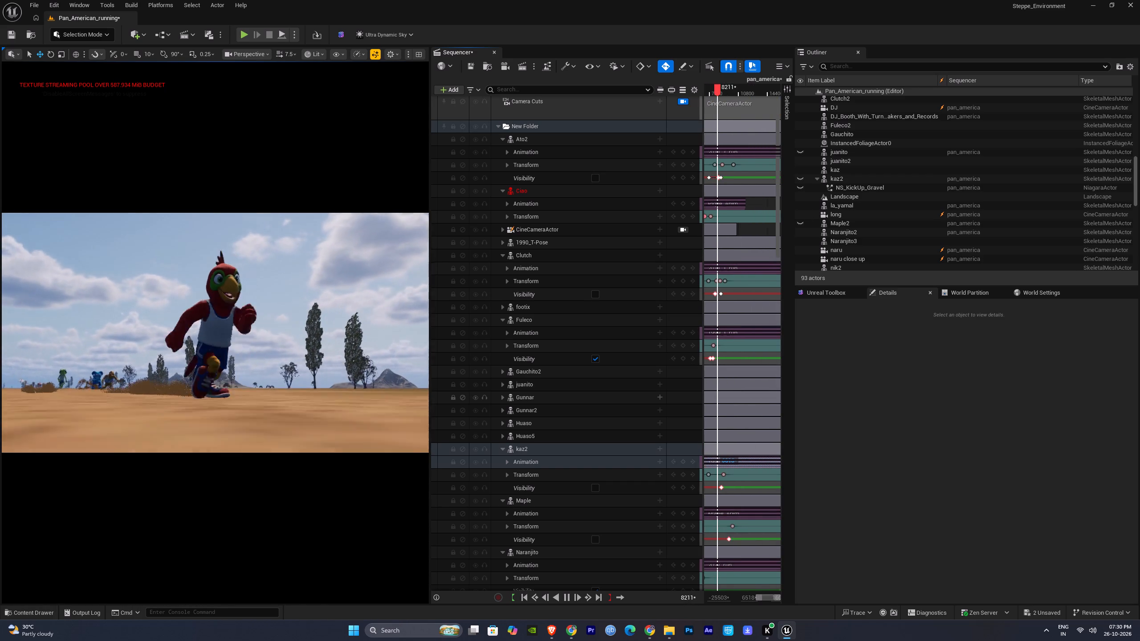
{"action": "right_click_drag", "start_coordinate": [728, 391], "coordinate": [727, 391]}
{"action": "left_click", "coordinate": [713, 92]}
{"action": "key", "text": "space"}
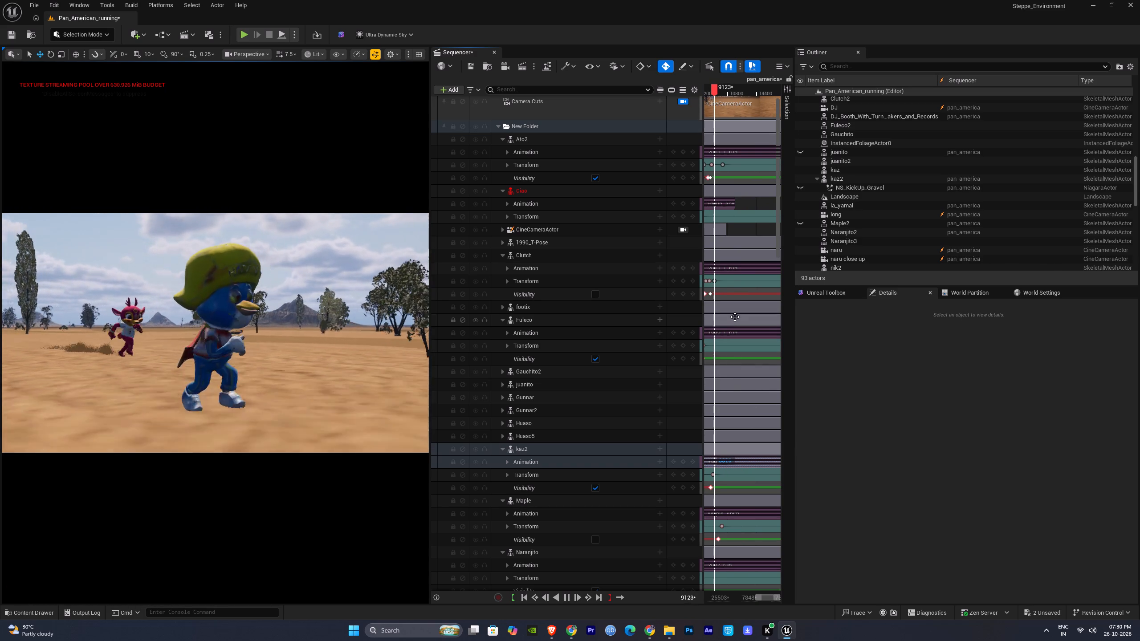
{"action": "key", "text": "space"}
{"action": "key", "text": "space"}
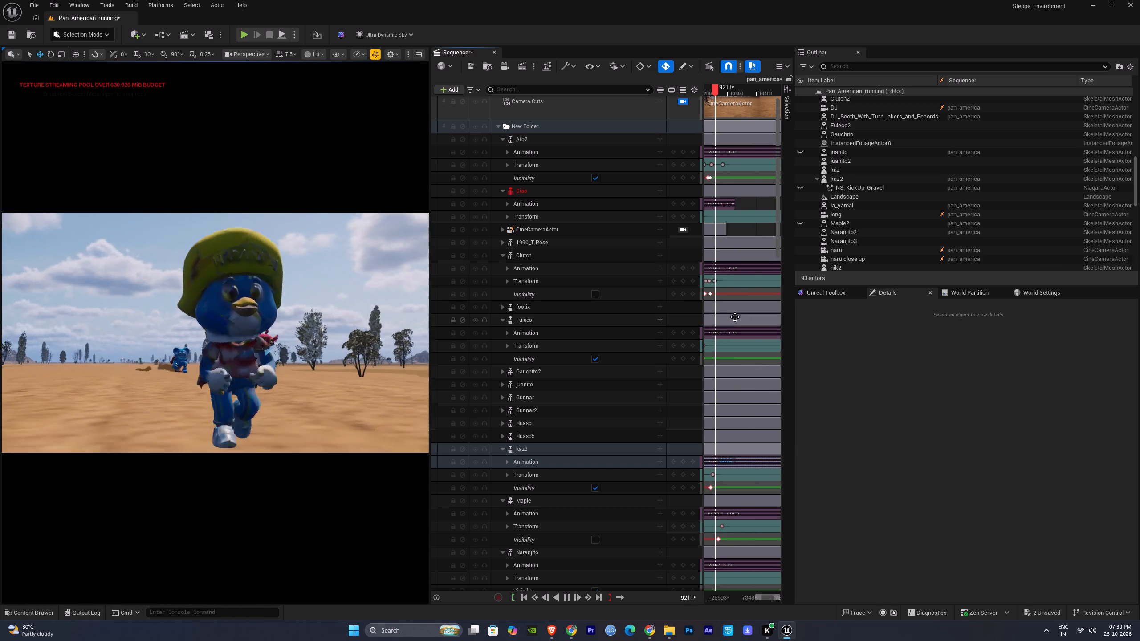
{"action": "key", "text": "space"}
Move the NS_KickUp_Sand7 dust effect from Striker across the terrain to the running kaz2 mascot at frame 9127.
{"action": "left_click", "coordinate": [184, 380]}
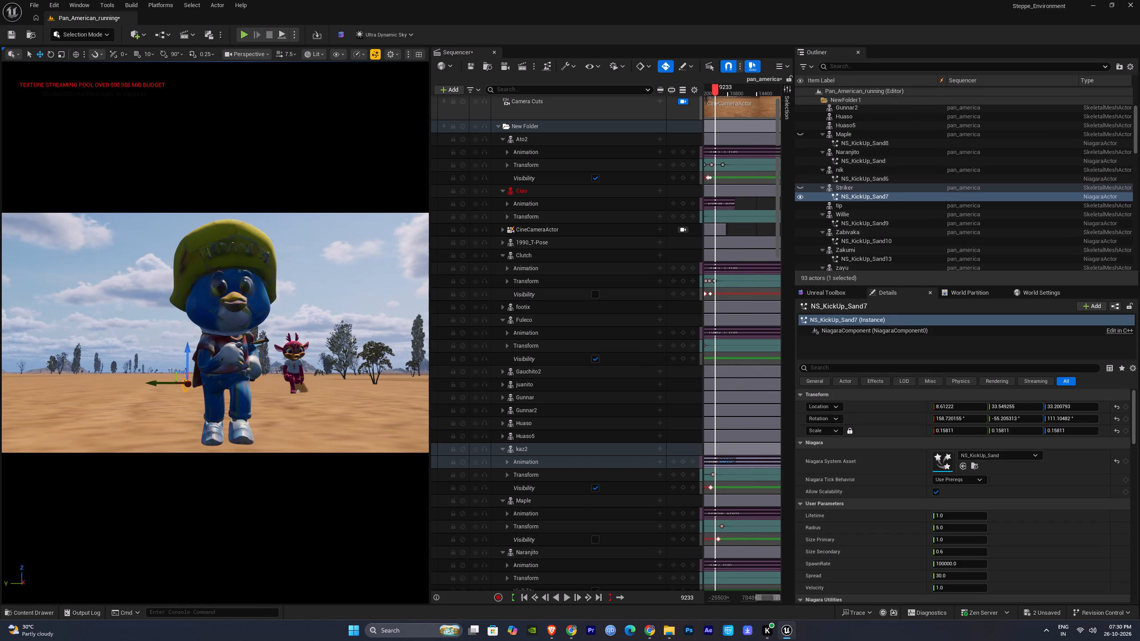
{"action": "key", "text": "shift+c"}
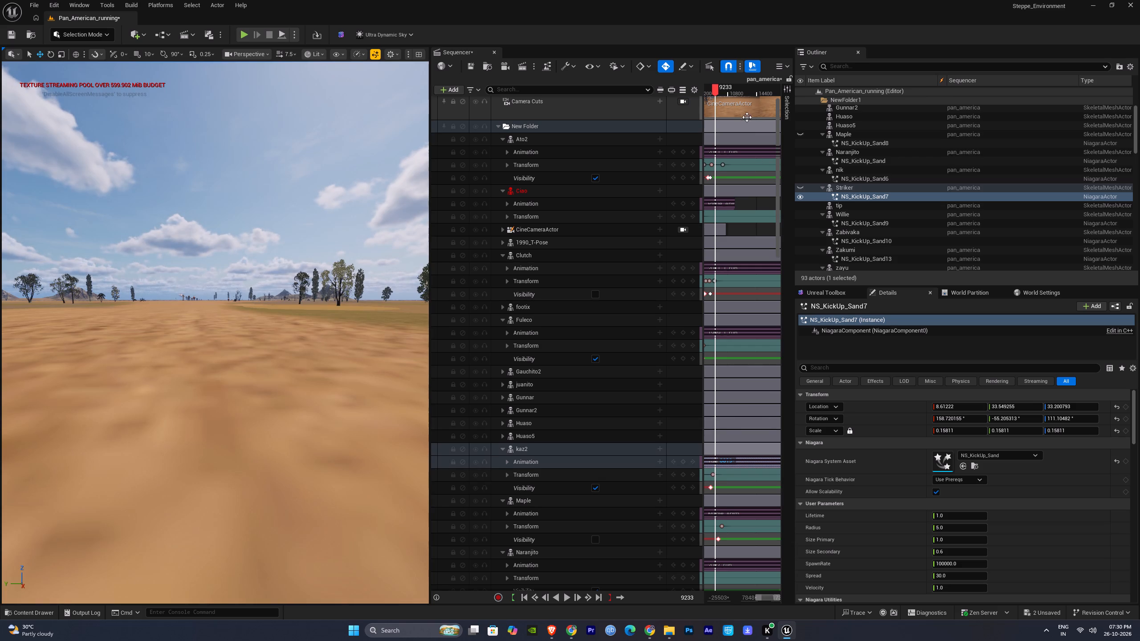
{"action": "left_click", "coordinate": [715, 94]}
{"action": "key", "text": "shift+c"}
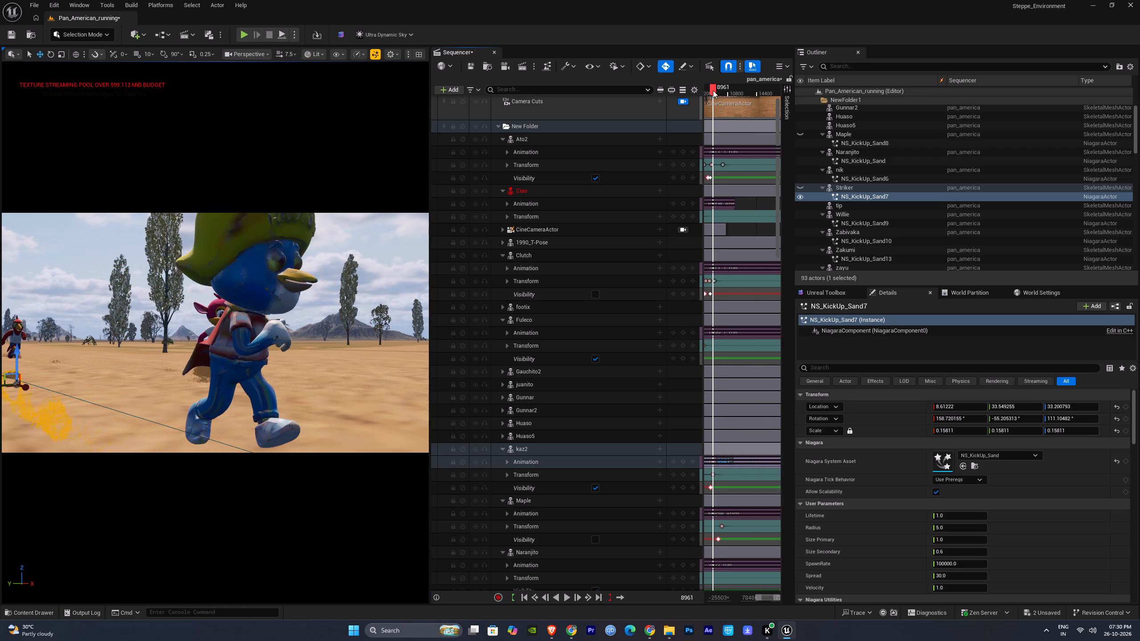
{"action": "left_click", "coordinate": [712, 90]}
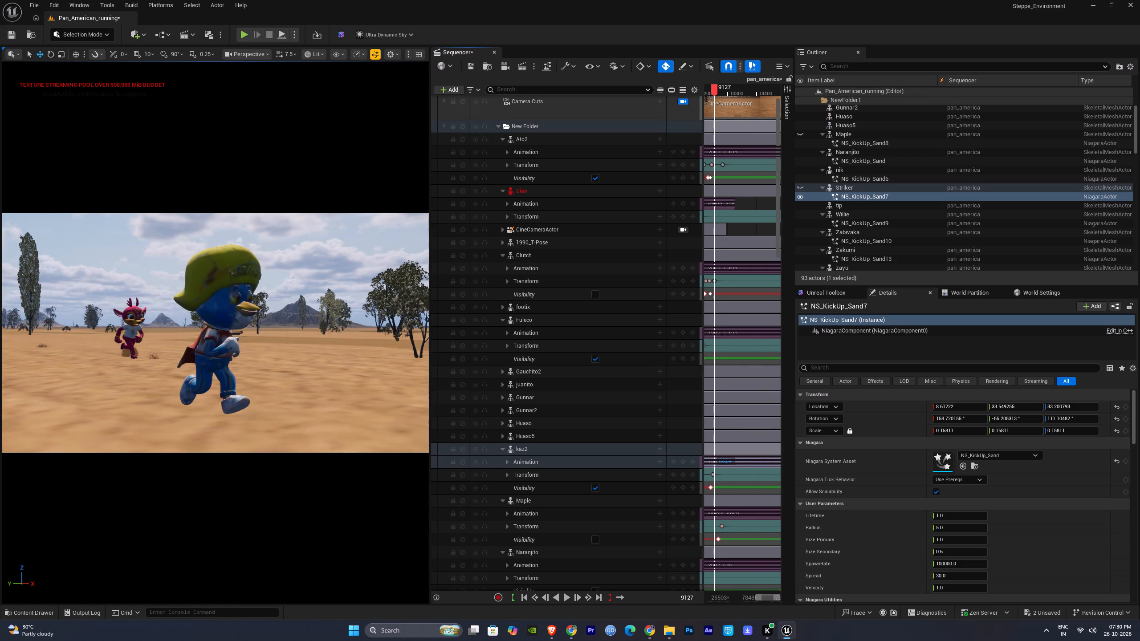
{"action": "key", "text": "shift+c"}
{"action": "right_click_drag", "start_coordinate": [251, 423], "coordinate": [260, 421]}
{"action": "key", "text": "f"}
{"action": "right_click_drag", "start_coordinate": [252, 422], "coordinate": [252, 424]}
{"action": "key", "text": "s"}
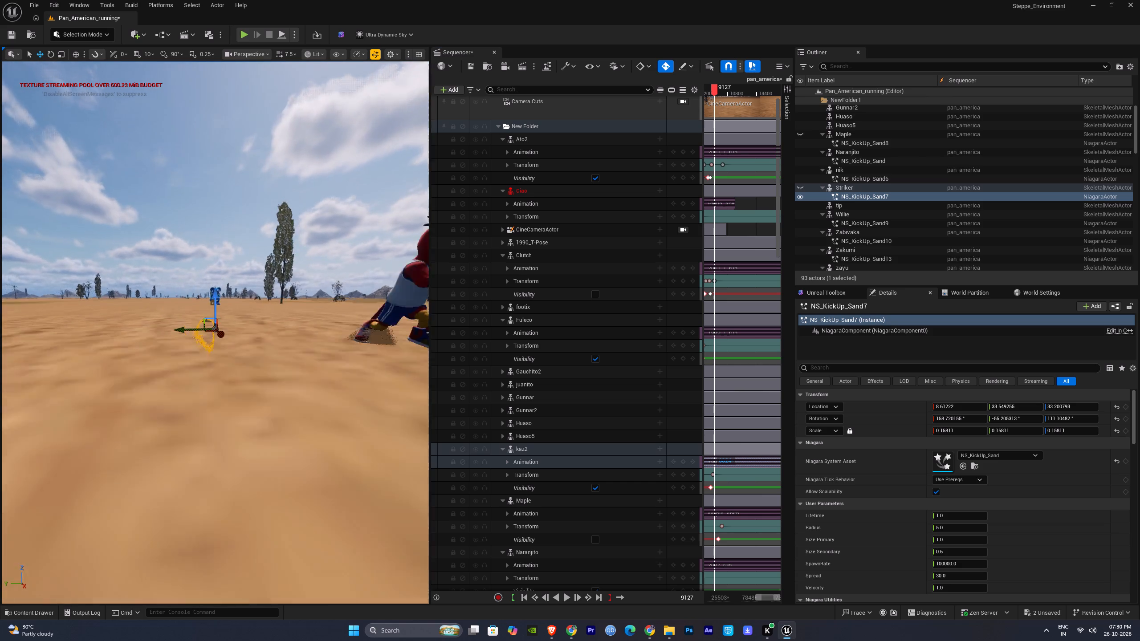
{"action": "right_click_drag", "start_coordinate": [252, 424], "coordinate": [297, 455]}
{"action": "key", "text": "s"}
{"action": "key", "text": "e"}
{"action": "key", "text": "s"}
{"action": "key", "text": "d"}
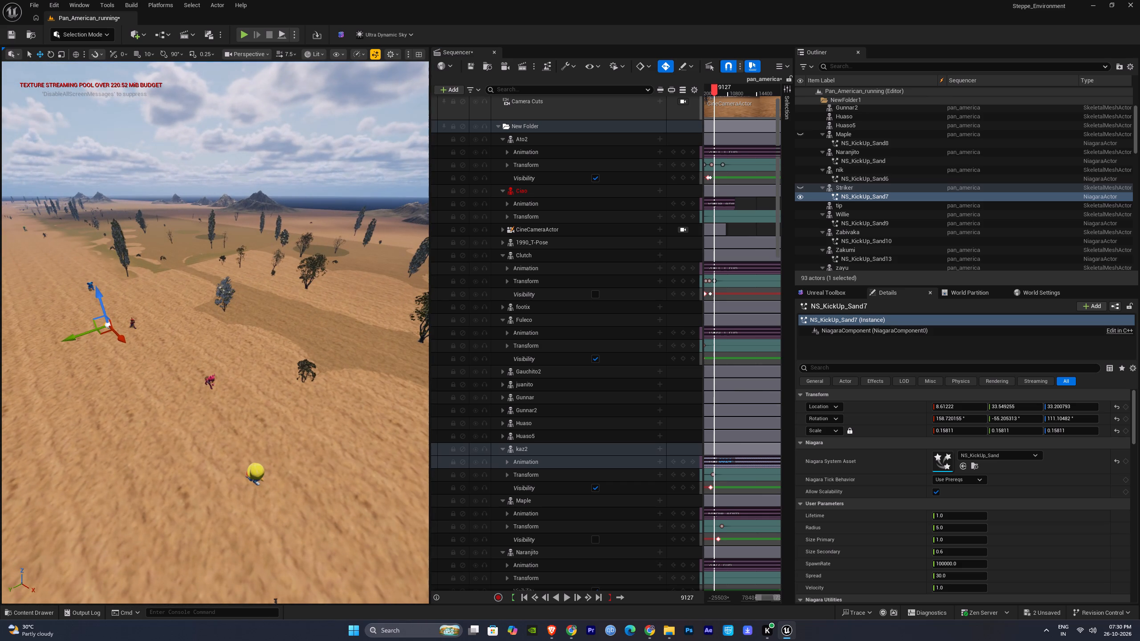
{"action": "left_click_drag", "start_coordinate": [118, 337], "coordinate": [348, 523]}
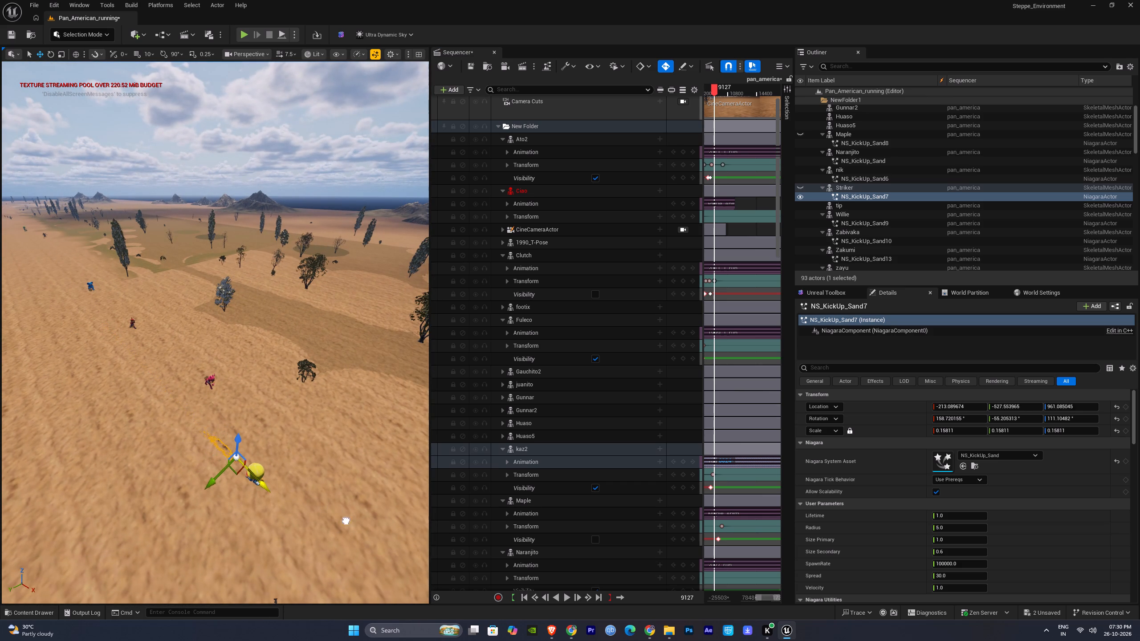
{"action": "left_click_drag", "start_coordinate": [348, 523], "coordinate": [375, 554]}
Fine-tune the NS_KickUp_Sand7 effect's position so the dust sits just behind kaz2's feet.
{"action": "key", "text": "f"}
{"action": "left_click_drag", "start_coordinate": [269, 396], "coordinate": [305, 378], "text": "alt"}
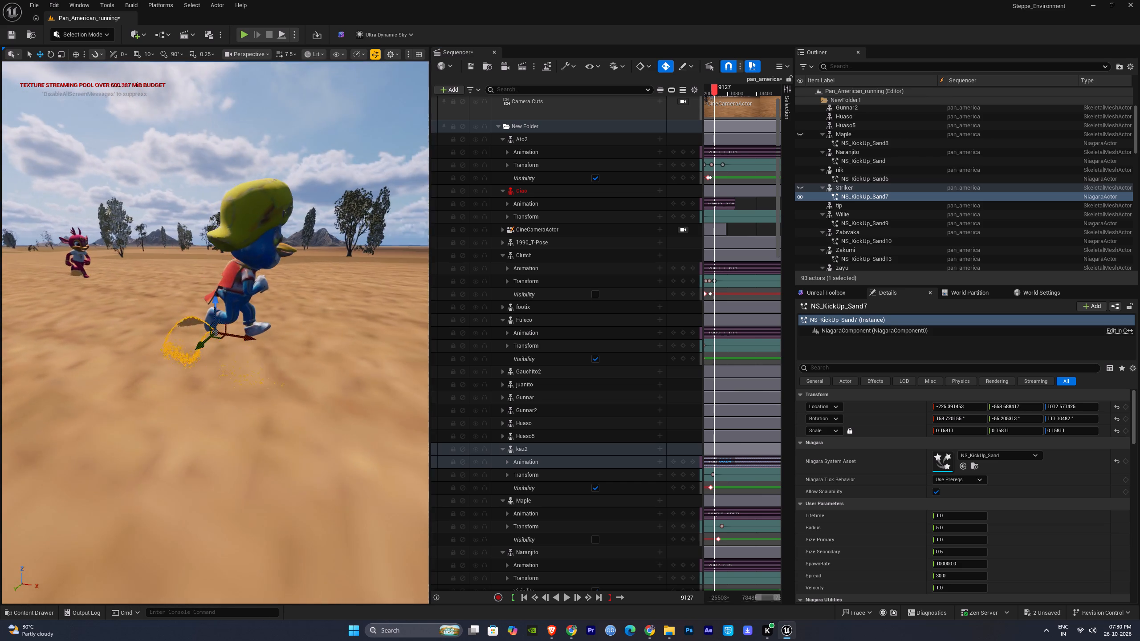
{"action": "left_click_drag", "start_coordinate": [263, 398], "coordinate": [183, 397], "text": "alt"}
{"action": "left_click_drag", "start_coordinate": [215, 304], "coordinate": [217, 293]}
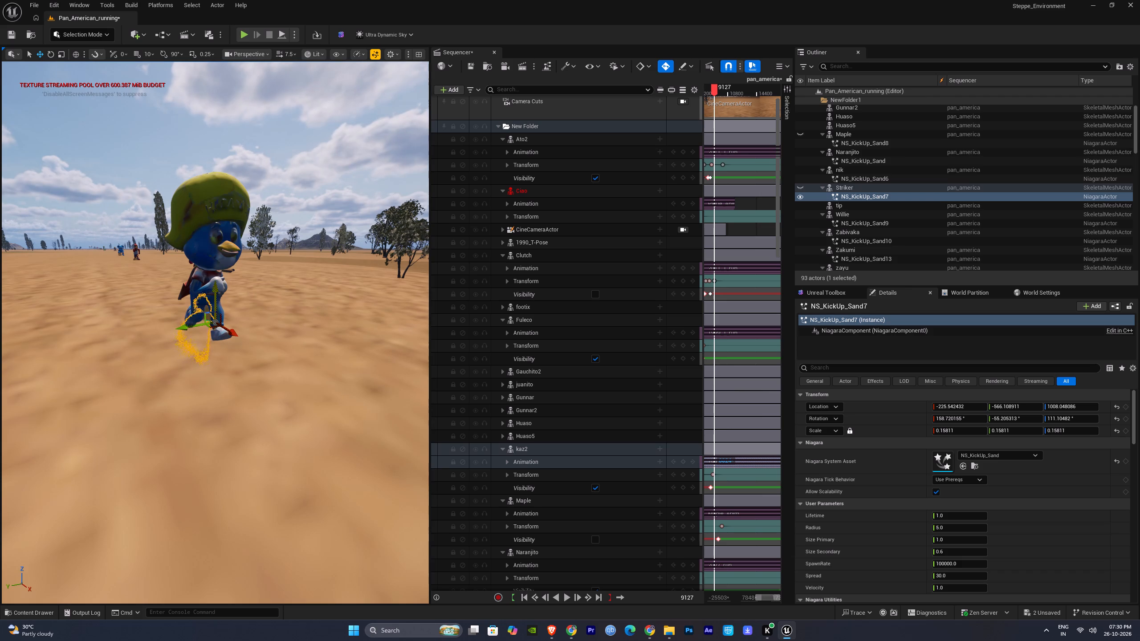
{"action": "left_click_drag", "start_coordinate": [282, 317], "coordinate": [336, 333], "text": "alt"}
{"action": "left_click_drag", "start_coordinate": [195, 336], "coordinate": [178, 348]}
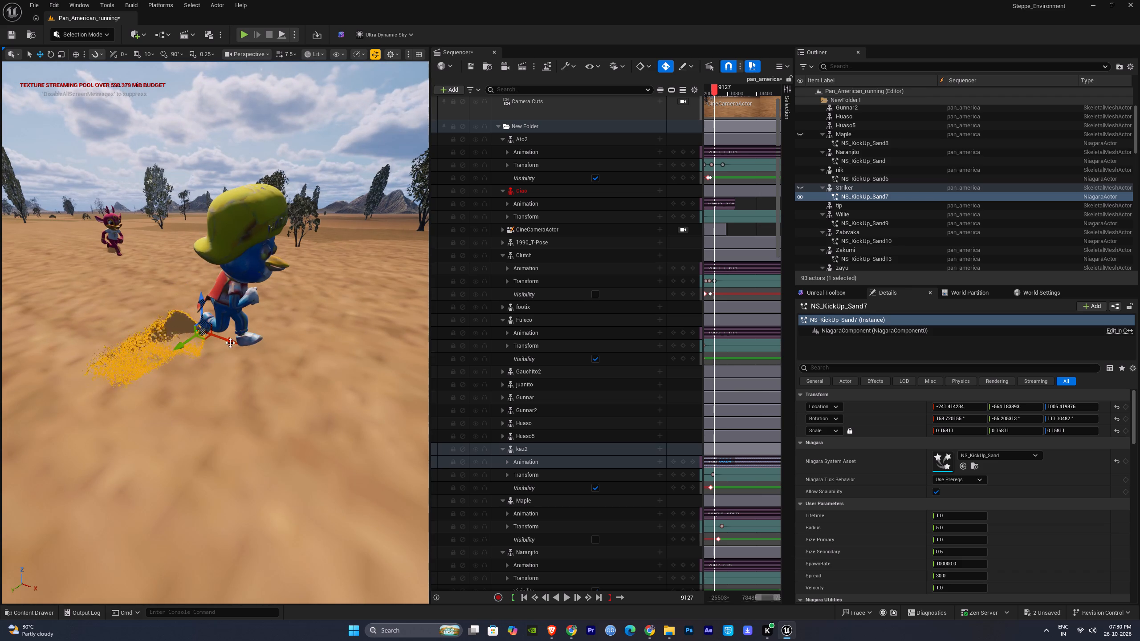
{"action": "left_click_drag", "start_coordinate": [231, 342], "coordinate": [248, 349]}
{"action": "left_click_drag", "start_coordinate": [277, 337], "coordinate": [311, 322], "text": "alt"}
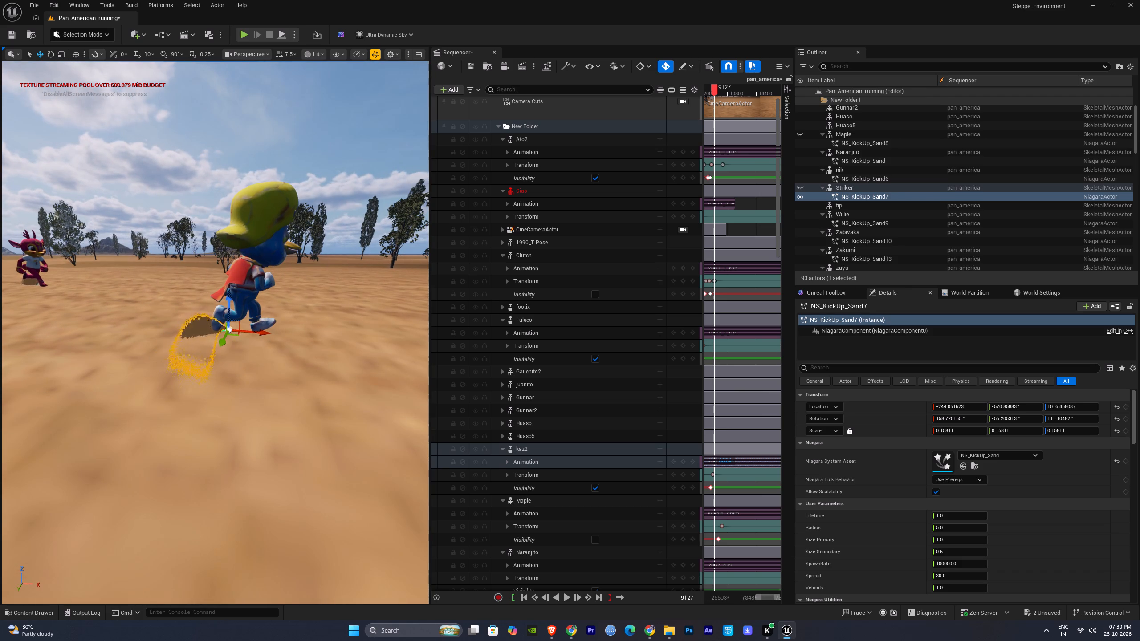
Attach NS_KickUp_Sand7 to the kaz2 actor.
{"action": "left_click", "coordinate": [245, 284]}
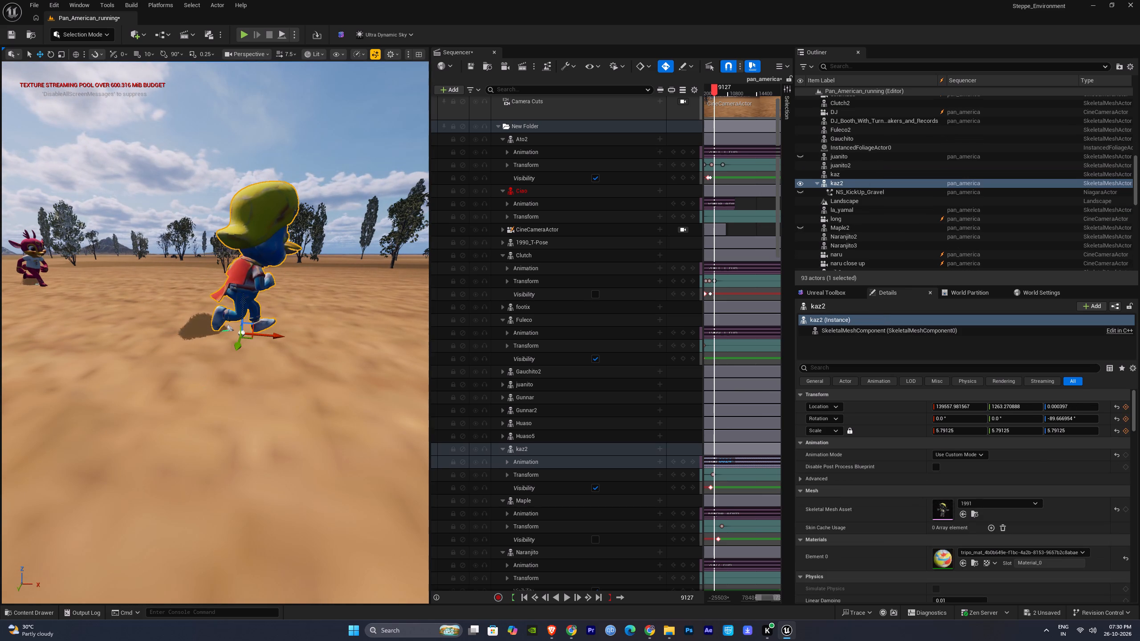
{"action": "key", "text": "F2"}
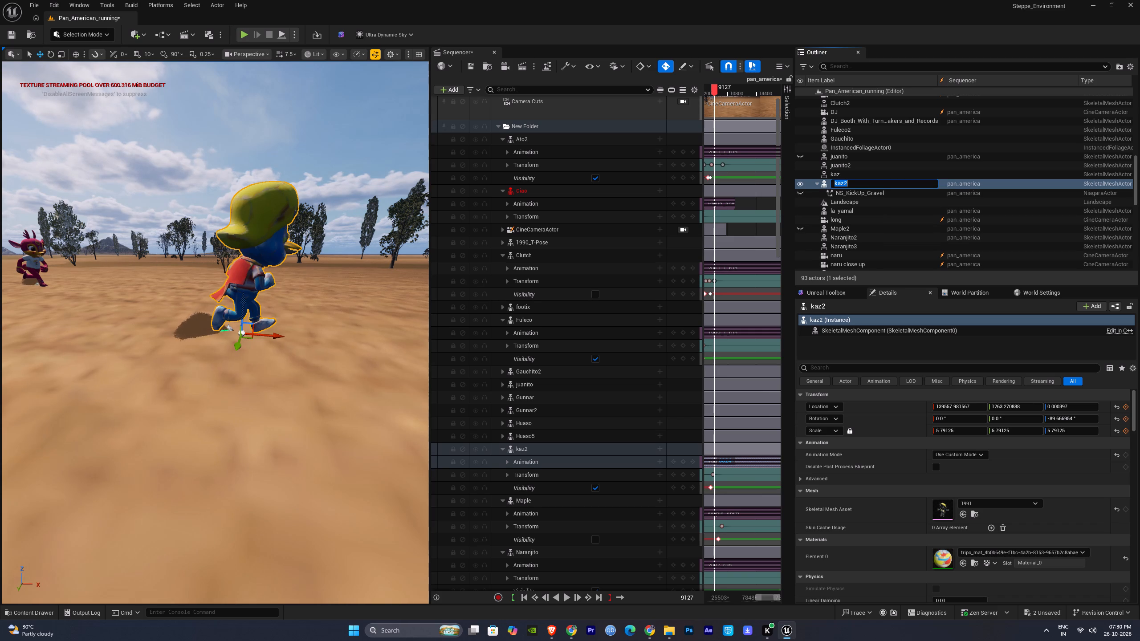
{"action": "key", "text": "ctrl+c"}
{"action": "left_click", "coordinate": [211, 326]}
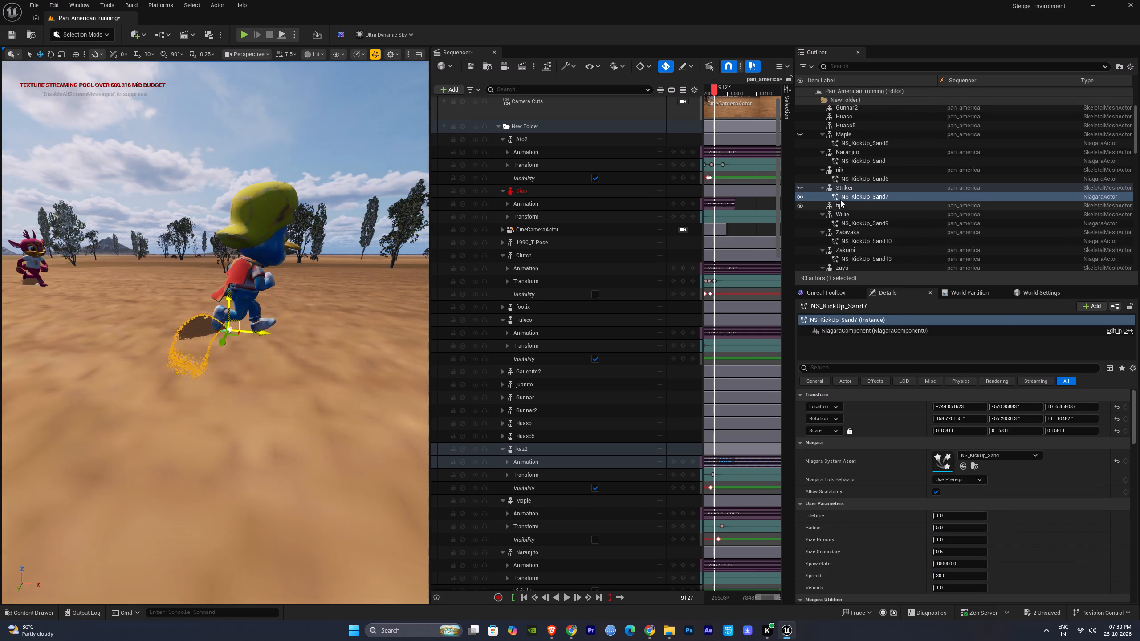
{"action": "right_click", "coordinate": [843, 196]}
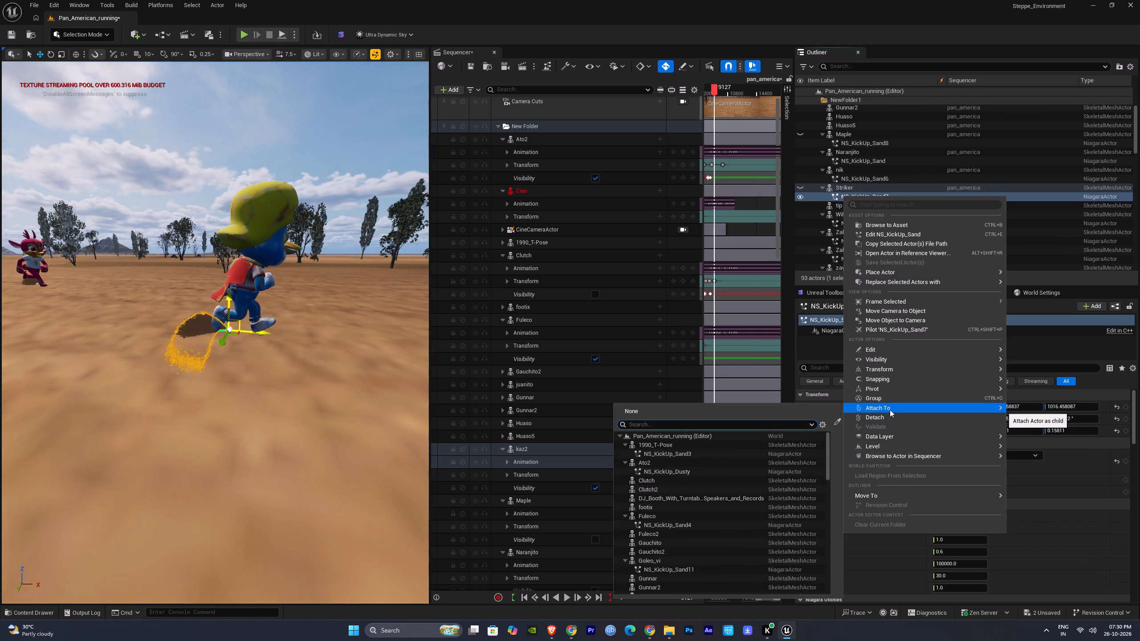
{"action": "left_click", "coordinate": [660, 426]}
{"action": "key", "text": "ctrl+v"}
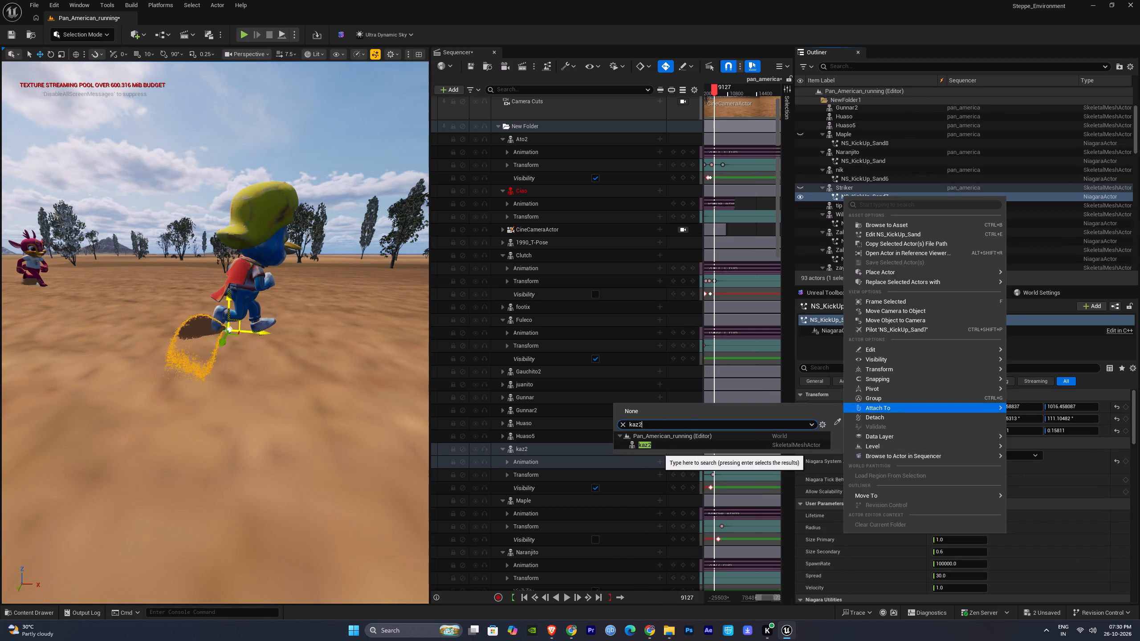
{"action": "left_click", "coordinate": [661, 445]}
{"action": "left_click", "coordinate": [679, 236]}
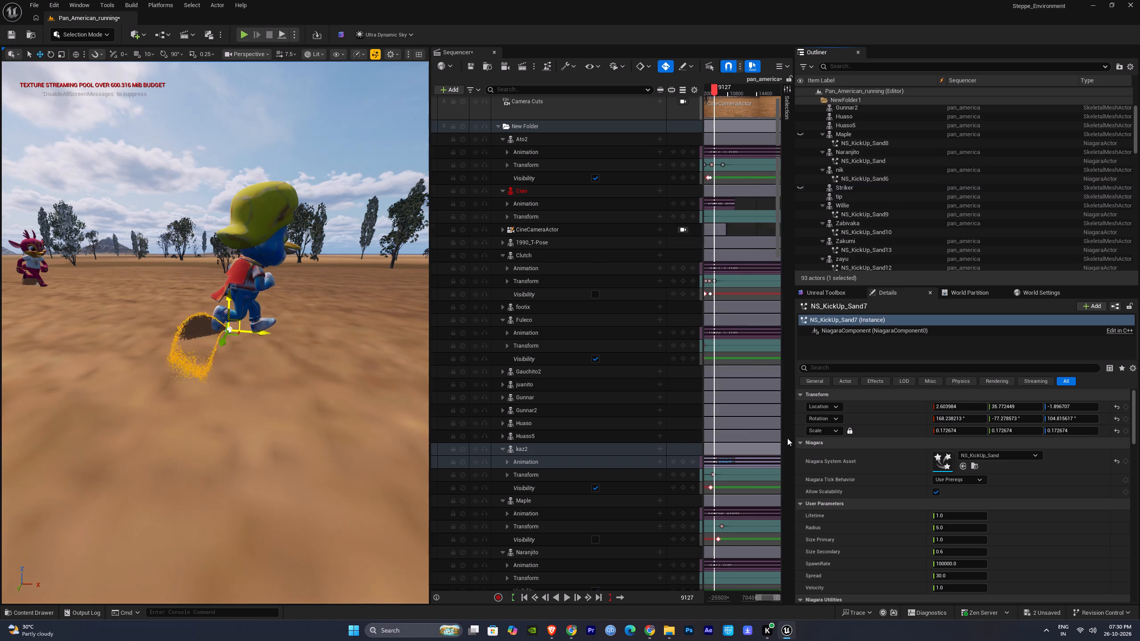
Play the sequence through its camera from frame 9127 to 9408 to check kaz2's dust and the following mascot.
{"action": "left_click", "coordinate": [756, 448]}
{"action": "key", "text": "space"}
{"action": "key", "text": "shift+c"}
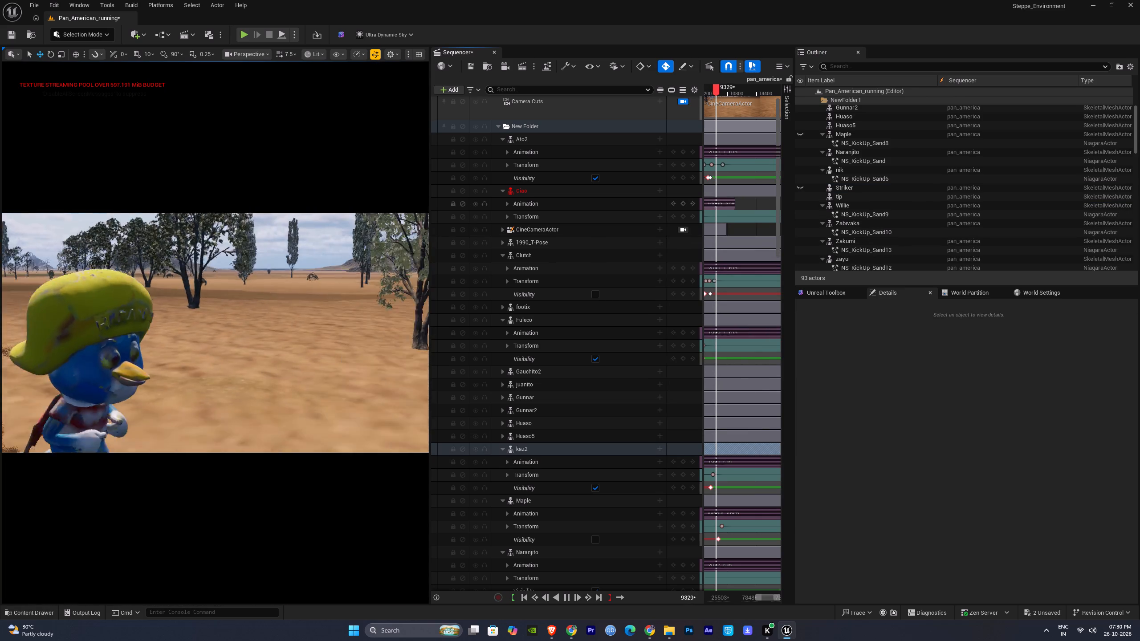
{"action": "key", "text": "space"}
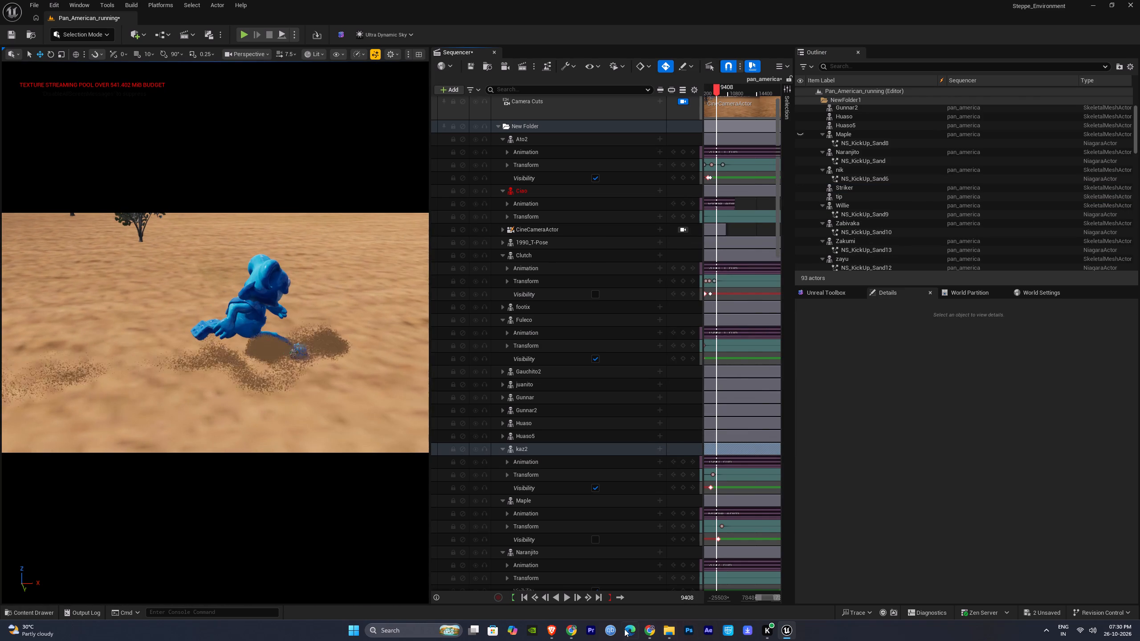
Switch to the Brave browser and read the year on the Rank #11 Lorita card after Rank #10 Tocopan.
{"action": "left_click", "coordinate": [552, 633]}
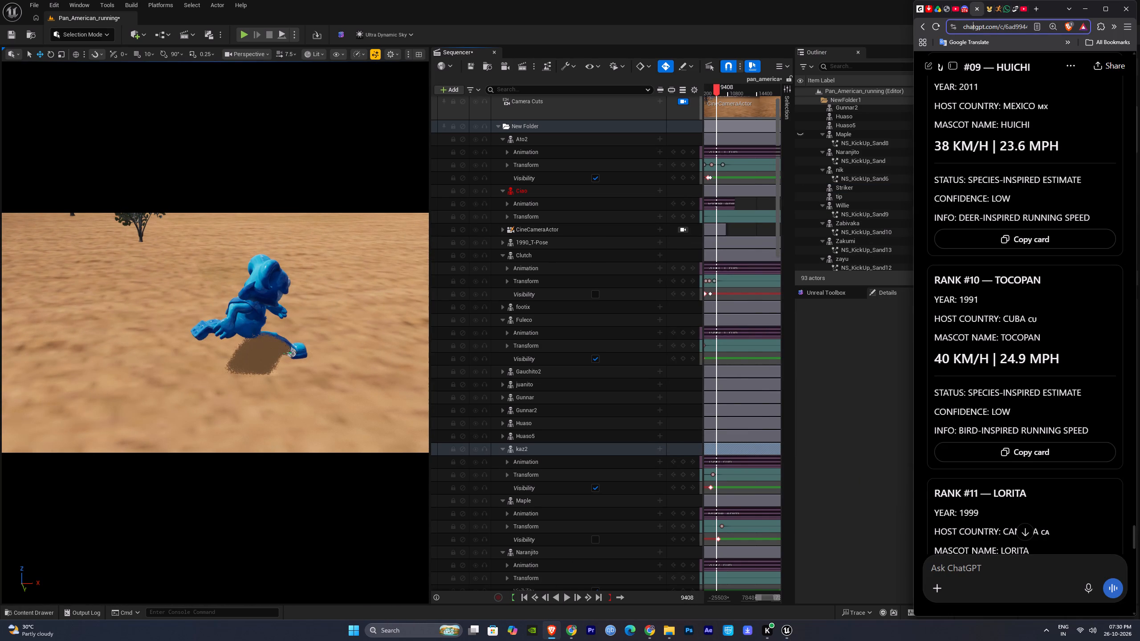
{"action": "left_click_drag", "start_coordinate": [961, 301], "coordinate": [995, 302]}
{"action": "left_click", "coordinate": [1009, 317]}
{"action": "scroll", "coordinate": [1020, 341], "scroll_direction": "down", "scroll_amount": 5}
{"action": "left_click_drag", "start_coordinate": [963, 288], "coordinate": [987, 290]}
{"action": "left_click", "coordinate": [991, 298]}
Place the 1999_2 skeletal mesh from the anims/1999_2 folder in the scene and replace the blue nik mascot with it.
{"action": "left_click", "coordinate": [257, 312]}
{"action": "key", "text": "ctrl+space"}
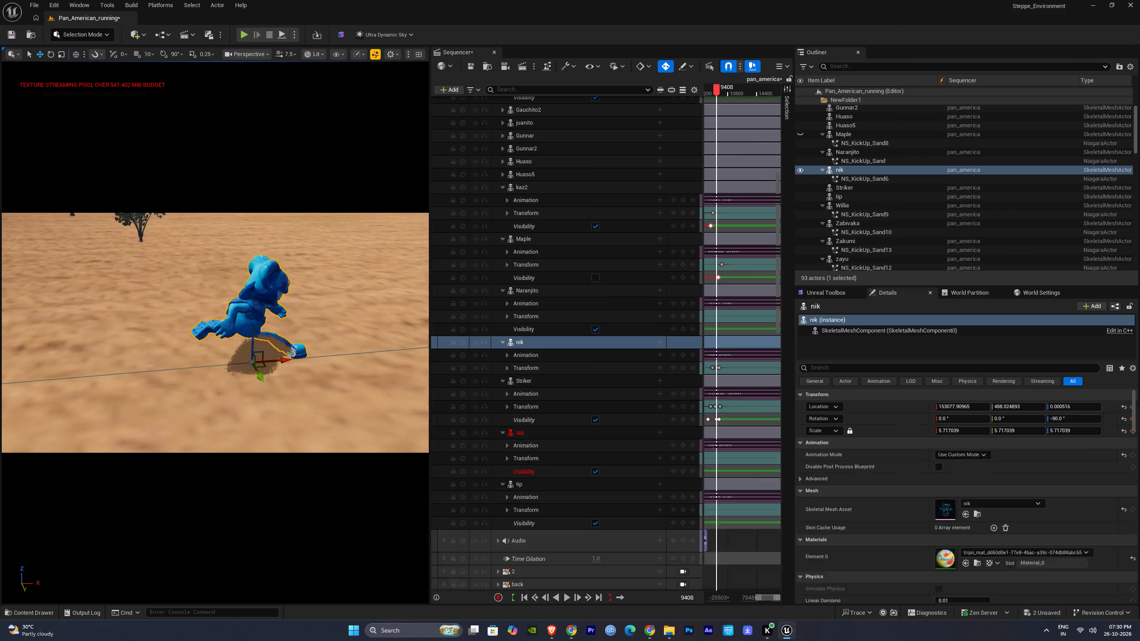
{"action": "left_click", "coordinate": [498, 511]}
{"action": "left_click", "coordinate": [525, 432]}
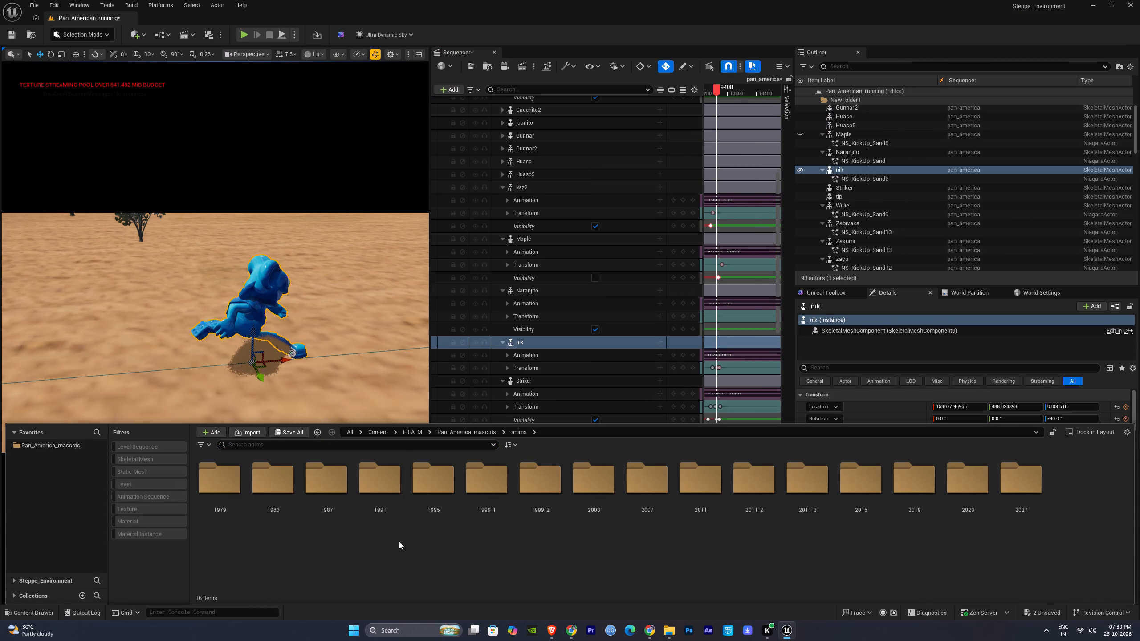
{"action": "double_click", "coordinate": [494, 517]}
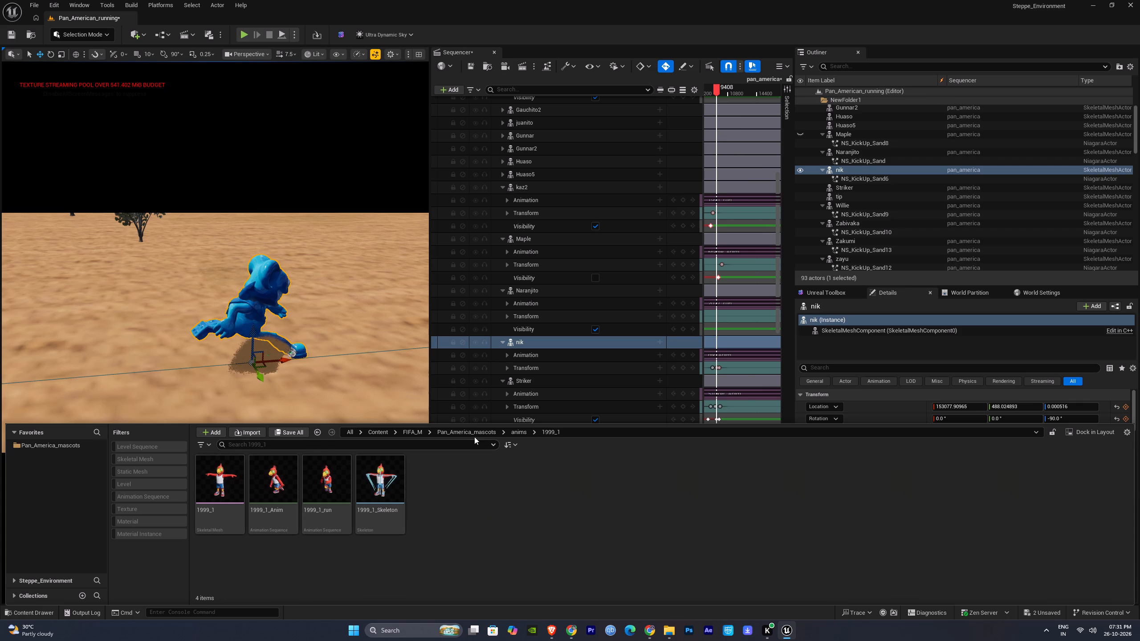
{"action": "left_click", "coordinate": [522, 436]}
{"action": "double_click", "coordinate": [553, 512]}
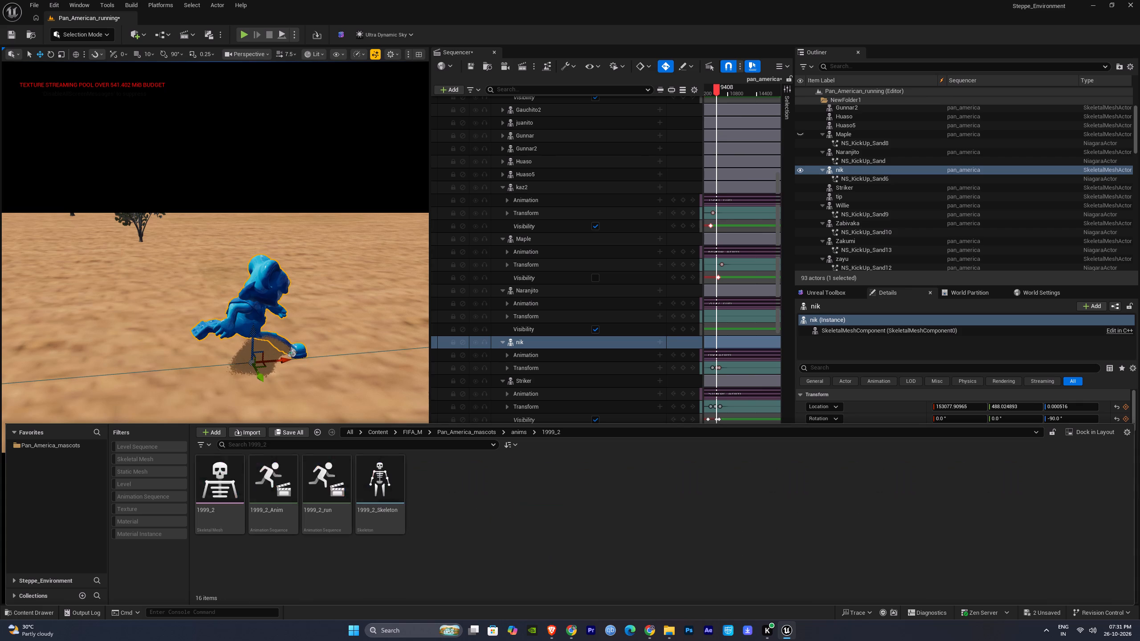
{"action": "left_click", "coordinate": [311, 550]}
{"action": "left_click_drag", "start_coordinate": [227, 487], "coordinate": [231, 358]}
{"action": "left_click", "coordinate": [249, 311]}
{"action": "right_click", "coordinate": [249, 311]}
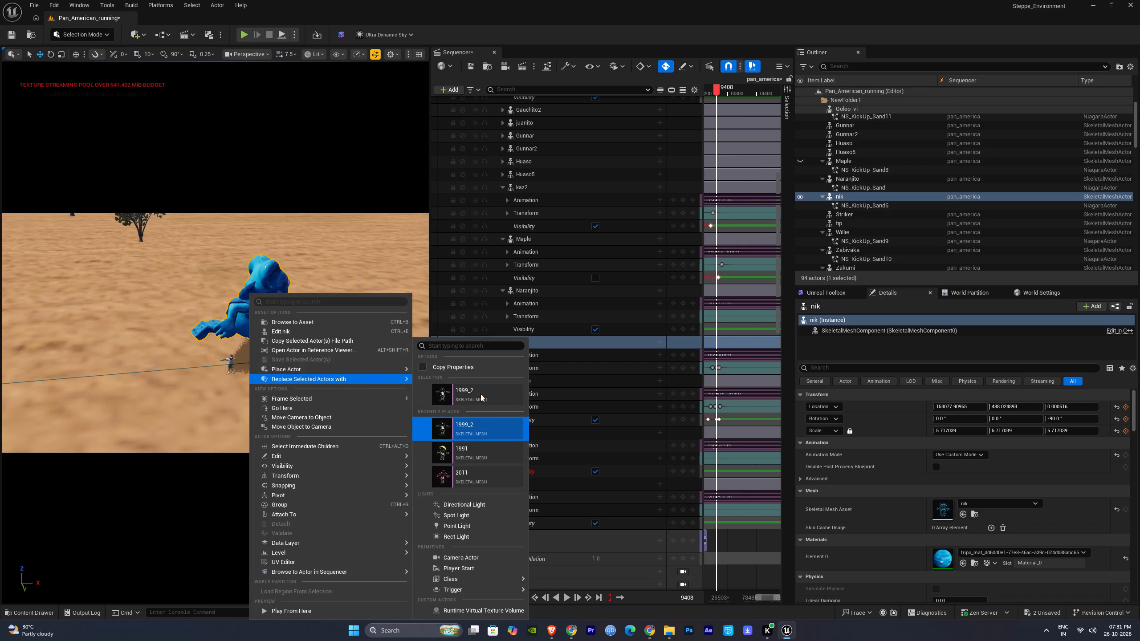
{"action": "left_click", "coordinate": [480, 393]}
Delete the small extra 1999_2 actor beside nik's feet and briefly run the sequence.
{"action": "left_click", "coordinate": [230, 362]}
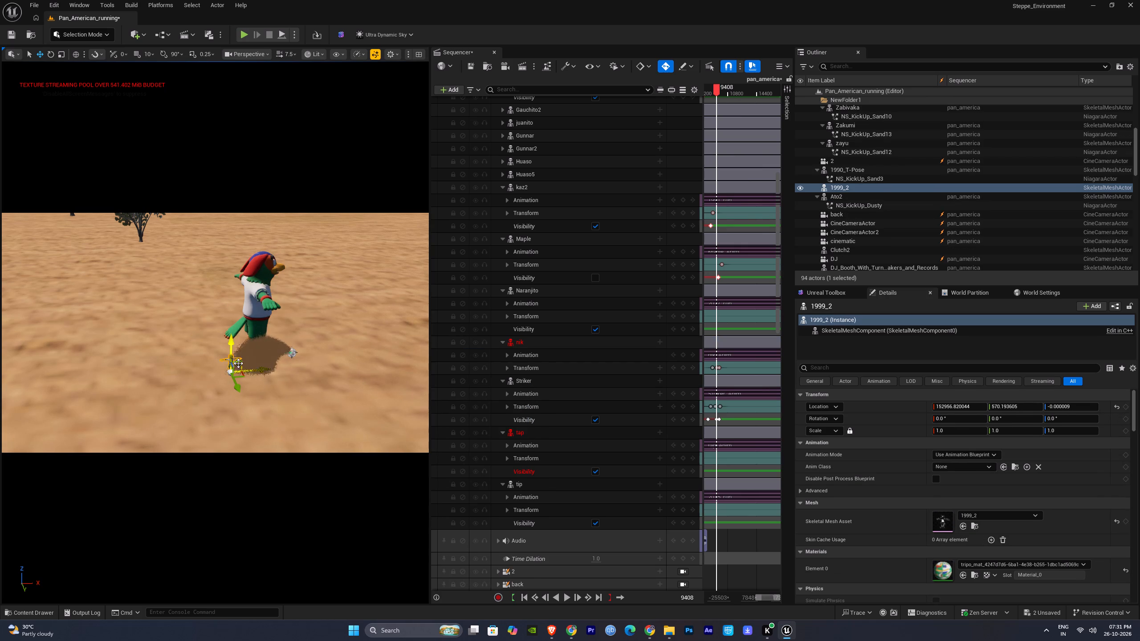
{"action": "key", "text": "Delete"}
{"action": "left_click", "coordinate": [745, 540]}
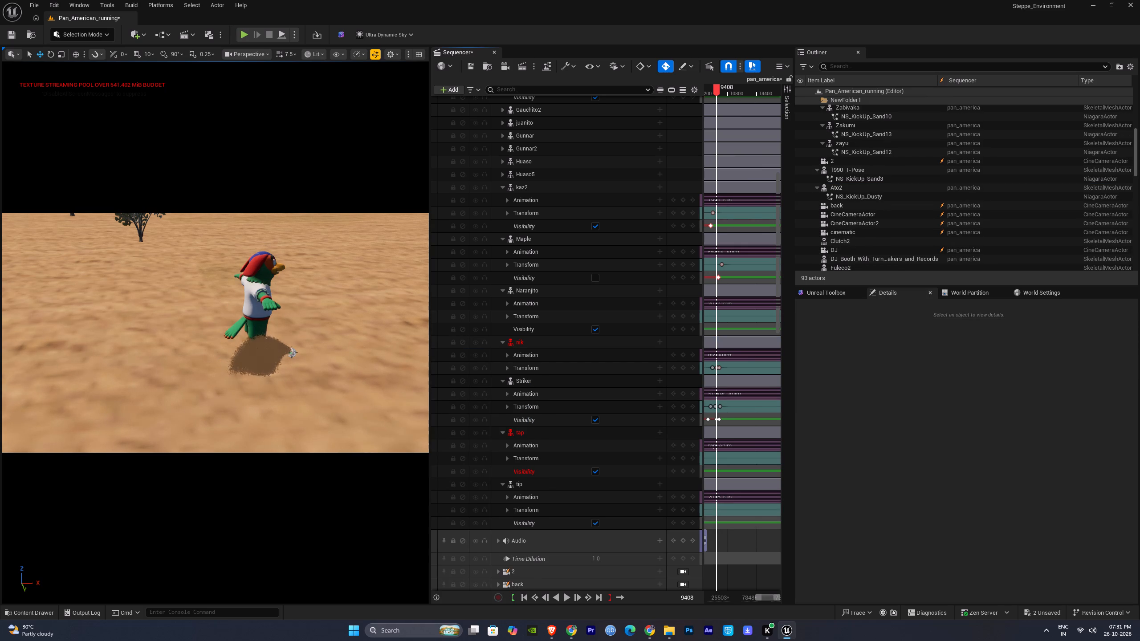
{"action": "key", "text": "space"}
{"action": "key", "text": "space"}
Delete nik's old animation section in the sequence and add 1999_2_run on its Animation track.
{"action": "left_click", "coordinate": [285, 333]}
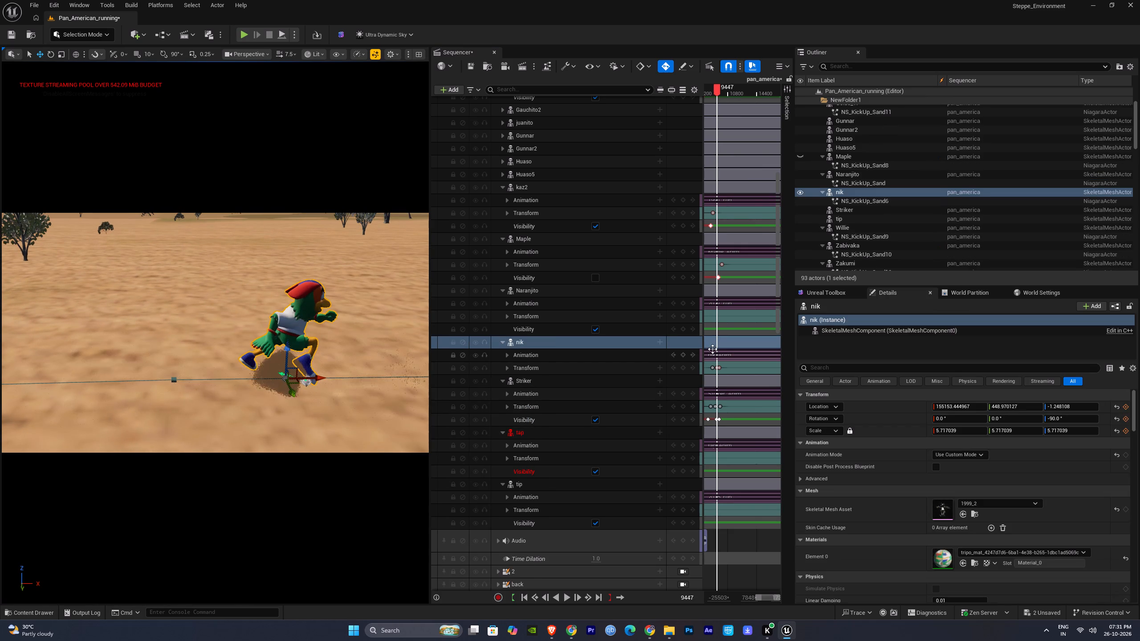
{"action": "left_click", "coordinate": [713, 349]}
{"action": "key", "text": "Delete"}
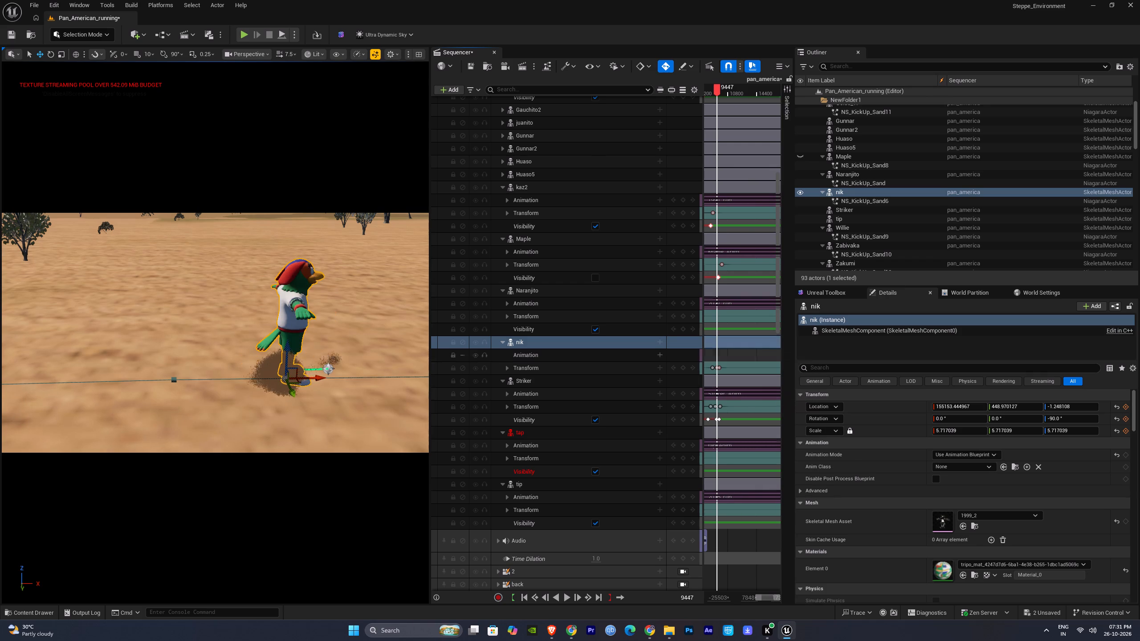
{"action": "left_click", "coordinate": [660, 355]}
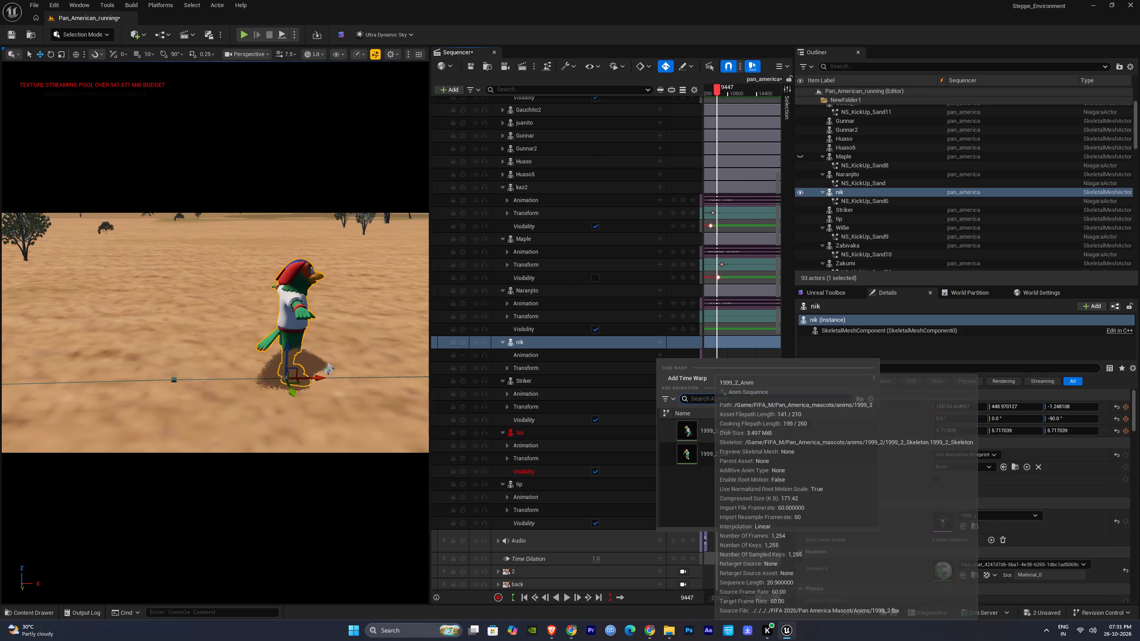
{"action": "left_click", "coordinate": [719, 457]}
Lengthen nik's 1999_2_run section and shift it earlier on the timeline to cover the mascot's run.
{"action": "left_click_drag", "start_coordinate": [720, 356], "coordinate": [851, 364]}
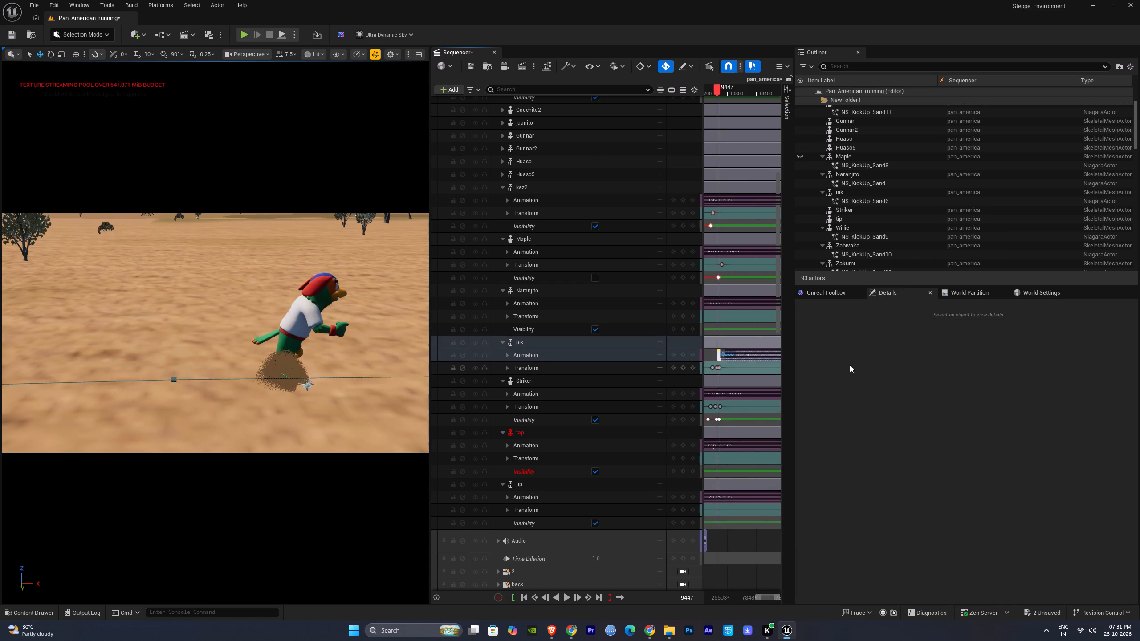
{"action": "left_click_drag", "start_coordinate": [754, 356], "coordinate": [729, 356]}
Replay the sequence from kaz2's shot to frame 9708 to check the 1999 mascot's run and dust, and select nik.
{"action": "key", "text": "space"}
{"action": "key", "text": "space"}
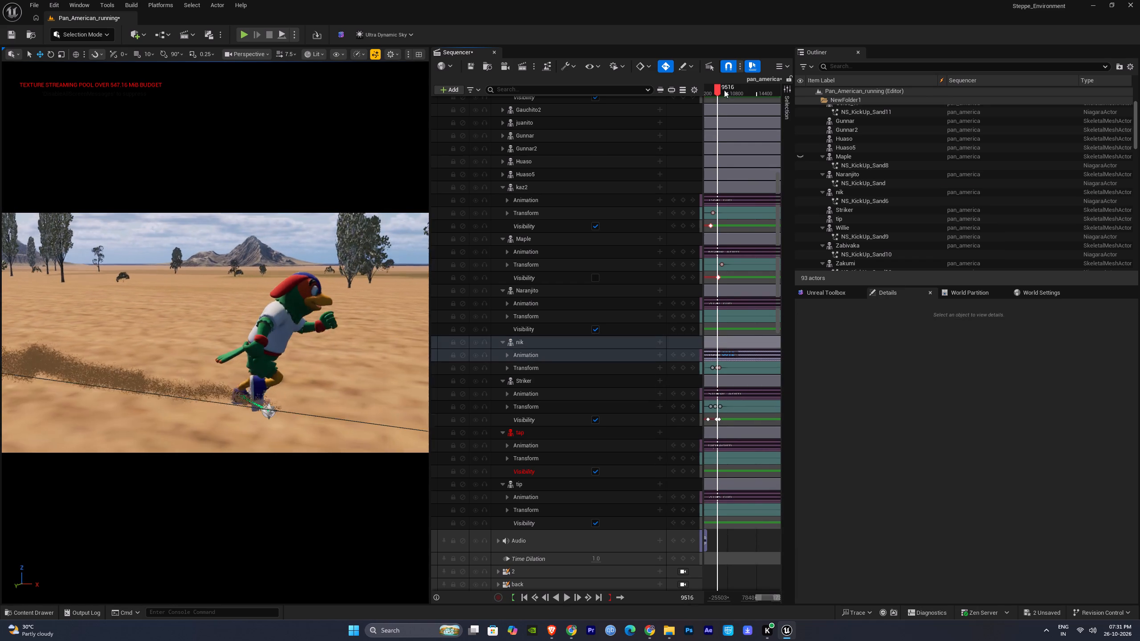
{"action": "left_click_drag", "start_coordinate": [718, 90], "coordinate": [712, 90]}
{"action": "key", "text": "space"}
{"action": "scroll", "coordinate": [733, 501], "scroll_direction": "down", "scroll_amount": 4, "text": "ctrl"}
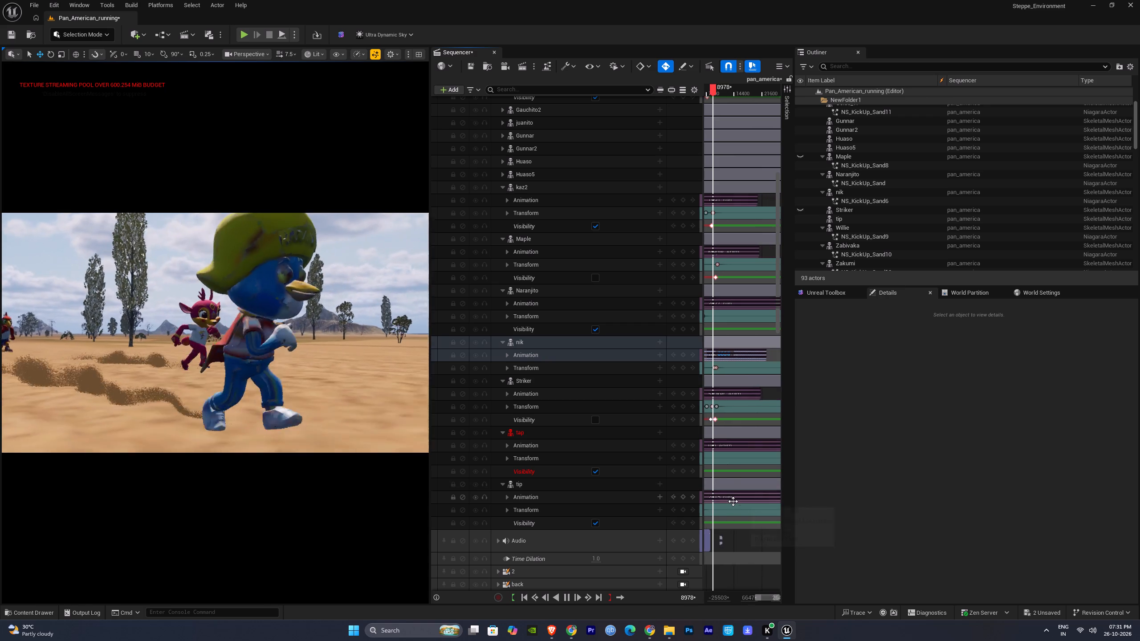
{"action": "scroll", "coordinate": [733, 501], "scroll_direction": "down", "scroll_amount": 4, "text": "ctrl"}
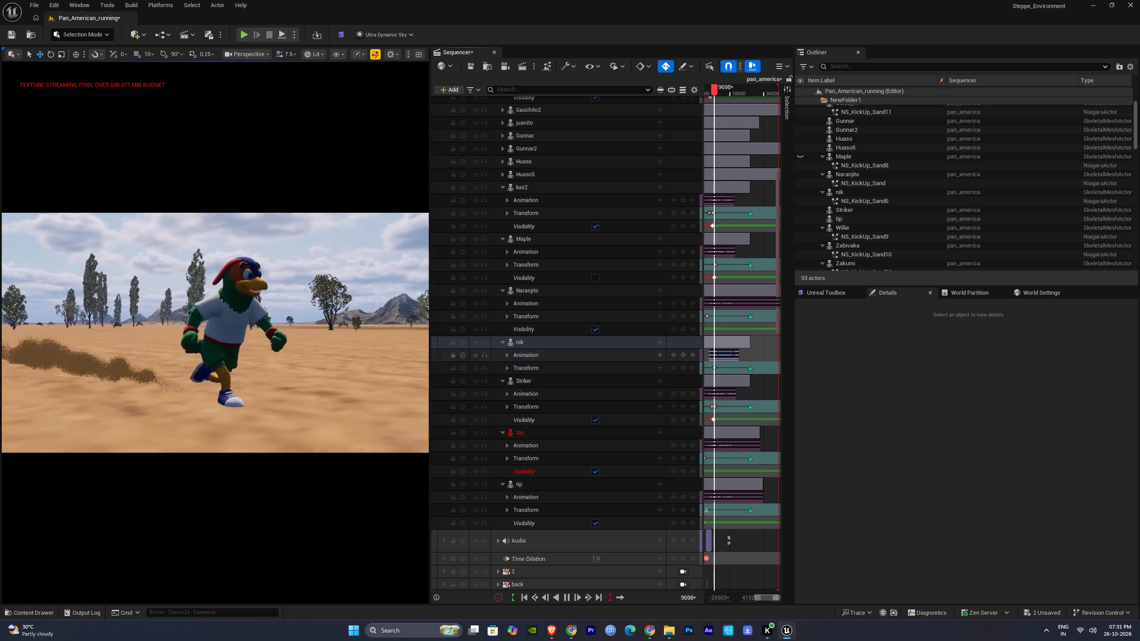
{"action": "key", "text": "space"}
{"action": "left_click", "coordinate": [208, 338]}
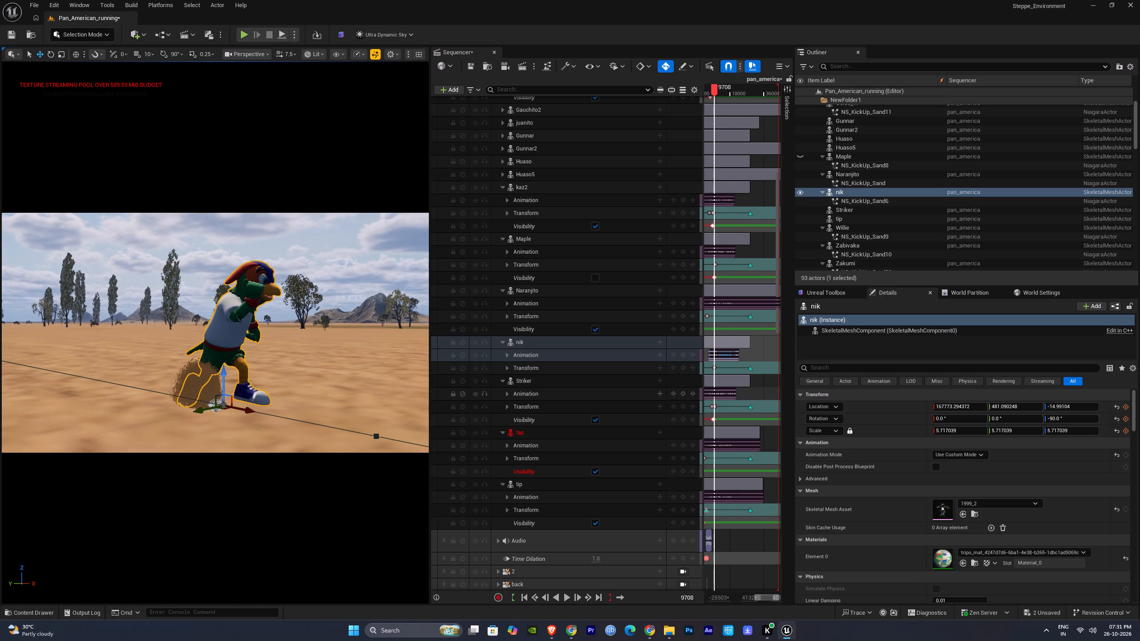
Play the sequence onward from frame 9708, pausing at frame 9764, to check the 1999 mascot's run and dust.
{"action": "key", "text": "space"}
{"action": "left_click", "coordinate": [742, 397]}
{"action": "key", "text": "space"}
{"action": "key", "text": "space"}
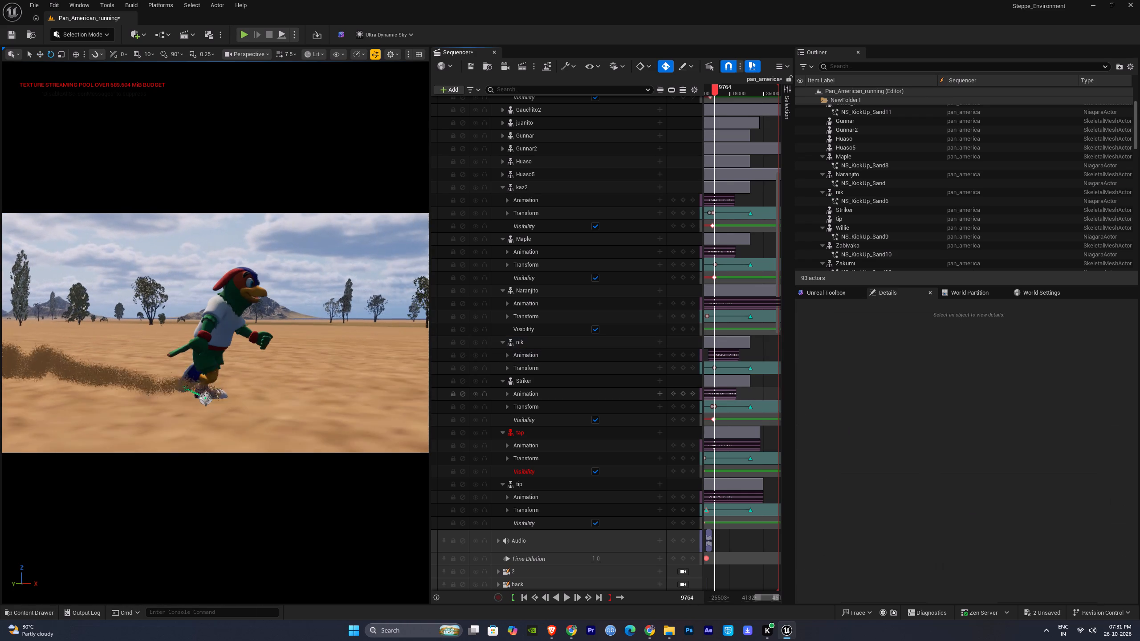
{"action": "key", "text": "space"}
{"action": "key", "text": "space"}
Inspect Striker at its transform key on frame 28960, and scrub back to frame 9869 to view the running mascots.
{"action": "left_click", "coordinate": [750, 405]}
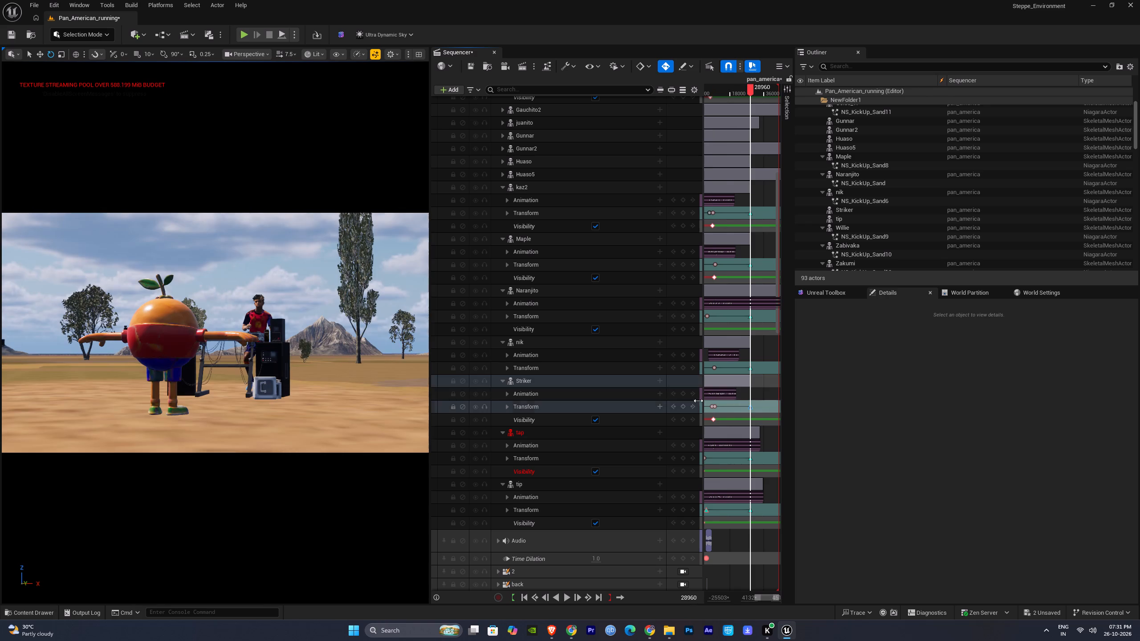
{"action": "right_click_drag", "start_coordinate": [259, 324], "coordinate": [263, 323]}
{"action": "key", "text": "shift+c"}
{"action": "right_click_drag", "start_coordinate": [269, 326], "coordinate": [280, 322]}
{"action": "key", "text": "f"}
{"action": "left_click", "coordinate": [529, 383]}
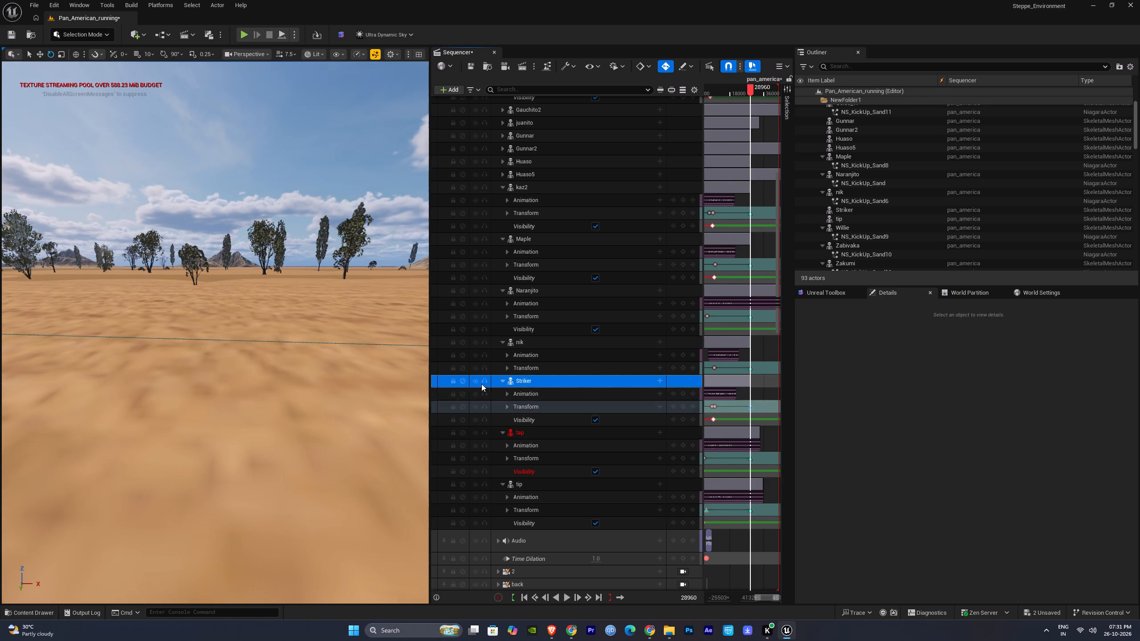
{"action": "right_click_drag", "start_coordinate": [239, 340], "coordinate": [248, 335]}
{"action": "key", "text": "f"}
{"action": "left_click_drag", "start_coordinate": [272, 357], "coordinate": [209, 346], "text": "alt"}
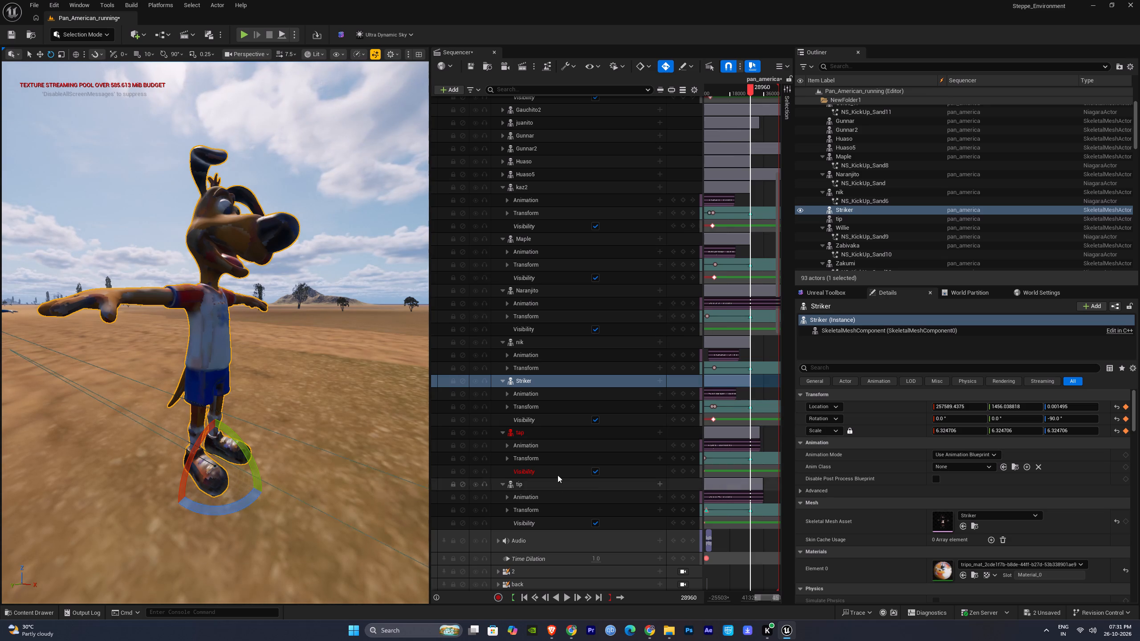
{"action": "left_click_drag", "start_coordinate": [736, 87], "coordinate": [730, 88]}
{"action": "key", "text": "shift+c"}
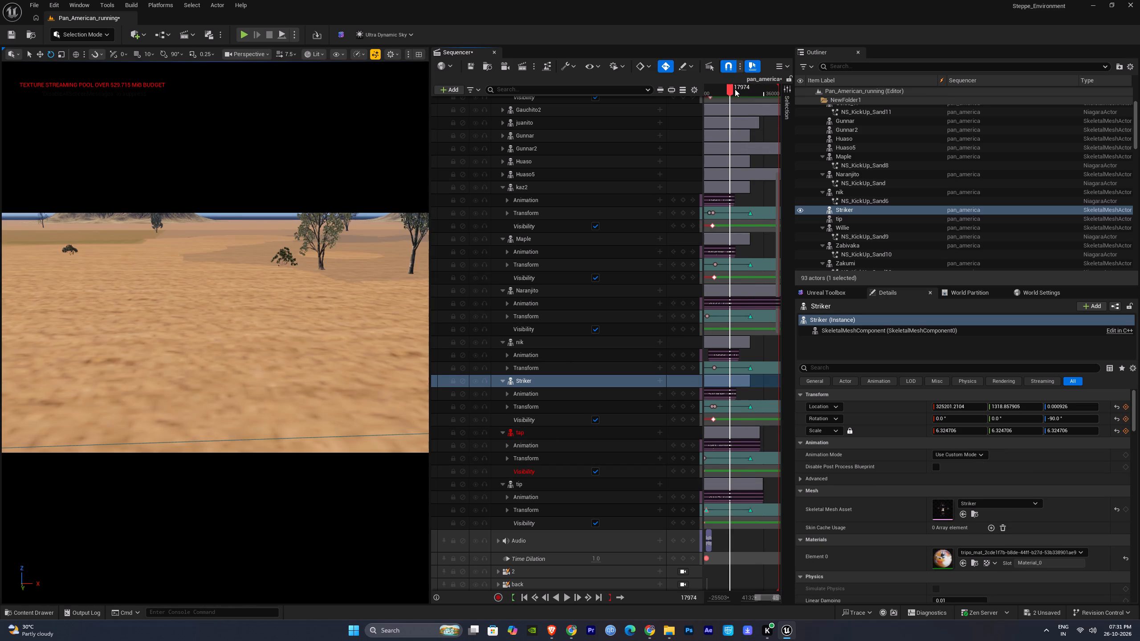
{"action": "left_click_drag", "start_coordinate": [734, 89], "coordinate": [710, 93]}
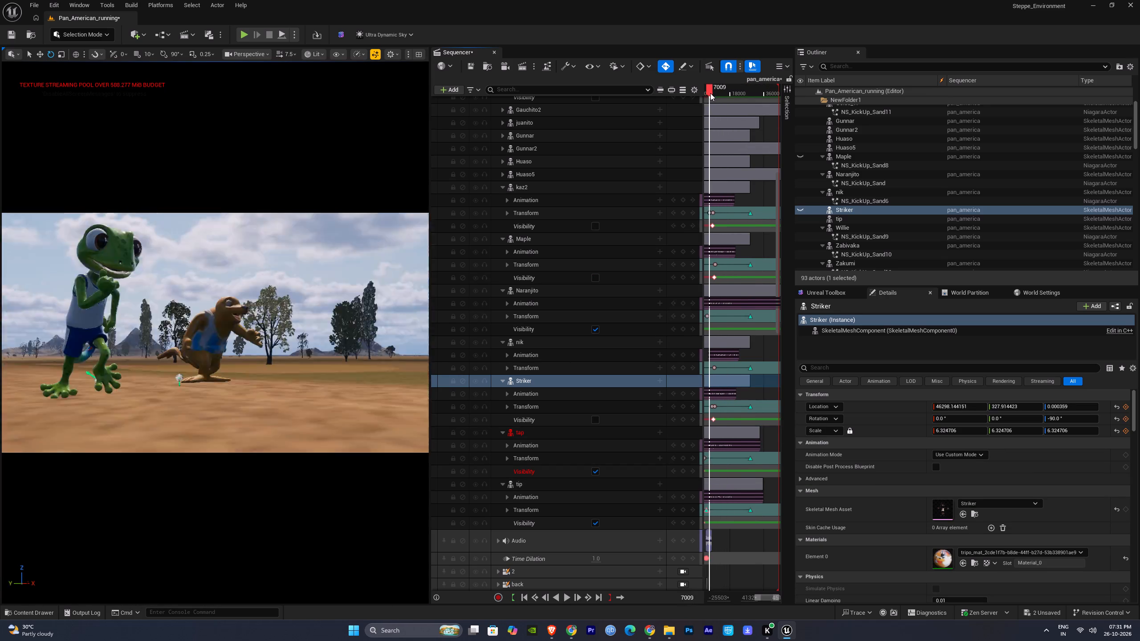
{"action": "left_click_drag", "start_coordinate": [710, 93], "coordinate": [716, 95]}
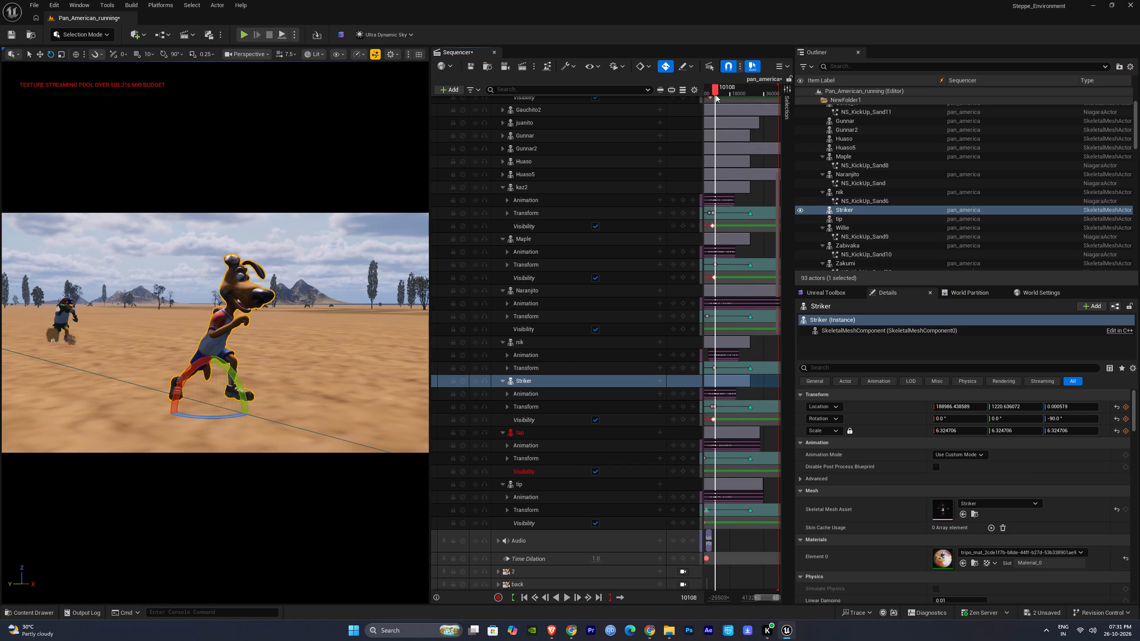
{"action": "left_click_drag", "start_coordinate": [716, 95], "coordinate": [715, 95]}
Select nik and raise it to about Z 3.86 at its transform key on frame 28960.
{"action": "left_click", "coordinate": [156, 336]}
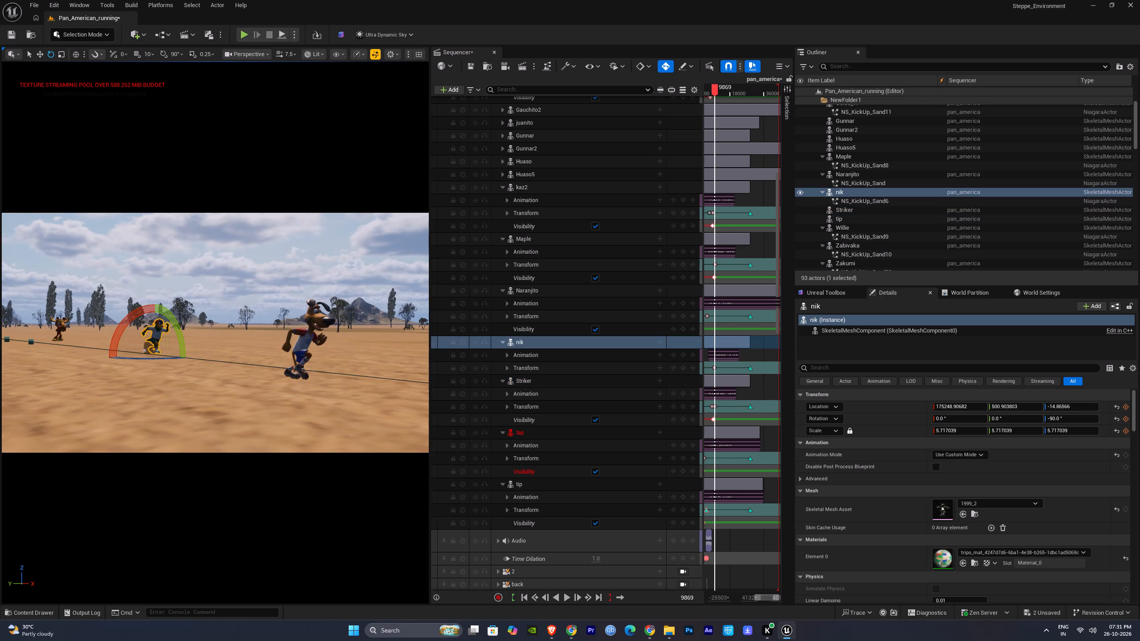
{"action": "key", "text": "shift+c"}
{"action": "right_click_drag", "start_coordinate": [290, 369], "coordinate": [296, 361]}
{"action": "key", "text": "f"}
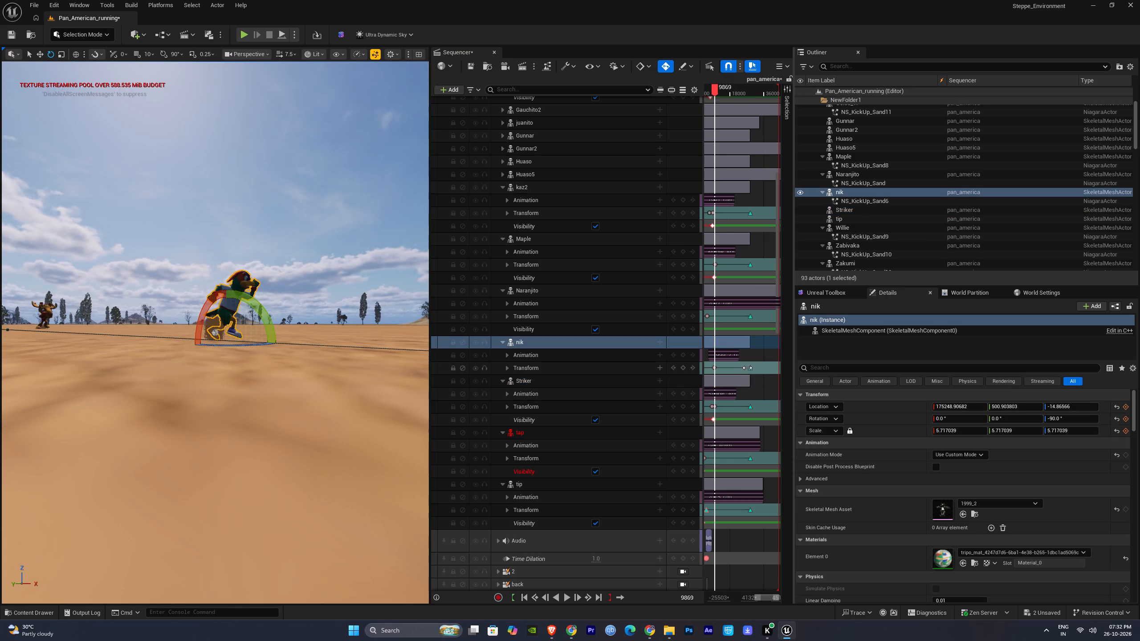
{"action": "left_click", "coordinate": [750, 368]}
{"action": "right_click_drag", "start_coordinate": [349, 357], "coordinate": [354, 354]}
{"action": "key", "text": "f"}
{"action": "left_click_drag", "start_coordinate": [332, 361], "coordinate": [319, 370], "text": "alt"}
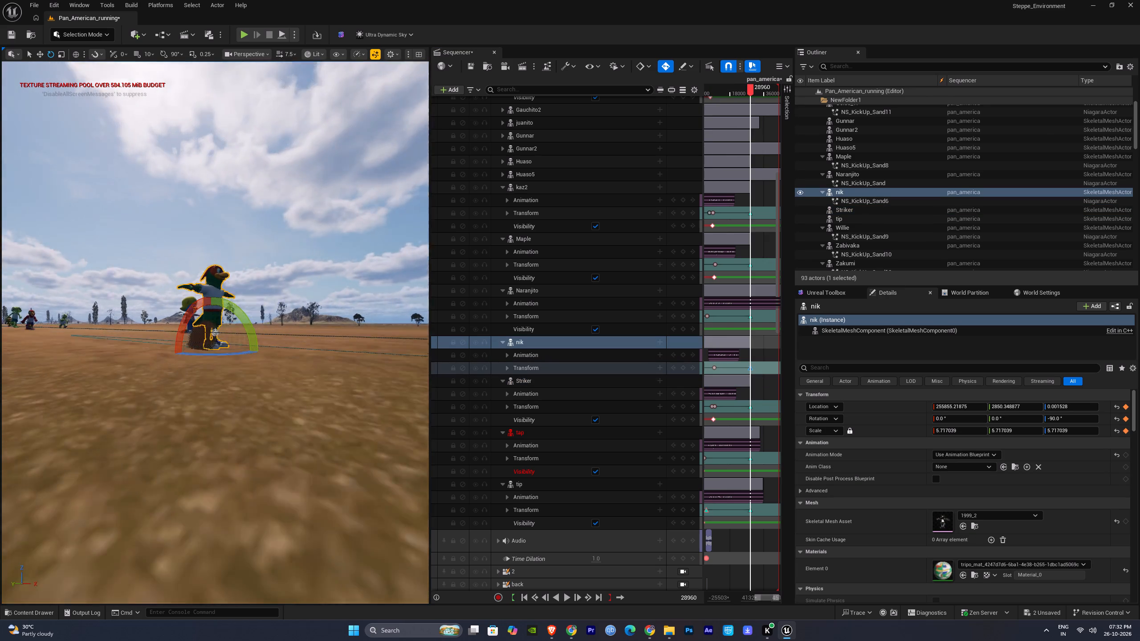
{"action": "left_click_drag", "start_coordinate": [319, 370], "coordinate": [315, 375], "text": "alt"}
{"action": "right_click_drag", "start_coordinate": [297, 353], "coordinate": [312, 368], "text": "alt"}
{"action": "left_click_drag", "start_coordinate": [297, 353], "coordinate": [327, 332], "text": "alt"}
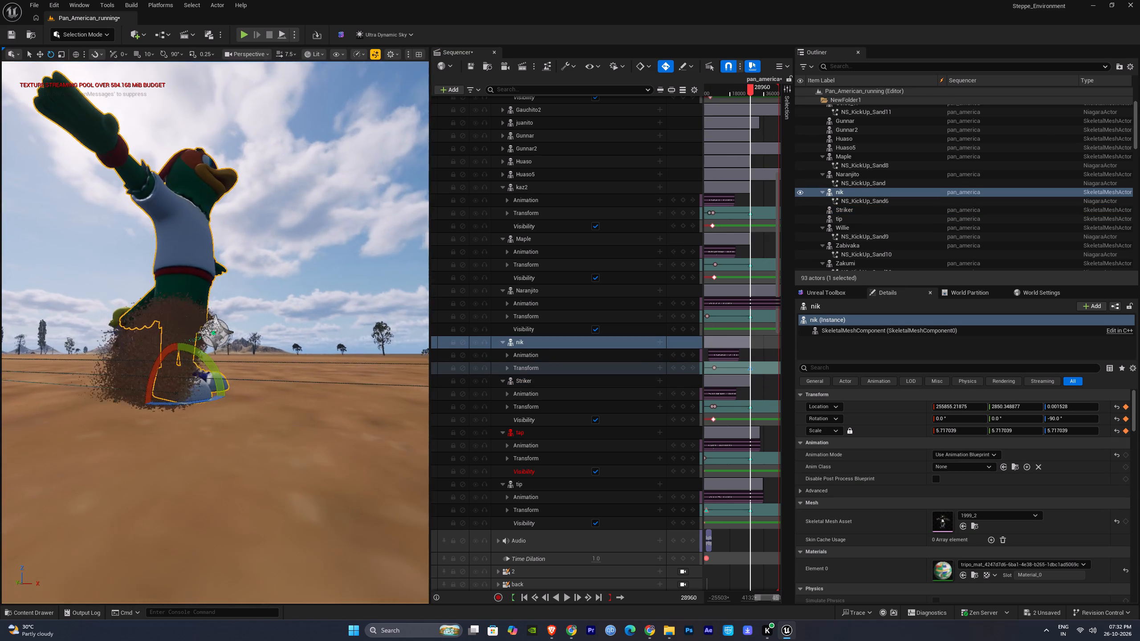
{"action": "left_click_drag", "start_coordinate": [327, 332], "coordinate": [266, 329], "text": "alt"}
{"action": "key", "text": "w"}
{"action": "left_click", "coordinate": [240, 365]}
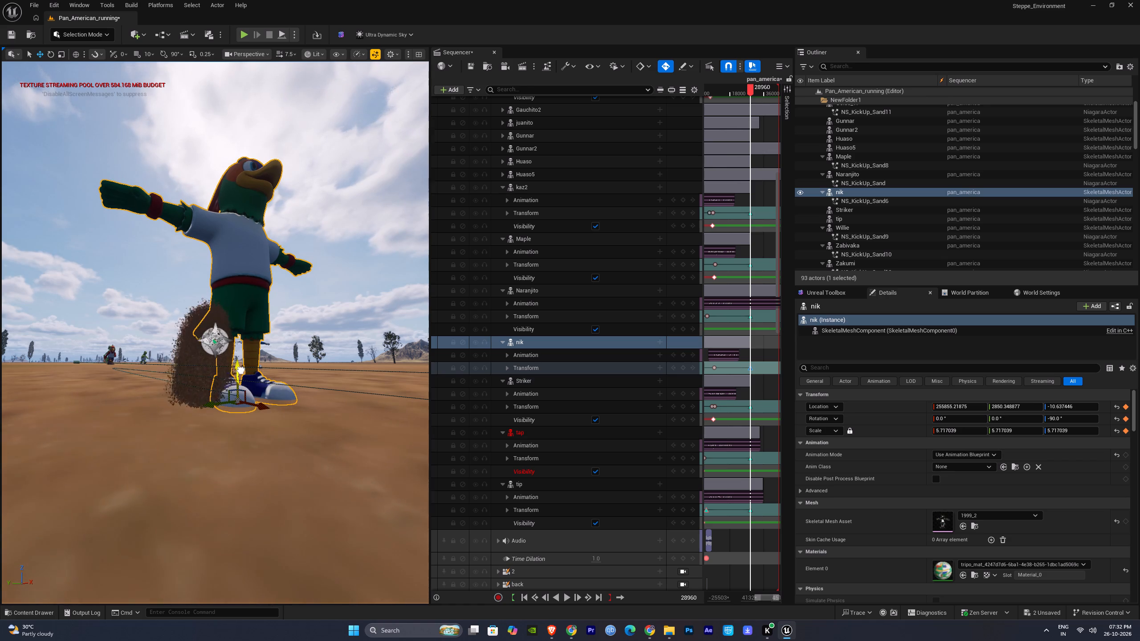
{"action": "left_click_drag", "start_coordinate": [299, 389], "coordinate": [296, 390], "text": "alt"}
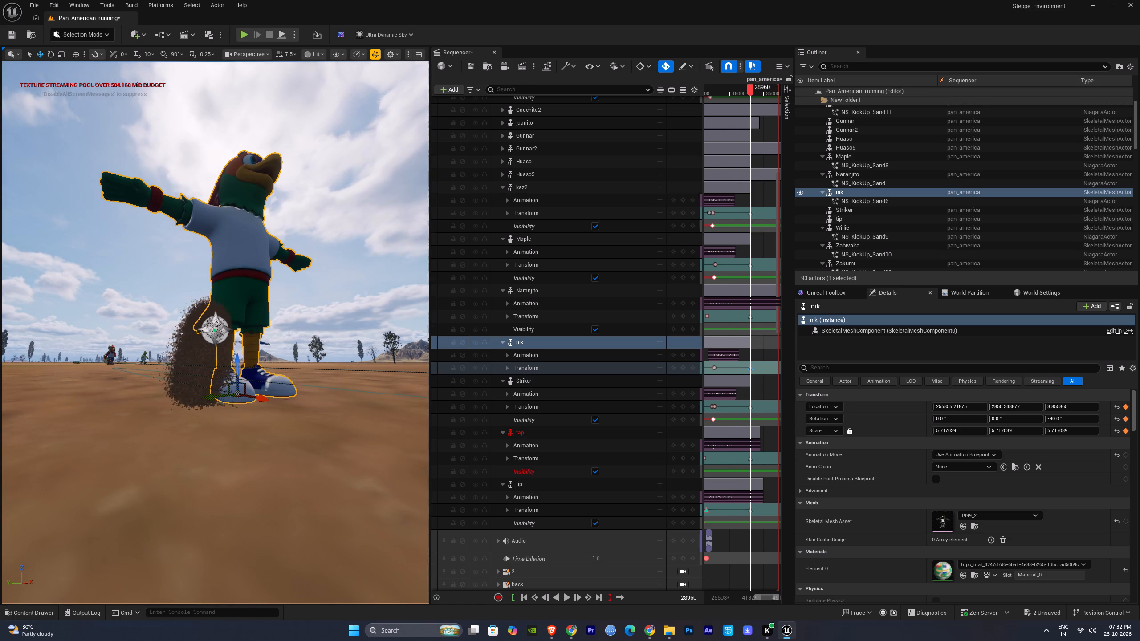
Reposition nik's NS_KickUp_Sand6 dust at its feet to about X -7.1, Y 40.1, Z 22.1, rotated about -110°, -72.9°, 30.3°.
{"action": "left_click_drag", "start_coordinate": [296, 390], "coordinate": [303, 435], "text": "alt"}
{"action": "left_click", "coordinate": [214, 324]}
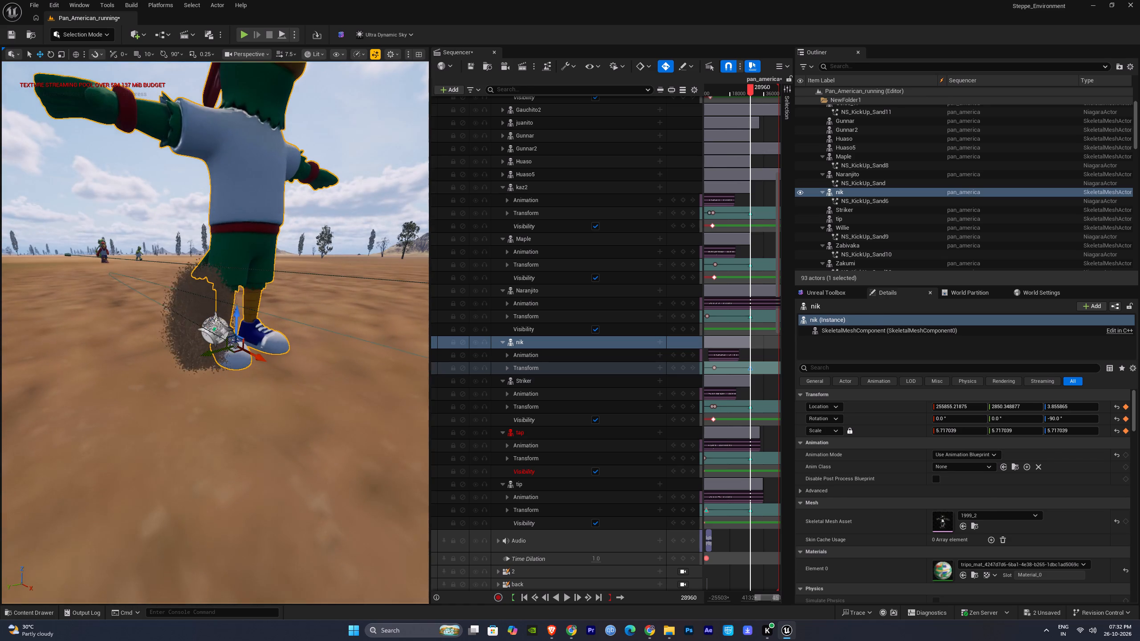
{"action": "left_click_drag", "start_coordinate": [216, 300], "coordinate": [232, 356]}
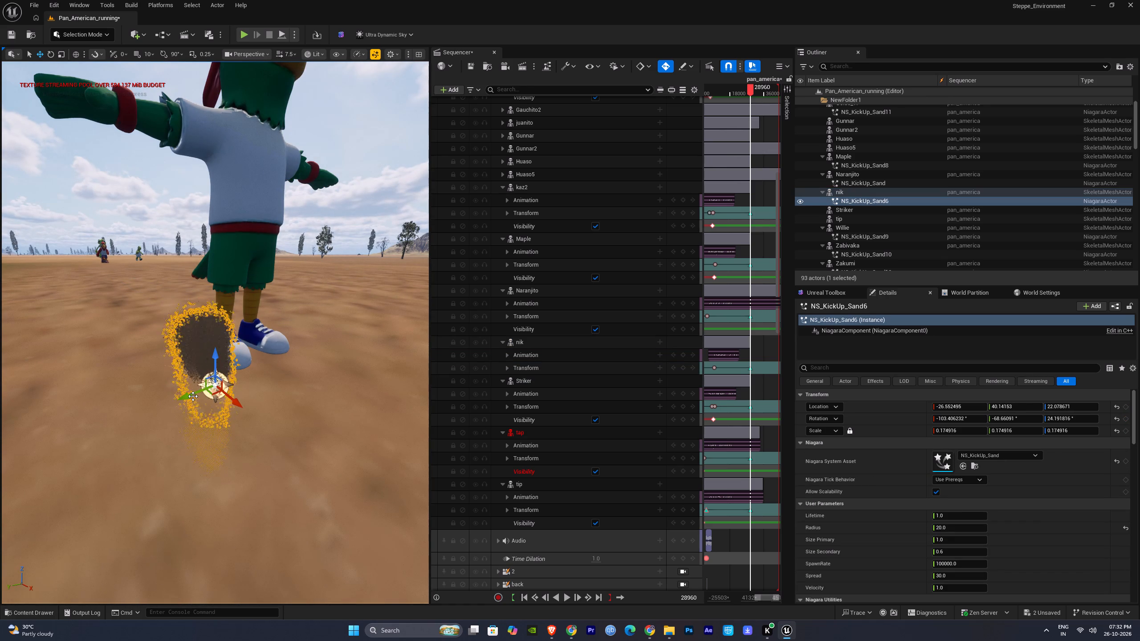
{"action": "left_click_drag", "start_coordinate": [190, 397], "coordinate": [240, 381]}
{"action": "left_click_drag", "start_coordinate": [332, 367], "coordinate": [349, 367], "text": "alt"}
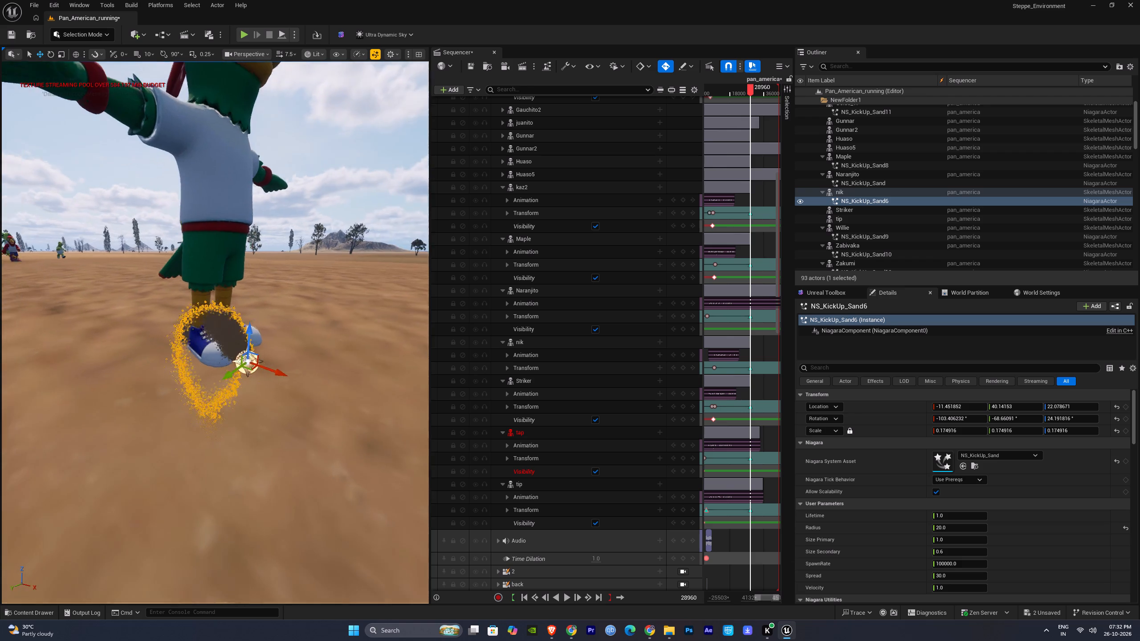
{"action": "left_click_drag", "start_coordinate": [349, 367], "coordinate": [269, 367], "text": "alt"}
{"action": "left_click_drag", "start_coordinate": [248, 385], "coordinate": [257, 382]}
{"action": "key", "text": "e"}
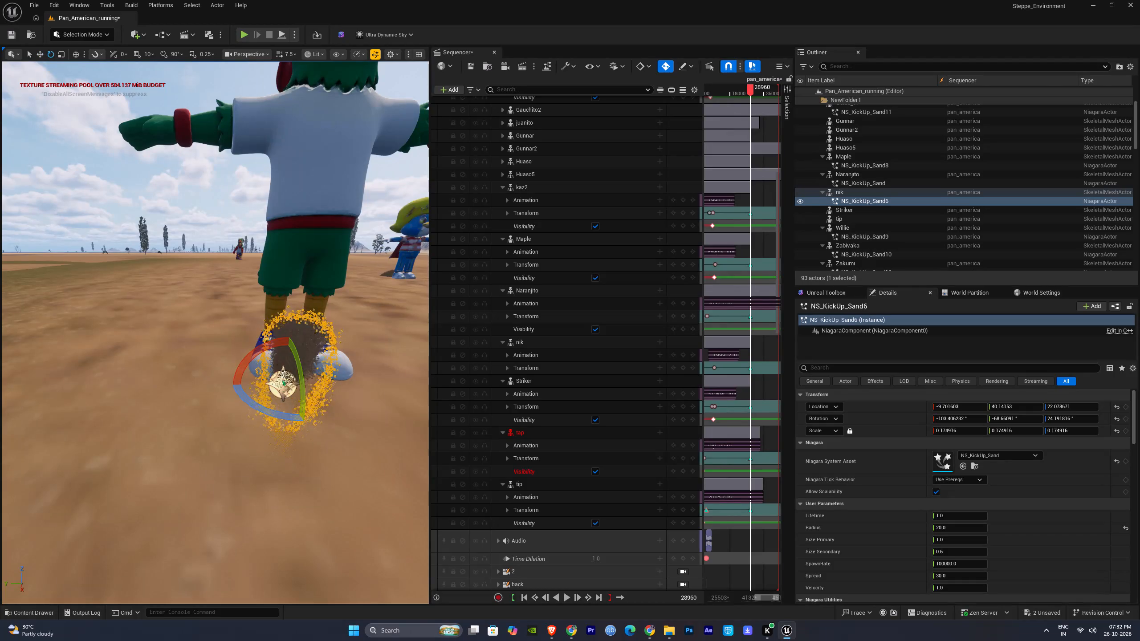
{"action": "left_click_drag", "start_coordinate": [271, 410], "coordinate": [293, 416]}
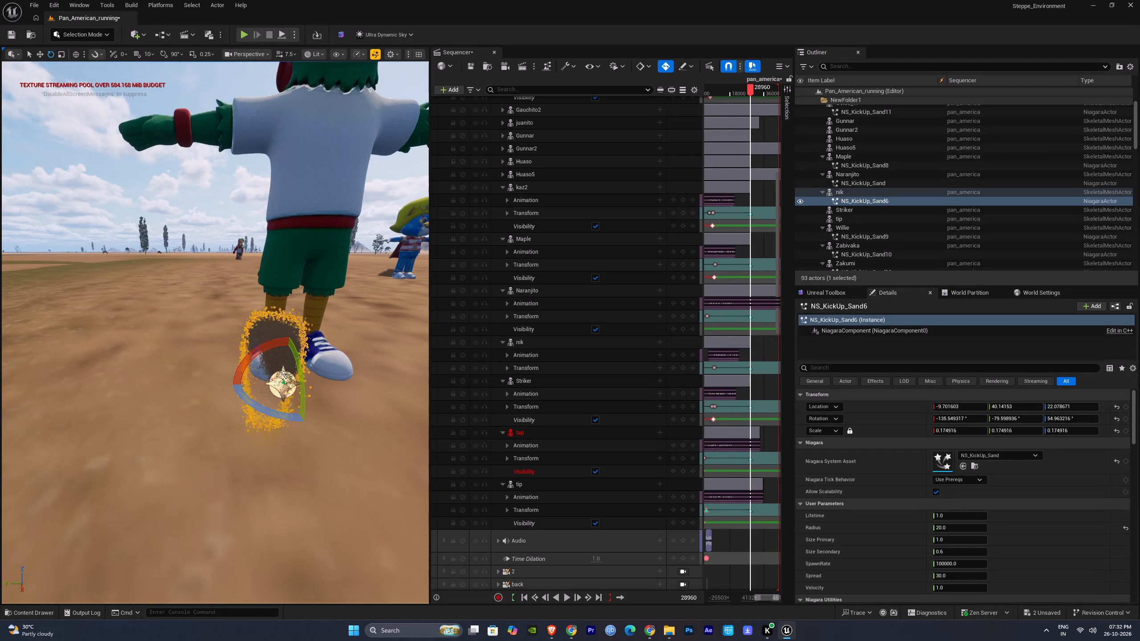
{"action": "key", "text": "w"}
{"action": "left_click_drag", "start_coordinate": [257, 385], "coordinate": [268, 385]}
{"action": "key", "text": "e"}
{"action": "left_click_drag", "start_coordinate": [286, 410], "coordinate": [272, 411]}
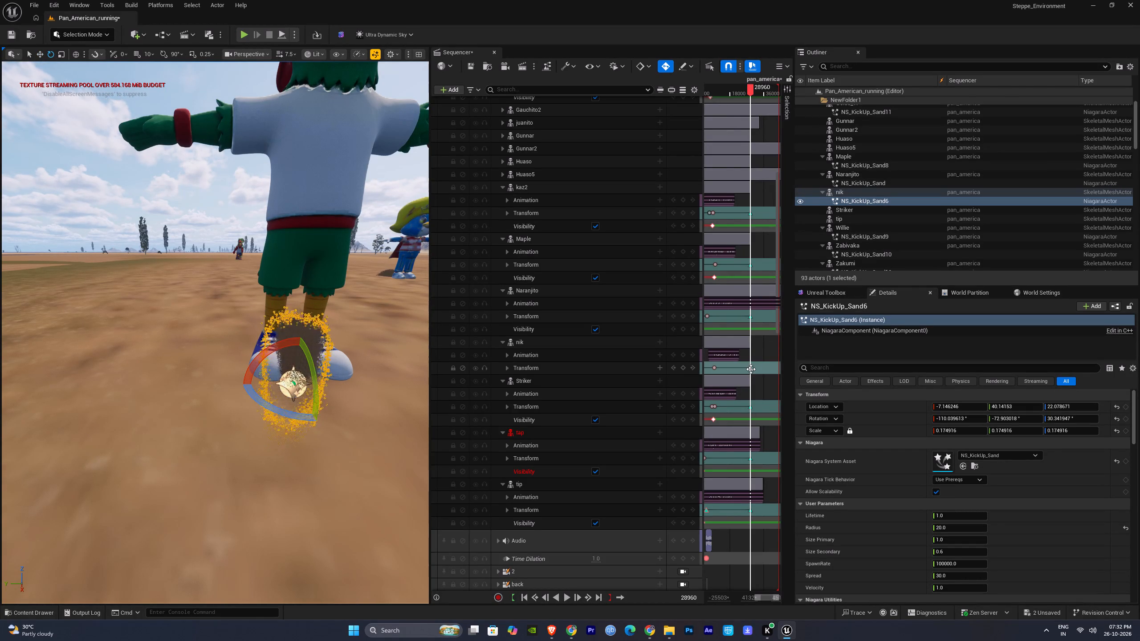
Replay nik's running shot through frame 9625 to check the repositioned dust.
{"action": "left_click", "coordinate": [731, 93]}
{"action": "type", "text": "C"}
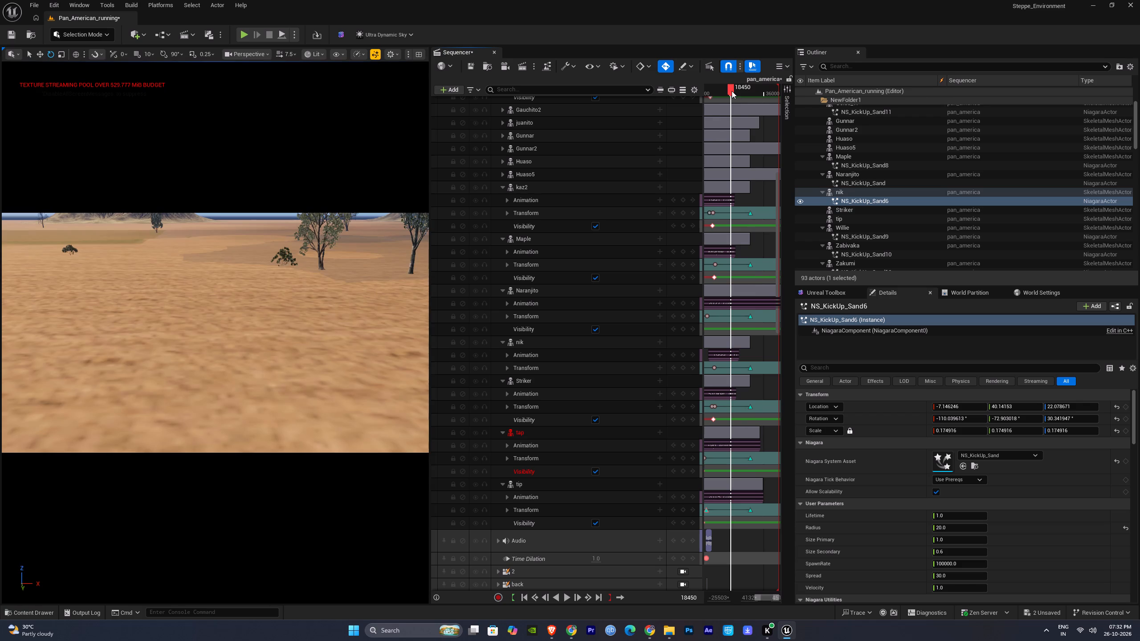
{"action": "key", "text": "space"}
{"action": "left_click_drag", "start_coordinate": [728, 89], "coordinate": [712, 90]}
{"action": "key", "text": "space"}
{"action": "left_click", "coordinate": [719, 86]}
{"action": "key", "text": "space"}
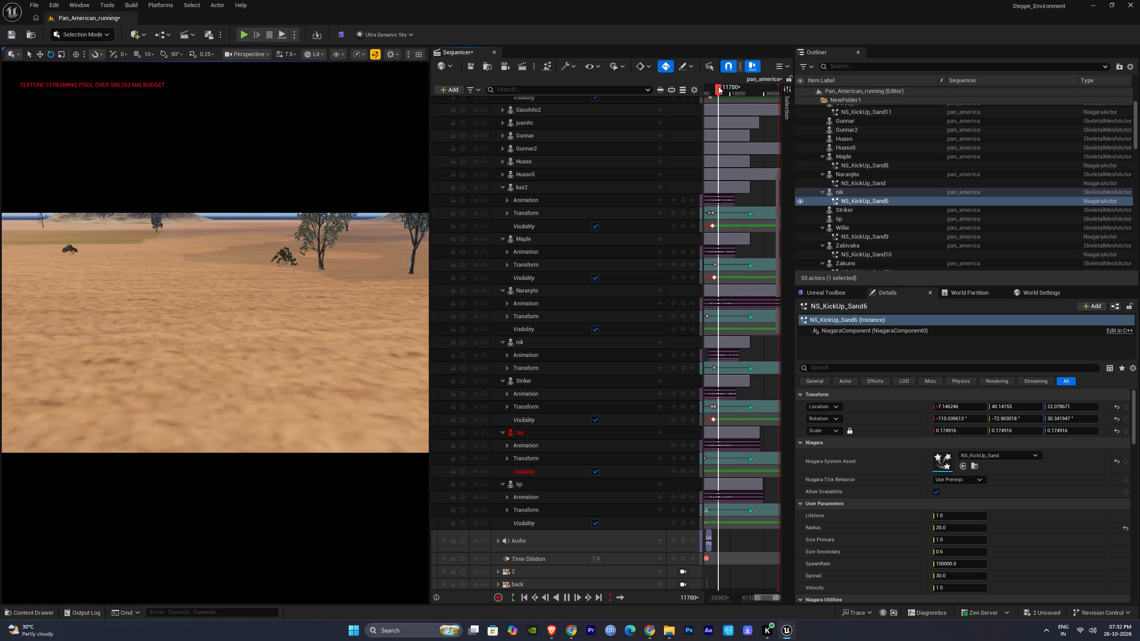
{"action": "left_click_drag", "start_coordinate": [720, 87], "coordinate": [713, 88]}
{"action": "key", "text": "space"}
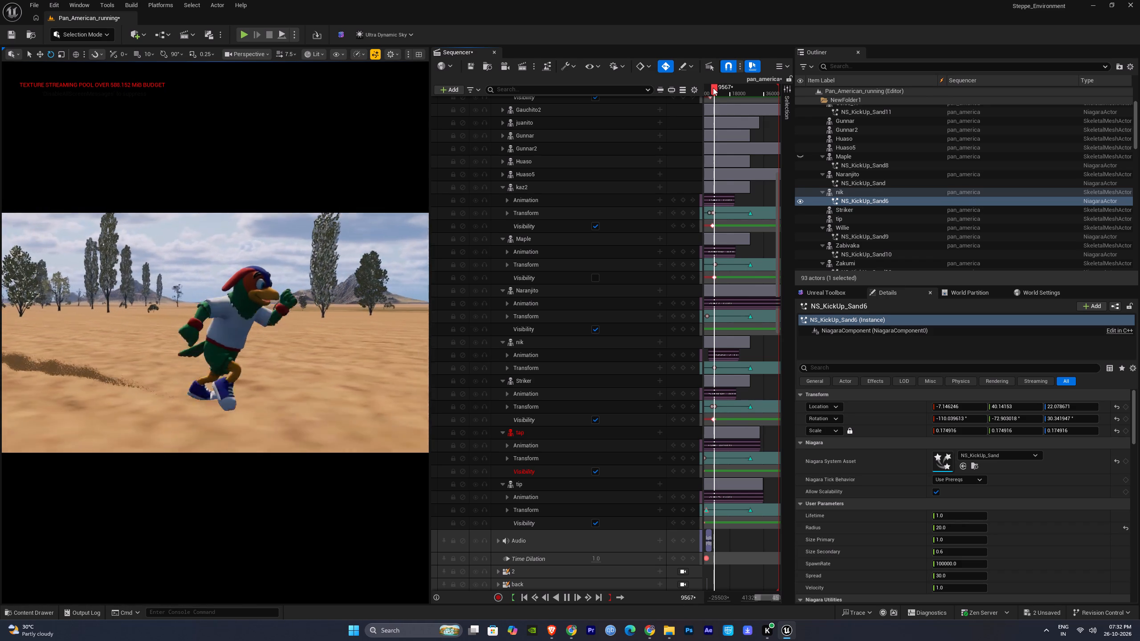
{"action": "key", "text": "space"}
Raise nik to about Z -10.6 at its transform key on frame 9558 and play on to check the run.
{"action": "left_click", "coordinate": [228, 348]}
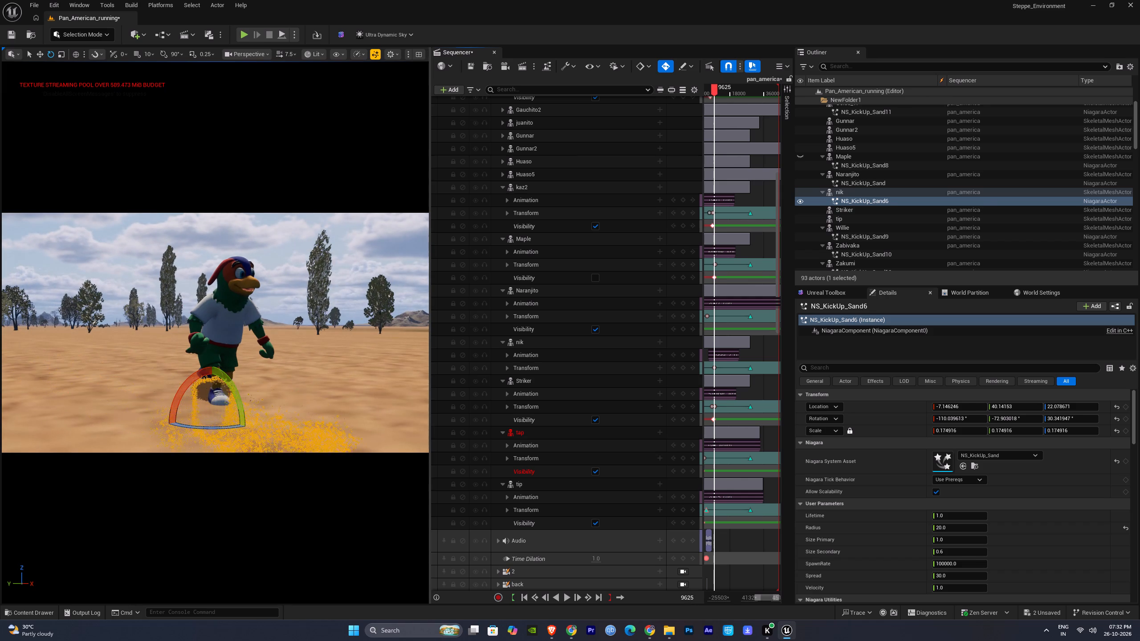
{"action": "scroll", "coordinate": [721, 373], "scroll_direction": "up", "scroll_amount": 8, "text": "ctrl"}
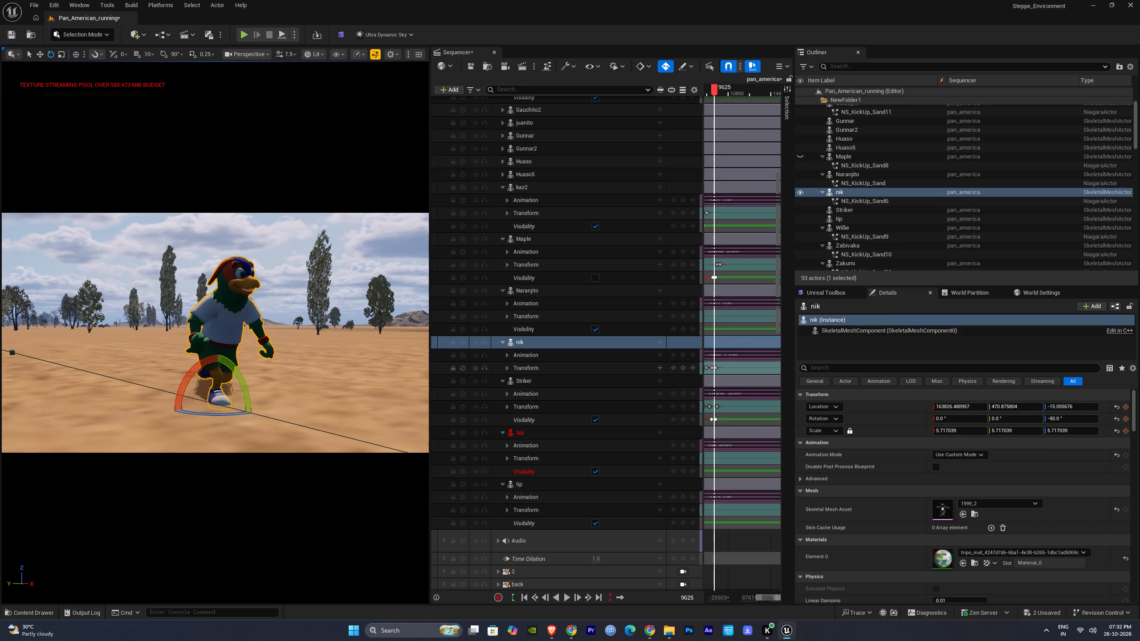
{"action": "scroll", "coordinate": [721, 373], "scroll_direction": "up", "scroll_amount": 7, "text": "ctrl"}
{"action": "scroll", "coordinate": [721, 373], "scroll_direction": "down", "scroll_amount": 1, "text": "ctrl"}
{"action": "right_click_drag", "start_coordinate": [715, 374], "coordinate": [740, 373]}
{"action": "scroll", "coordinate": [738, 374], "scroll_direction": "up", "scroll_amount": 2, "text": "ctrl"}
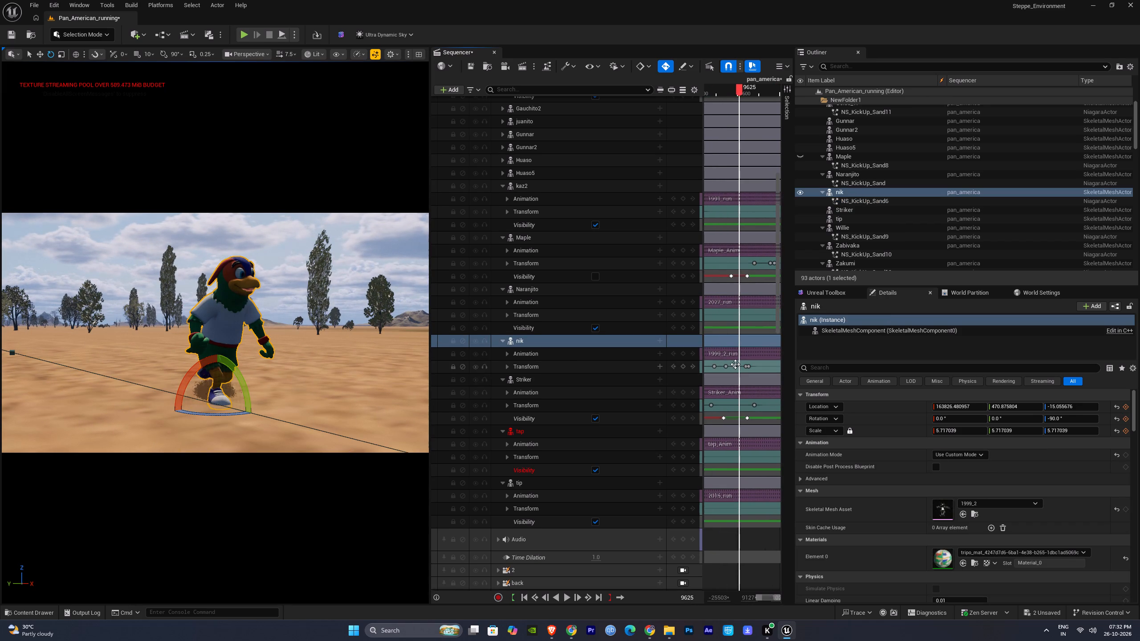
{"action": "left_click", "coordinate": [735, 364]}
{"action": "key", "text": "w"}
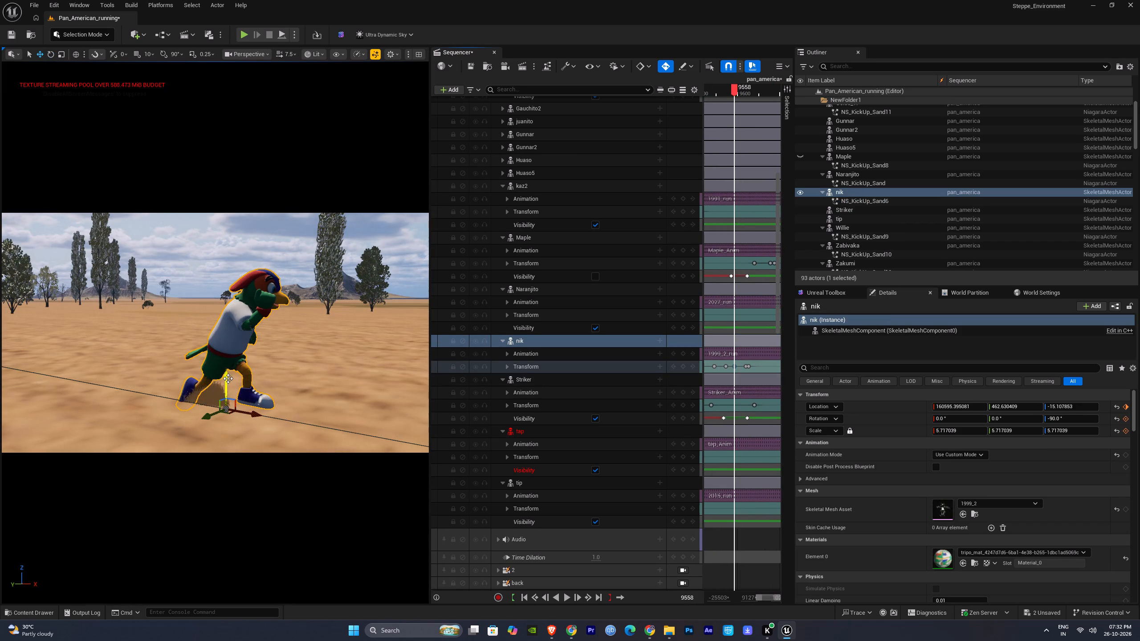
{"action": "left_click", "coordinate": [228, 378]}
{"action": "left_click", "coordinate": [727, 366]}
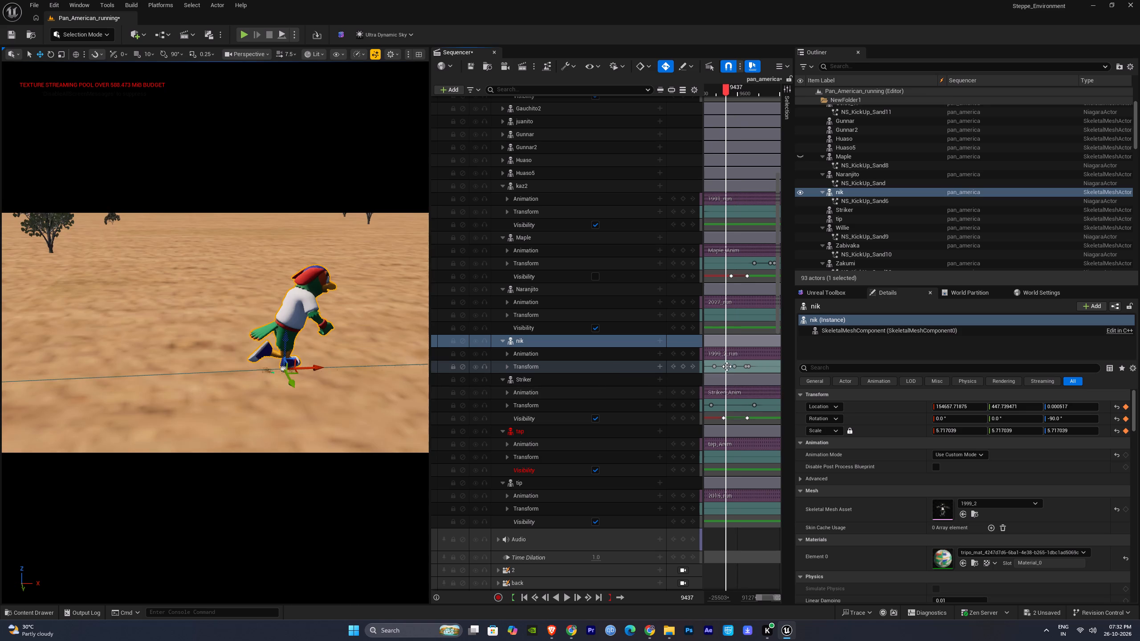
{"action": "left_click", "coordinate": [734, 366]}
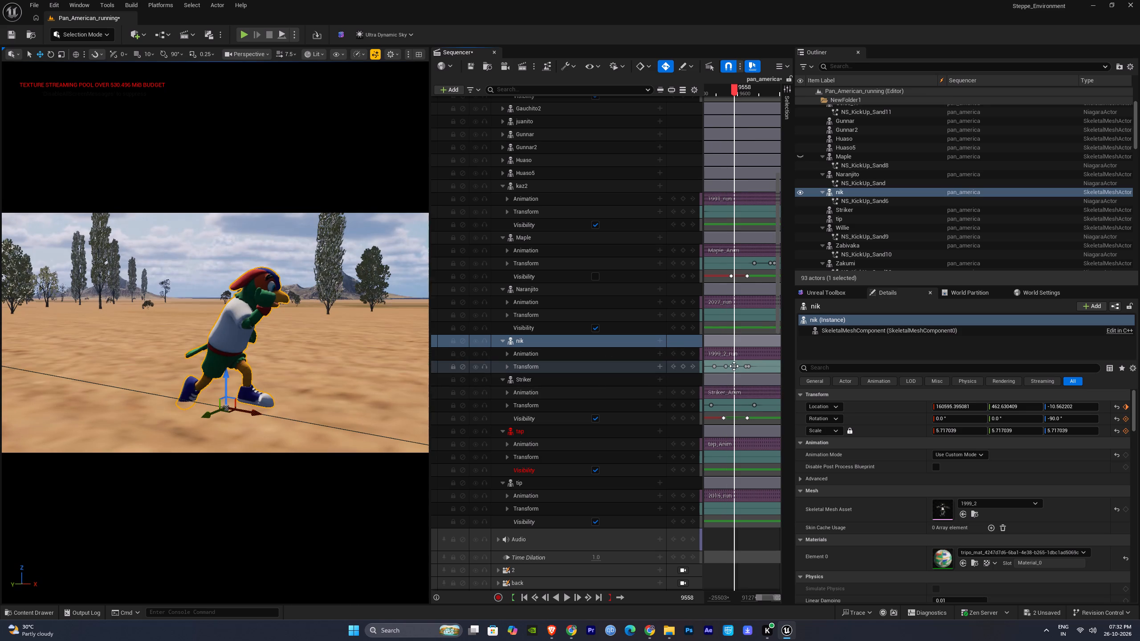
{"action": "key", "text": "space"}
{"action": "key", "text": "space"}
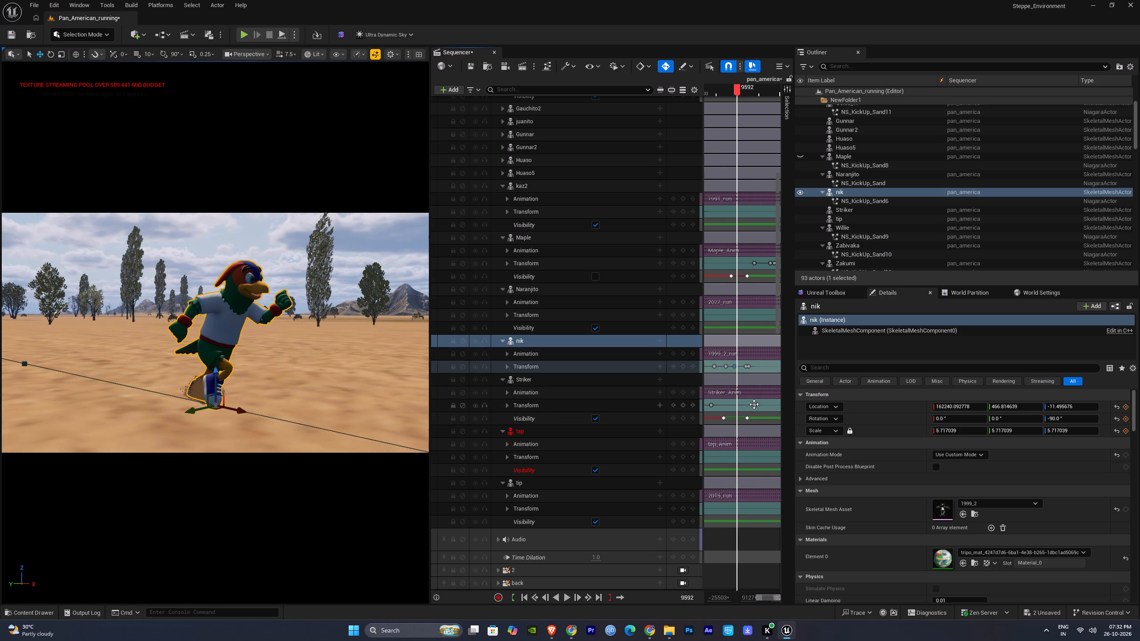
Collapse the Striker track and the two mascot tracks directly below it.
{"action": "left_click", "coordinate": [504, 378]}
{"action": "left_click", "coordinate": [502, 391]}
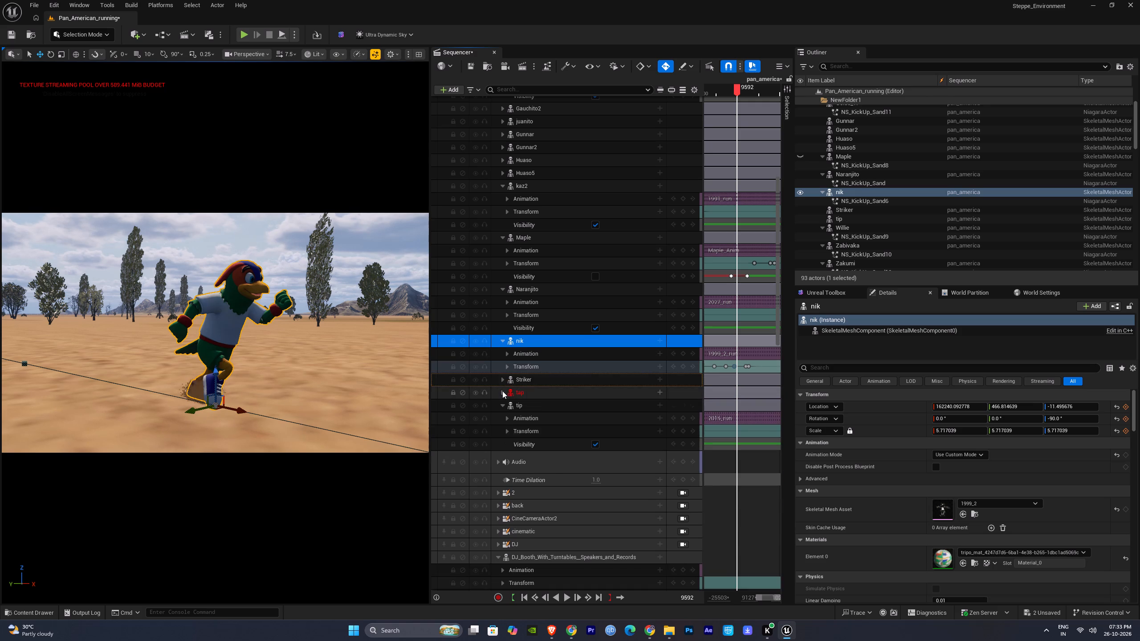
{"action": "left_click", "coordinate": [502, 403]}
Raise nik further to about Z -6.0 at its frame 9558 transform key and play the run to check foot contact.
{"action": "left_click", "coordinate": [735, 366]}
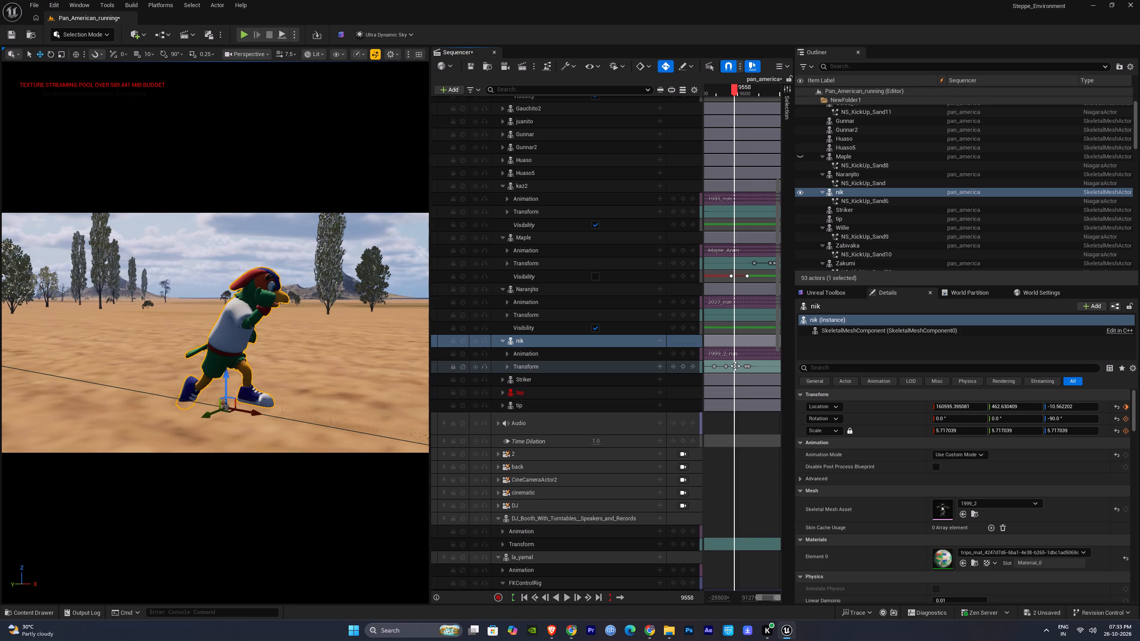
{"action": "left_click", "coordinate": [228, 376]}
{"action": "left_click", "coordinate": [741, 419]}
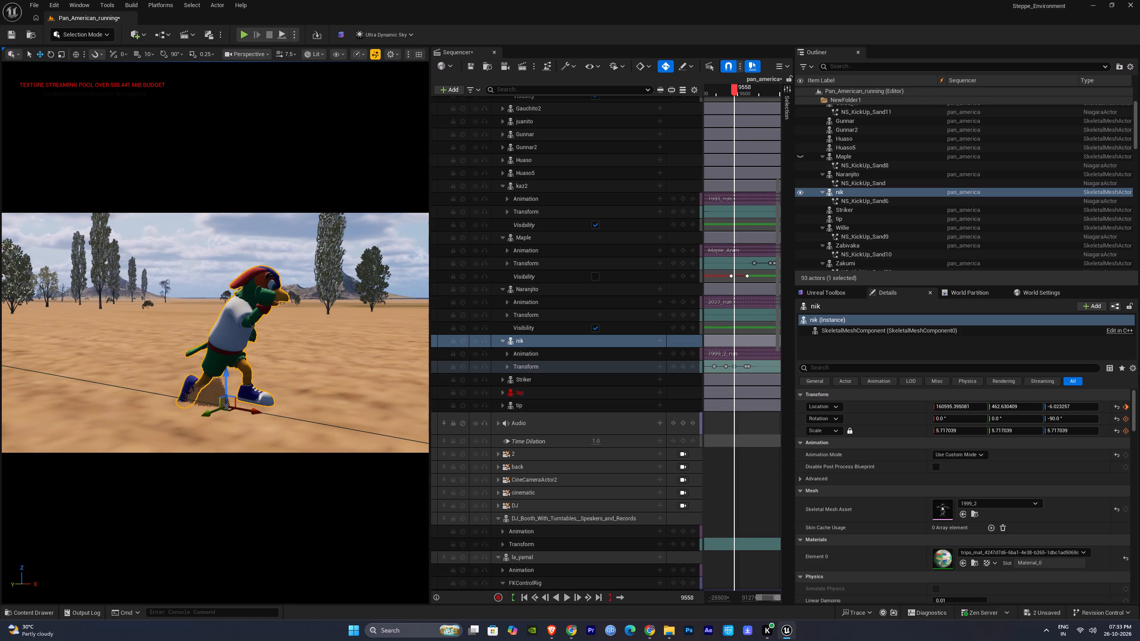
{"action": "key", "text": "space"}
{"action": "key", "text": "space"}
{"action": "key", "text": "space"}
{"action": "key", "text": "space"}
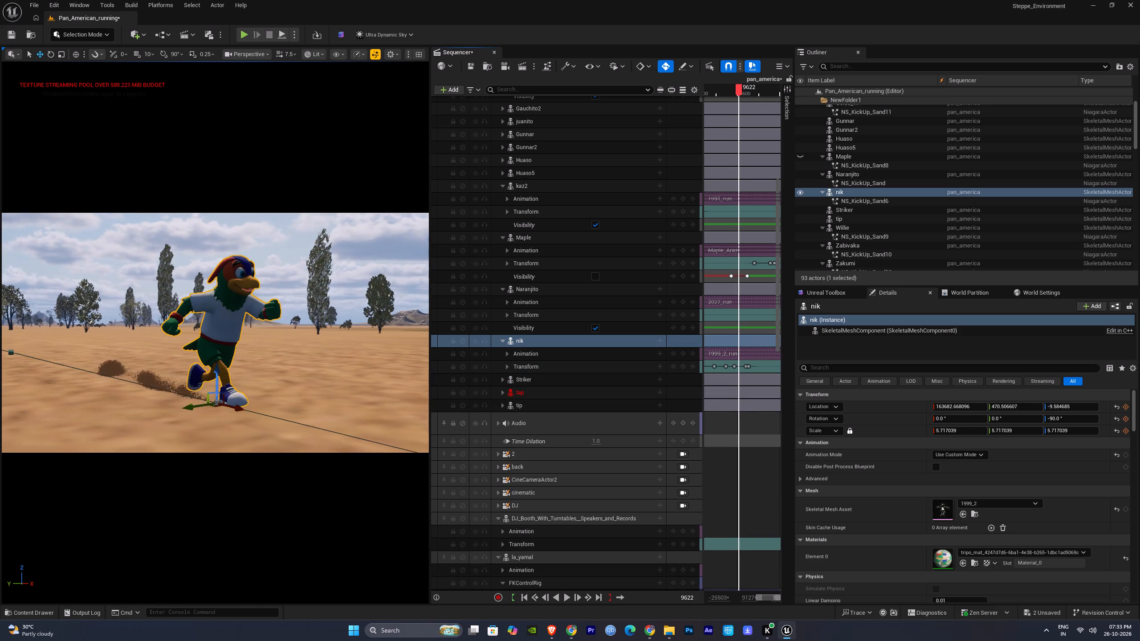
{"action": "key", "text": "space"}
{"action": "key", "text": "space"}
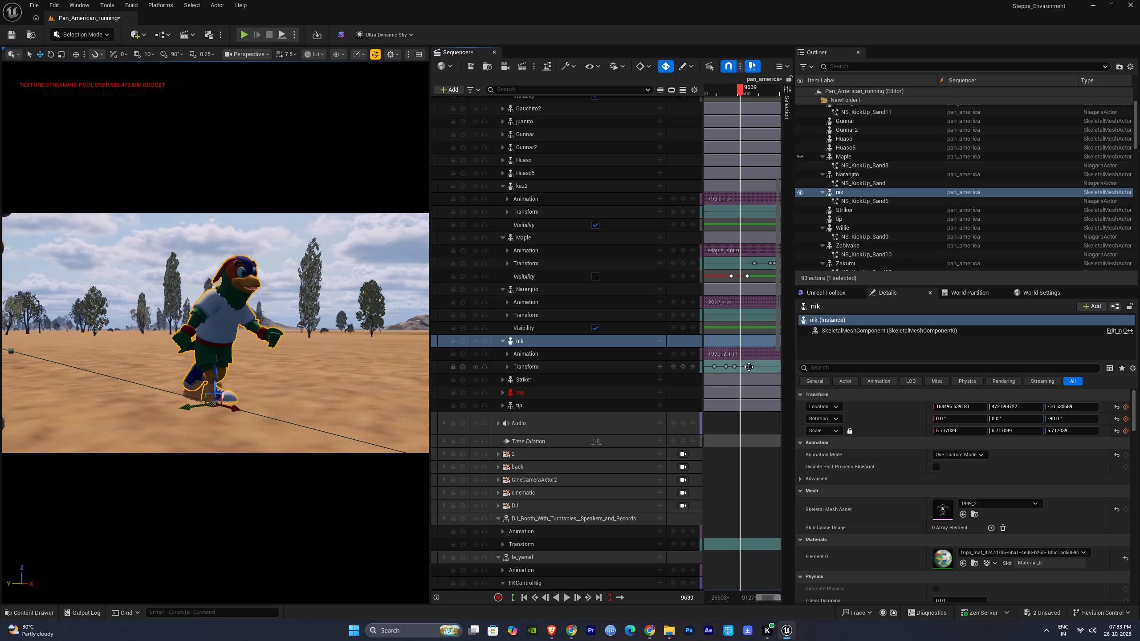
Raise nik further at its transform key near frame 9558 and play the run to check foot contact.
{"action": "left_click", "coordinate": [745, 365]}
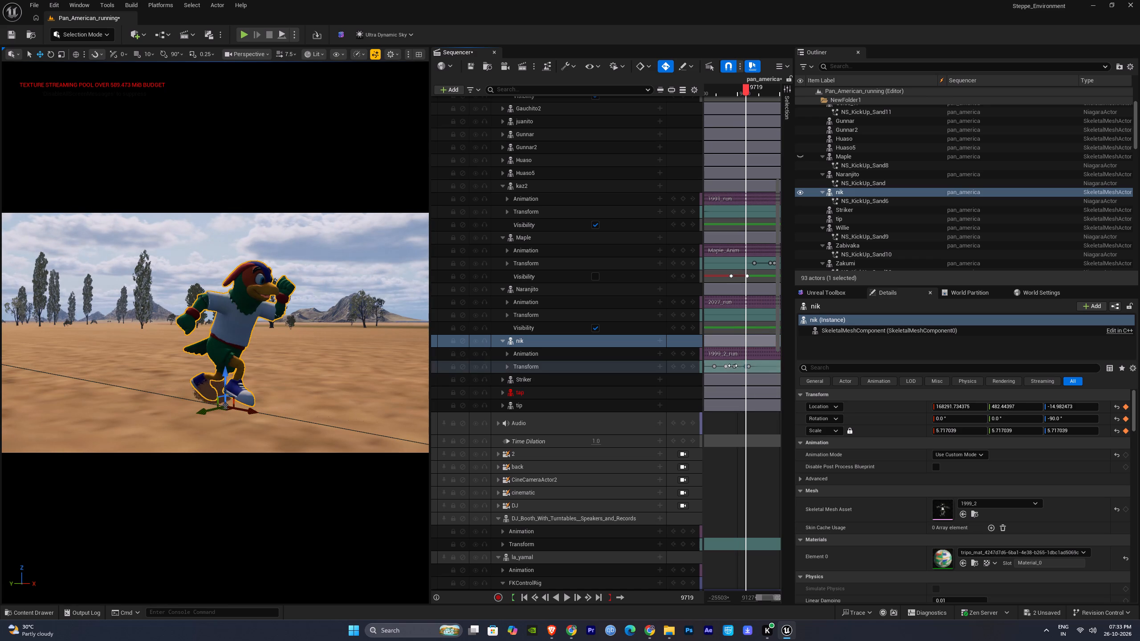
{"action": "left_click", "coordinate": [735, 365]}
{"action": "left_click_drag", "start_coordinate": [227, 374], "coordinate": [227, 369]}
{"action": "left_click", "coordinate": [719, 454]}
{"action": "key", "text": "space"}
{"action": "key", "text": "space"}
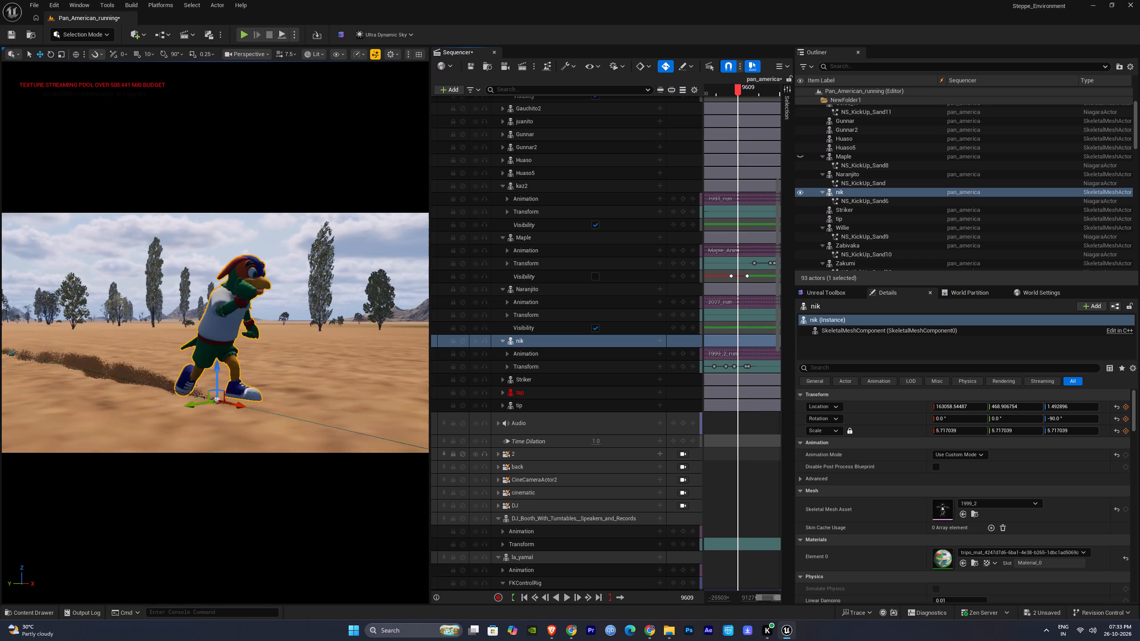
{"action": "key", "text": "space"}
{"action": "key", "text": "space"}
{"action": "key", "text": "space"}
{"action": "key", "text": "space"}
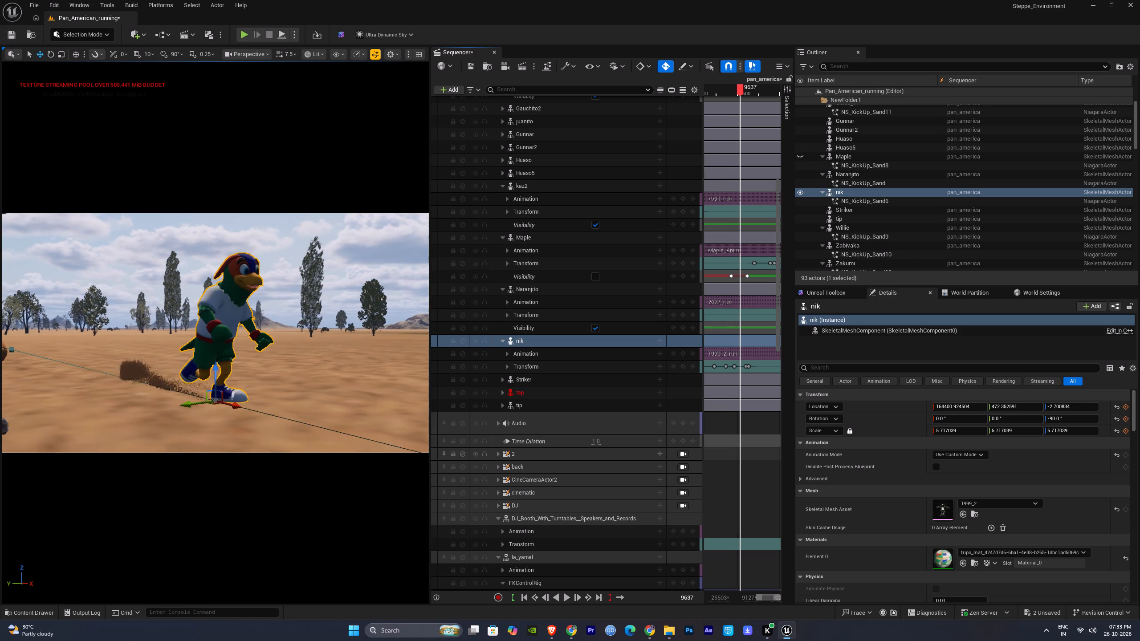
{"action": "key", "text": "space"}
{"action": "key", "text": "space"}
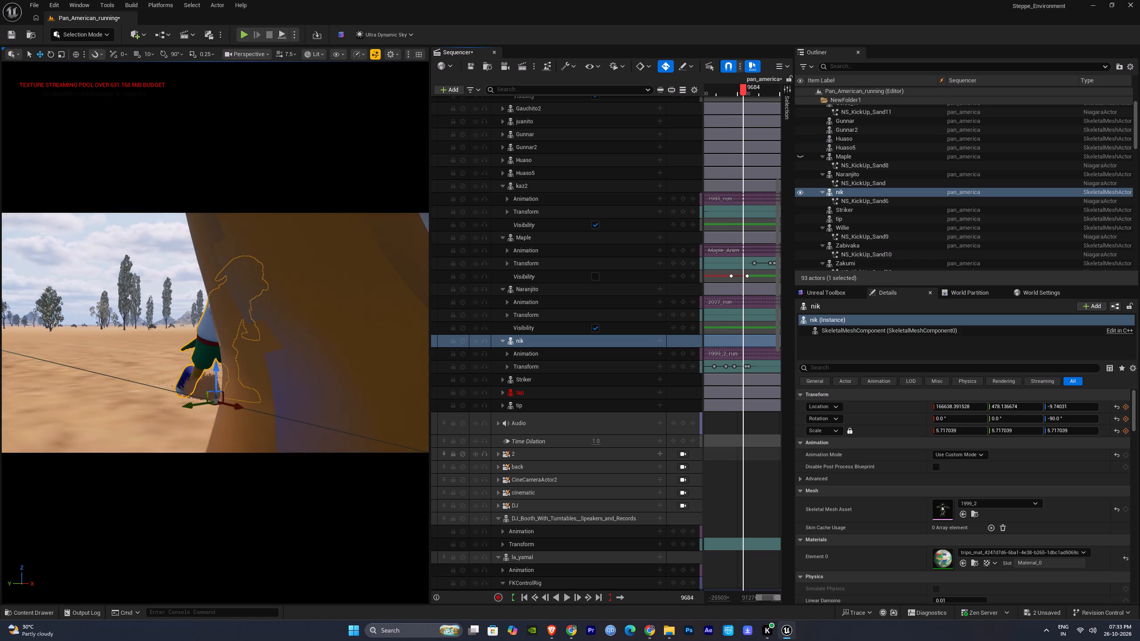
Replay nik's running shot through frame 9638 to check foot contact and the dust trail.
{"action": "left_click", "coordinate": [739, 88]}
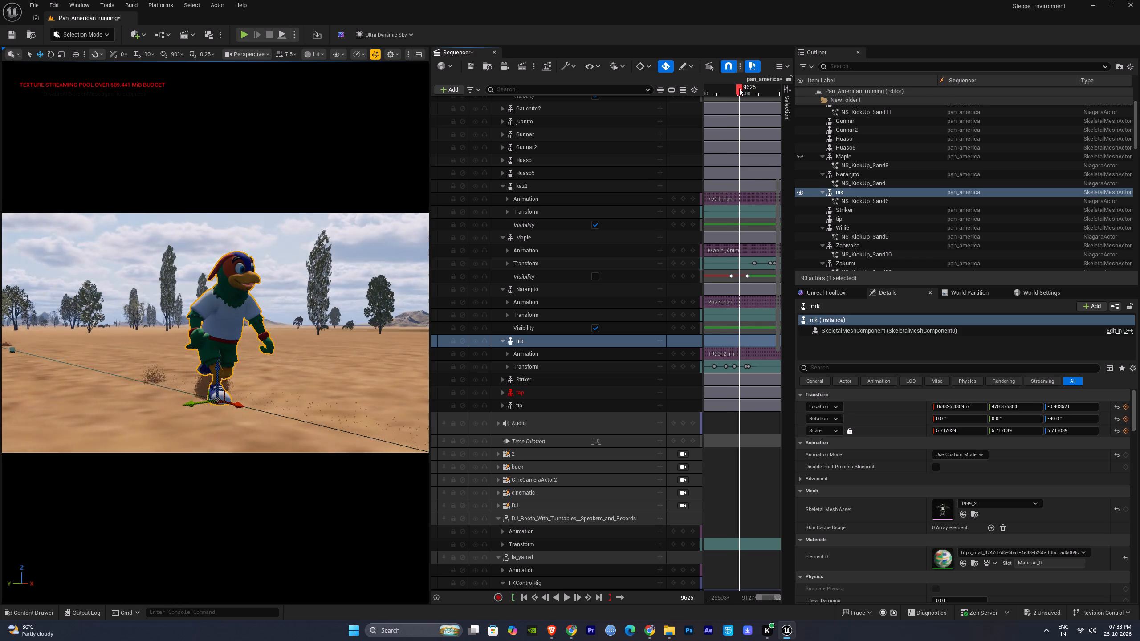
{"action": "key", "text": "space"}
{"action": "key", "text": "space"}
{"action": "key", "text": "space"}
{"action": "left_click_drag", "start_coordinate": [739, 88], "coordinate": [725, 88]}
{"action": "key", "text": "space"}
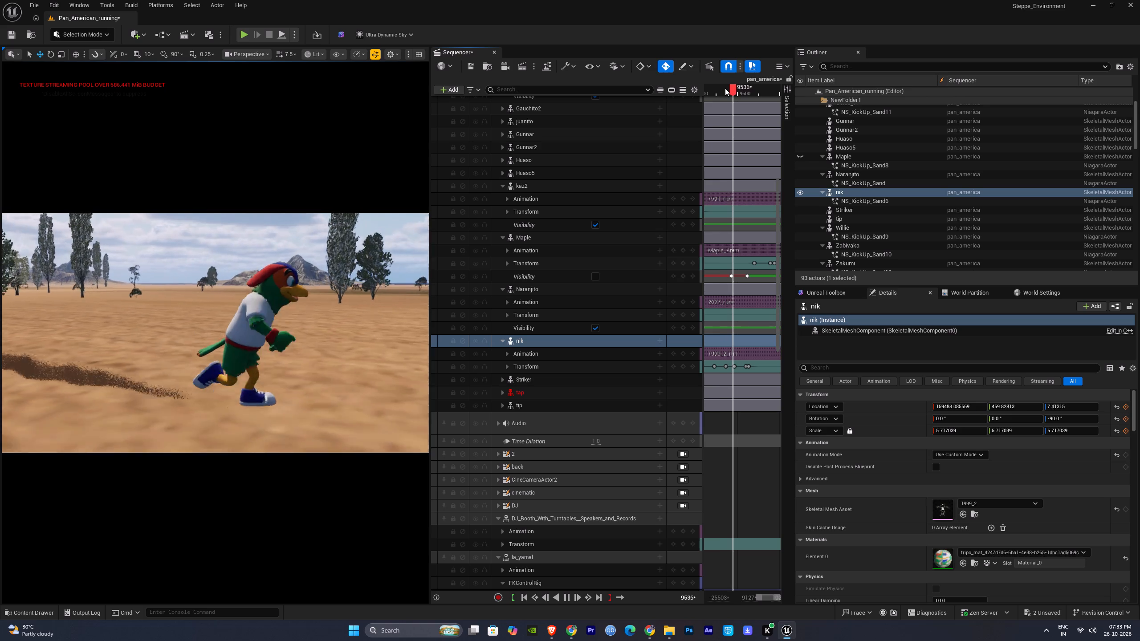
{"action": "key", "text": "space"}
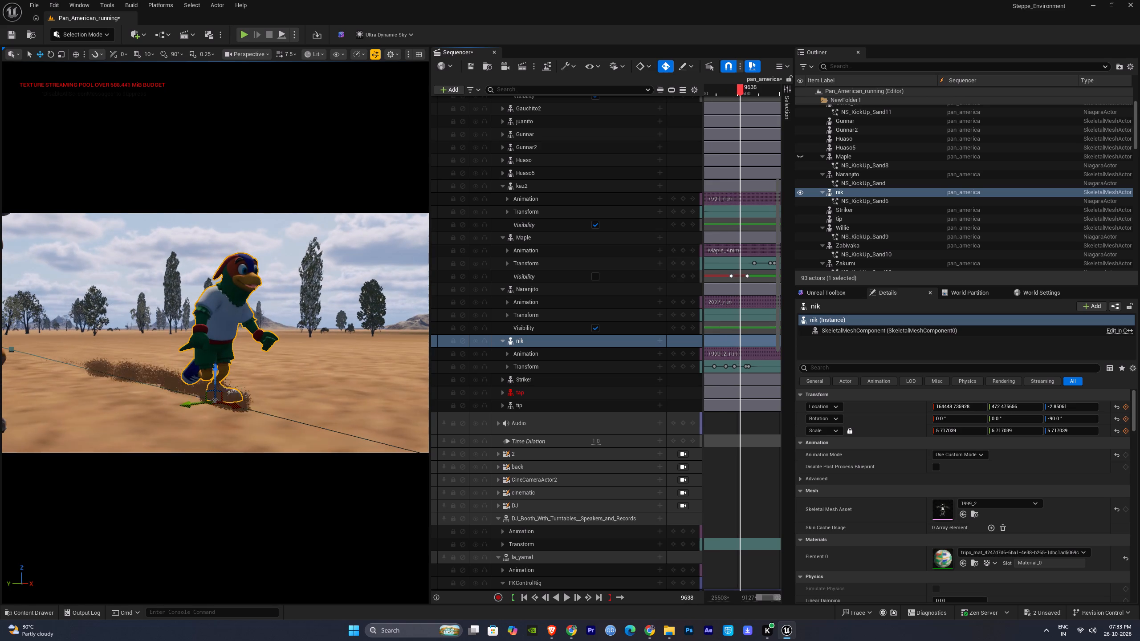
Reposition nik's NS_KickUp_Sand6 dust emitter to about X -8.3, Y 32.4, Z 30.2 behind the feet.
{"action": "left_click", "coordinate": [205, 394]}
{"action": "left_click_drag", "start_coordinate": [232, 419], "coordinate": [240, 423]}
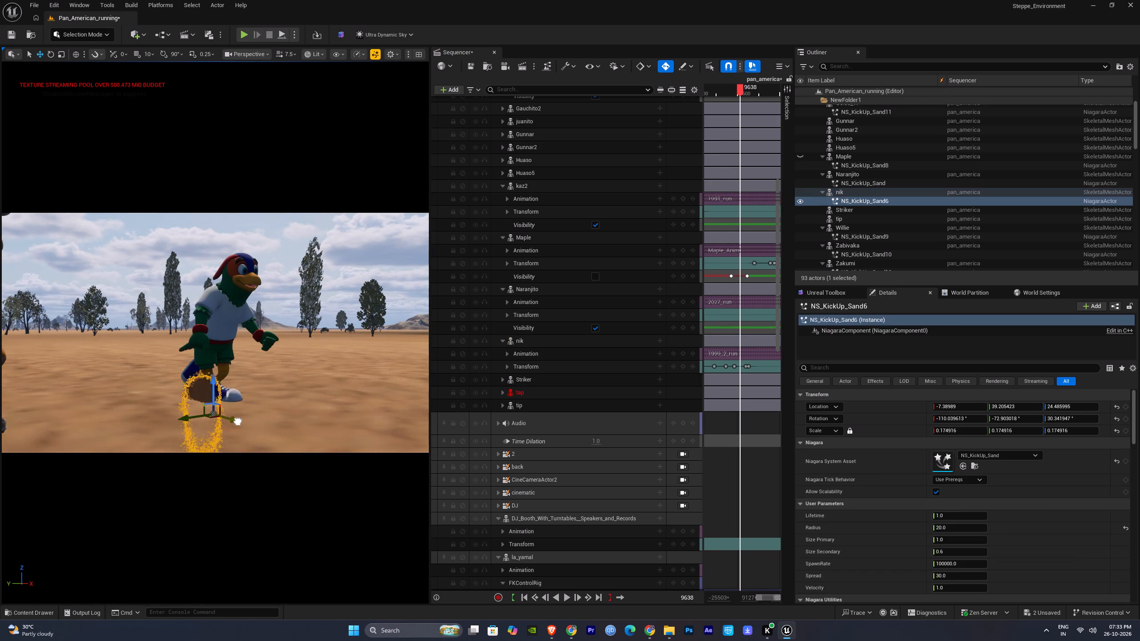
{"action": "left_click_drag", "start_coordinate": [240, 423], "coordinate": [246, 428]}
{"action": "left_click_drag", "start_coordinate": [220, 381], "coordinate": [223, 372]}
{"action": "left_click", "coordinate": [757, 425]}
{"action": "key", "text": "space"}
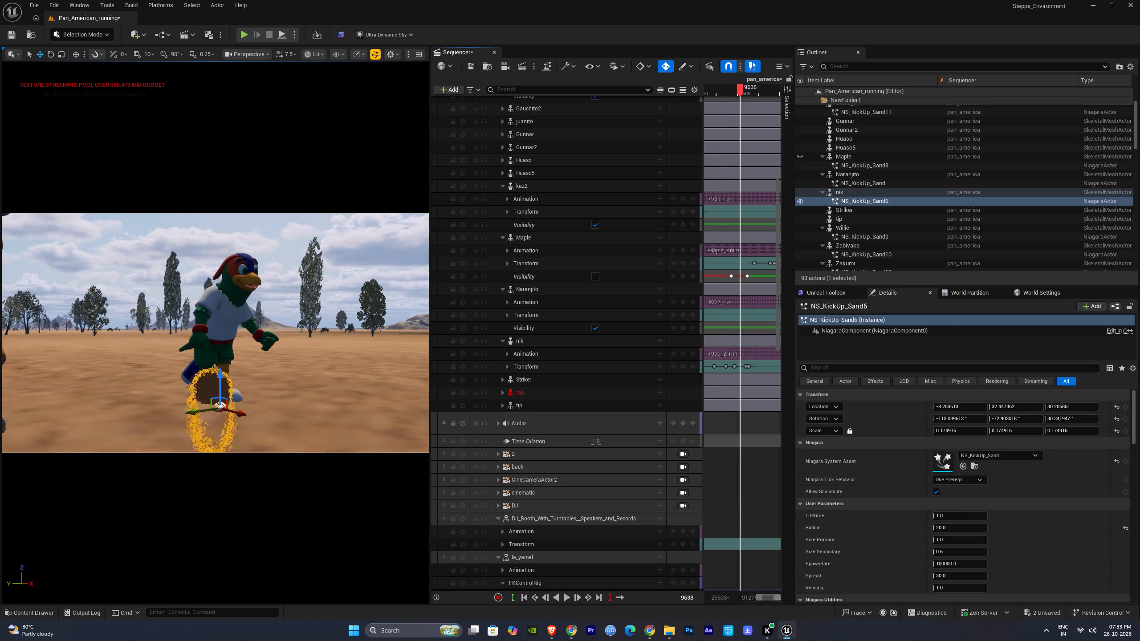
{"action": "key", "text": "space"}
Replay nik's run to check the moved dust and continue on to frame 9958 at the Striker shot.
{"action": "left_click", "coordinate": [733, 91]}
{"action": "key", "text": "space"}
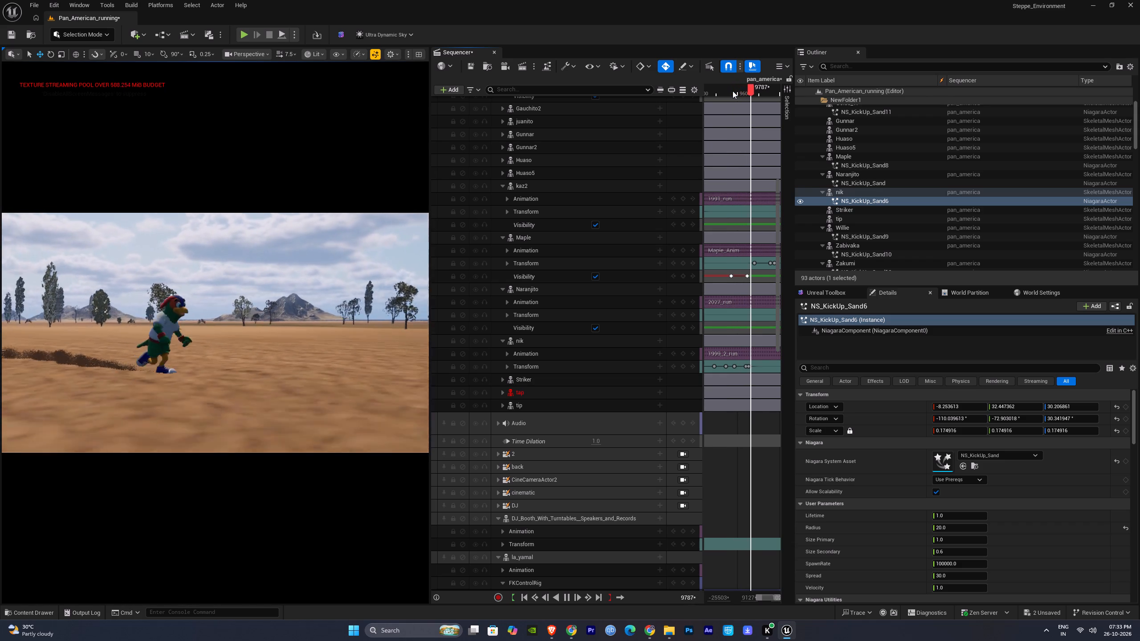
{"action": "left_click", "coordinate": [743, 489]}
{"action": "key", "text": "space"}
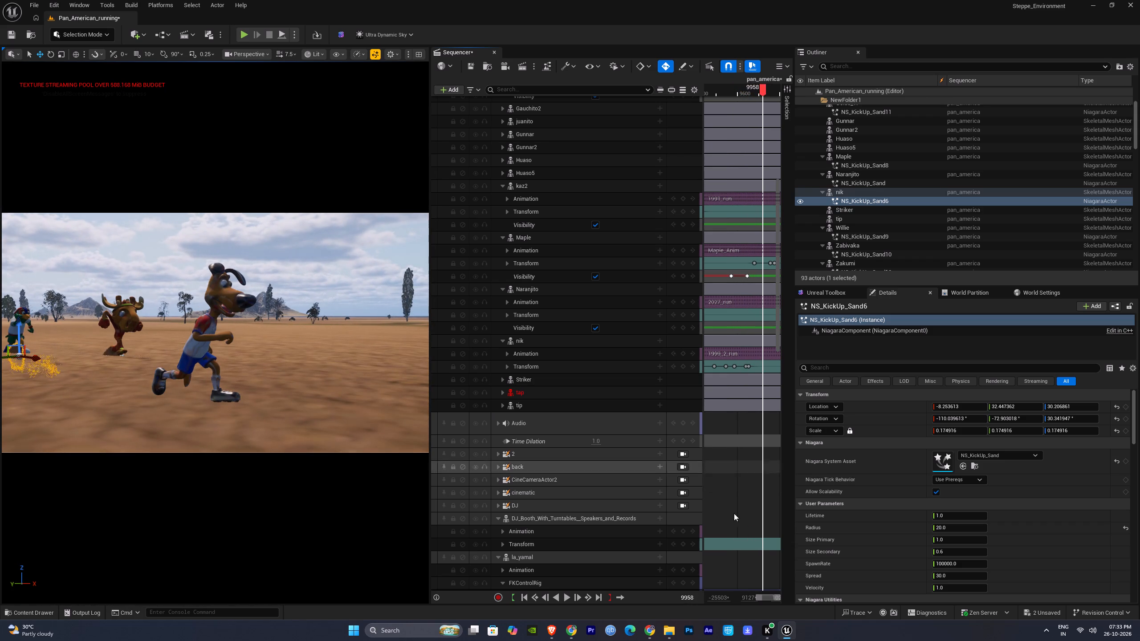
{"action": "left_click", "coordinate": [733, 477]}
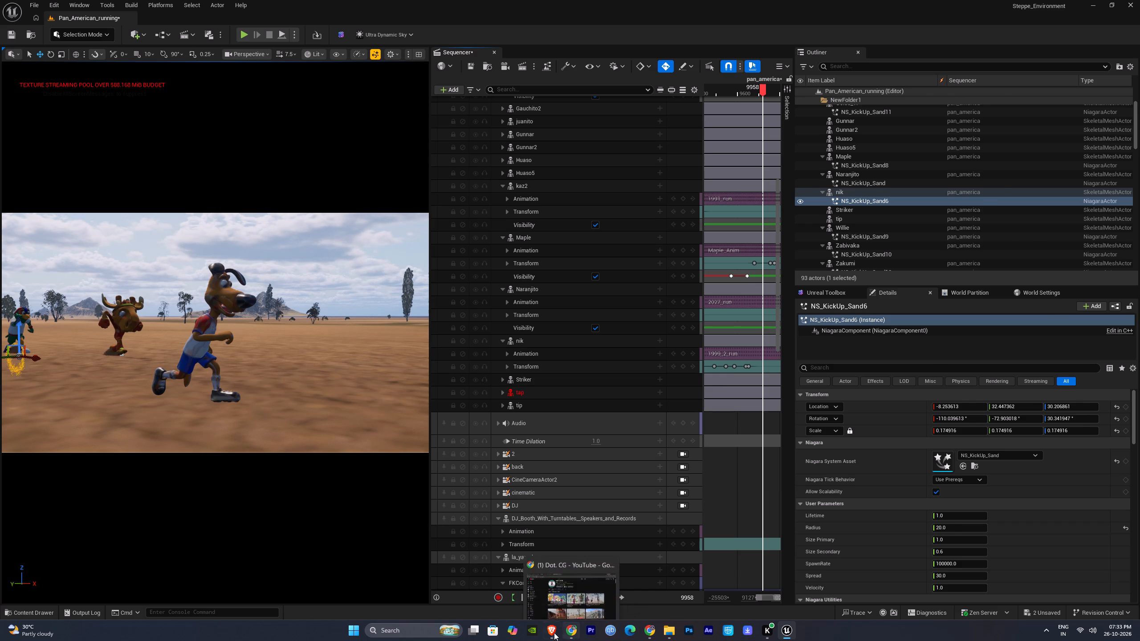
Switch to Brave and read the ChatGPT mascot card that follows rank #11 Lorita.
{"action": "left_click", "coordinate": [554, 633]}
{"action": "left_click_drag", "start_coordinate": [959, 288], "coordinate": [960, 288]}
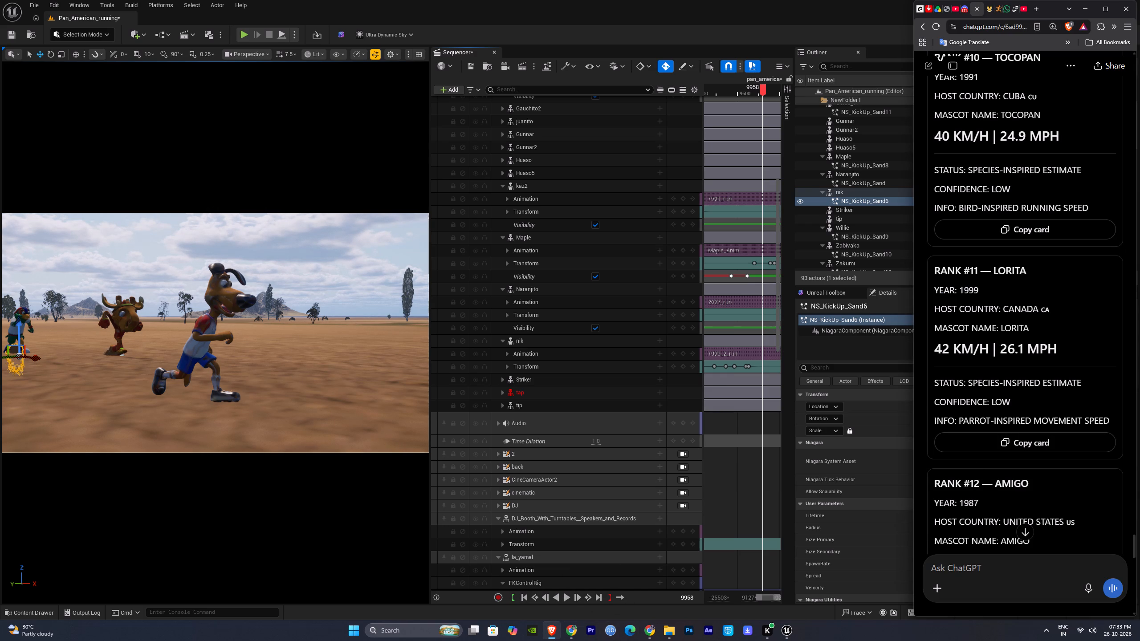
{"action": "left_click_drag", "start_coordinate": [960, 288], "coordinate": [975, 288]}
{"action": "left_click", "coordinate": [969, 331]}
{"action": "scroll", "coordinate": [989, 381], "scroll_direction": "down", "scroll_amount": 4}
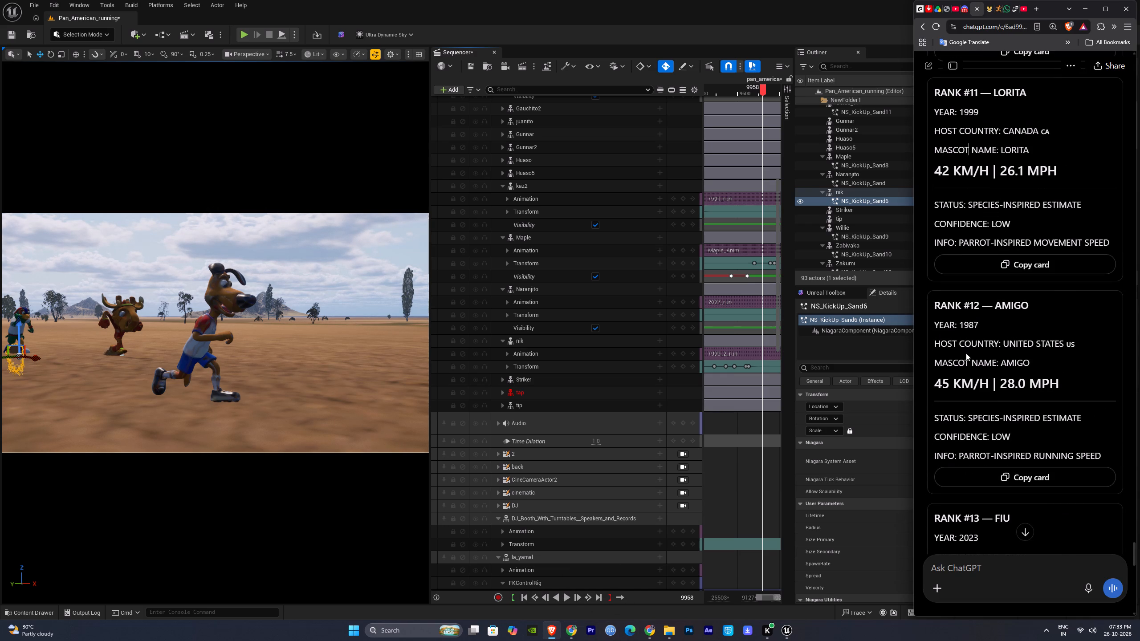
{"action": "left_click", "coordinate": [969, 333]}
Back in Unreal Editor, place the 1987 skeletal mesh from the anims folder and replace the Striker actor with it.
{"action": "left_click", "coordinate": [722, 480]}
{"action": "key", "text": "ctrl+space"}
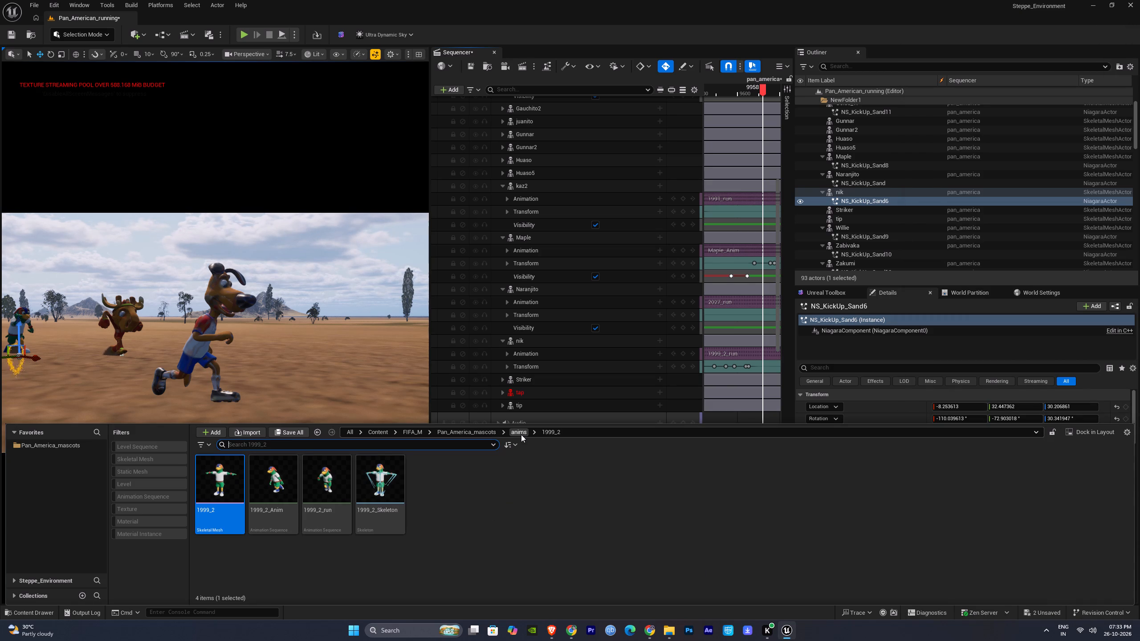
{"action": "left_click", "coordinate": [521, 434]}
{"action": "double_click", "coordinate": [327, 515]}
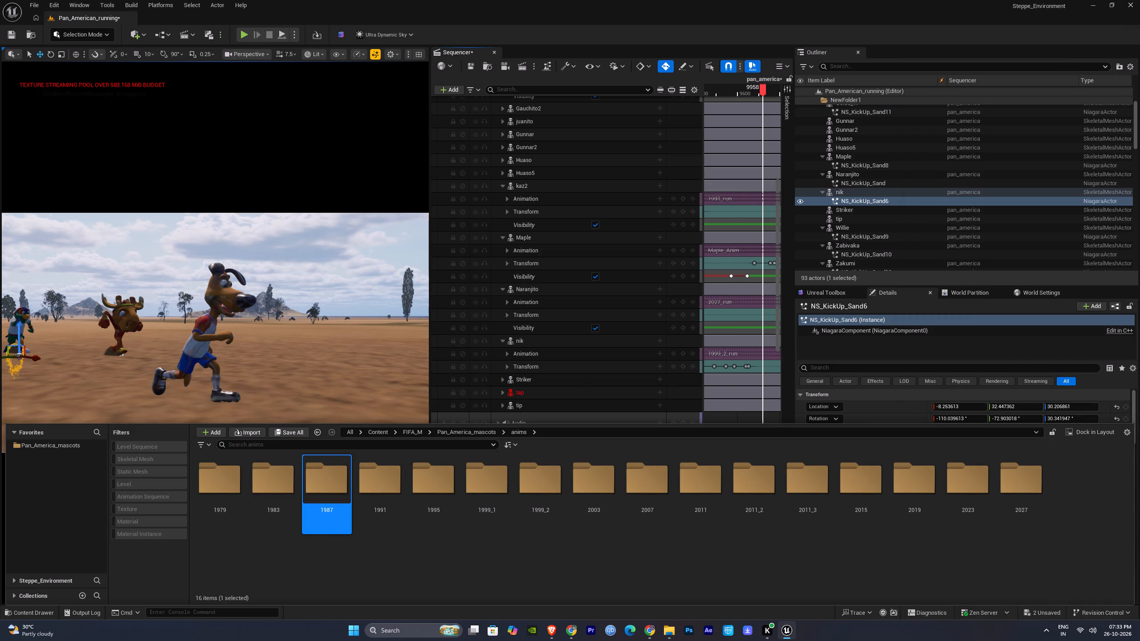
{"action": "left_click", "coordinate": [258, 573]}
{"action": "left_click_drag", "start_coordinate": [224, 497], "coordinate": [196, 389]}
{"action": "left_click", "coordinate": [200, 350]}
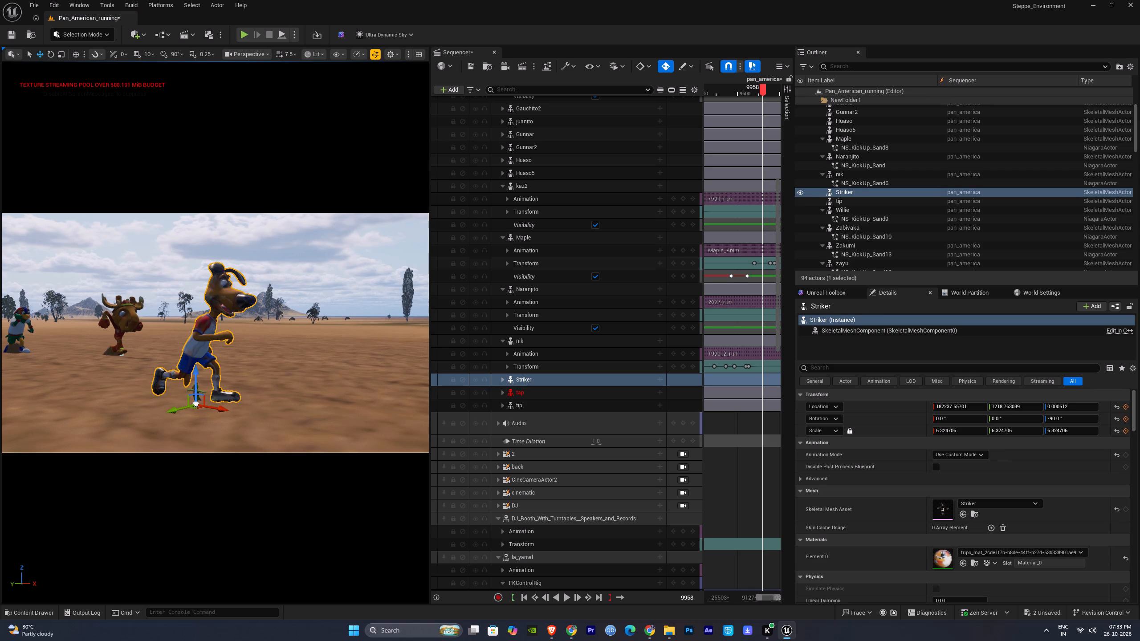
{"action": "right_click", "coordinate": [200, 350]}
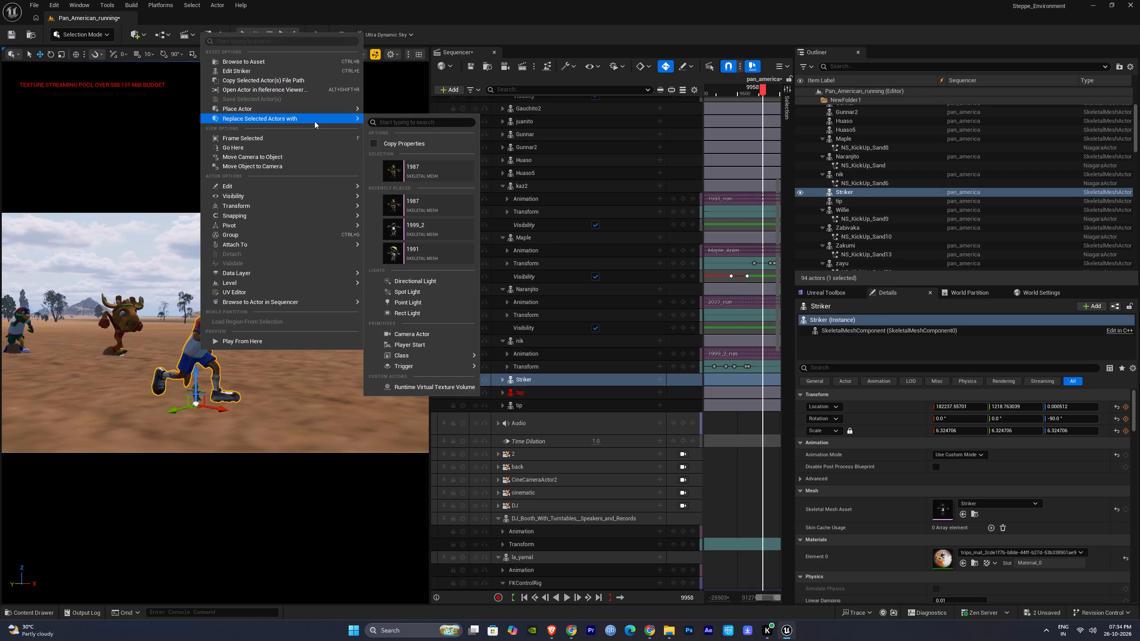
{"action": "left_click", "coordinate": [422, 172]}
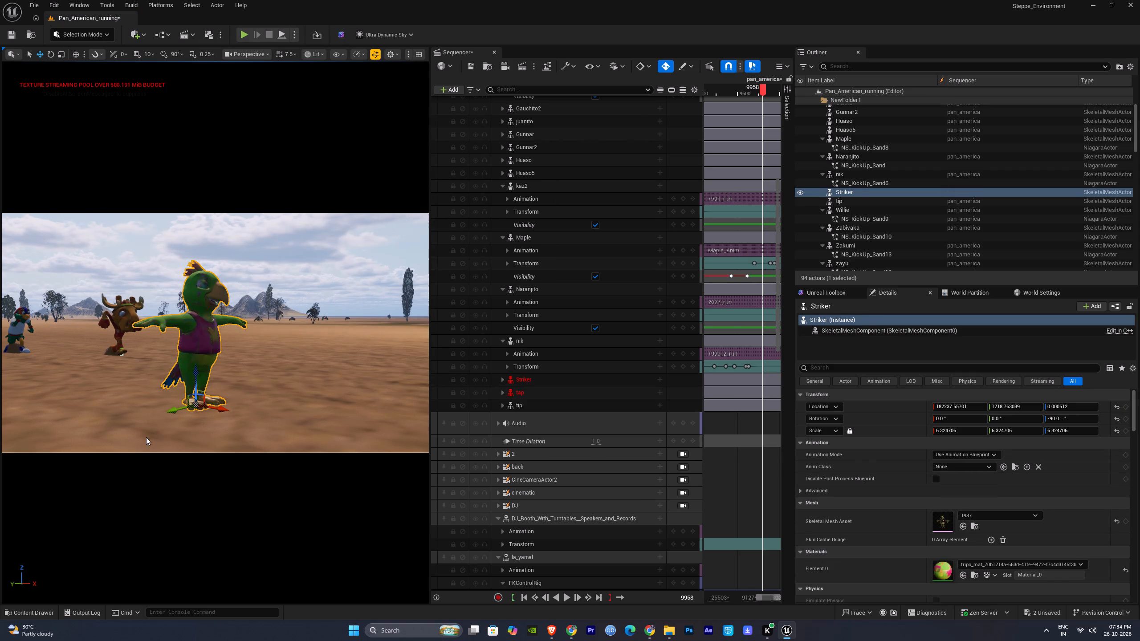
Delete the extra small 1987 mesh placed at the replaced Striker's feet.
{"action": "left_click", "coordinate": [158, 420]}
{"action": "left_click", "coordinate": [197, 394]}
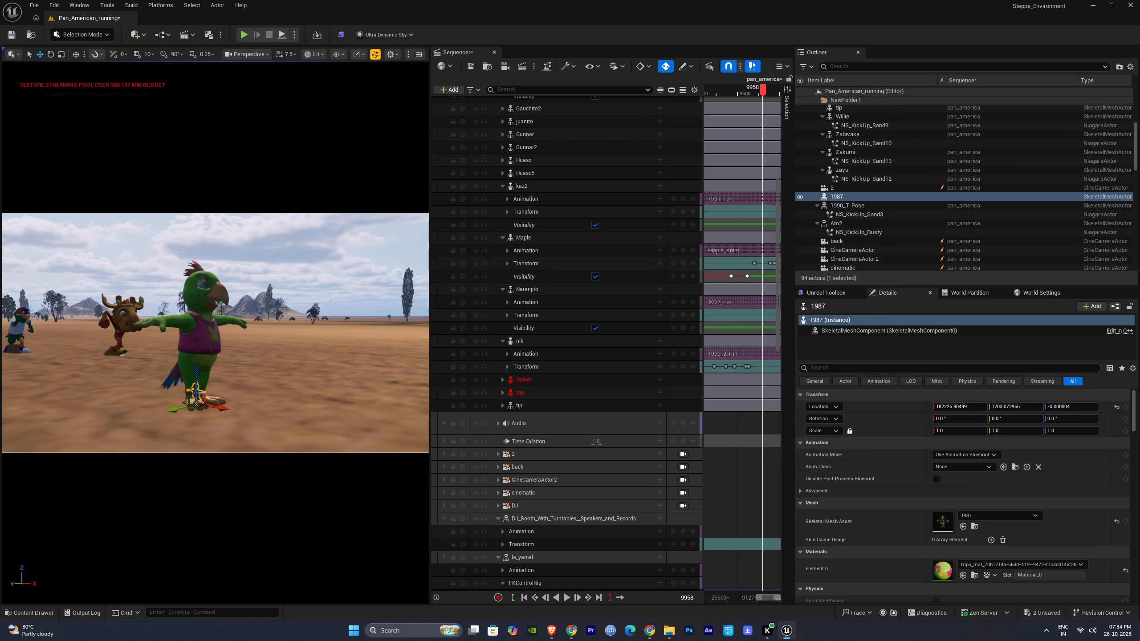
{"action": "key", "text": "Delete"}
Play on to frame 9986, select the replaced Striker mascot and expand its sequencer tracks.
{"action": "left_click", "coordinate": [740, 495]}
{"action": "key", "text": "space"}
{"action": "key", "text": "space"}
{"action": "left_click", "coordinate": [204, 346]}
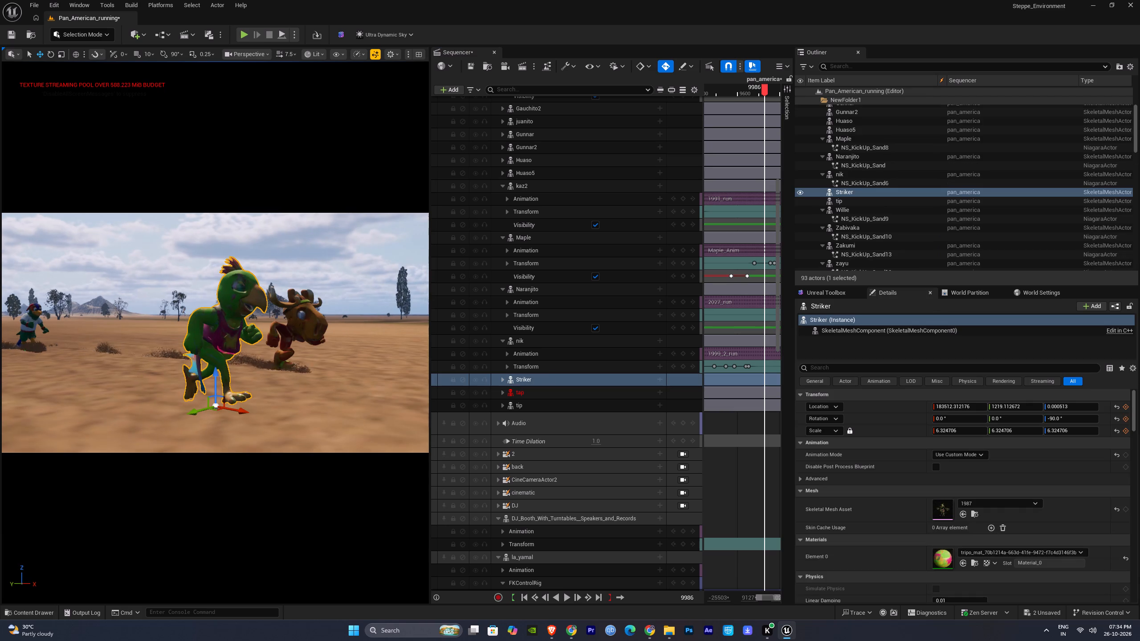
{"action": "left_click", "coordinate": [504, 381]}
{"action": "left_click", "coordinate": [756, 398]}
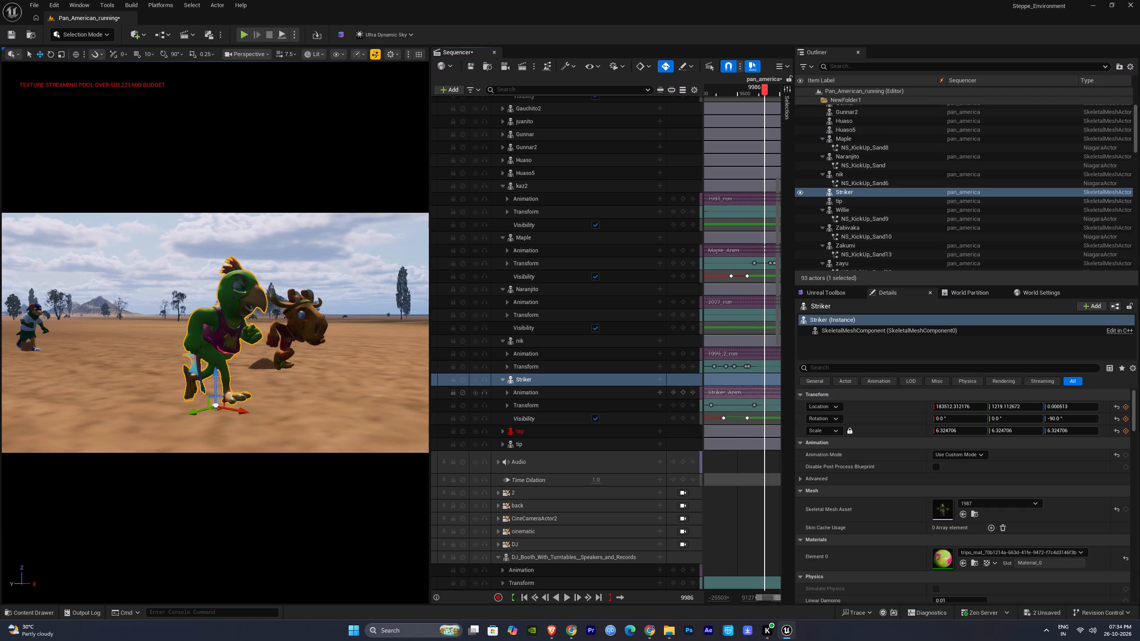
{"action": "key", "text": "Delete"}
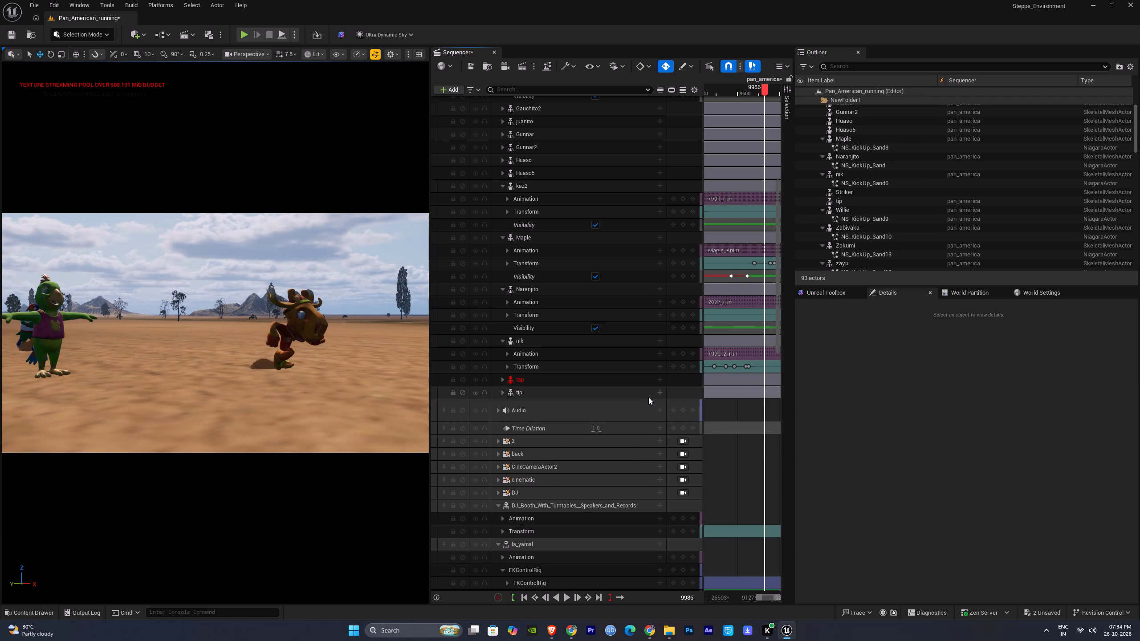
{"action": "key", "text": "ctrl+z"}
Delete Striker's old Striker_Anim section and add the 1987_run animation at frame 9986.
{"action": "left_click", "coordinate": [720, 394]}
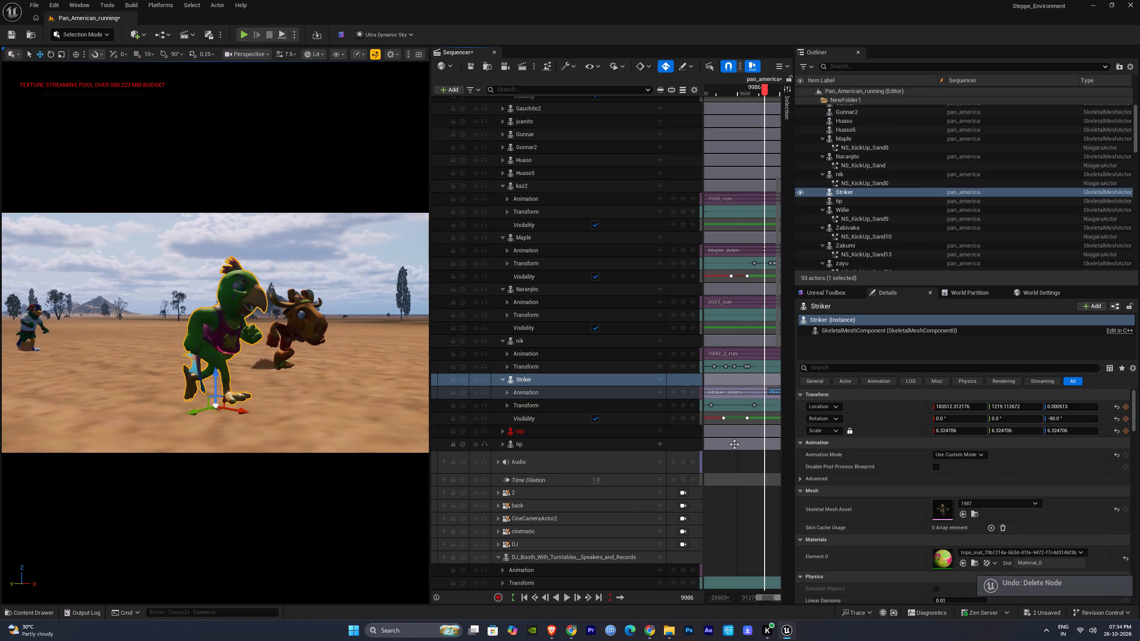
{"action": "key", "text": "Delete"}
{"action": "left_click", "coordinate": [658, 392]}
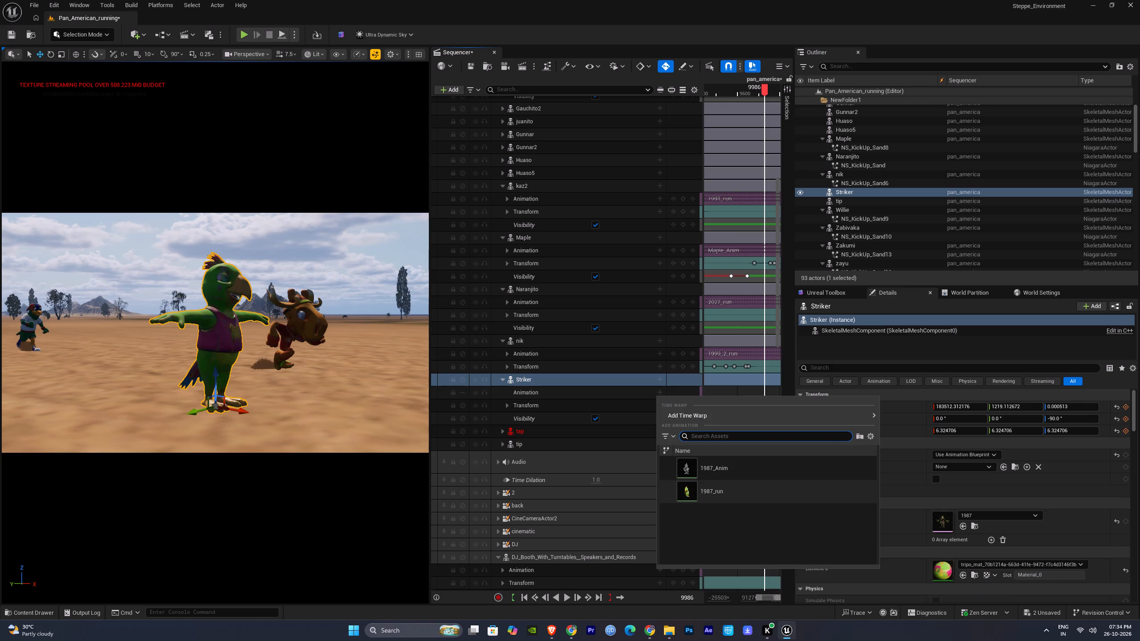
{"action": "left_click", "coordinate": [724, 494]}
Move and lengthen Striker's 1987_run section to span from about its first visibility key to past the shot's end.
{"action": "left_click_drag", "start_coordinate": [768, 396], "coordinate": [857, 406]}
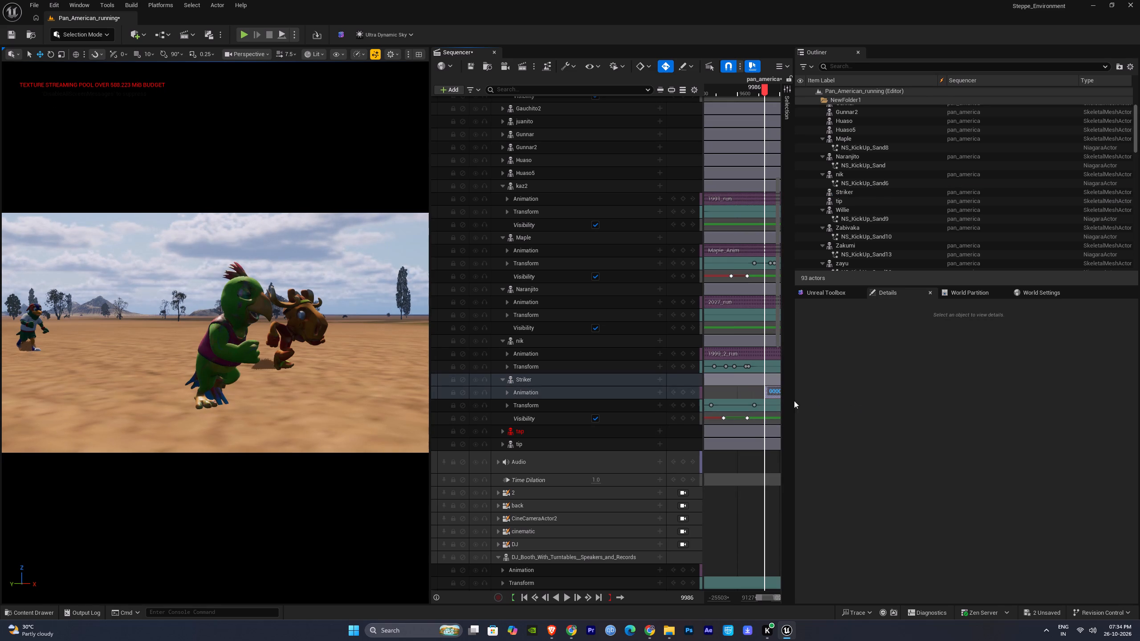
{"action": "left_click_drag", "start_coordinate": [769, 394], "coordinate": [713, 392]}
{"action": "scroll", "coordinate": [755, 409], "scroll_direction": "down", "scroll_amount": 6, "text": "ctrl"}
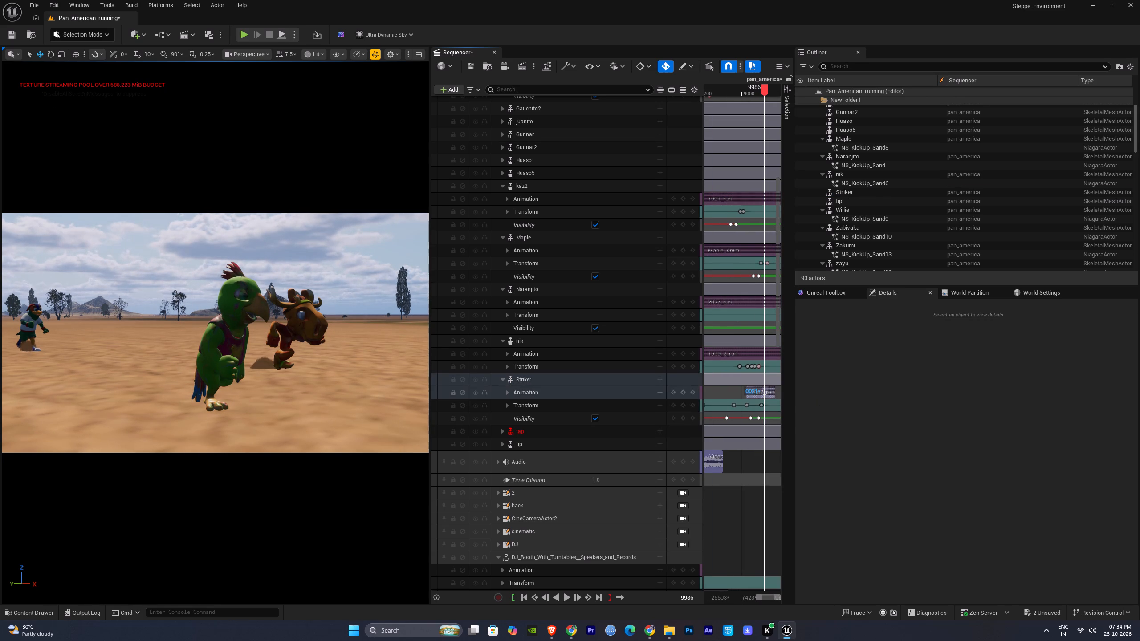
{"action": "left_click_drag", "start_coordinate": [747, 394], "coordinate": [704, 393]}
{"action": "left_click_drag", "start_coordinate": [707, 393], "coordinate": [711, 393], "text": "ctrl"}
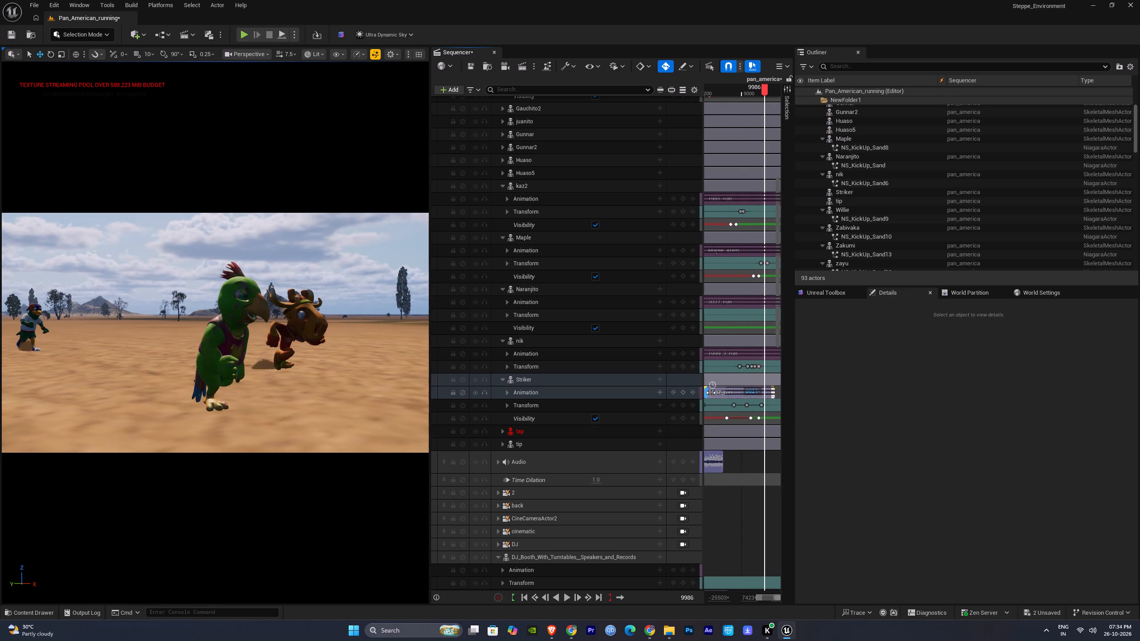
{"action": "left_click_drag", "start_coordinate": [711, 393], "coordinate": [721, 394], "text": "ctrl"}
{"action": "left_click_drag", "start_coordinate": [750, 394], "coordinate": [757, 394]}
Play Striker's shot with the new run animation and continue to frame 10249 to check it.
{"action": "key", "text": "space"}
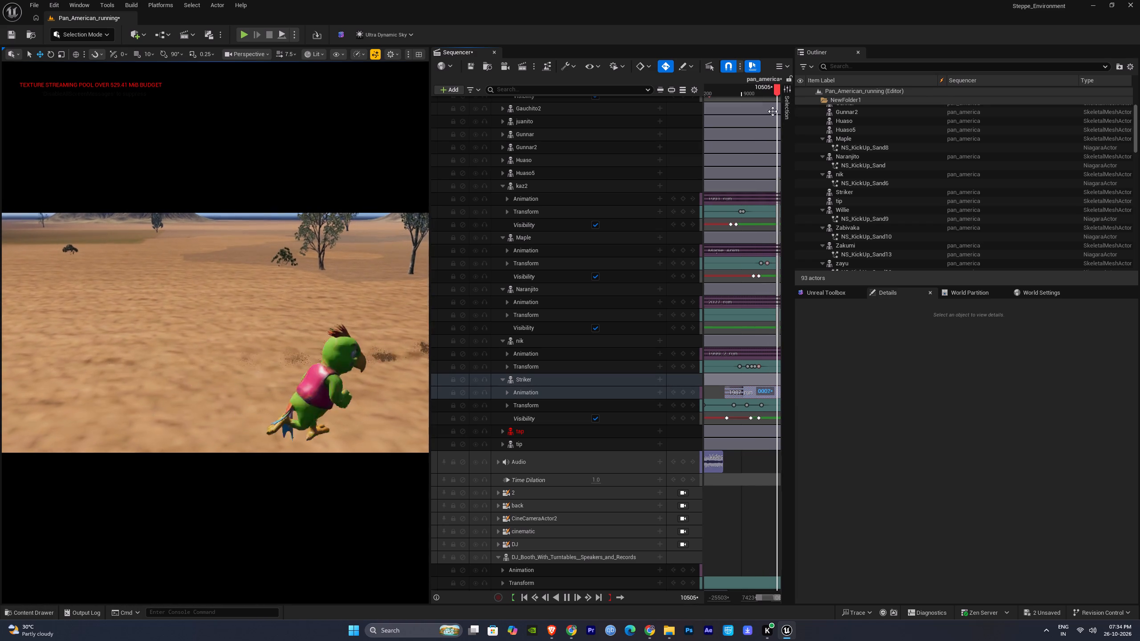
{"action": "left_click", "coordinate": [761, 90]}
{"action": "key", "text": "space"}
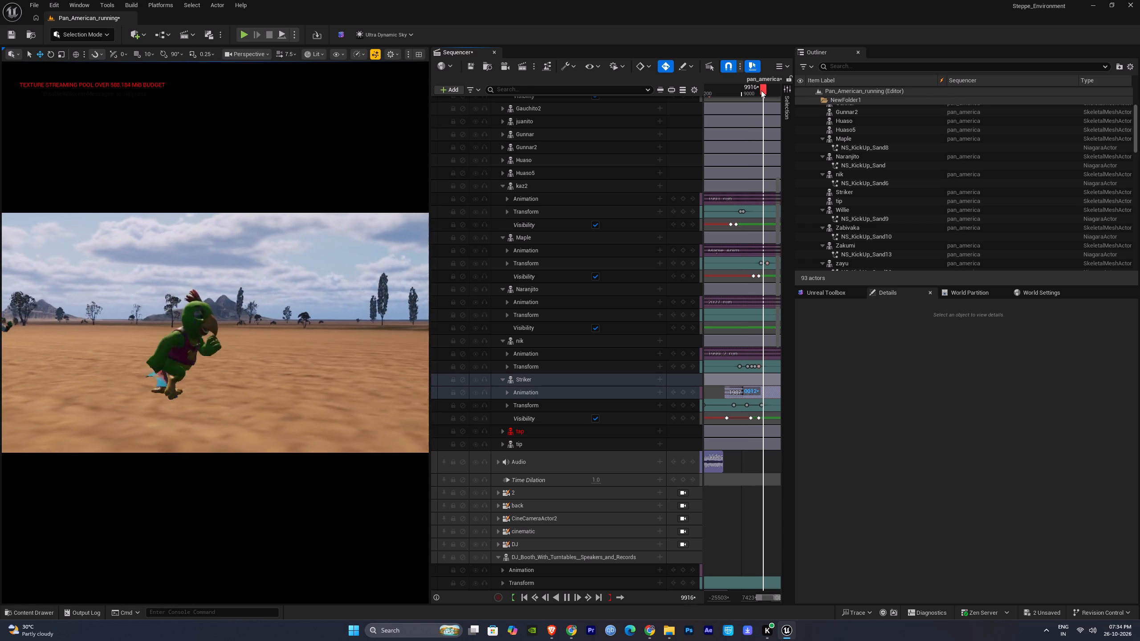
{"action": "left_click", "coordinate": [749, 513]}
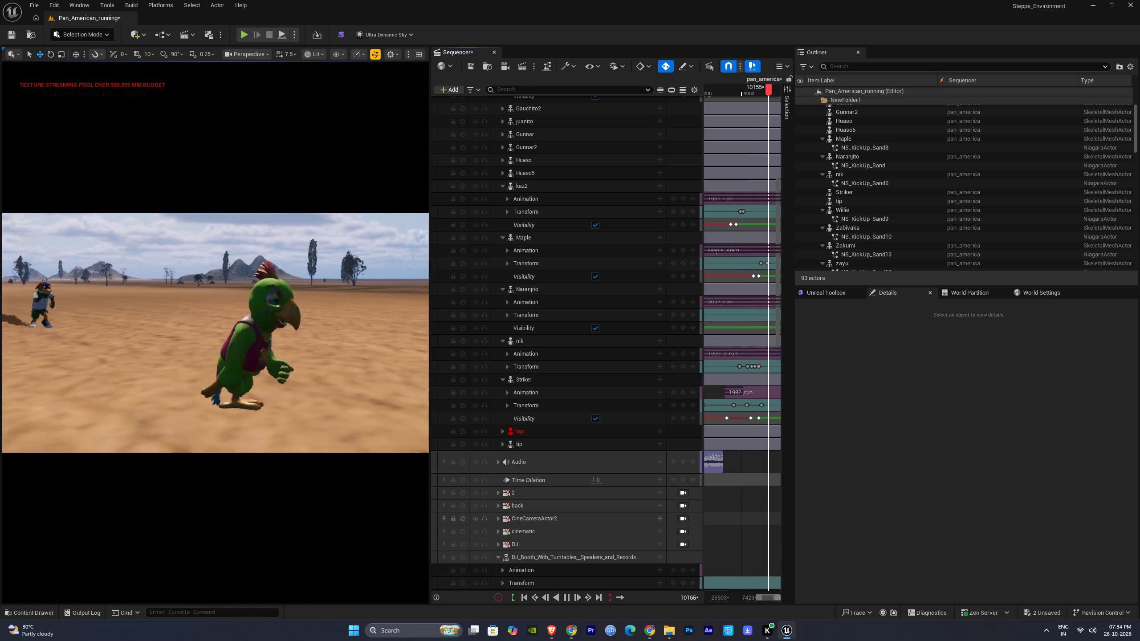
{"action": "key", "text": "space"}
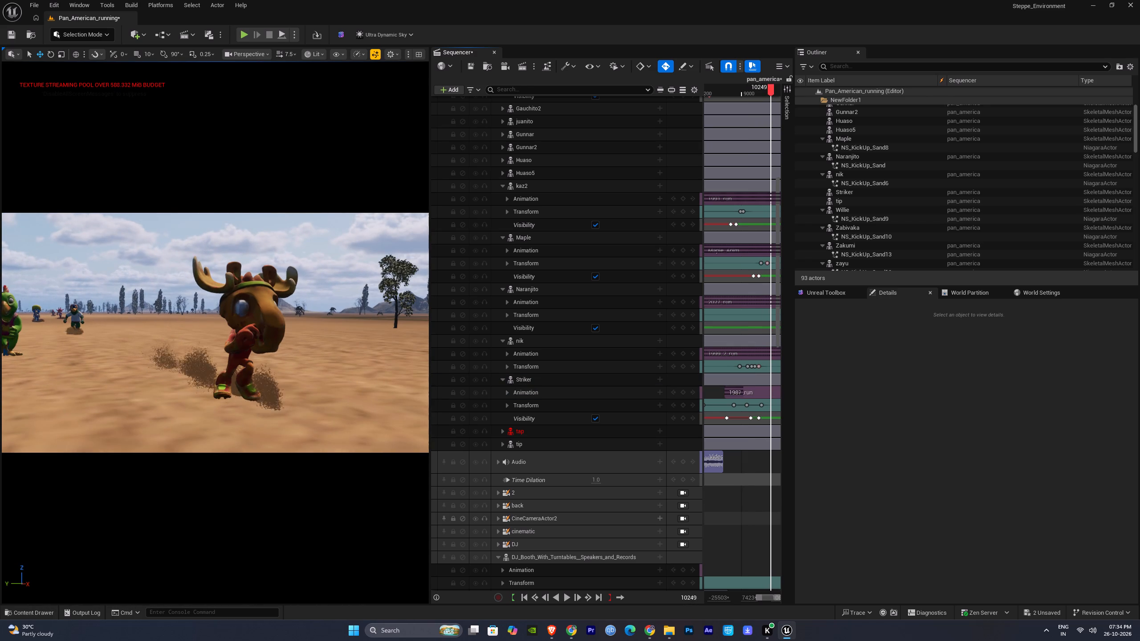
{"action": "key", "text": "ctrl+space"}
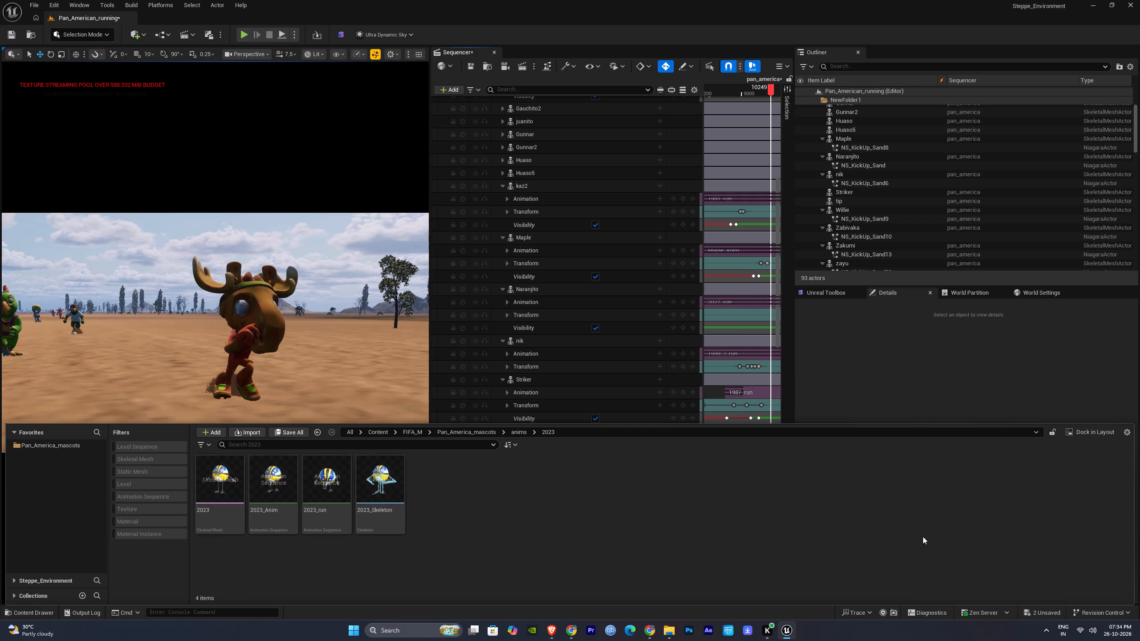
{"action": "left_click_drag", "start_coordinate": [224, 476], "coordinate": [214, 387]}
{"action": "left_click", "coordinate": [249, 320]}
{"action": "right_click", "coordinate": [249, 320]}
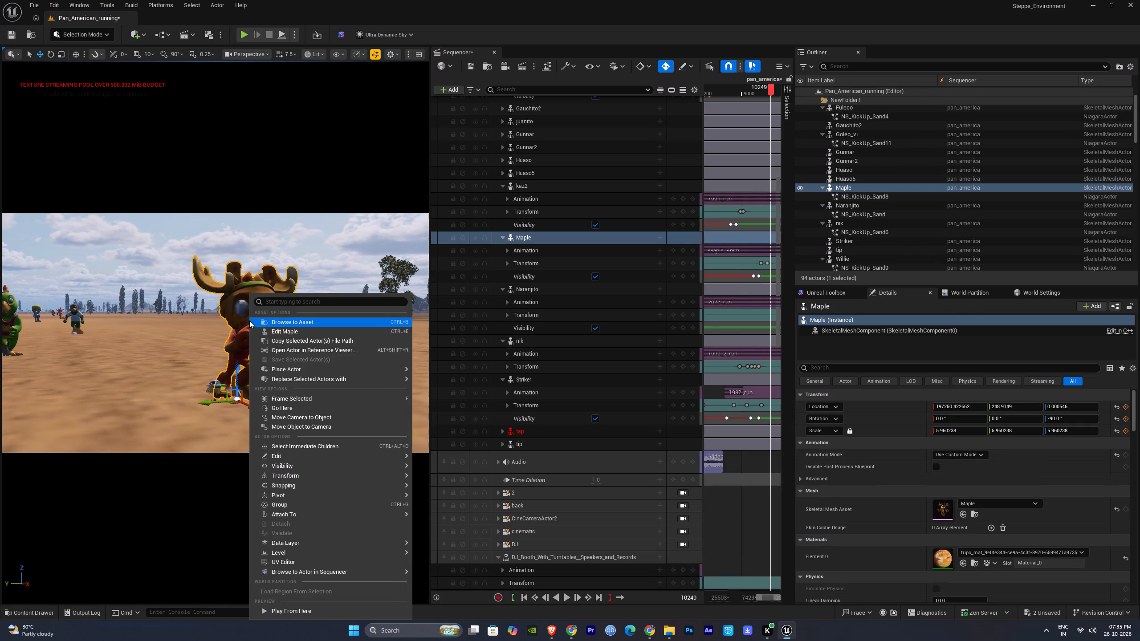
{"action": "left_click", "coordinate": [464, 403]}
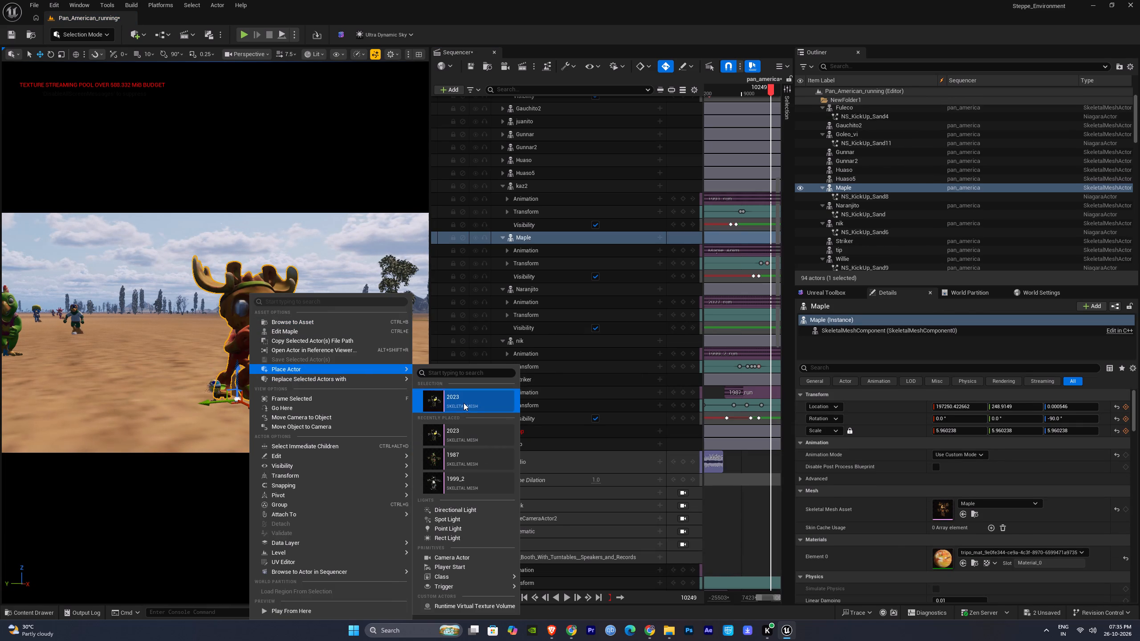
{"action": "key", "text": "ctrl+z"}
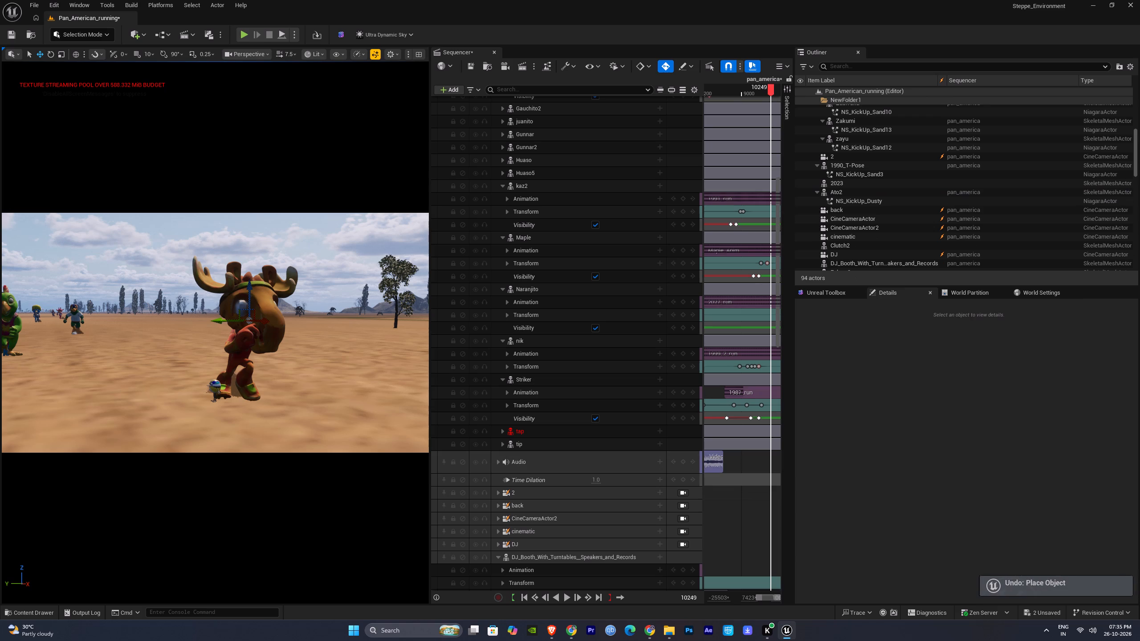
Replace the Maple moose actor with the 2023 skeletal mesh.
{"action": "left_click", "coordinate": [215, 386]}
{"action": "left_click", "coordinate": [265, 332]}
{"action": "right_click", "coordinate": [265, 332]}
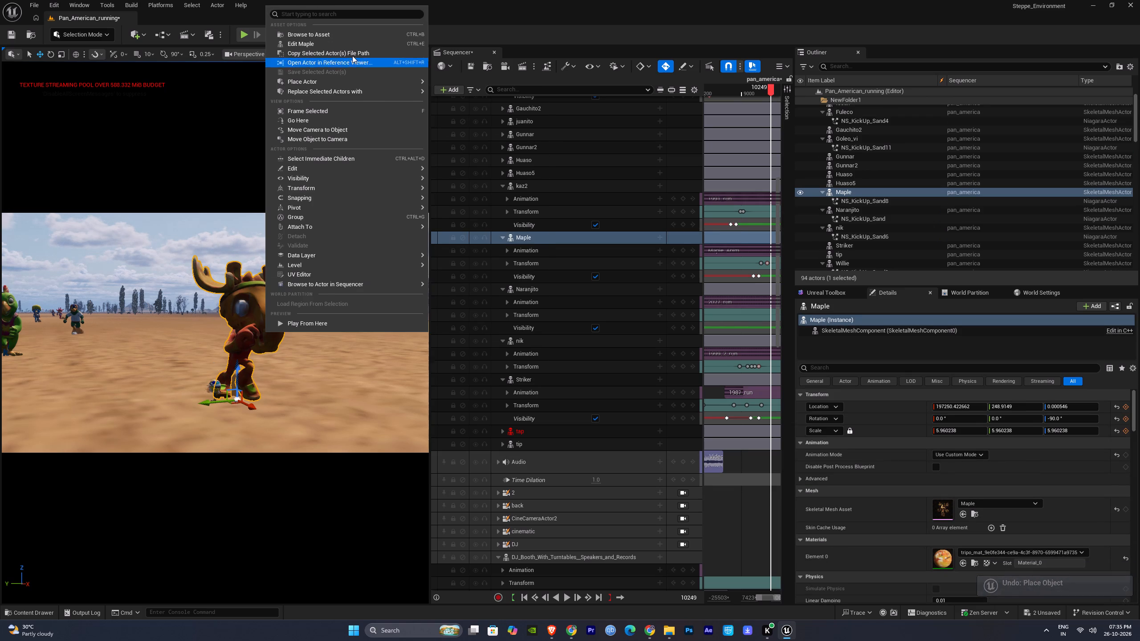
{"action": "left_click", "coordinate": [495, 144]}
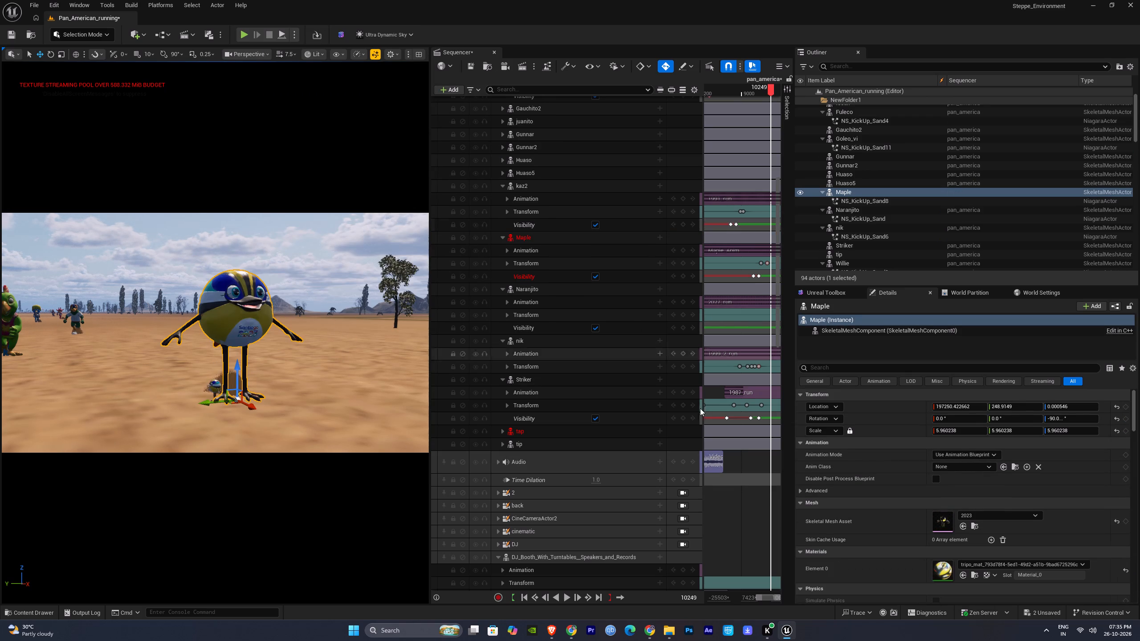
Delete the small loose 2023 actor standing at the replaced mascot's feet.
{"action": "left_click", "coordinate": [749, 523]}
{"action": "left_click", "coordinate": [216, 388]}
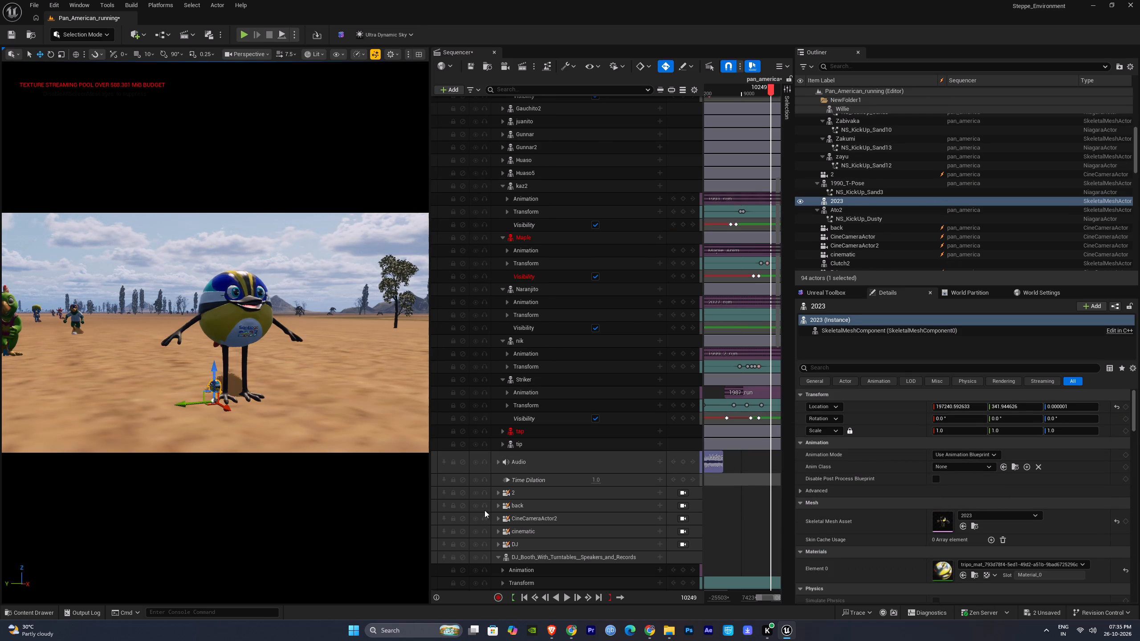
{"action": "key", "text": "Delete"}
Play on to frame 10292, delete Maple's old animation section and add the 2023_run animation there.
{"action": "left_click", "coordinate": [737, 518]}
{"action": "key", "text": "space"}
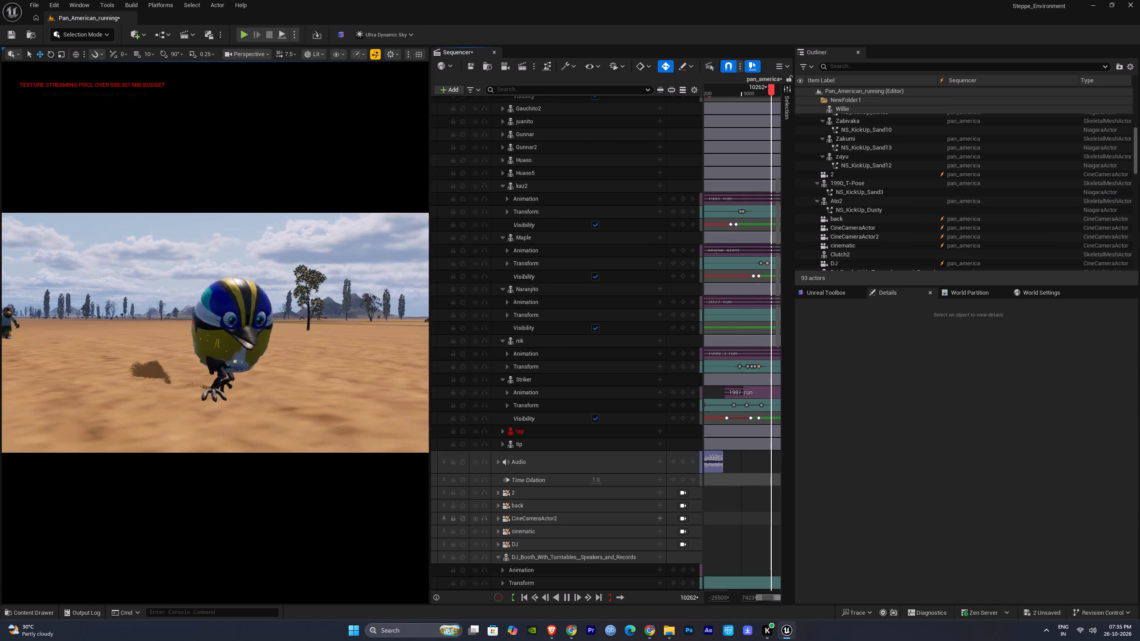
{"action": "key", "text": "space"}
{"action": "left_click", "coordinate": [224, 326]}
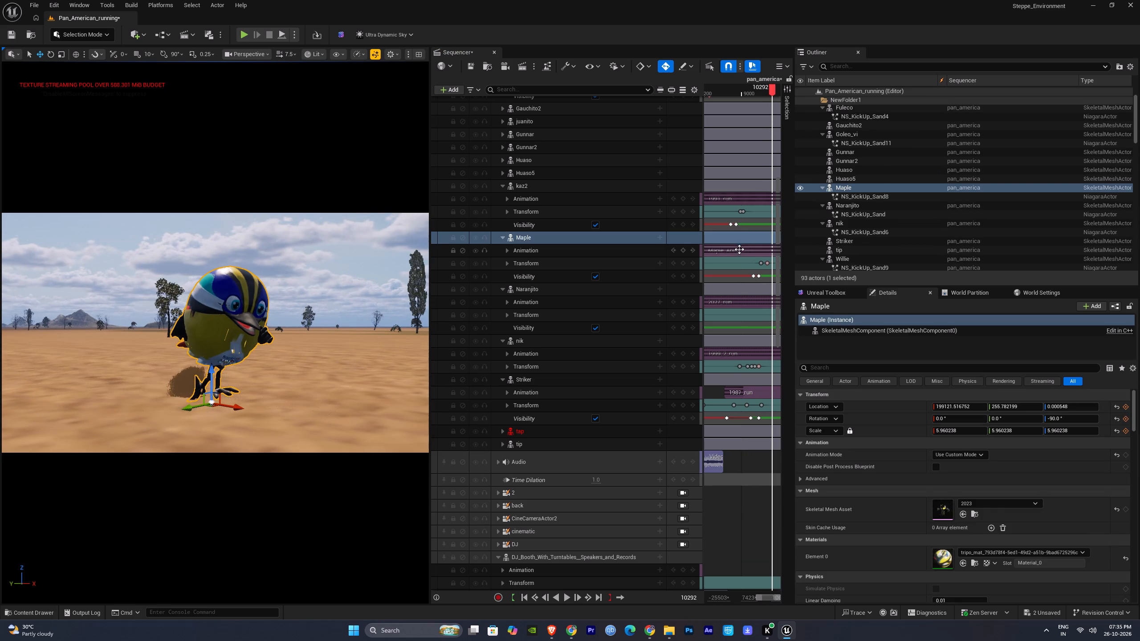
{"action": "left_click", "coordinate": [739, 251]}
{"action": "key", "text": "Delete"}
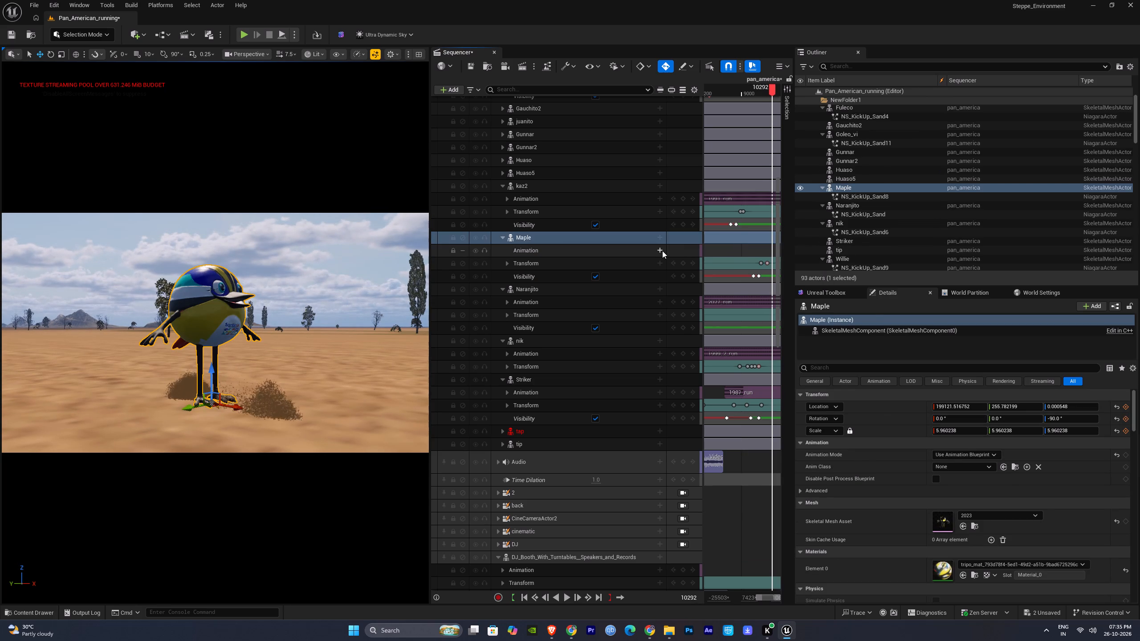
{"action": "left_click", "coordinate": [662, 251]}
{"action": "left_click", "coordinate": [722, 350]}
Stretch Maple's new run section back to near the sequence start and well past frame 10292.
{"action": "scroll", "coordinate": [747, 254], "scroll_direction": "down", "scroll_amount": 7, "text": "ctrl"}
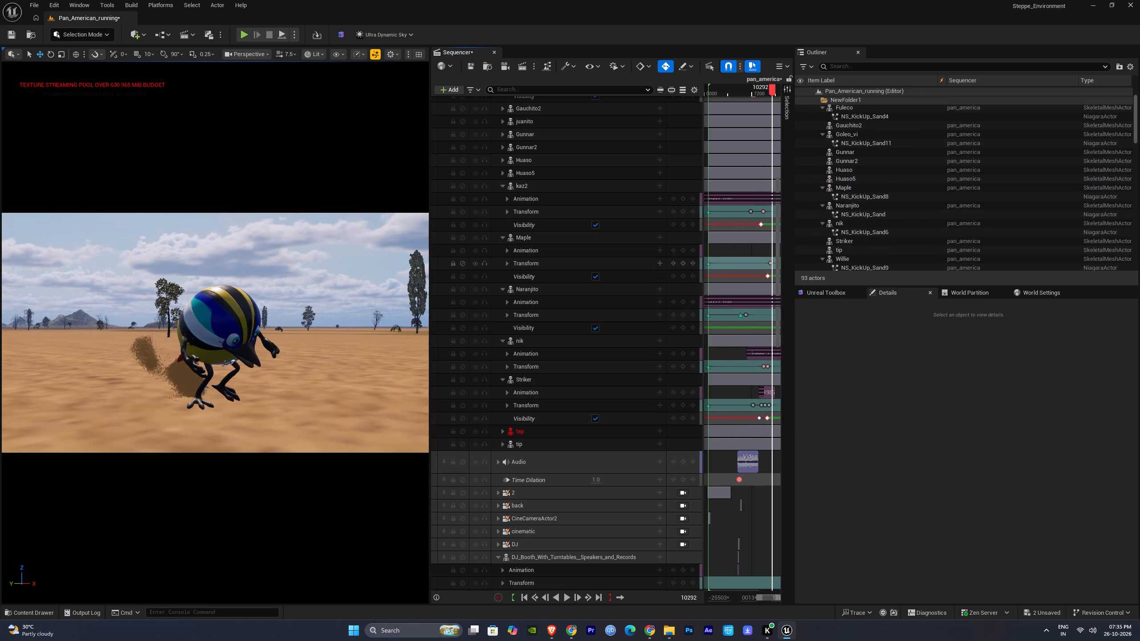
{"action": "left_click_drag", "start_coordinate": [770, 253], "coordinate": [710, 255]}
{"action": "scroll", "coordinate": [746, 282], "scroll_direction": "down", "scroll_amount": 5, "text": "ctrl"}
{"action": "right_click_drag", "start_coordinate": [745, 299], "coordinate": [730, 298]}
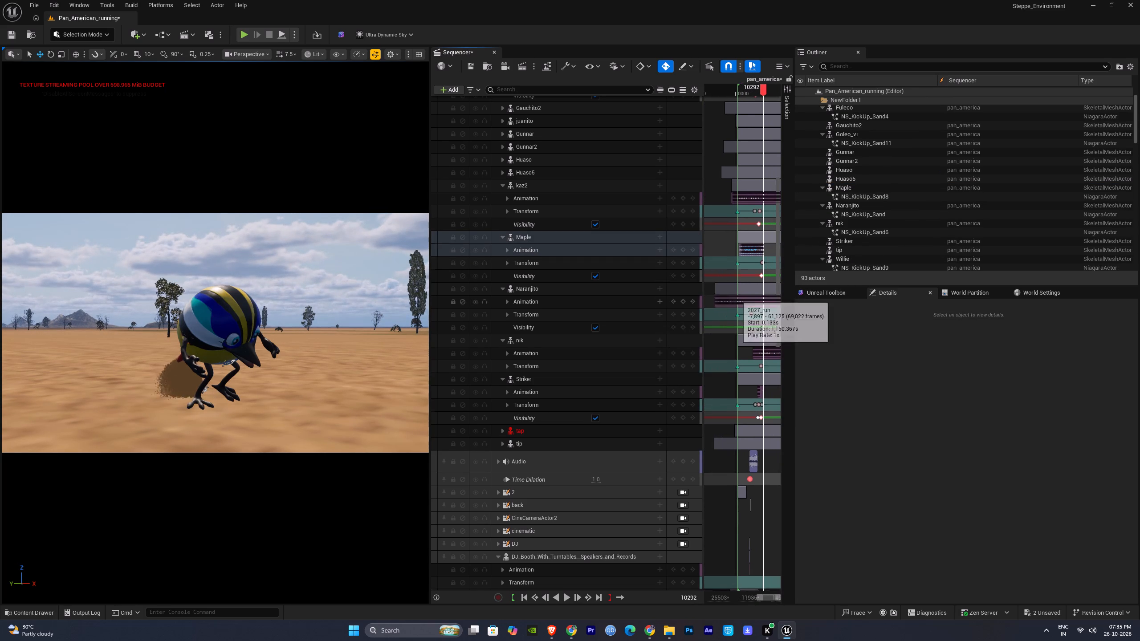
{"action": "right_click_drag", "start_coordinate": [730, 298], "coordinate": [706, 296]}
{"action": "left_click_drag", "start_coordinate": [732, 247], "coordinate": [762, 252]}
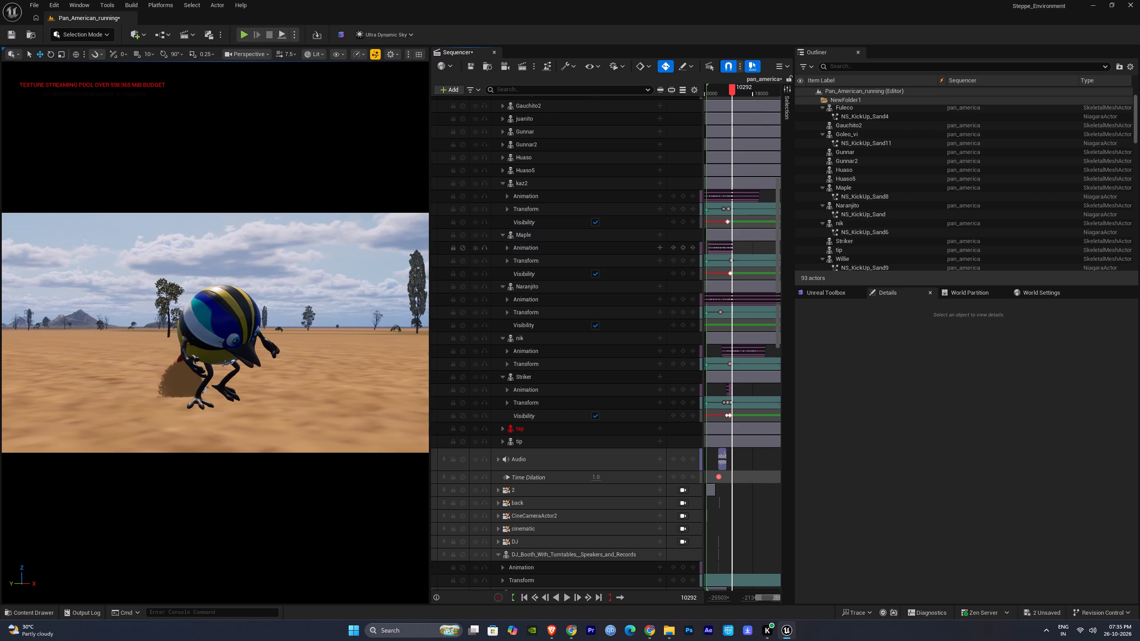
{"action": "left_click_drag", "start_coordinate": [732, 248], "coordinate": [740, 249]}
{"action": "left_click_drag", "start_coordinate": [730, 249], "coordinate": [775, 253]}
{"action": "left_click", "coordinate": [734, 250]}
{"action": "scroll", "coordinate": [752, 261], "scroll_direction": "down", "scroll_amount": 2, "text": "ctrl"}
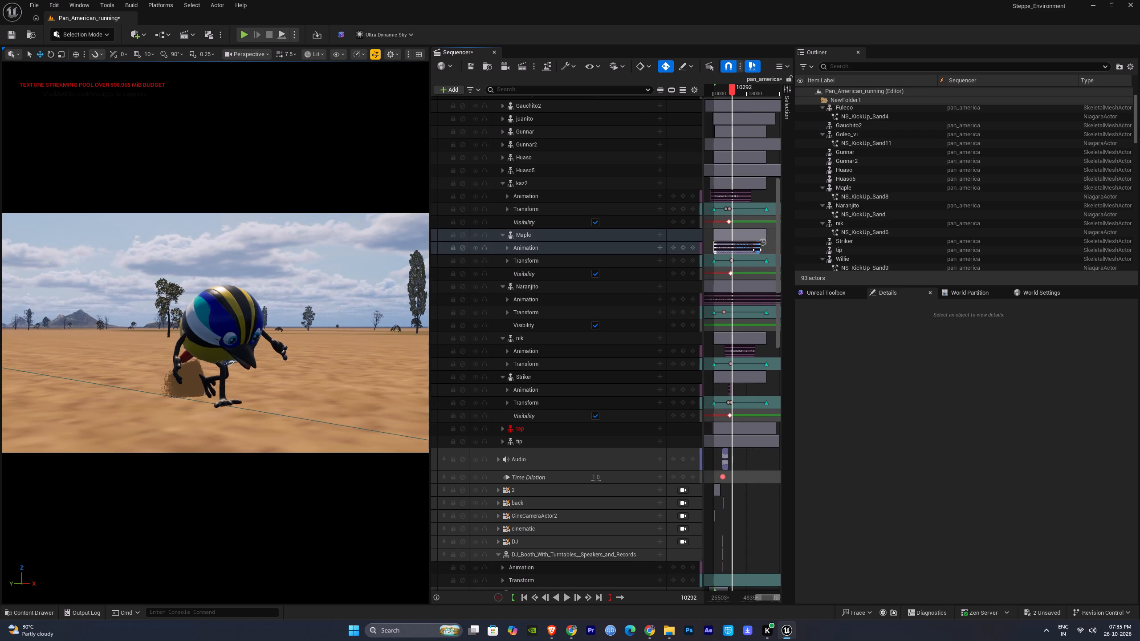
{"action": "left_click_drag", "start_coordinate": [757, 250], "coordinate": [753, 250], "text": "ctrl"}
Play to frame 10347 and lengthen Maple's run section to about its last transform key.
{"action": "key", "text": "space"}
{"action": "key", "text": "space"}
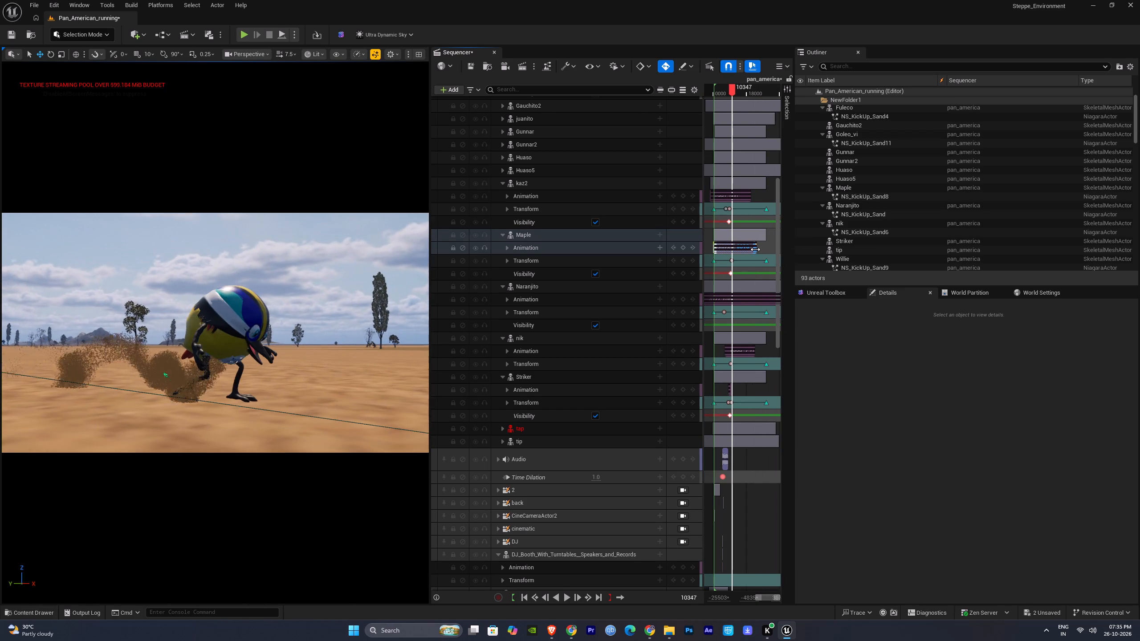
{"action": "left_click_drag", "start_coordinate": [755, 249], "coordinate": [772, 250]}
{"action": "left_click", "coordinate": [773, 250], "text": "ctrl"}
{"action": "left_click_drag", "start_coordinate": [771, 248], "coordinate": [768, 248], "text": "ctrl"}
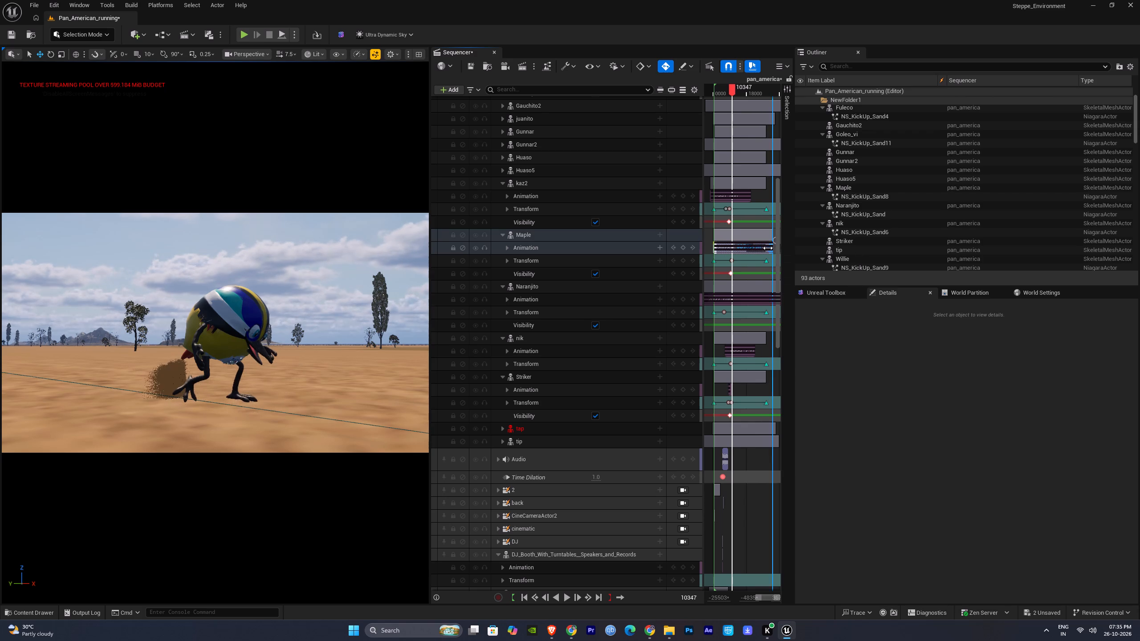
{"action": "left_click_drag", "start_coordinate": [768, 248], "coordinate": [763, 248], "text": "ctrl"}
Play and scrub through the sequence to review the mascots' shots, stopping on the Striker mascot at frame 9994.
{"action": "key", "text": "space"}
{"action": "left_click", "coordinate": [765, 248]}
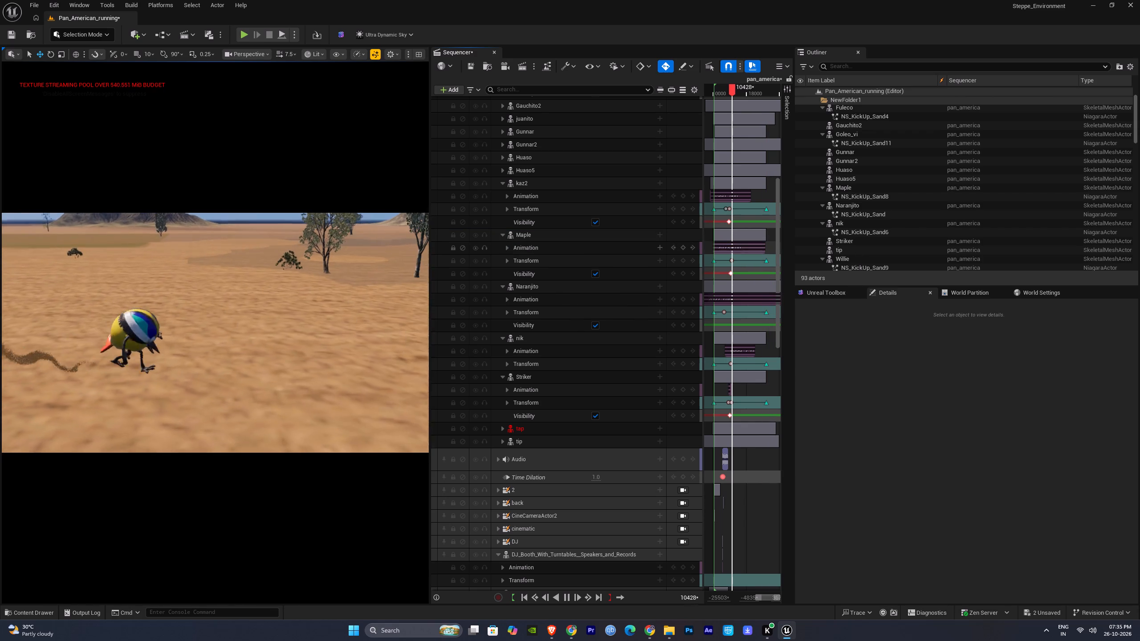
{"action": "left_click", "coordinate": [726, 91]}
{"action": "key", "text": "space"}
{"action": "left_click", "coordinate": [728, 91]}
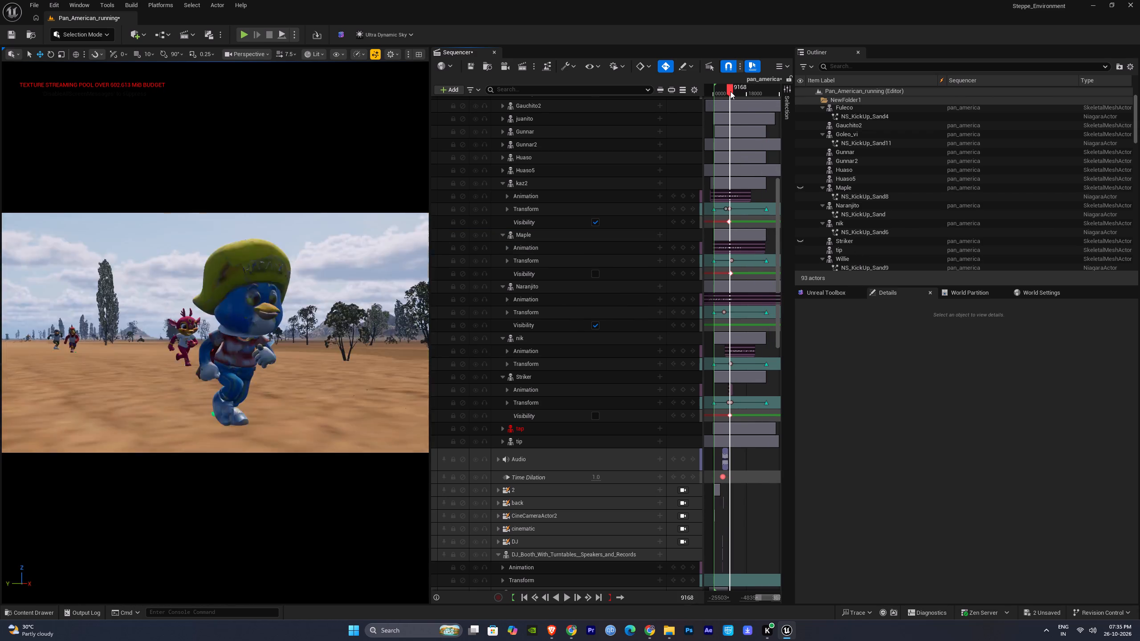
{"action": "key", "text": "space"}
{"action": "left_click", "coordinate": [733, 91]}
{"action": "key", "text": "space"}
{"action": "left_click", "coordinate": [739, 89]}
{"action": "key", "text": "space"}
{"action": "left_click_drag", "start_coordinate": [737, 88], "coordinate": [730, 86]}
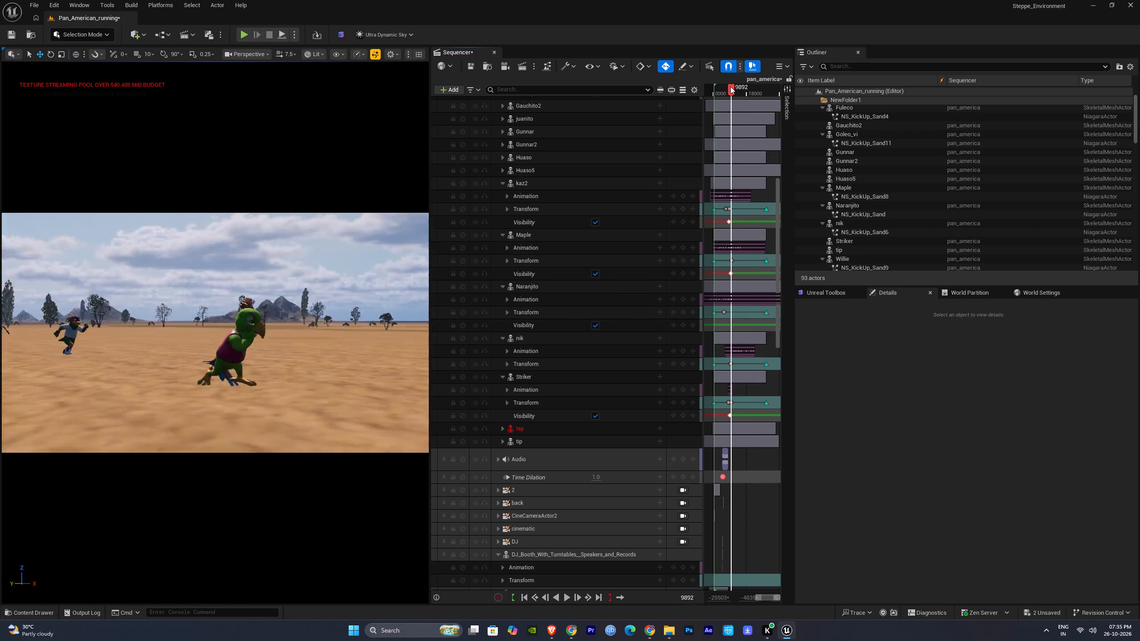
{"action": "left_click_drag", "start_coordinate": [730, 86], "coordinate": [731, 86]}
{"action": "key", "text": "space"}
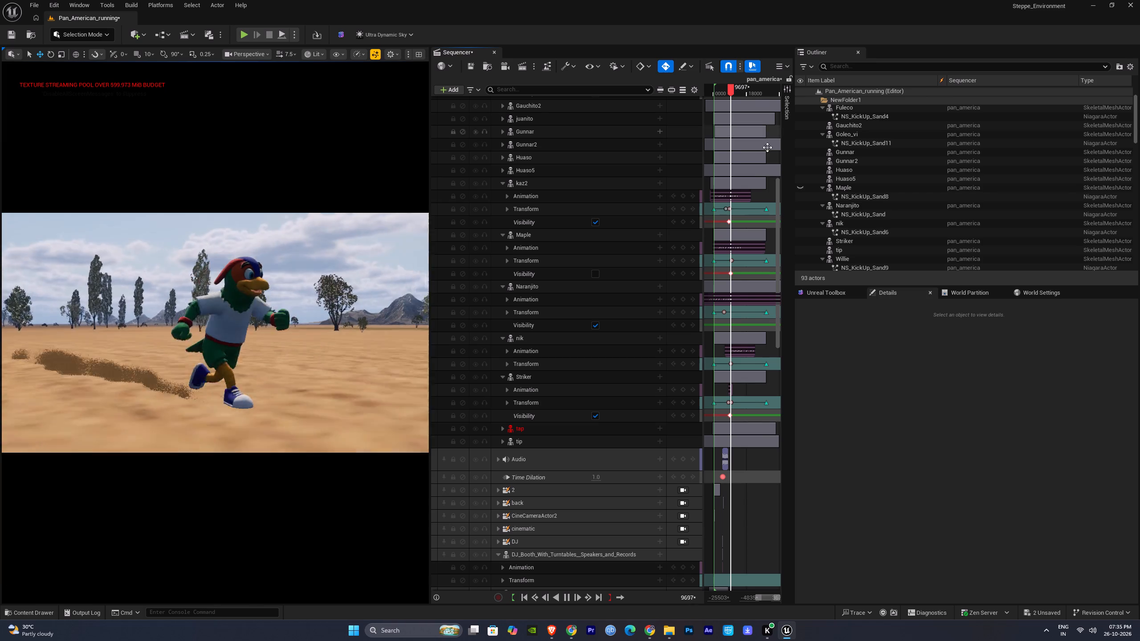
{"action": "left_click", "coordinate": [759, 198]}
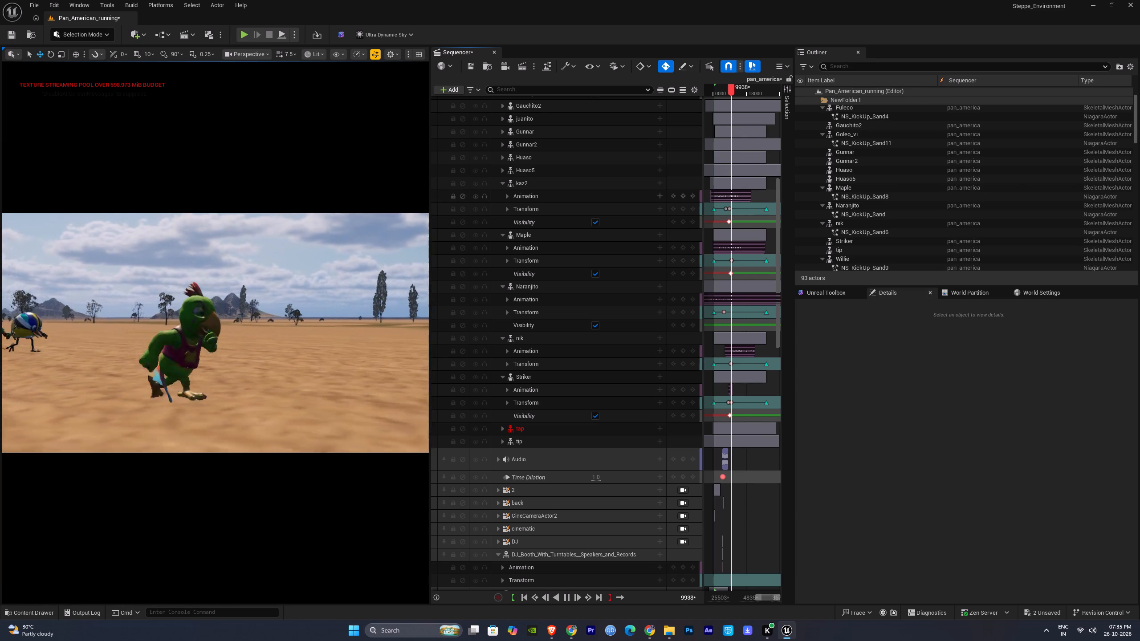
{"action": "key", "text": "space"}
Open the Striker mascot's 1987 skeletal mesh, view it from the side and start Edit Weights.
{"action": "left_click", "coordinate": [226, 350]}
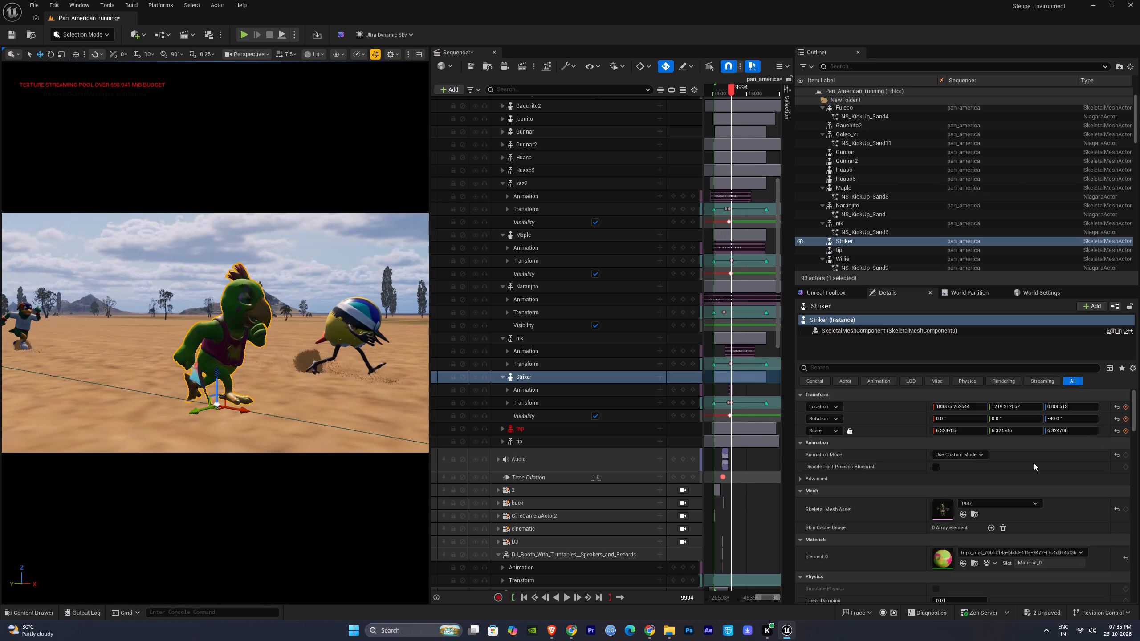
{"action": "double_click", "coordinate": [947, 509]}
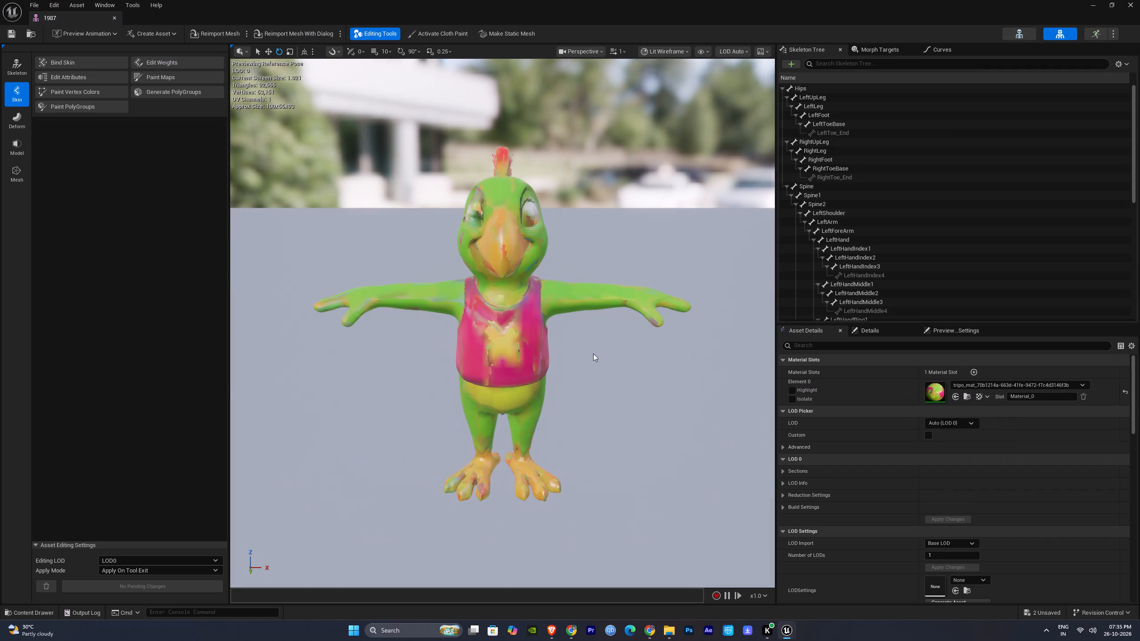
{"action": "left_click_drag", "start_coordinate": [578, 352], "coordinate": [350, 308], "text": "alt"}
{"action": "left_click", "coordinate": [170, 66]}
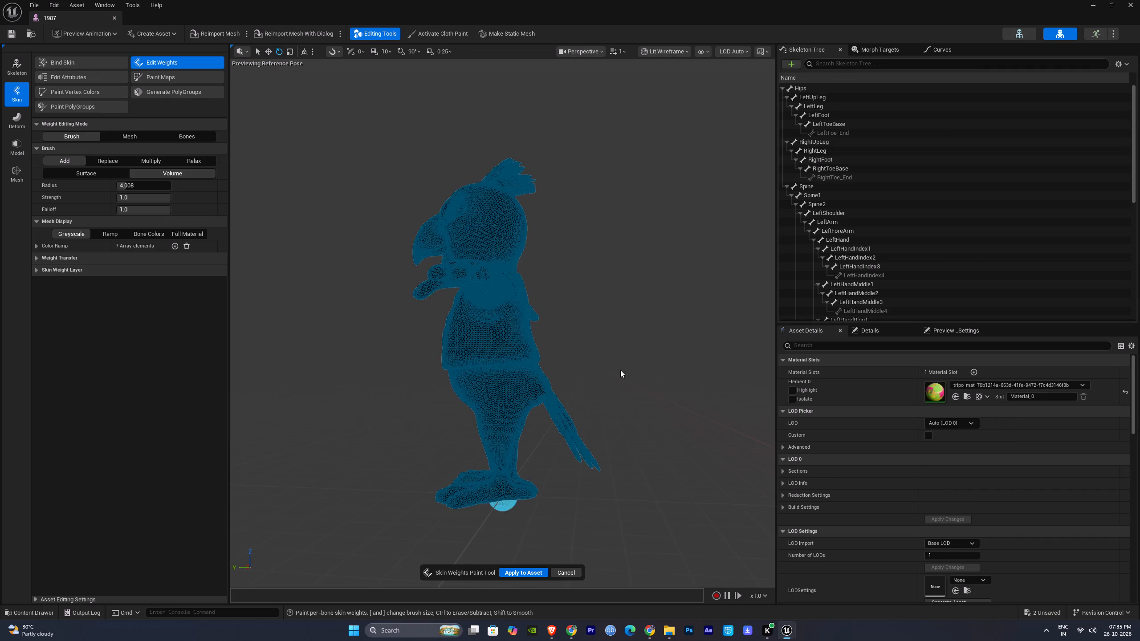
Select the Hips bone and paint its full weight along one side of the tail feathers, from tips to base.
{"action": "right_click_drag", "start_coordinate": [621, 378], "coordinate": [627, 389]}
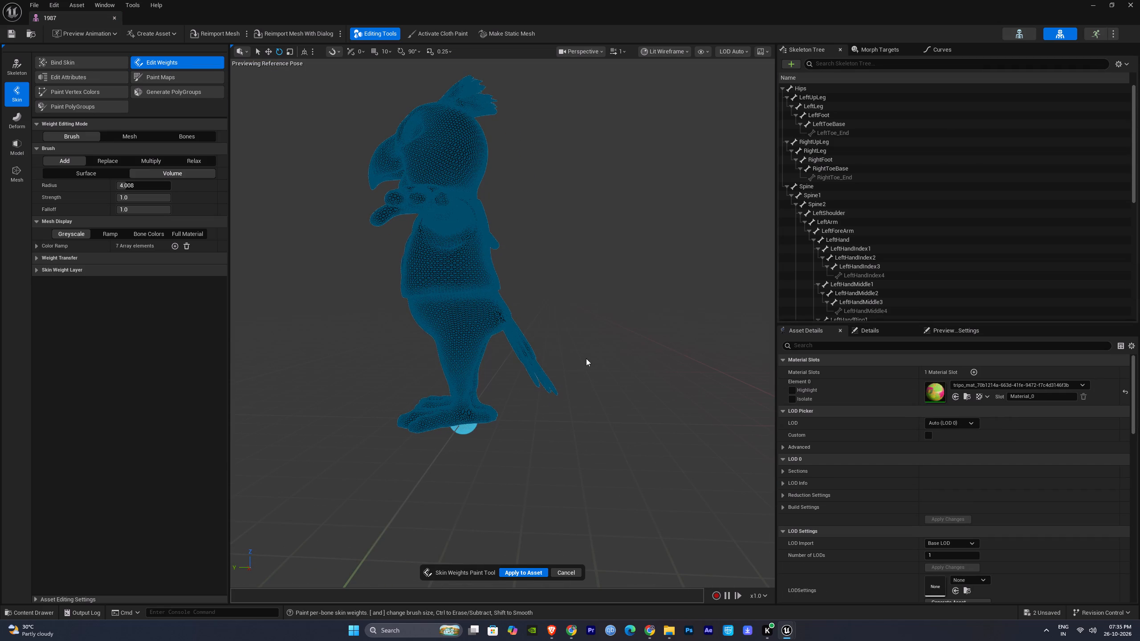
{"action": "left_click", "coordinate": [823, 89]}
{"action": "right_click_drag", "start_coordinate": [549, 388], "coordinate": [558, 408], "text": "alt"}
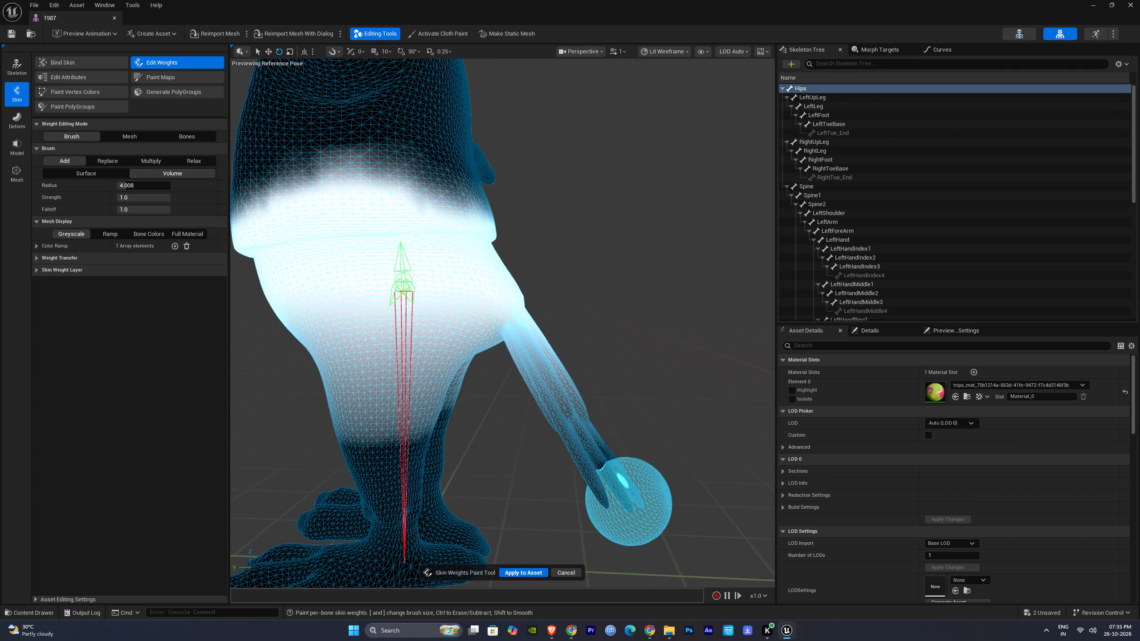
{"action": "right_click_drag", "start_coordinate": [610, 406], "coordinate": [620, 423]}
{"action": "left_click_drag", "start_coordinate": [551, 371], "coordinate": [518, 333]}
{"action": "left_click_drag", "start_coordinate": [517, 332], "coordinate": [534, 350]}
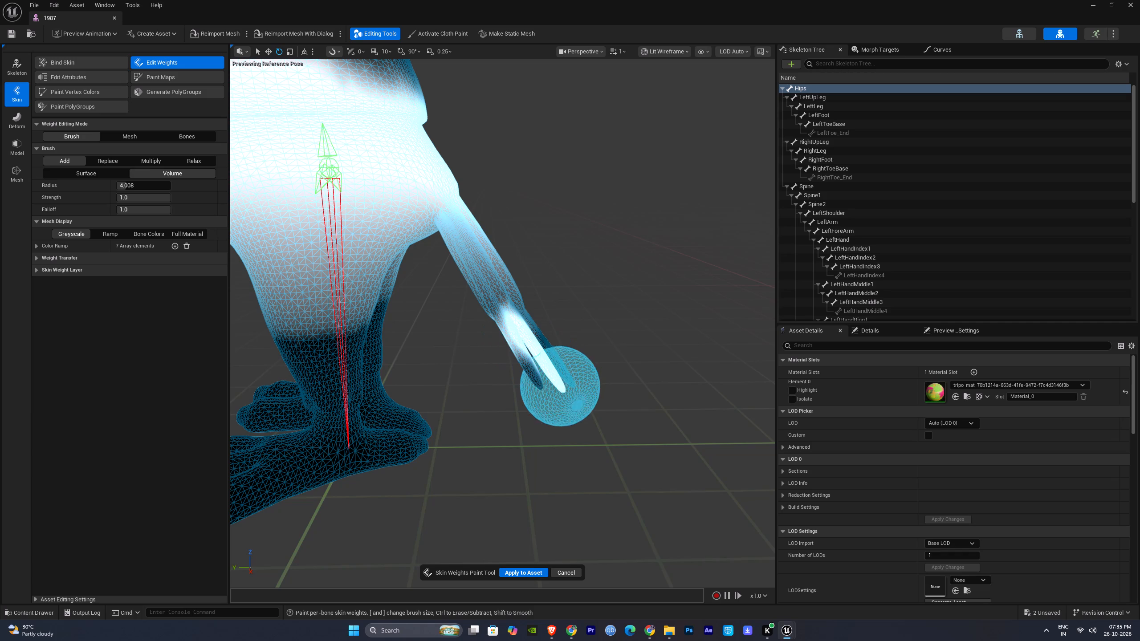
{"action": "left_click_drag", "start_coordinate": [534, 350], "coordinate": [529, 356]}
{"action": "left_click_drag", "start_coordinate": [525, 360], "coordinate": [499, 292]}
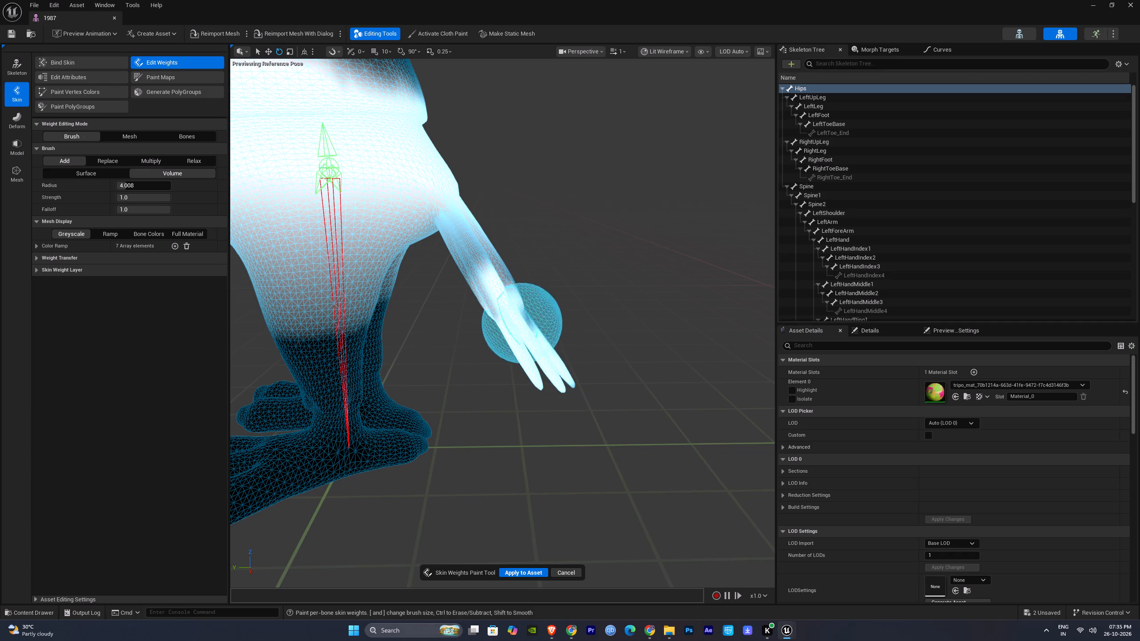
{"action": "left_click_drag", "start_coordinate": [499, 292], "coordinate": [493, 290]}
{"action": "left_click_drag", "start_coordinate": [480, 280], "coordinate": [491, 326]}
{"action": "left_click_drag", "start_coordinate": [491, 273], "coordinate": [525, 320]}
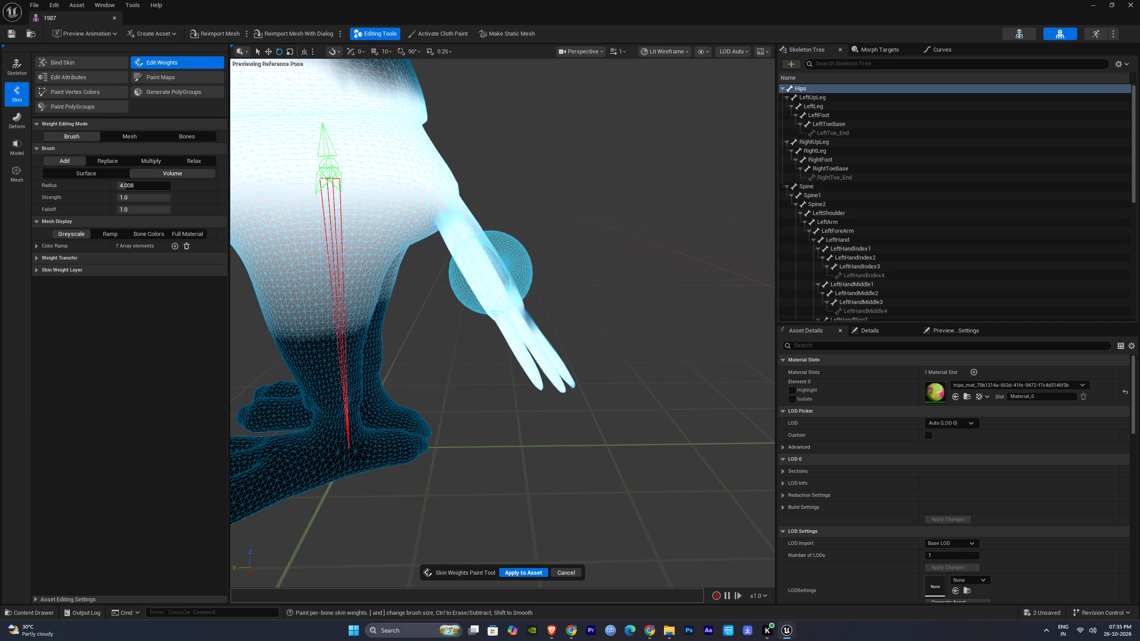
{"action": "left_click_drag", "start_coordinate": [525, 320], "coordinate": [530, 328]}
{"action": "left_click_drag", "start_coordinate": [480, 251], "coordinate": [514, 297]}
{"action": "left_click_drag", "start_coordinate": [473, 239], "coordinate": [523, 317]}
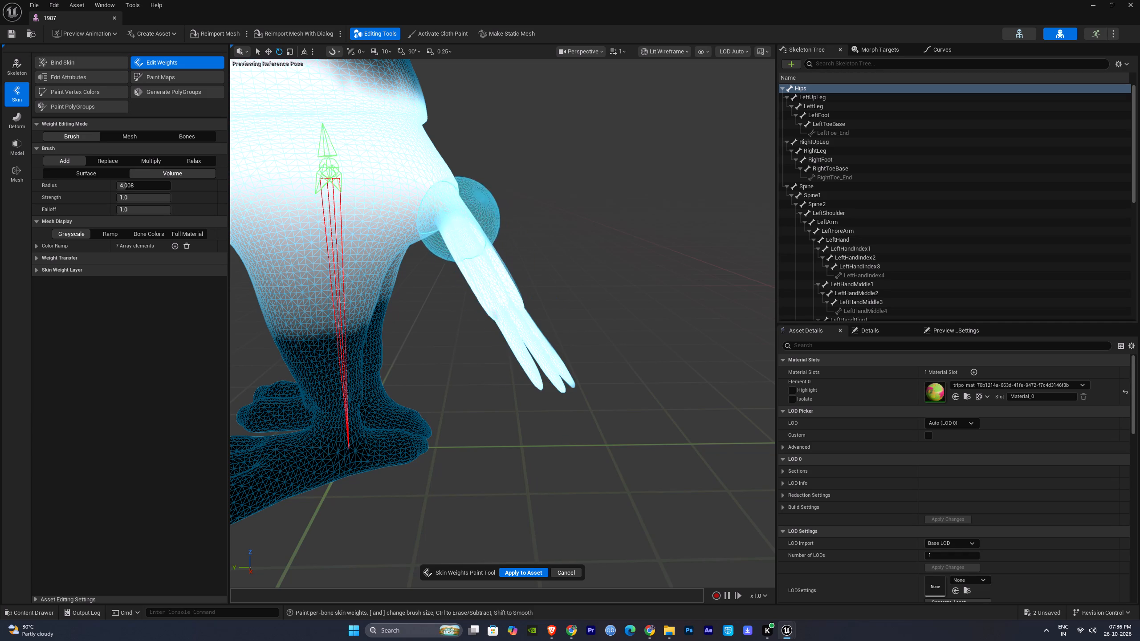
{"action": "left_click_drag", "start_coordinate": [444, 211], "coordinate": [495, 296]}
{"action": "left_click_drag", "start_coordinate": [452, 224], "coordinate": [476, 292]}
Paint Hips weight over the opposite side of the tail, down to the feather tips.
{"action": "left_click_drag", "start_coordinate": [566, 262], "coordinate": [549, 265], "text": "alt"}
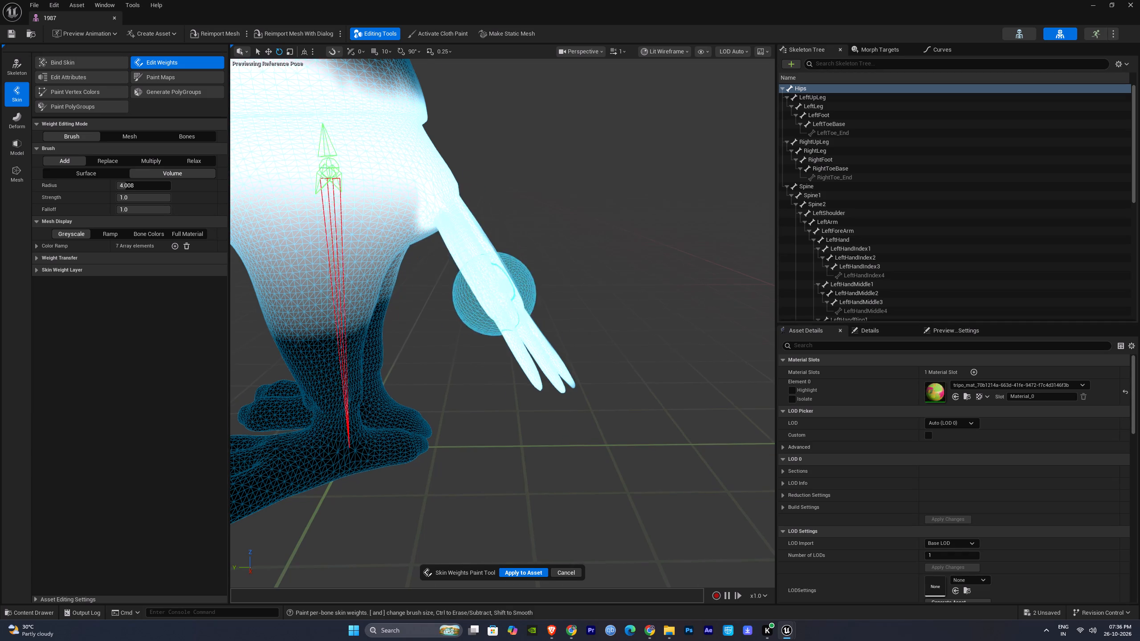
{"action": "left_click_drag", "start_coordinate": [549, 265], "coordinate": [174, 253], "text": "alt"}
{"action": "left_click_drag", "start_coordinate": [546, 234], "coordinate": [463, 342]}
{"action": "left_click_drag", "start_coordinate": [505, 278], "coordinate": [498, 294]}
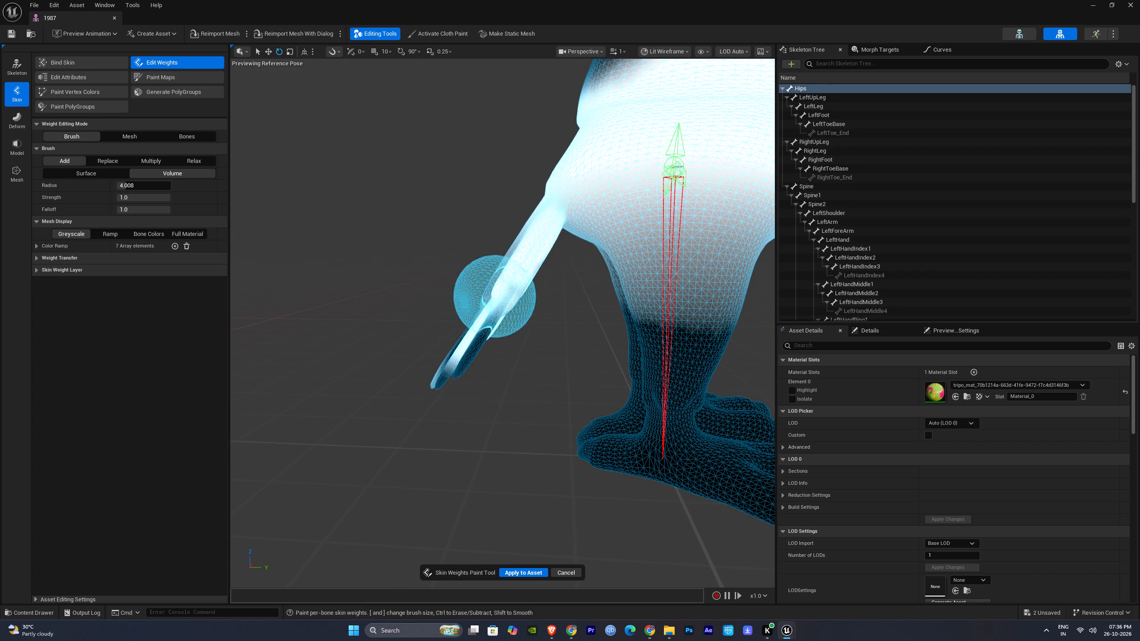
{"action": "left_click_drag", "start_coordinate": [498, 294], "coordinate": [462, 362]}
{"action": "left_click_drag", "start_coordinate": [489, 304], "coordinate": [444, 381]}
{"action": "left_click", "coordinate": [554, 631]}
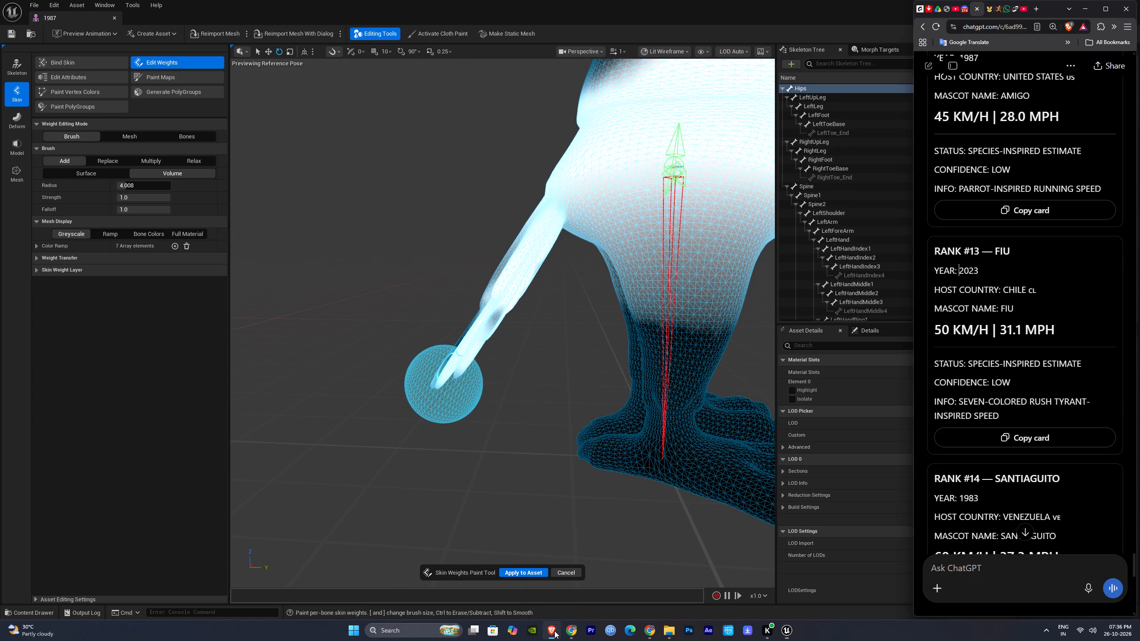
{"action": "left_click", "coordinate": [554, 631]}
{"action": "left_click_drag", "start_coordinate": [515, 294], "coordinate": [452, 358]}
{"action": "left_click_drag", "start_coordinate": [497, 300], "coordinate": [464, 360]}
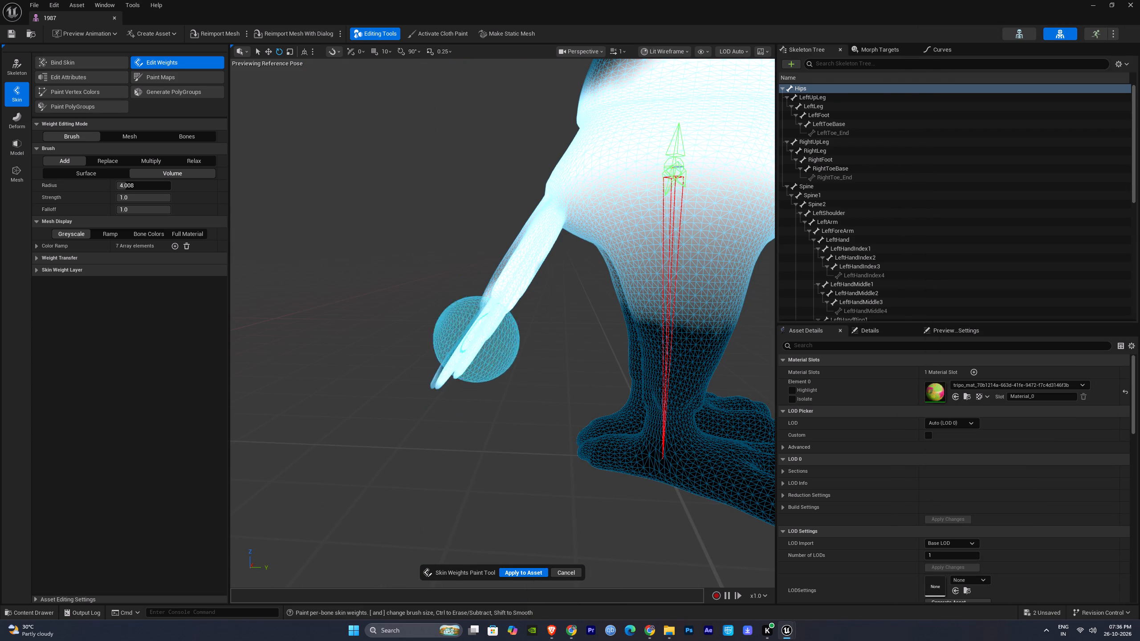
{"action": "left_click_drag", "start_coordinate": [464, 360], "coordinate": [445, 378]}
Paint Hips weight over the remaining dark patches on the upper face of the fanned tail feathers.
{"action": "left_click_drag", "start_coordinate": [466, 364], "coordinate": [508, 406], "text": "alt"}
{"action": "left_click_drag", "start_coordinate": [479, 297], "coordinate": [450, 369]}
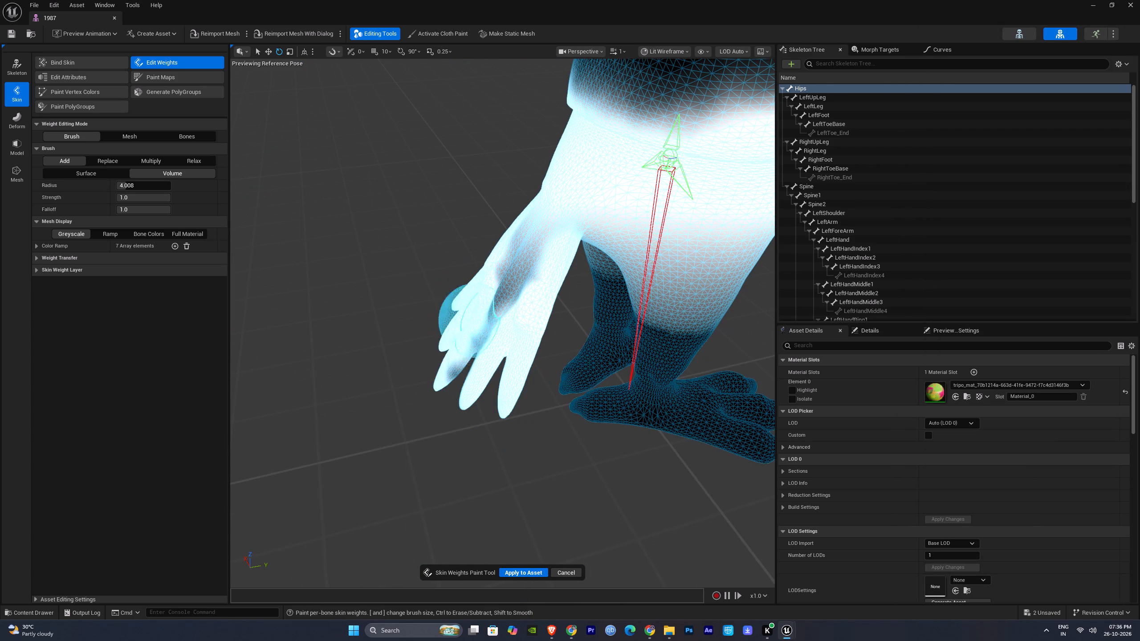
{"action": "left_click_drag", "start_coordinate": [450, 369], "coordinate": [518, 269]}
{"action": "left_click_drag", "start_coordinate": [525, 241], "coordinate": [464, 382]}
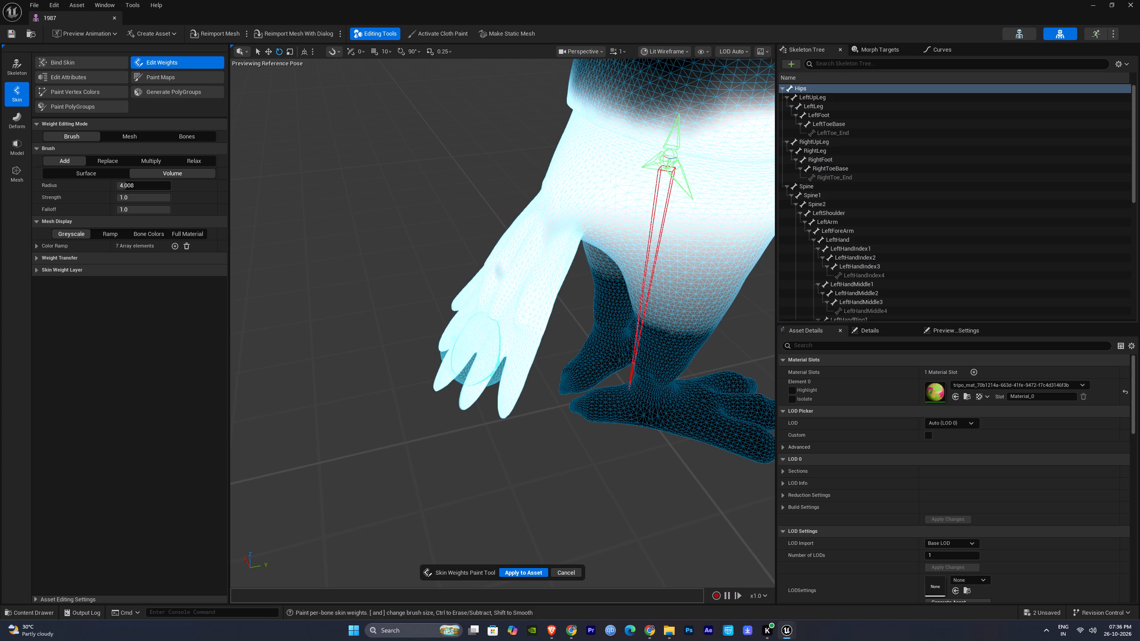
{"action": "left_click_drag", "start_coordinate": [464, 382], "coordinate": [465, 379]}
{"action": "left_click_drag", "start_coordinate": [490, 336], "coordinate": [462, 389]}
{"action": "left_click_drag", "start_coordinate": [533, 286], "coordinate": [531, 315], "text": "alt"}
{"action": "left_click_drag", "start_coordinate": [528, 264], "coordinate": [547, 256]}
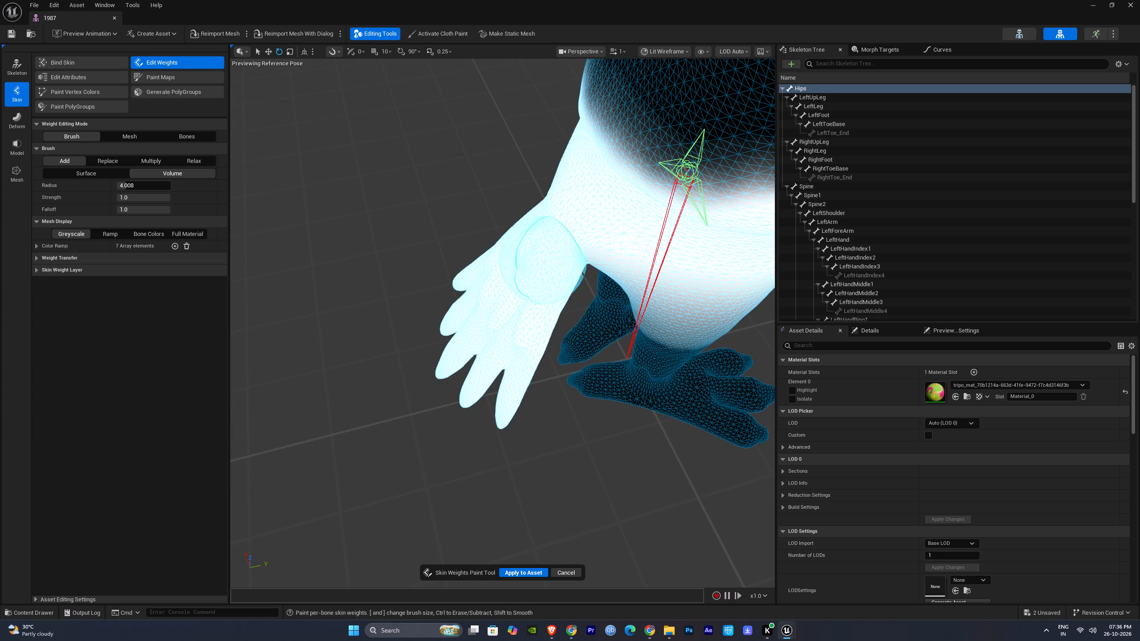
{"action": "left_click_drag", "start_coordinate": [547, 256], "coordinate": [483, 379]}
Paint Hips weight over the dark patches on the underside of the tail and near its base.
{"action": "left_click_drag", "start_coordinate": [520, 361], "coordinate": [436, 228], "text": "alt"}
{"action": "left_click_drag", "start_coordinate": [521, 360], "coordinate": [526, 354]}
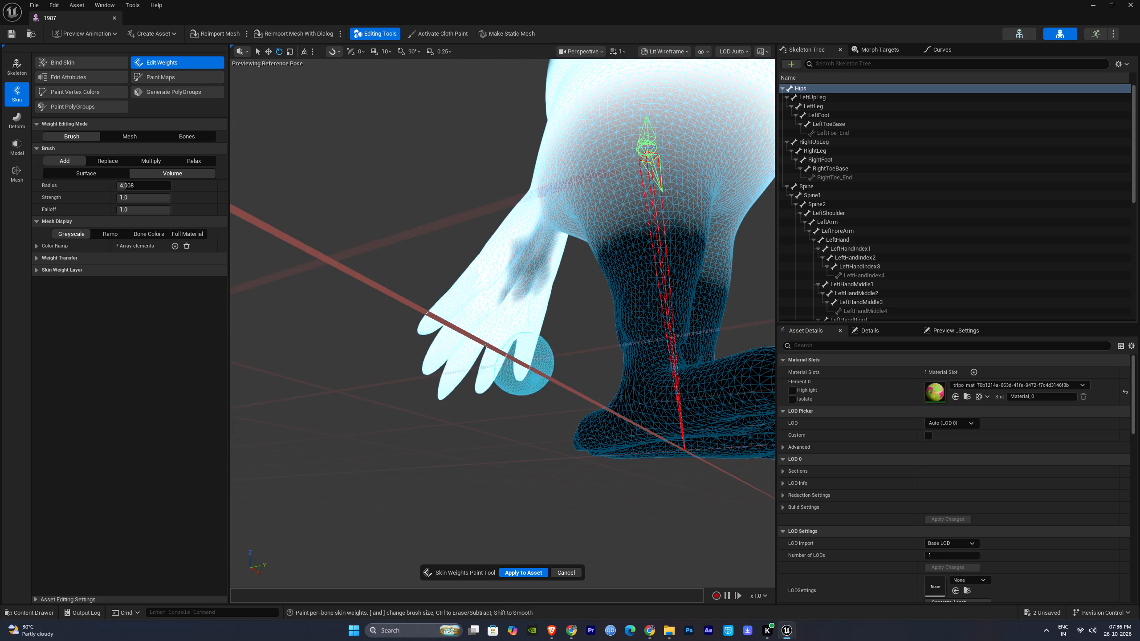
{"action": "left_click_drag", "start_coordinate": [526, 354], "coordinate": [540, 260]}
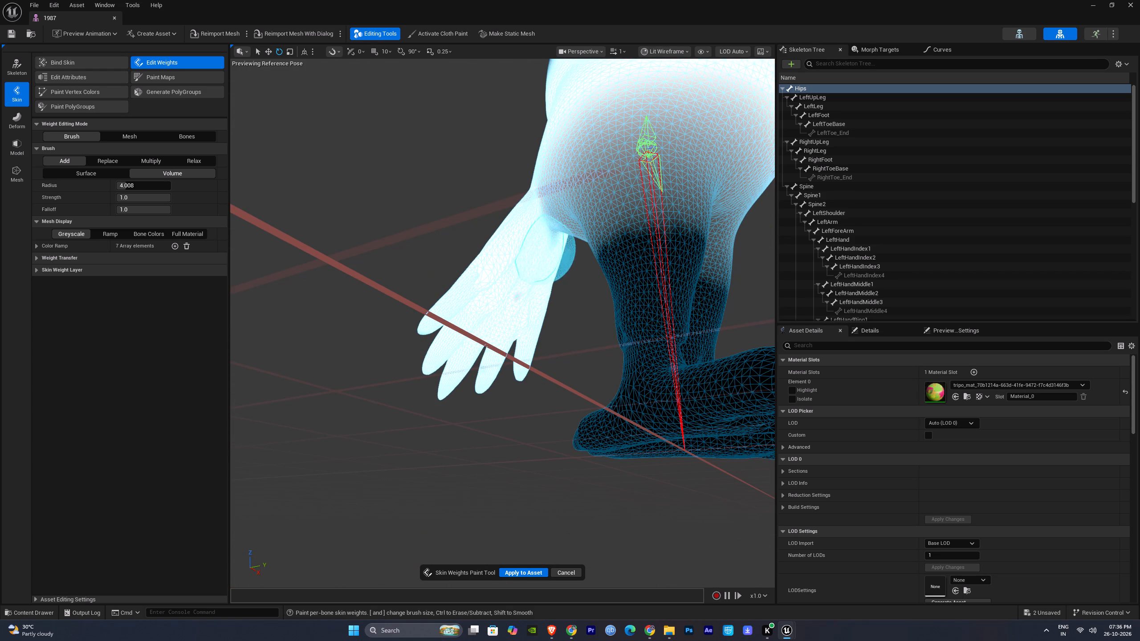
{"action": "left_click_drag", "start_coordinate": [540, 260], "coordinate": [540, 264]}
{"action": "left_click_drag", "start_coordinate": [539, 264], "coordinate": [509, 252], "text": "alt"}
{"action": "left_click_drag", "start_coordinate": [528, 239], "coordinate": [538, 239]}
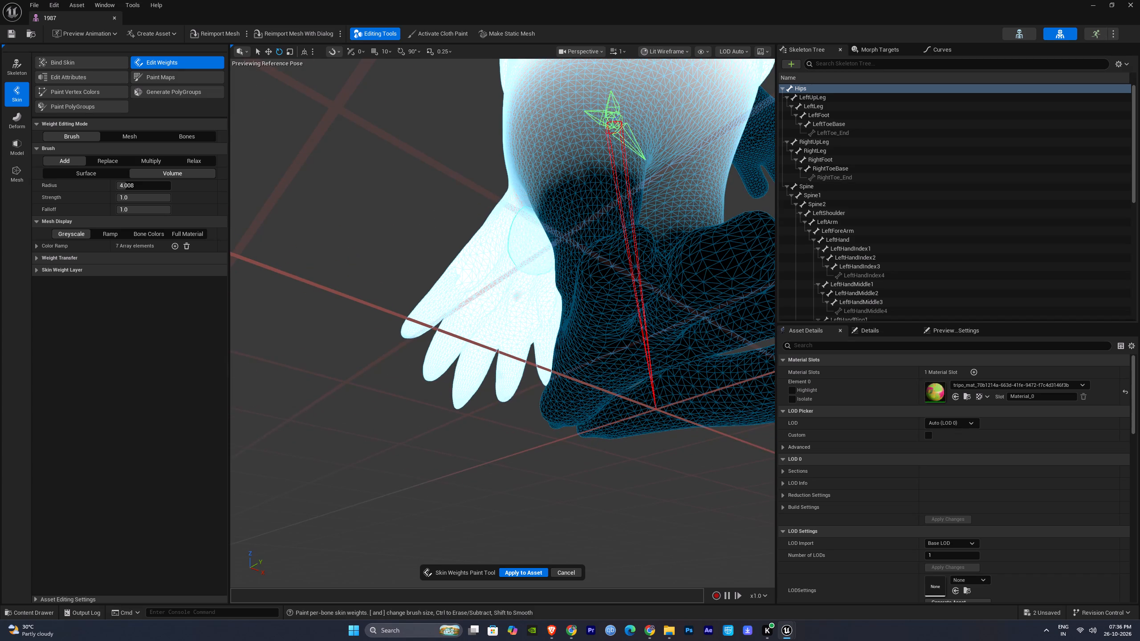
Touch up the Hips weight around the tail base and feather tips from both sides and apply it to the asset.
{"action": "left_click_drag", "start_coordinate": [523, 260], "coordinate": [1027, 326], "text": "alt"}
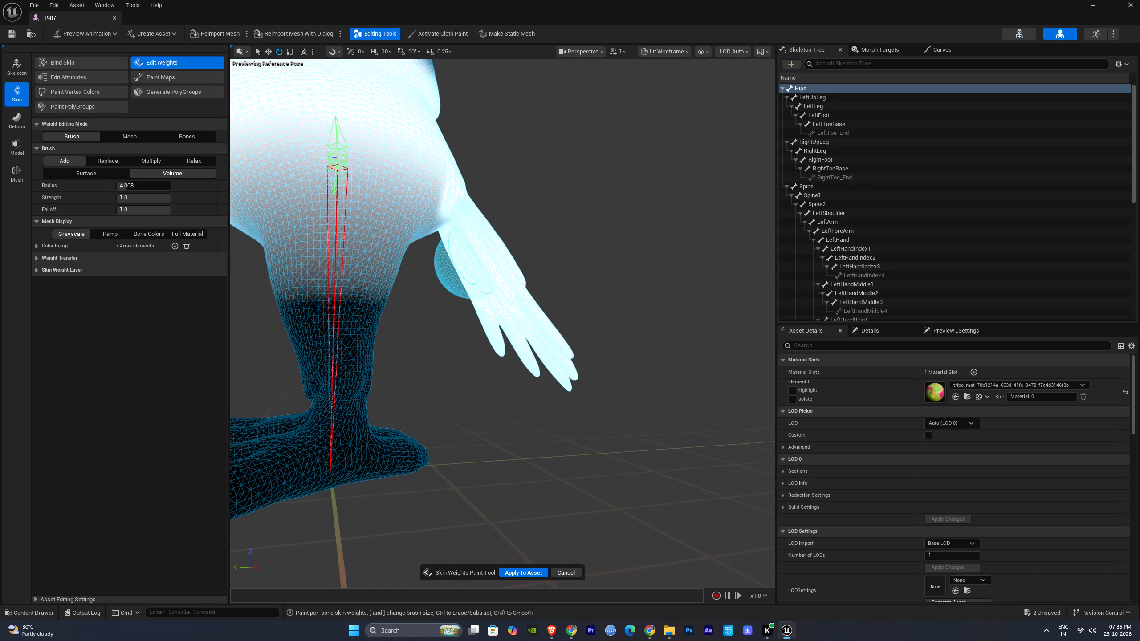
{"action": "left_click_drag", "start_coordinate": [446, 220], "coordinate": [442, 247]}
{"action": "left_click_drag", "start_coordinate": [455, 249], "coordinate": [432, 187], "text": "alt"}
{"action": "left_click_drag", "start_coordinate": [452, 248], "coordinate": [563, 386]}
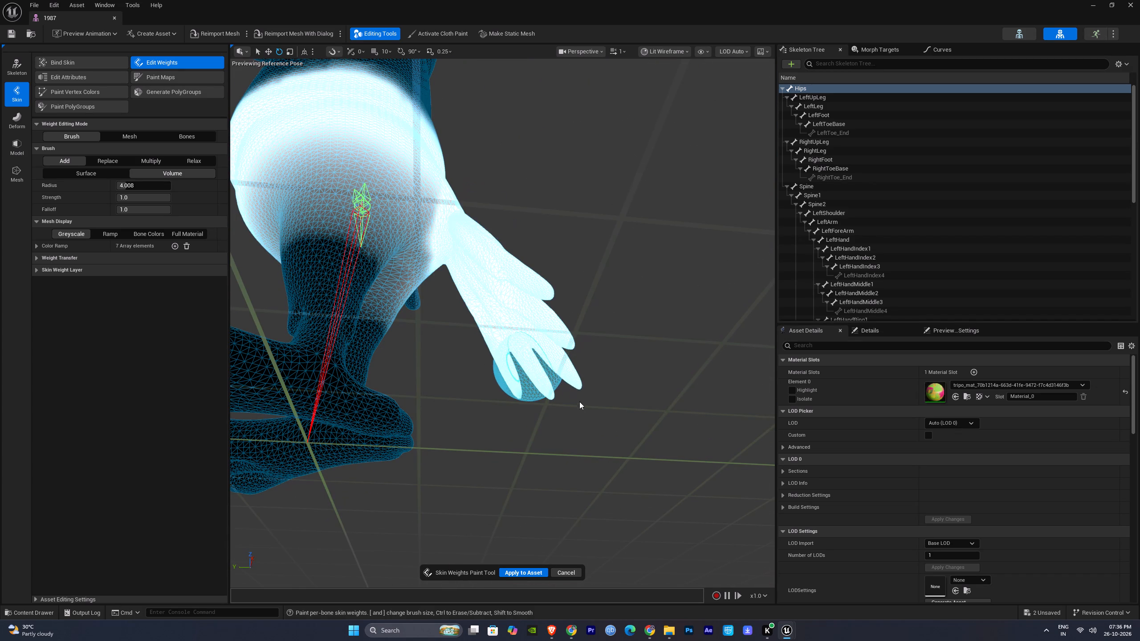
{"action": "left_click_drag", "start_coordinate": [577, 404], "coordinate": [237, 454], "text": "alt"}
{"action": "left_click_drag", "start_coordinate": [502, 334], "coordinate": [444, 357]}
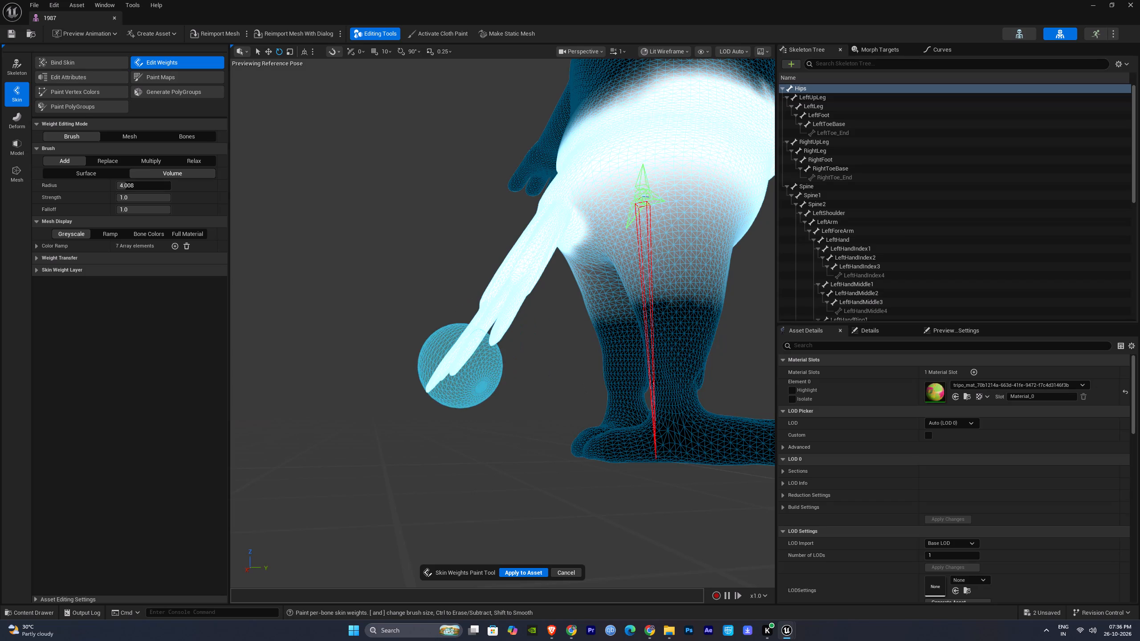
{"action": "left_click_drag", "start_coordinate": [444, 357], "coordinate": [452, 344]}
{"action": "left_click", "coordinate": [520, 571]}
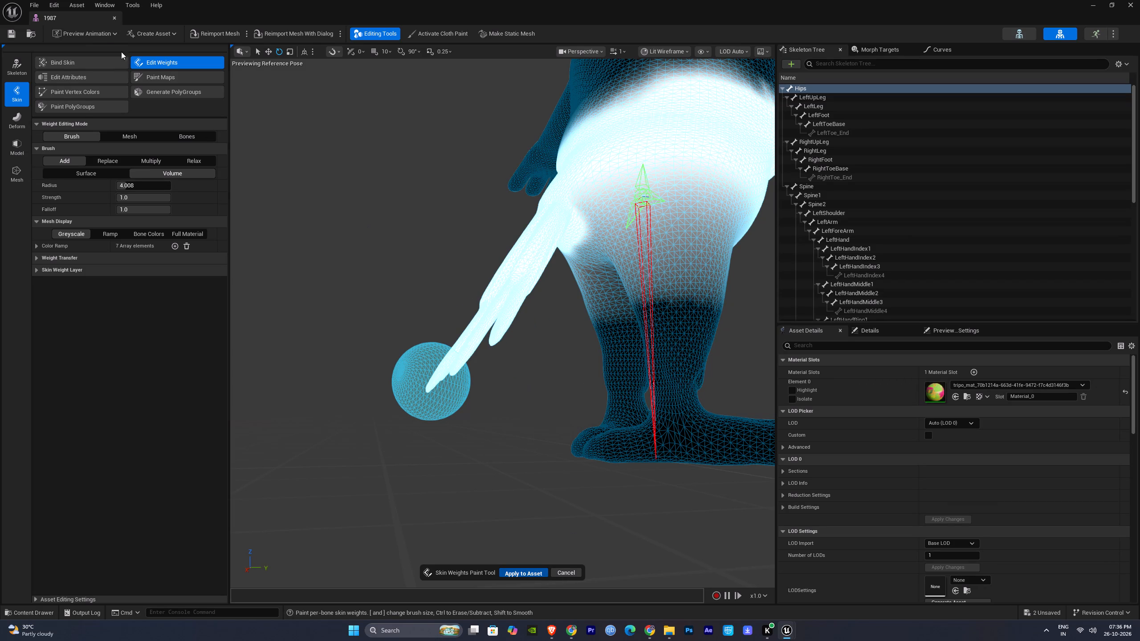
Preview the 1987_run animation on the mesh and stop it near frame 10 to check how the tail deforms.
{"action": "left_click", "coordinate": [105, 34]}
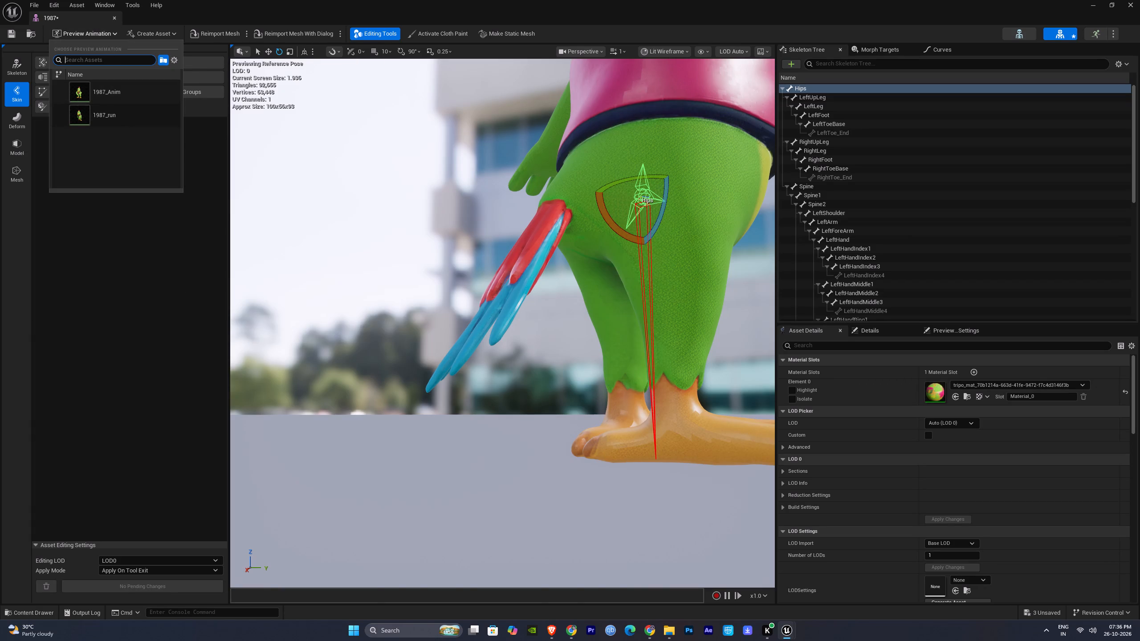
{"action": "left_click", "coordinate": [127, 118]}
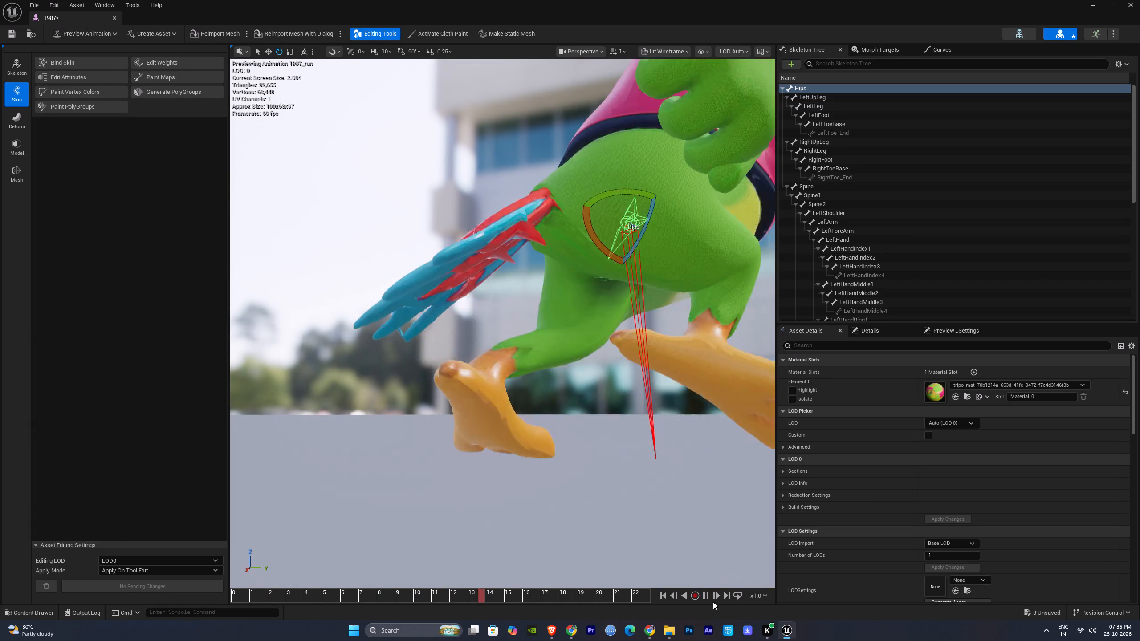
{"action": "left_click", "coordinate": [707, 598]}
{"action": "left_click_drag", "start_coordinate": [385, 590], "coordinate": [395, 592]}
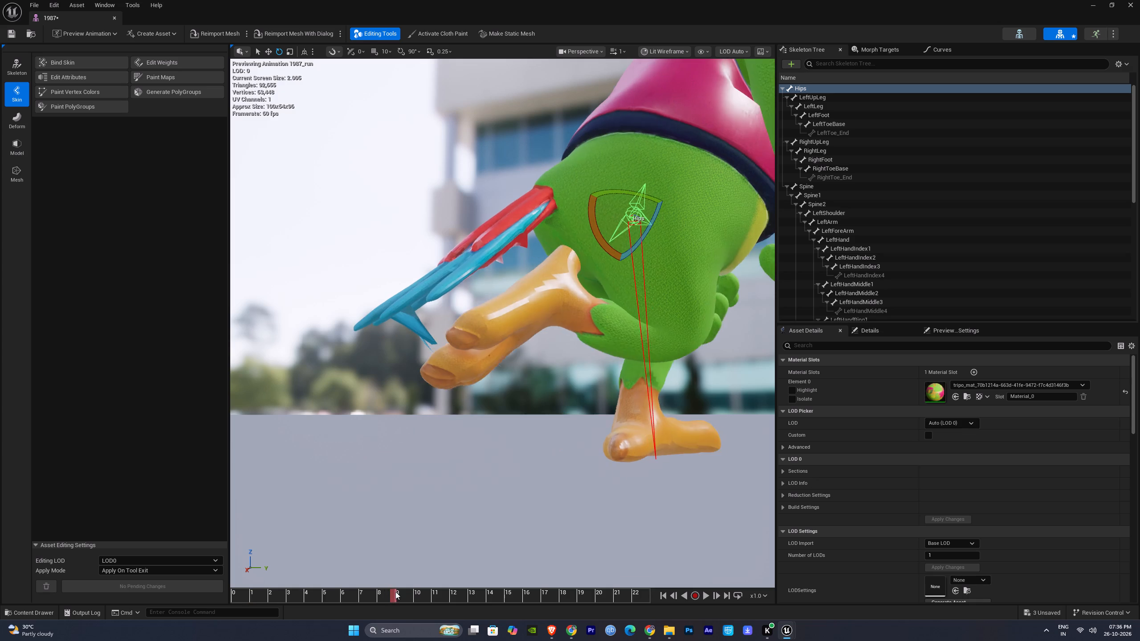
{"action": "left_click_drag", "start_coordinate": [395, 592], "coordinate": [411, 595]}
Restart Edit Weights in the running pose and paint Hips weight over the stray spikes on the tail feathers.
{"action": "left_click", "coordinate": [163, 58]}
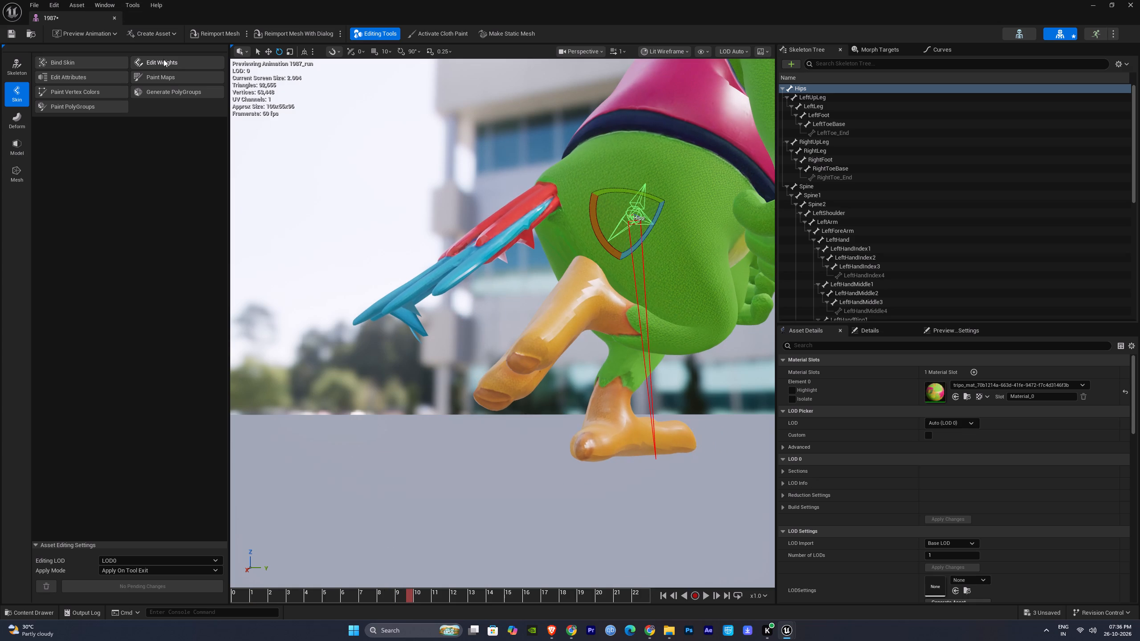
{"action": "left_click_drag", "start_coordinate": [452, 305], "coordinate": [441, 301], "text": "alt"}
{"action": "left_click_drag", "start_coordinate": [416, 332], "coordinate": [407, 311]}
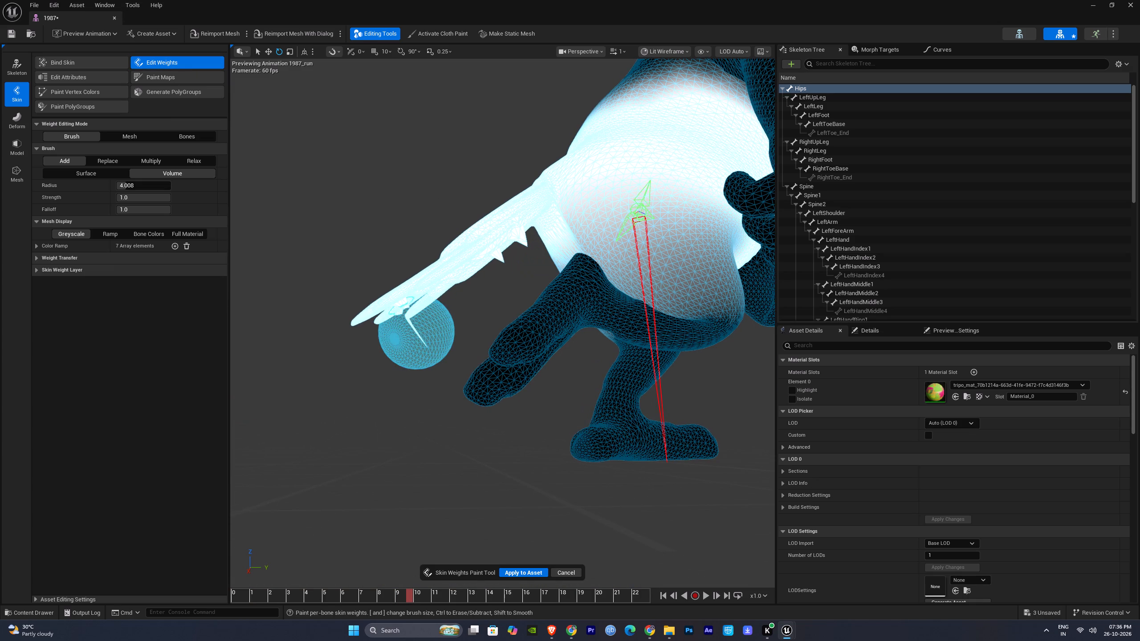
{"action": "left_click_drag", "start_coordinate": [407, 311], "coordinate": [420, 342]}
{"action": "left_click_drag", "start_coordinate": [426, 347], "coordinate": [423, 338]}
{"action": "left_click_drag", "start_coordinate": [400, 311], "coordinate": [398, 304]}
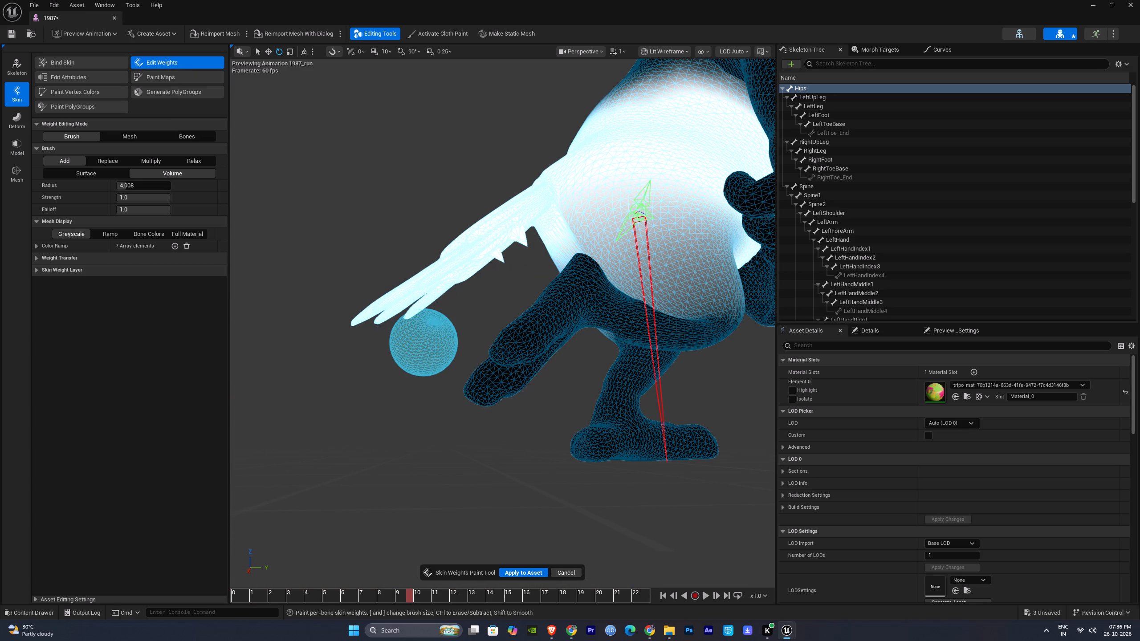
{"action": "left_click_drag", "start_coordinate": [398, 304], "coordinate": [504, 251]}
{"action": "left_click_drag", "start_coordinate": [511, 241], "coordinate": [451, 270]}
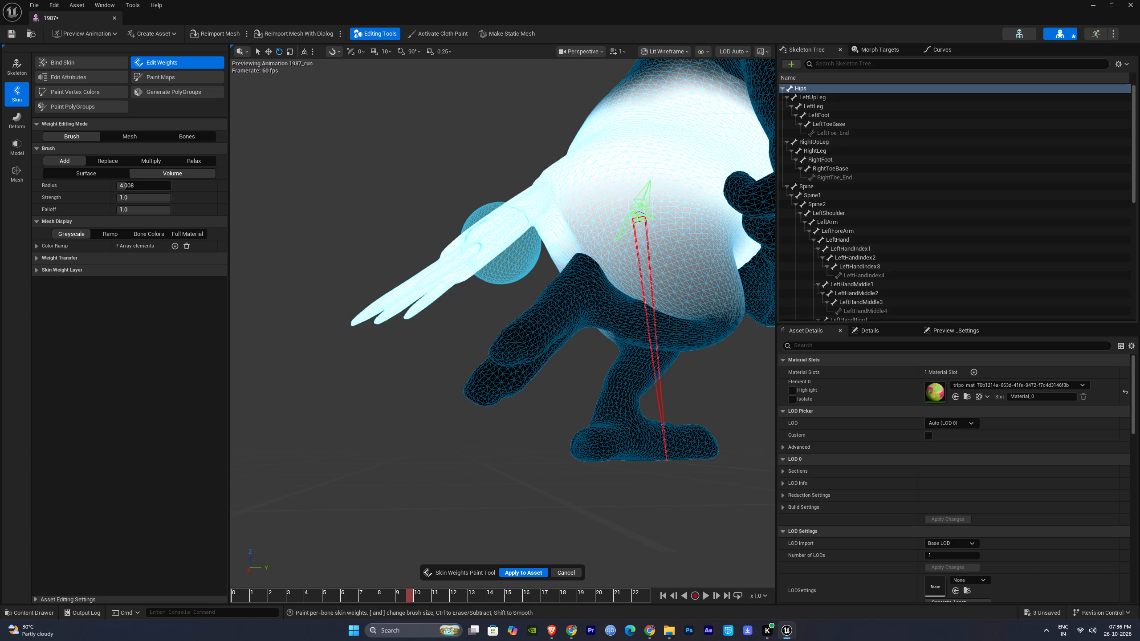
{"action": "left_click_drag", "start_coordinate": [451, 270], "coordinate": [362, 332]}
Paint Hips weight over the tail's other side in the running pose and apply the weights to the asset.
{"action": "left_click_drag", "start_coordinate": [415, 304], "coordinate": [779, 325], "text": "alt"}
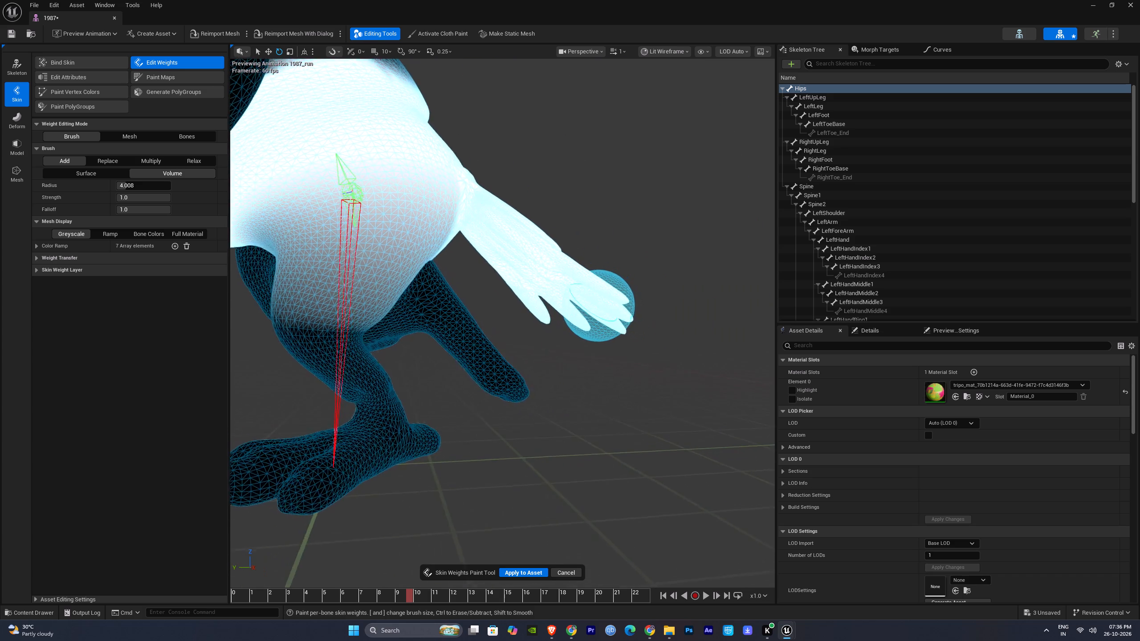
{"action": "left_click_drag", "start_coordinate": [779, 325], "coordinate": [758, 358], "text": "alt"}
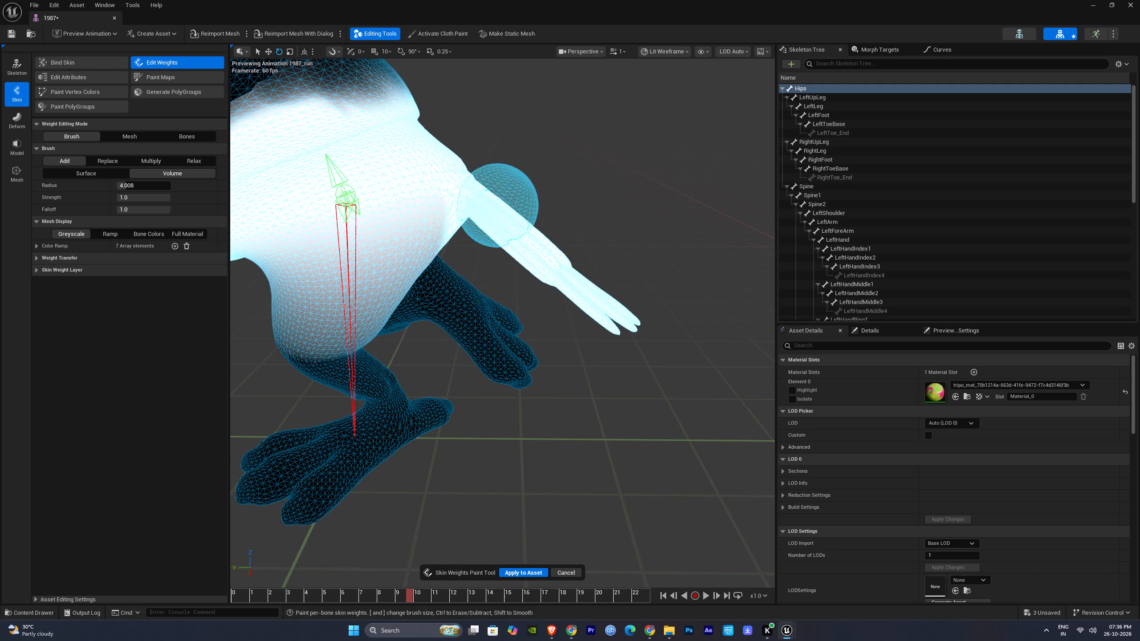
{"action": "left_click_drag", "start_coordinate": [500, 207], "coordinate": [637, 323]}
{"action": "left_click_drag", "start_coordinate": [634, 313], "coordinate": [637, 276], "text": "alt"}
{"action": "left_click_drag", "start_coordinate": [541, 263], "coordinate": [537, 263]}
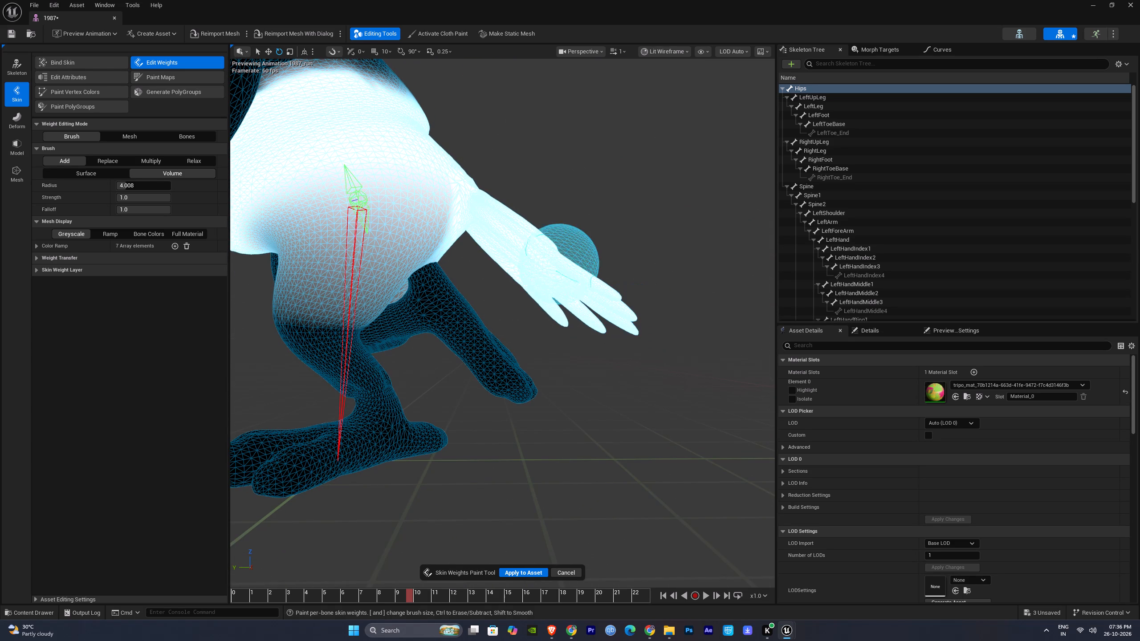
{"action": "left_click_drag", "start_coordinate": [537, 263], "coordinate": [623, 332]}
{"action": "left_click", "coordinate": [521, 568]}
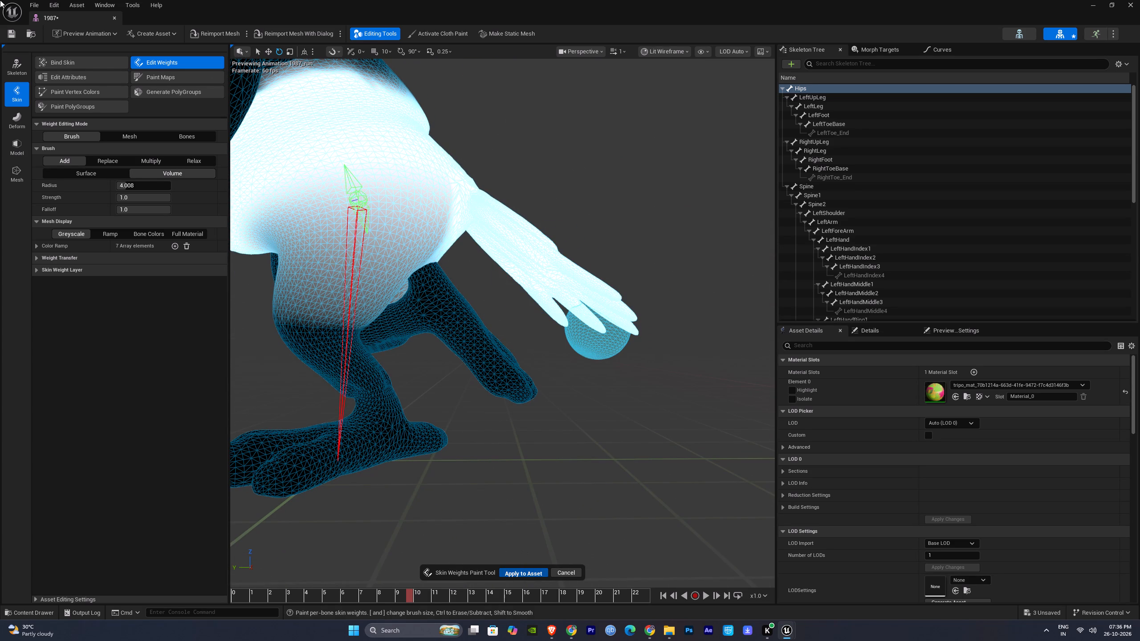
Save the 1987 skeletal mesh and close its editor.
{"action": "left_click", "coordinate": [9, 34]}
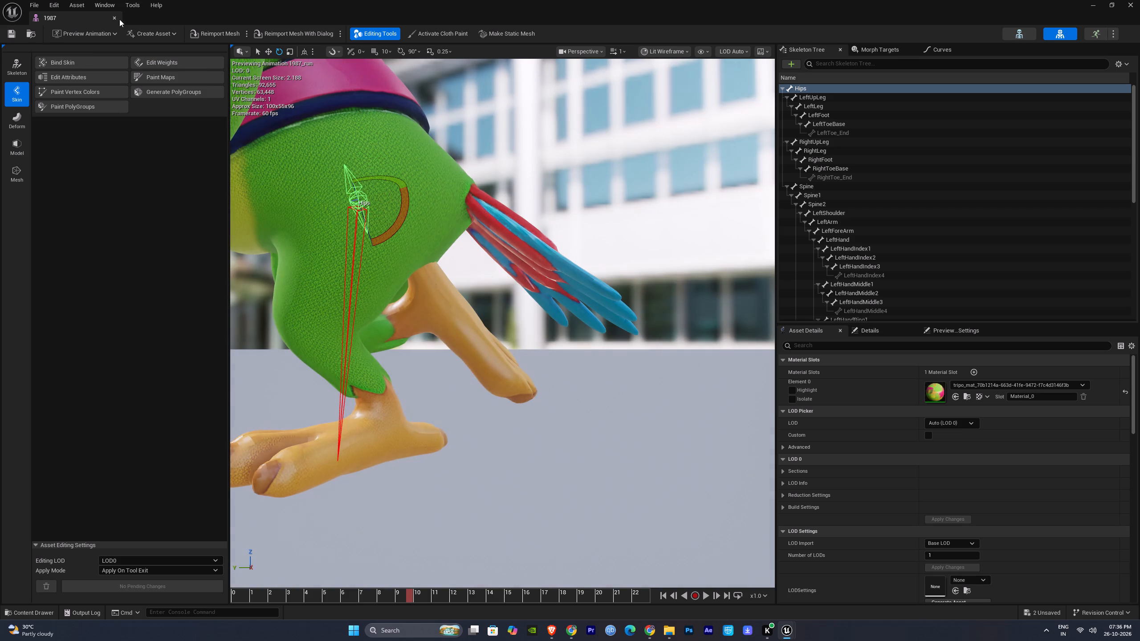
{"action": "left_click", "coordinate": [114, 19]}
Play the pan_america sequence from Striker's shot to check the mascots running, stopping at frame 10456 on the ball-bodied bird.
{"action": "left_click", "coordinate": [737, 536]}
{"action": "key", "text": "space"}
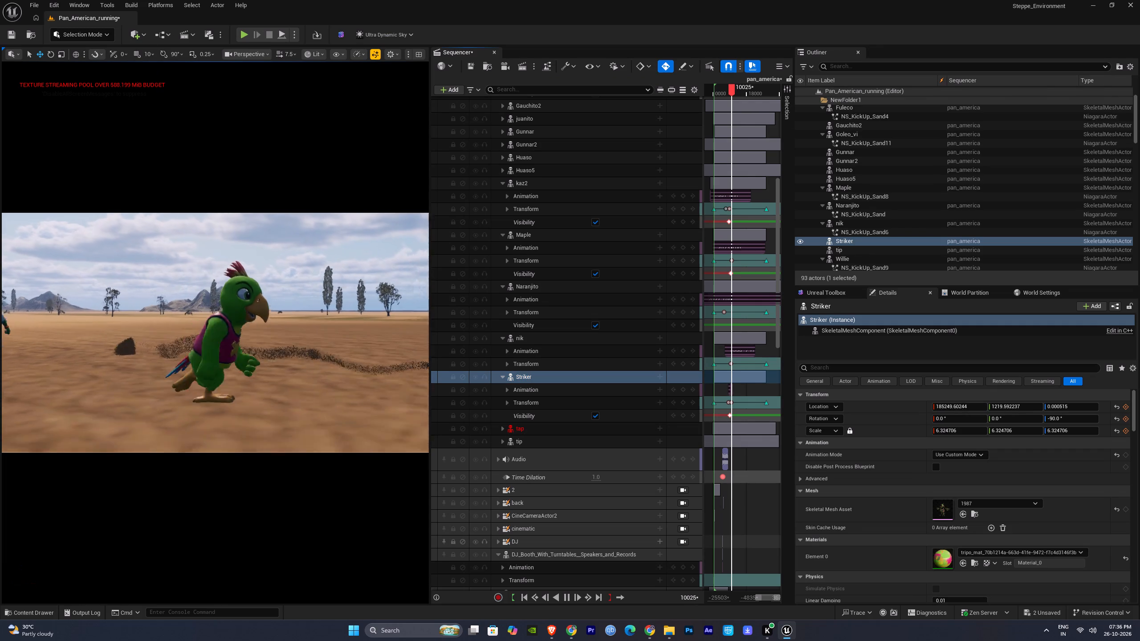
{"action": "right_click_drag", "start_coordinate": [758, 498], "coordinate": [734, 495]}
{"action": "right_click_drag", "start_coordinate": [760, 460], "coordinate": [753, 458]}
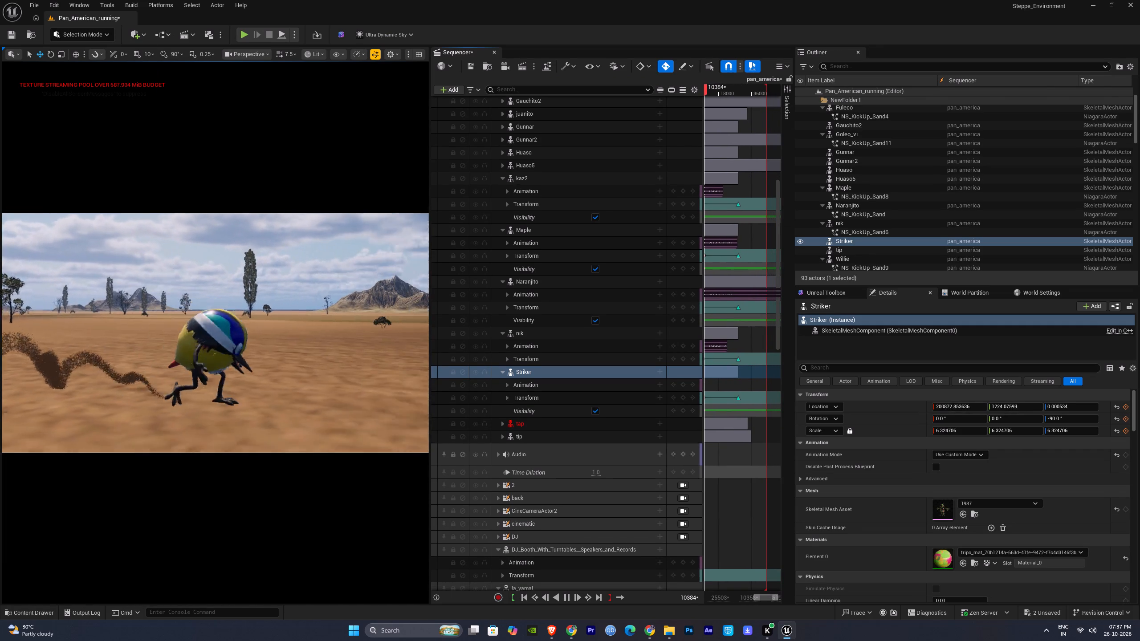
{"action": "key", "text": "space"}
{"action": "left_click", "coordinate": [311, 328]}
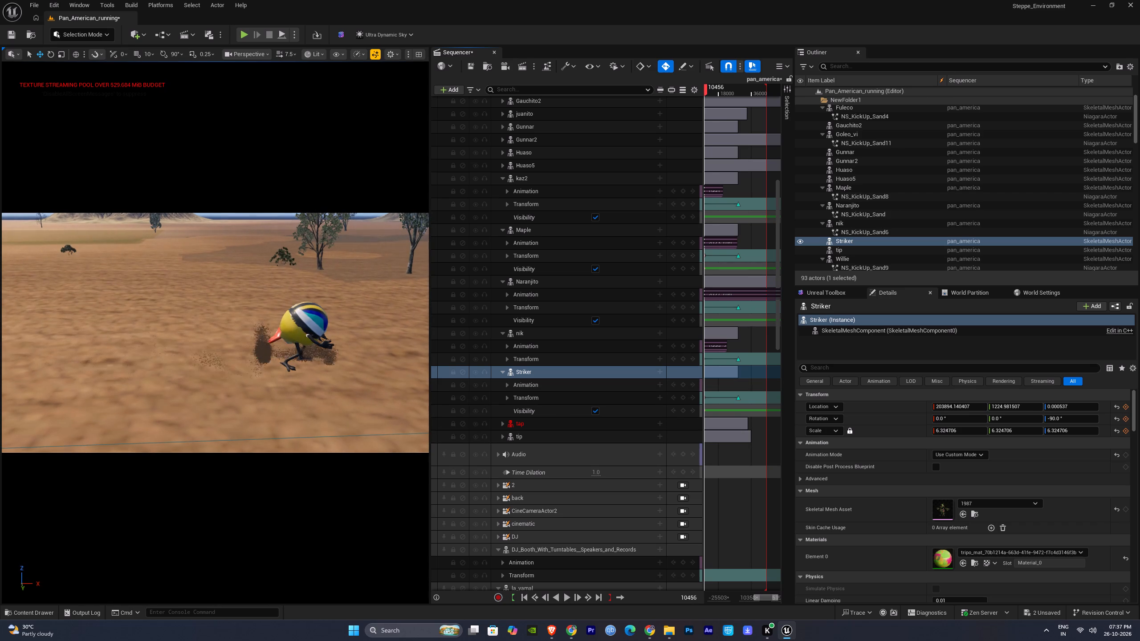
Extend Maple's running animation clip further along the timeline and play on from frame 10456 to check the shot.
{"action": "left_click_drag", "start_coordinate": [736, 243], "coordinate": [756, 245]}
{"action": "left_click", "coordinate": [757, 243], "text": "ctrl"}
{"action": "left_click_drag", "start_coordinate": [754, 241], "coordinate": [747, 241], "text": "ctrl"}
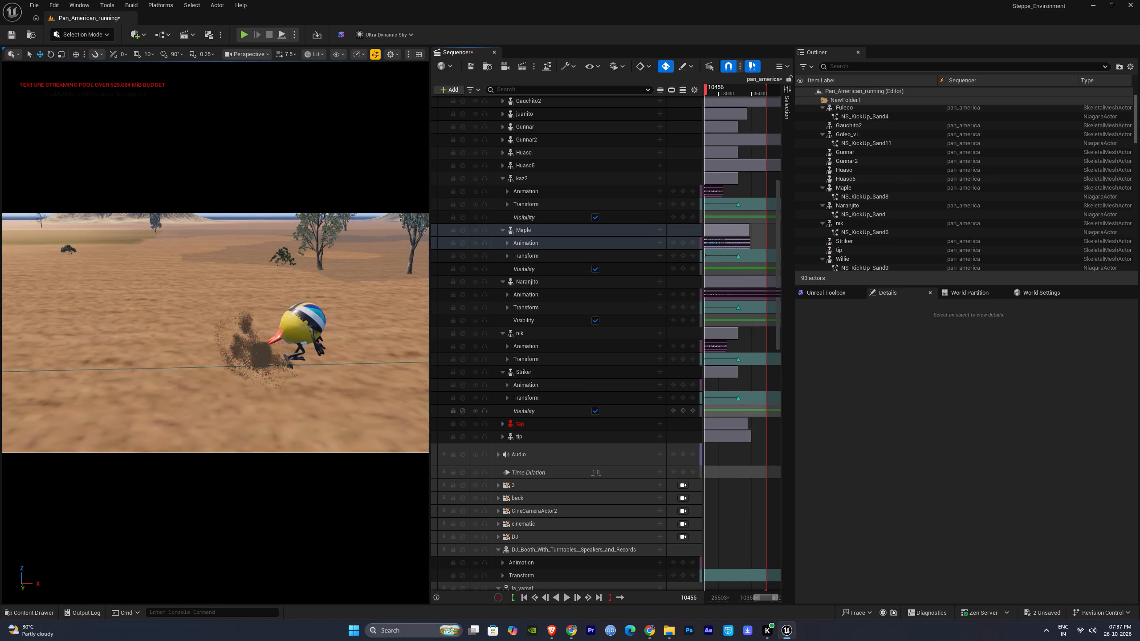
{"action": "right_click_drag", "start_coordinate": [733, 462], "coordinate": [741, 462]}
{"action": "key", "text": "space"}
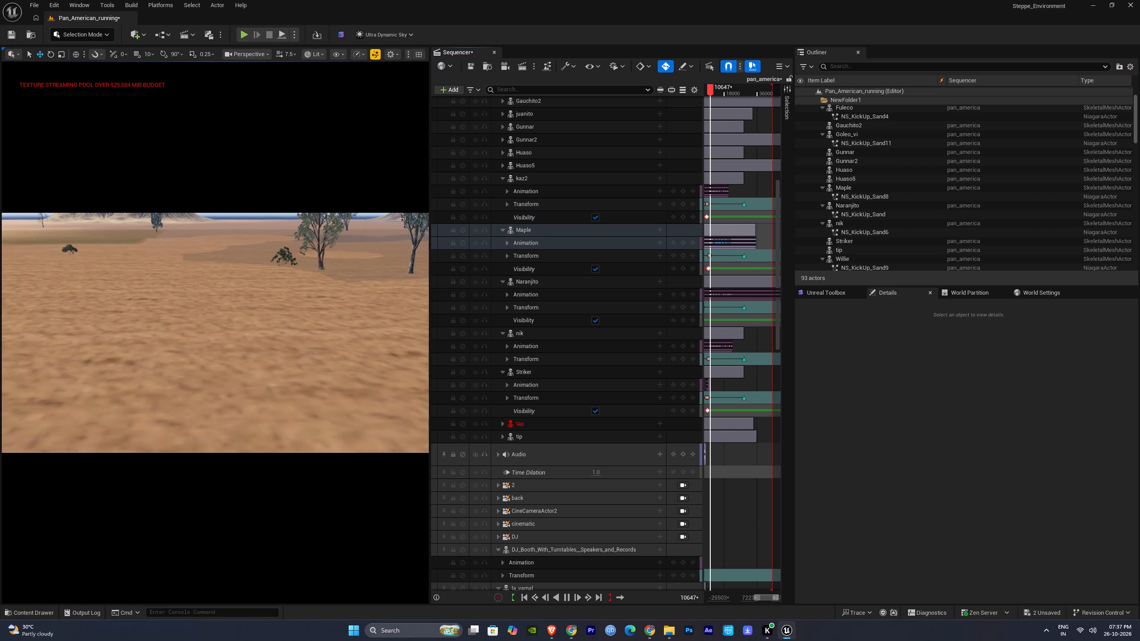
{"action": "key", "text": "space"}
Save the pan_america sequence and all remaining unsaved level changes.
{"action": "left_click", "coordinate": [468, 65]}
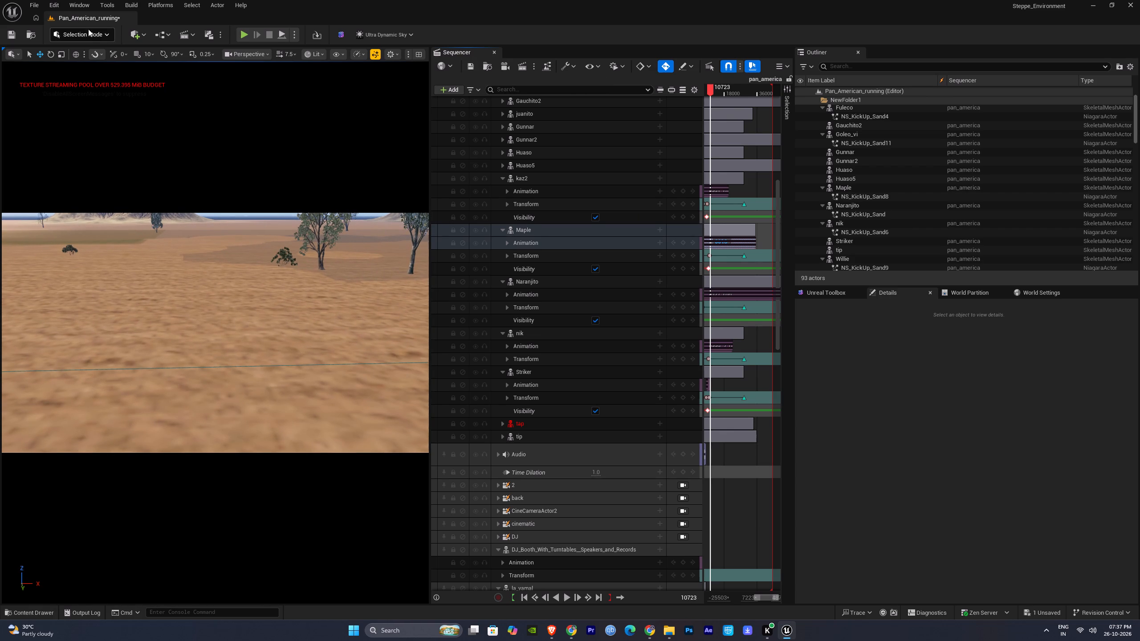
{"action": "left_click", "coordinate": [31, 3]}
{"action": "left_click", "coordinate": [49, 130]}
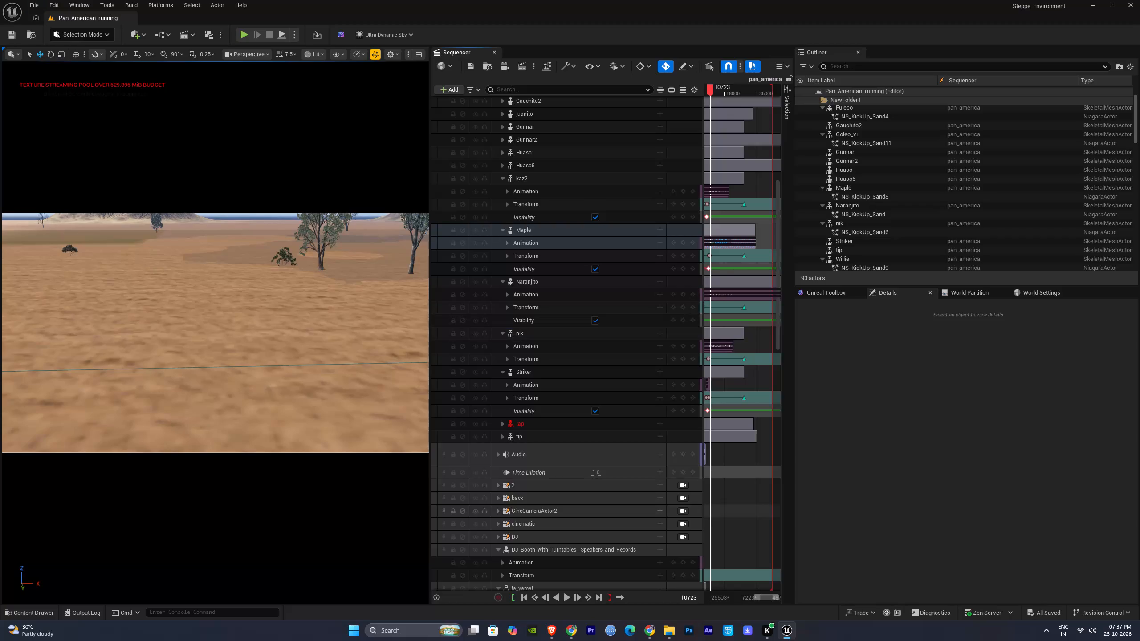
Switch the viewport to camera 2, expand its tracks, and return to the playback start at frame 0606.
{"action": "left_click", "coordinate": [737, 511]}
{"action": "scroll", "coordinate": [509, 487], "scroll_direction": "down", "scroll_amount": 2}
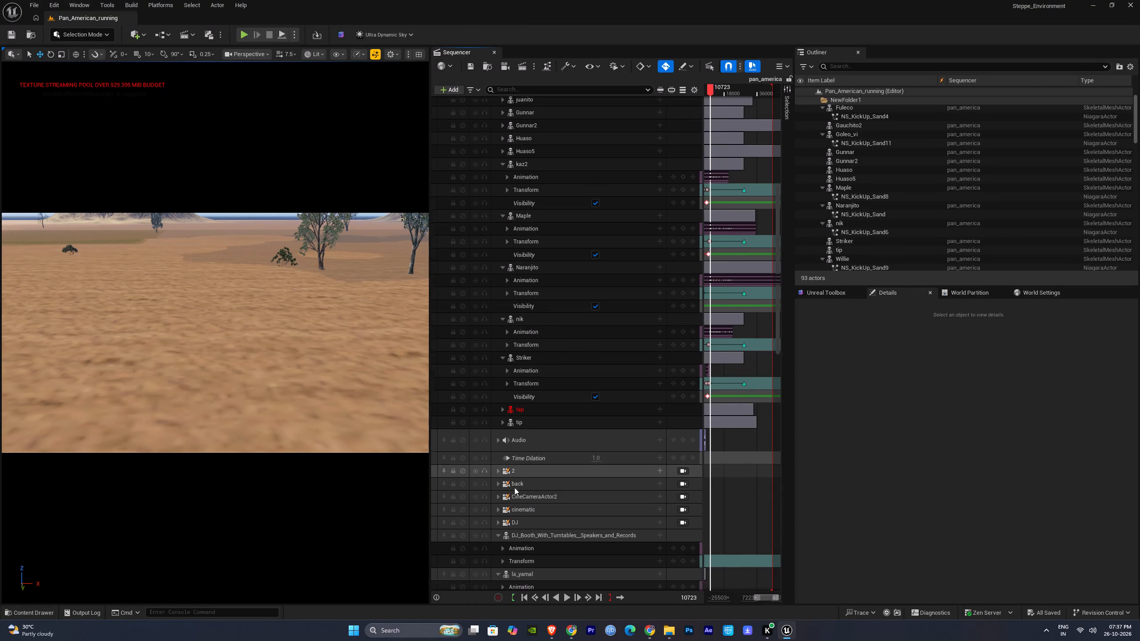
{"action": "scroll", "coordinate": [514, 487], "scroll_direction": "down", "scroll_amount": 3}
{"action": "left_click", "coordinate": [683, 414]}
{"action": "left_click", "coordinate": [497, 414]}
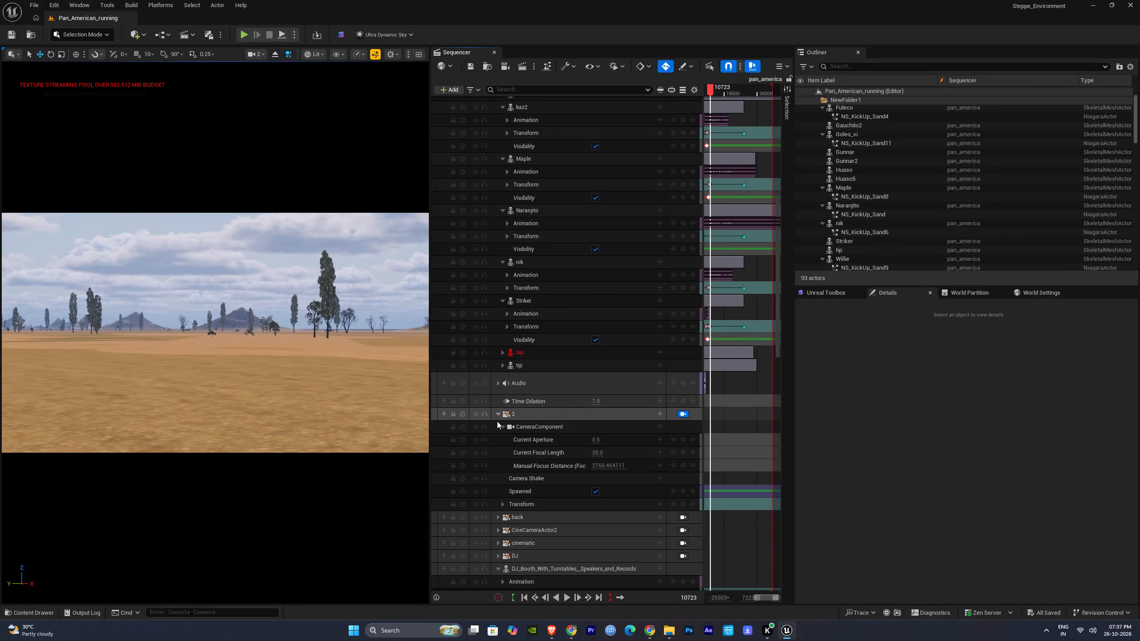
{"action": "left_click", "coordinate": [522, 600]}
{"action": "scroll", "coordinate": [727, 424], "scroll_direction": "down", "scroll_amount": 5, "text": "ctrl"}
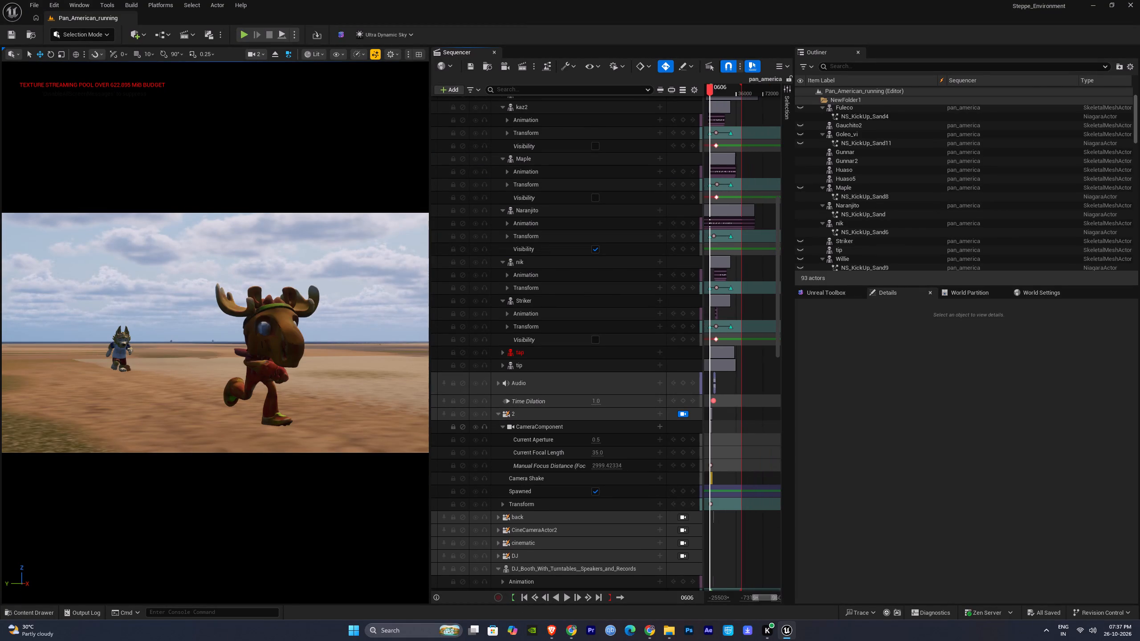
{"action": "scroll", "coordinate": [727, 424], "scroll_direction": "down", "scroll_amount": 3, "text": "ctrl"}
{"action": "right_click_drag", "start_coordinate": [726, 422], "coordinate": [740, 420]}
{"action": "scroll", "coordinate": [737, 422], "scroll_direction": "up", "scroll_amount": 8, "text": "ctrl"}
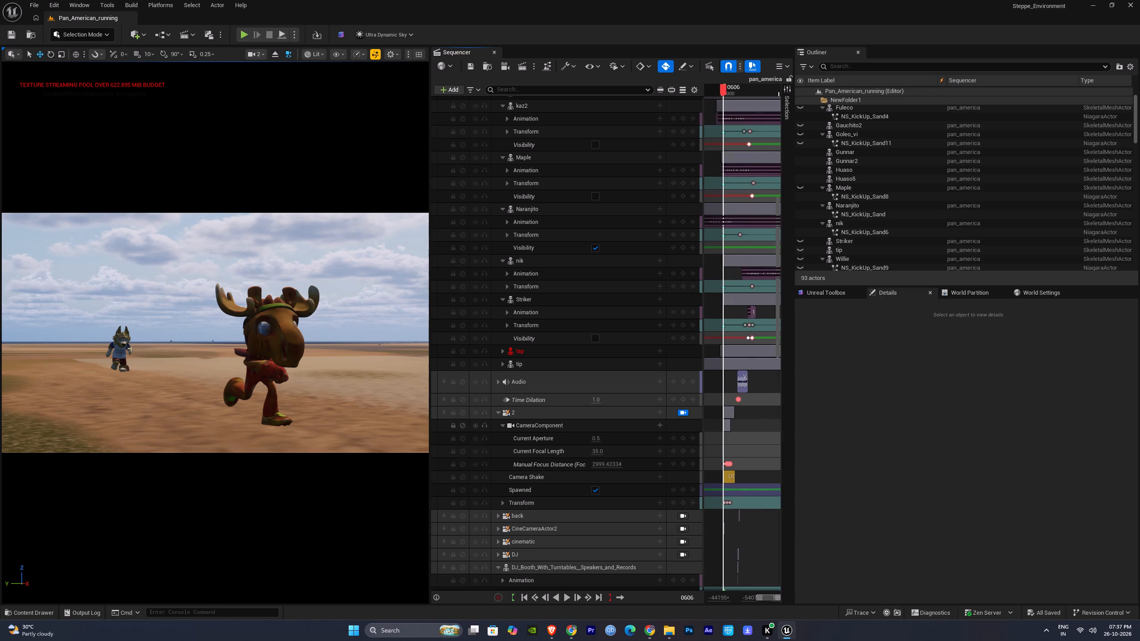
{"action": "scroll", "coordinate": [737, 422], "scroll_direction": "up", "scroll_amount": 6, "text": "ctrl"}
{"action": "right_click_drag", "start_coordinate": [746, 430], "coordinate": [753, 430]}
{"action": "scroll", "coordinate": [757, 430], "scroll_direction": "up", "scroll_amount": 3, "text": "ctrl"}
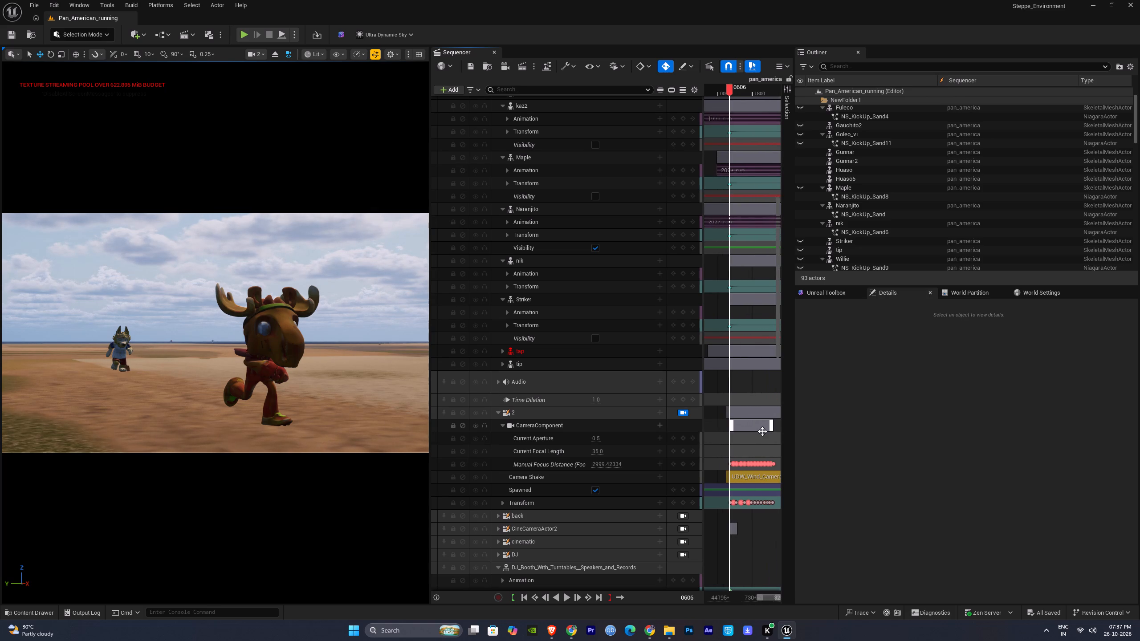
Play camera 2's opening shot to check the moose and wolf mascots running past.
{"action": "left_click", "coordinate": [721, 421]}
{"action": "key", "text": "space"}
{"action": "key", "text": "space"}
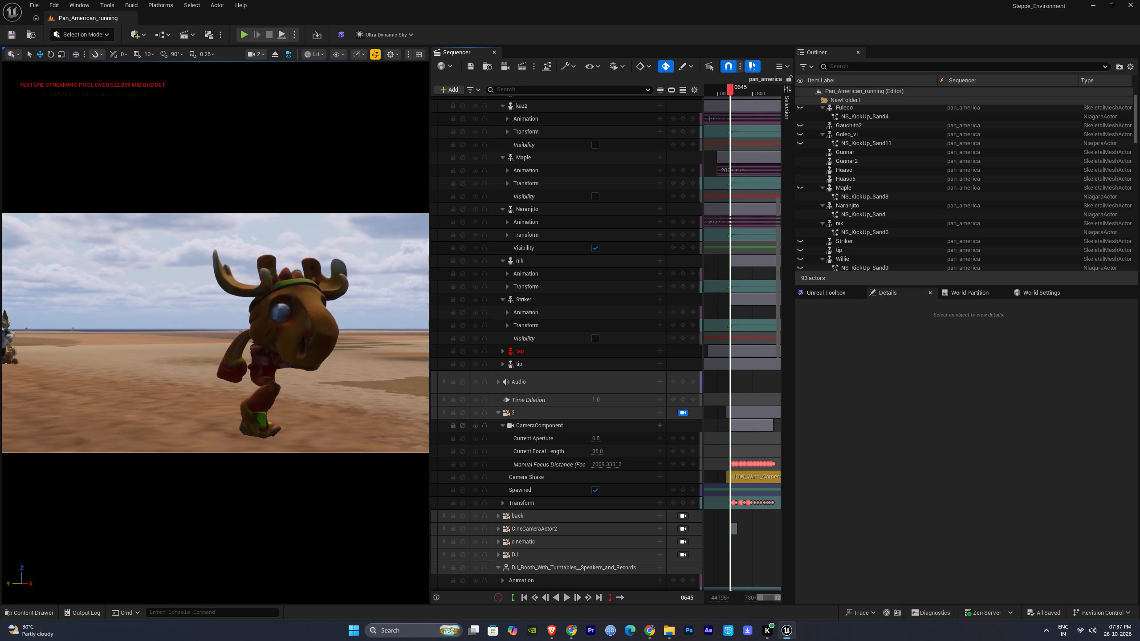
{"action": "left_click", "coordinate": [709, 429]}
{"action": "key", "text": "space"}
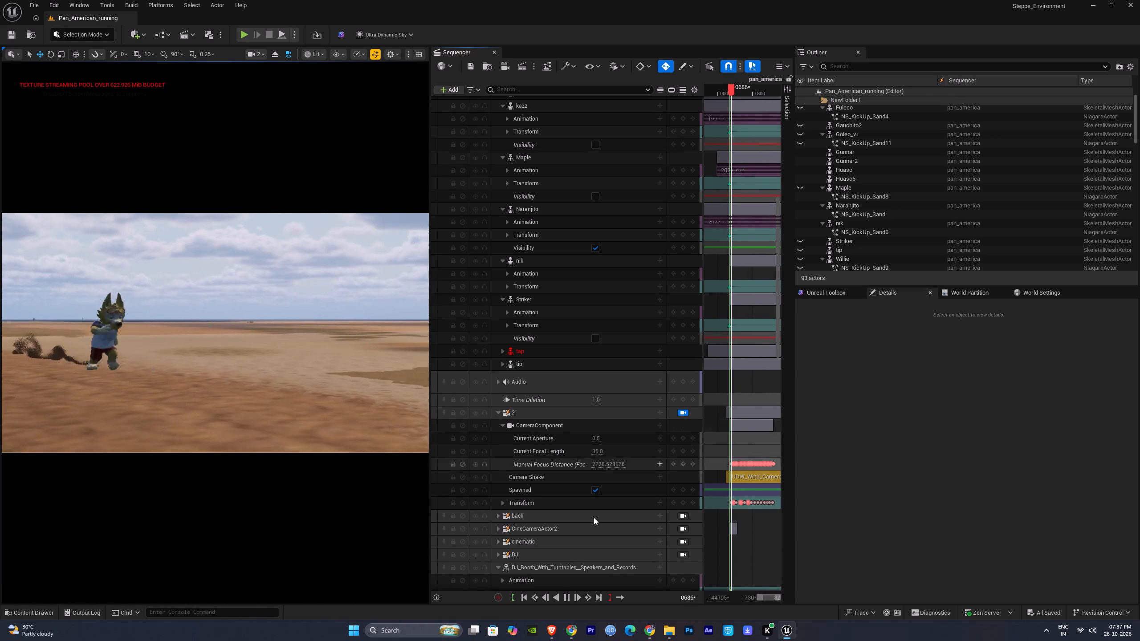
{"action": "key", "text": "space"}
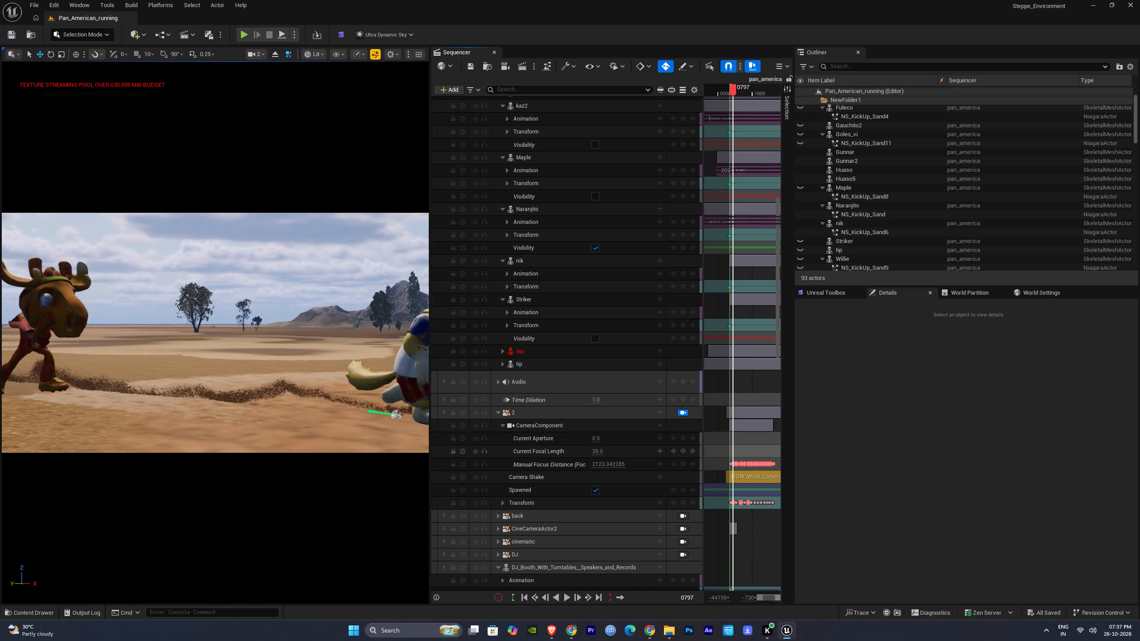
From frame 0606, place the 2023 skeletal mesh in the scene, replace the Maple2 moose actor with it, and play briefly.
{"action": "left_click", "coordinate": [523, 597]}
{"action": "key", "text": "ctrl+space"}
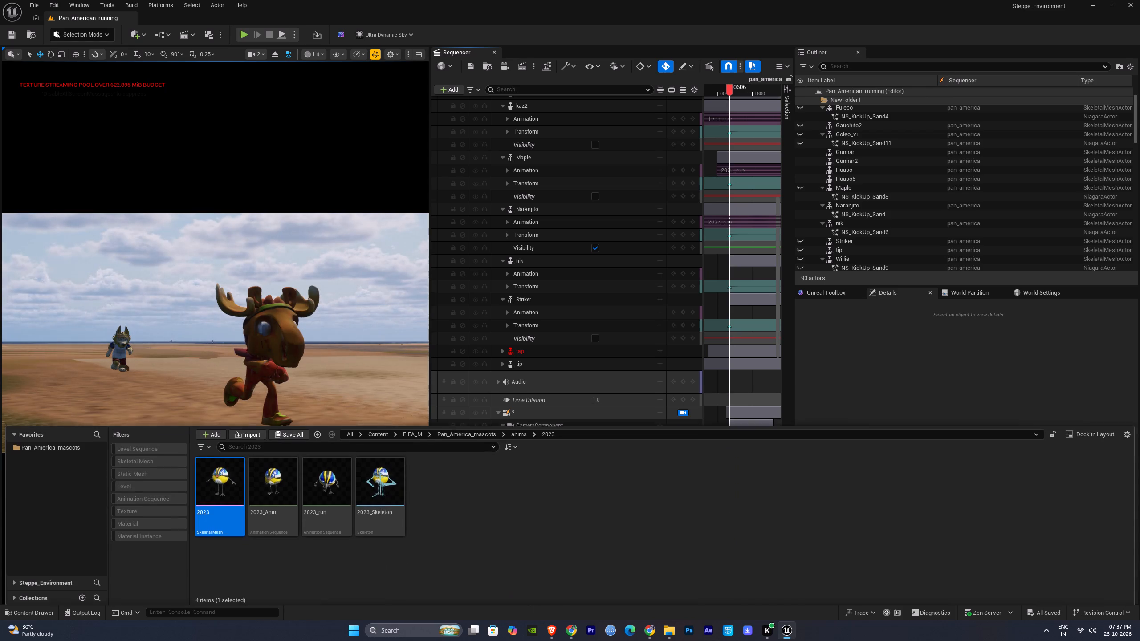
{"action": "left_click", "coordinate": [329, 564]}
{"action": "left_click_drag", "start_coordinate": [225, 487], "coordinate": [221, 410]}
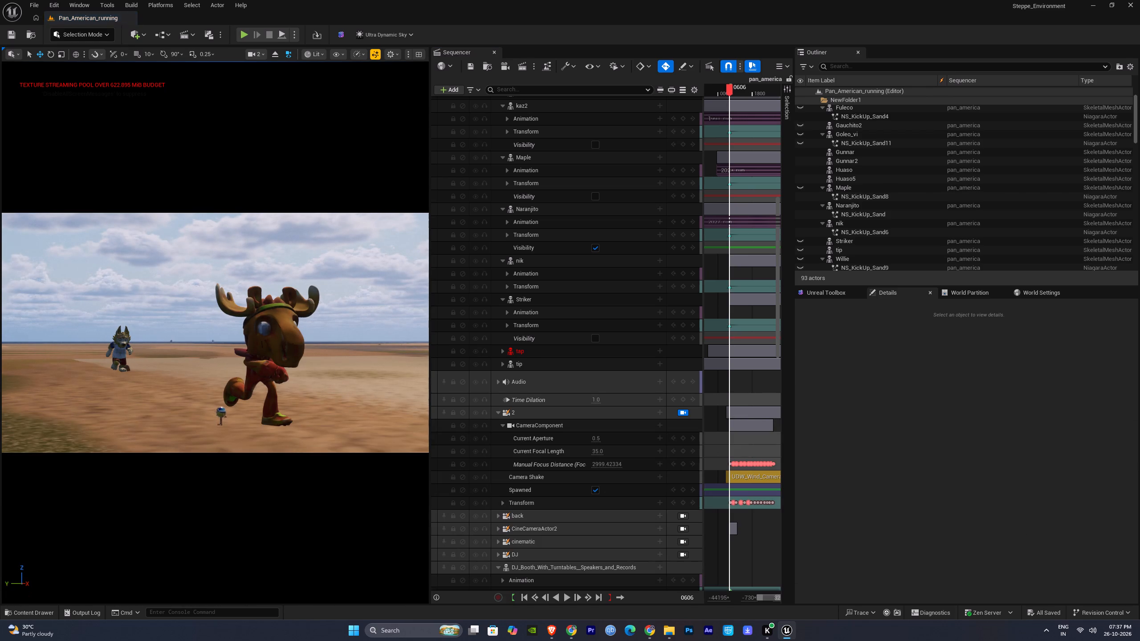
{"action": "left_click_drag", "start_coordinate": [221, 410], "coordinate": [222, 409]}
{"action": "left_click", "coordinate": [280, 318]}
{"action": "right_click", "coordinate": [280, 318]}
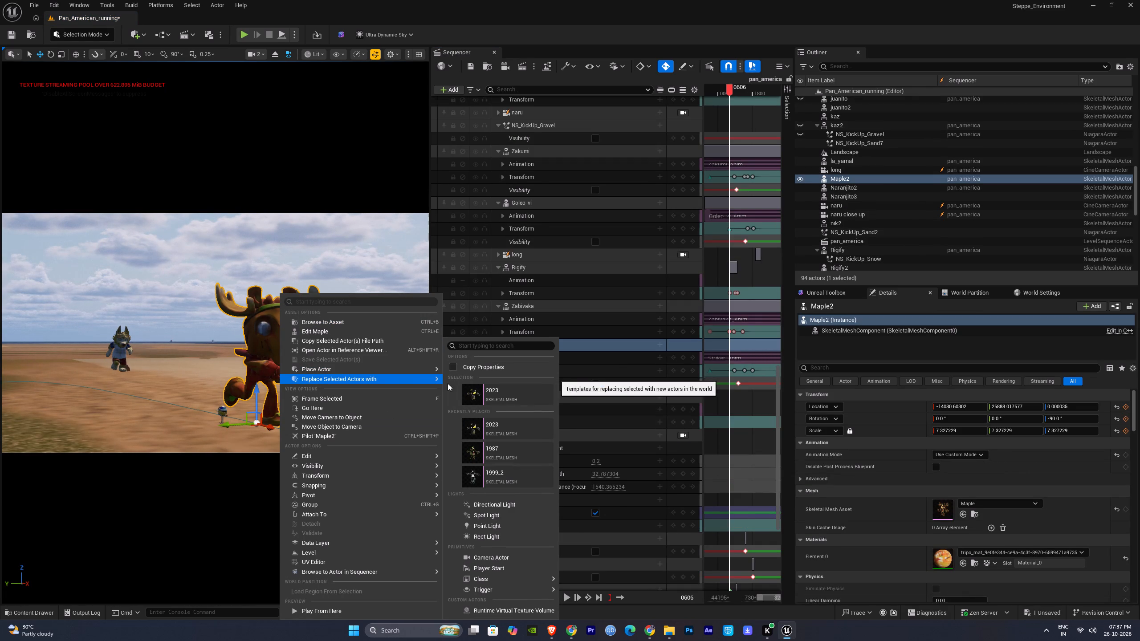
{"action": "left_click", "coordinate": [497, 395]}
{"action": "left_click", "coordinate": [746, 441]}
{"action": "key", "text": "space"}
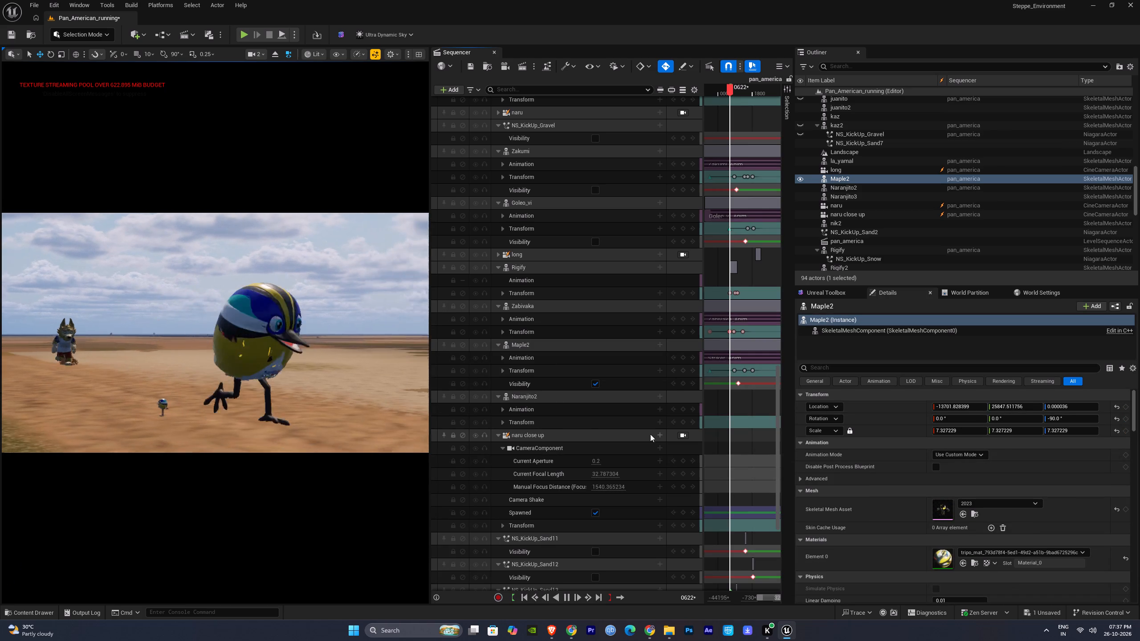
{"action": "key", "text": "space"}
Delete the small extra 2023 bird actor placed on the ground.
{"action": "left_click", "coordinate": [140, 404]}
{"action": "key", "text": "Delete"}
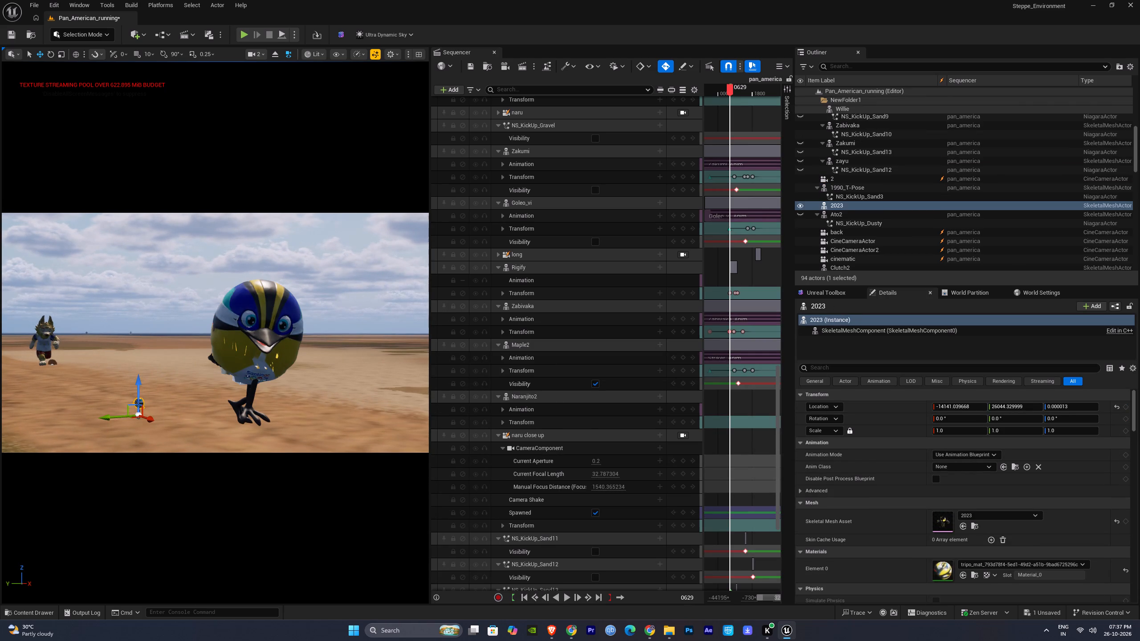
Replace the Striker_Anim clip on Maple2's animation track with the 2023_run animation.
{"action": "left_click", "coordinate": [264, 340]}
{"action": "left_click", "coordinate": [749, 355]}
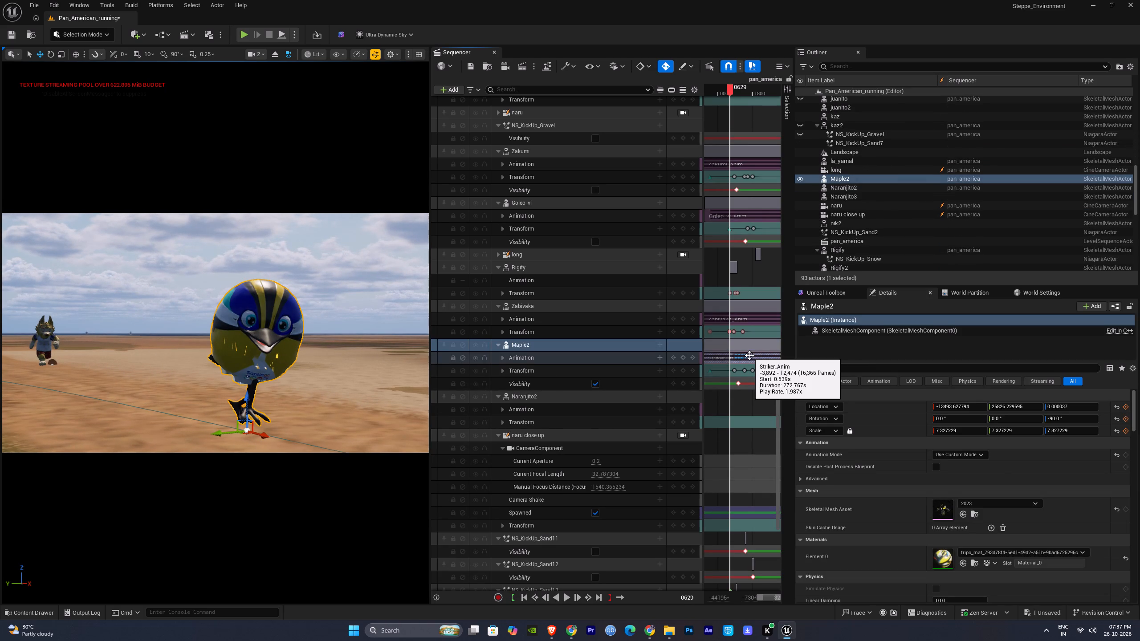
{"action": "key", "text": "Delete"}
{"action": "left_click", "coordinate": [657, 357]}
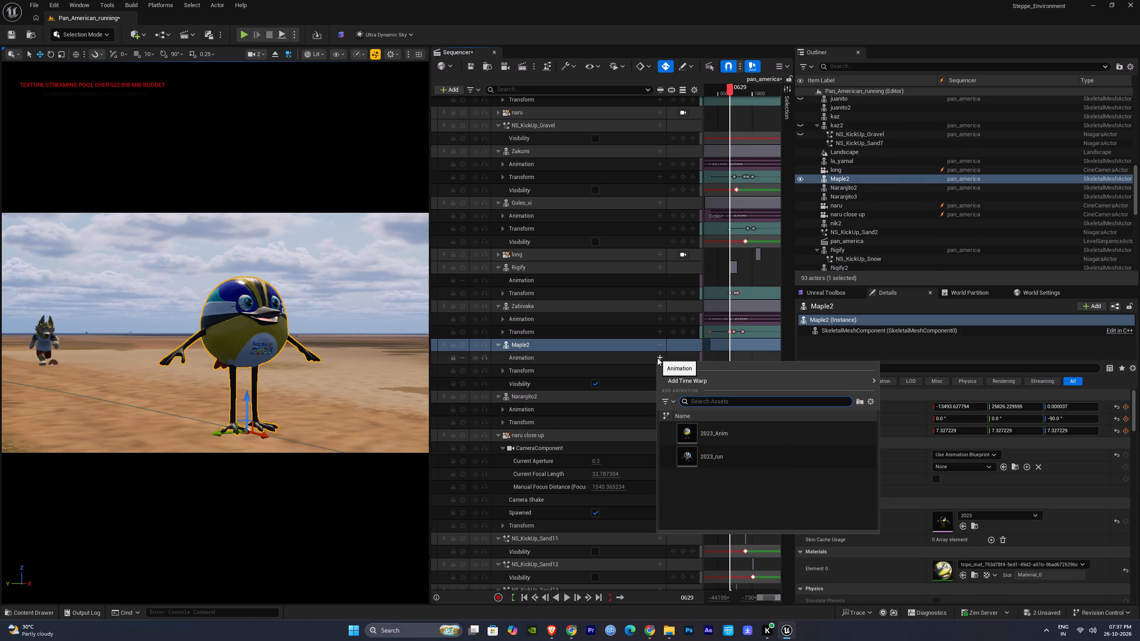
{"action": "left_click", "coordinate": [734, 449]}
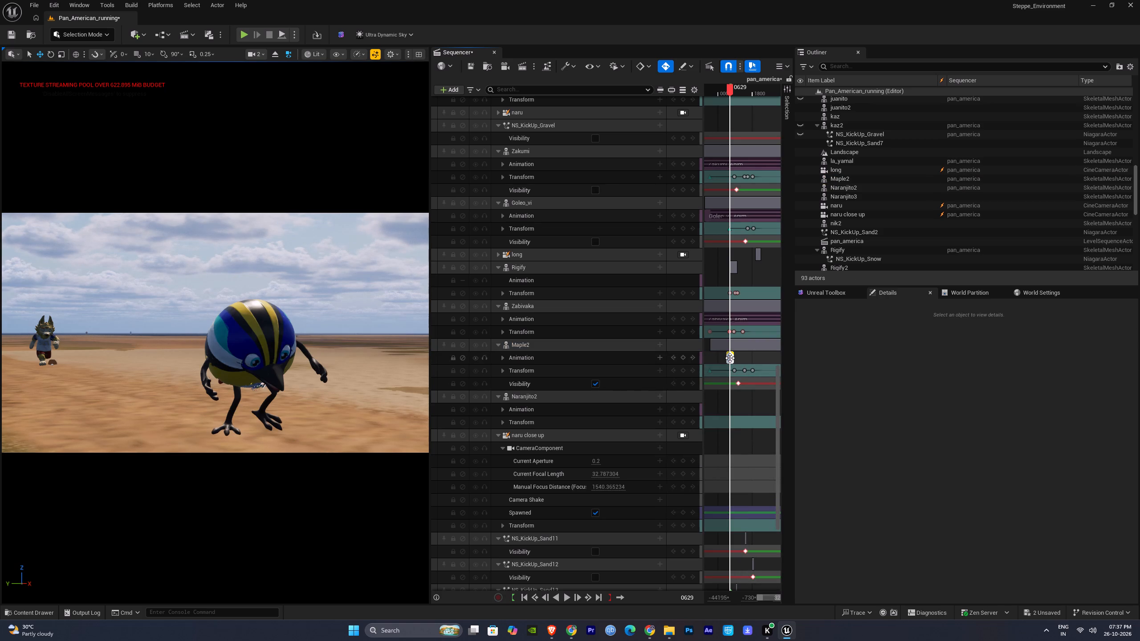
Extend Maple2's 2023_run clip well past the shot and slide it to begin before the playhead.
{"action": "left_click_drag", "start_coordinate": [732, 358], "coordinate": [1032, 387]}
{"action": "left_click_drag", "start_coordinate": [757, 358], "coordinate": [717, 356]}
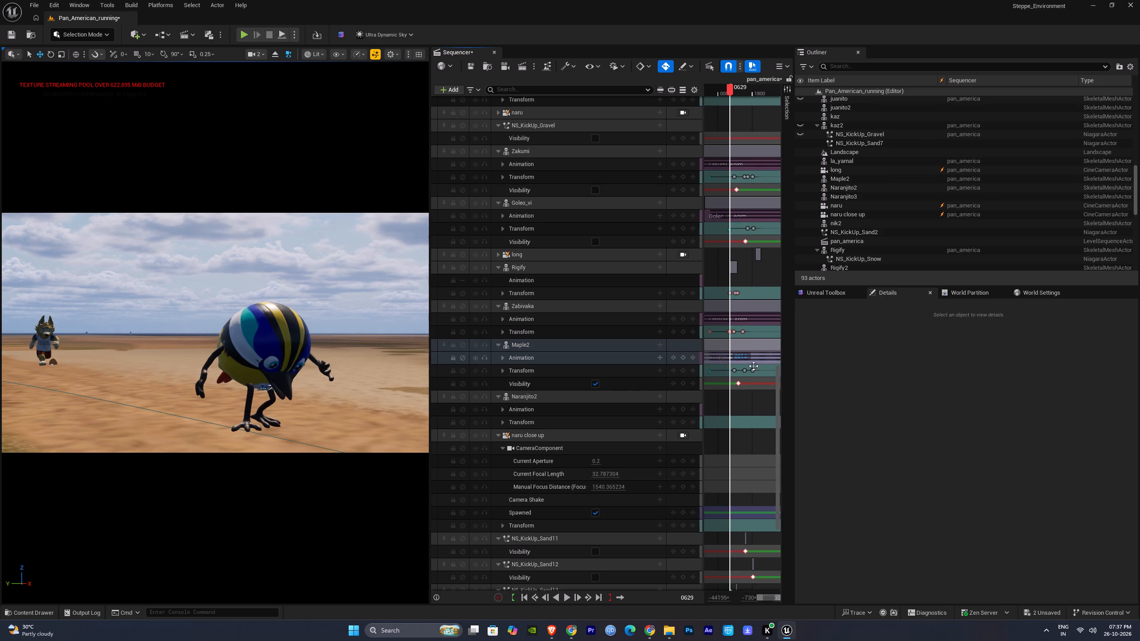
{"action": "scroll", "coordinate": [754, 367], "scroll_direction": "down", "scroll_amount": 4, "text": "ctrl"}
Trim the start of Maple2's 2023_run clip and slide it back earlier, repeating after playback to adjust the run.
{"action": "left_click_drag", "start_coordinate": [712, 358], "coordinate": [743, 360], "text": "ctrl"}
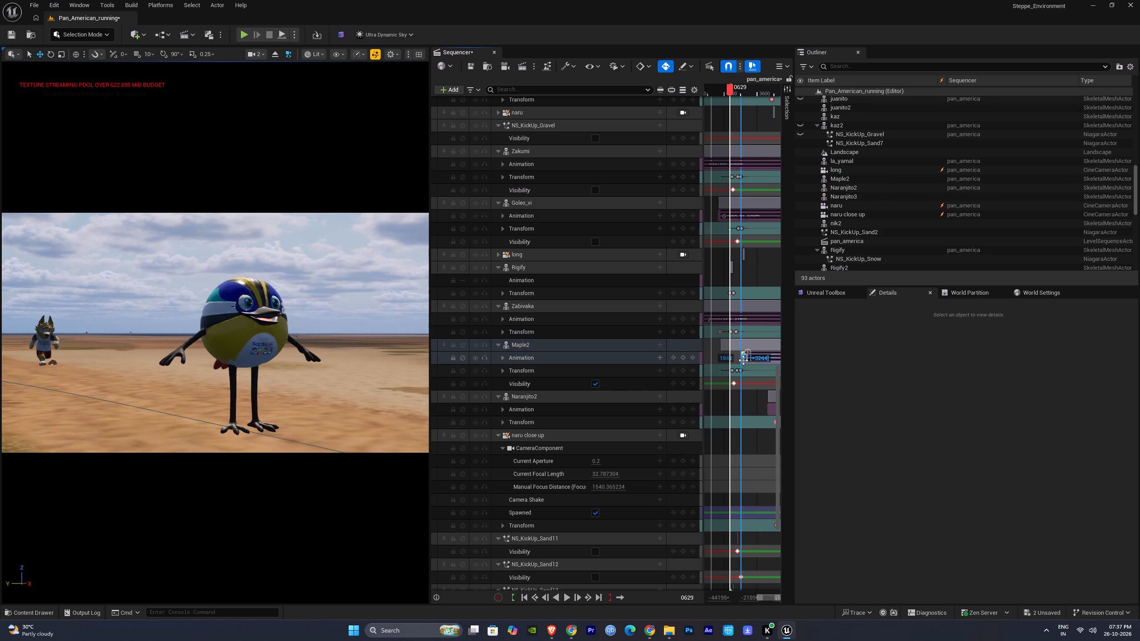
{"action": "left_click_drag", "start_coordinate": [743, 360], "coordinate": [743, 360], "text": "ctrl"}
{"action": "left_click_drag", "start_coordinate": [757, 358], "coordinate": [733, 359]}
{"action": "key", "text": "space"}
{"action": "key", "text": "space"}
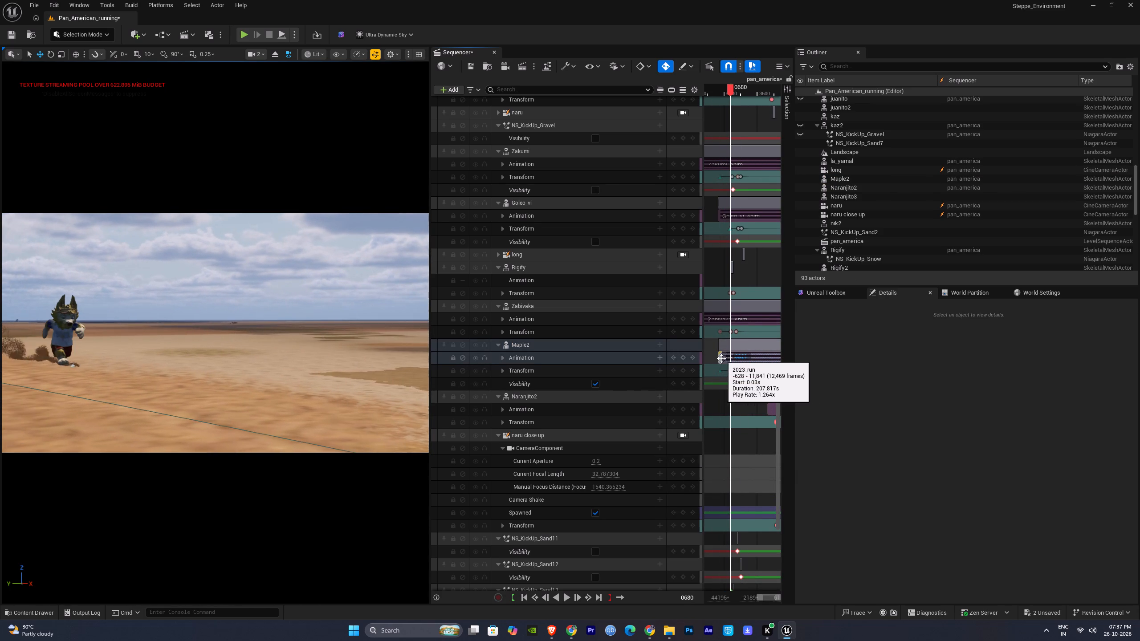
{"action": "left_click_drag", "start_coordinate": [720, 358], "coordinate": [739, 359], "text": "ctrl"}
{"action": "left_click_drag", "start_coordinate": [754, 359], "coordinate": [736, 359]}
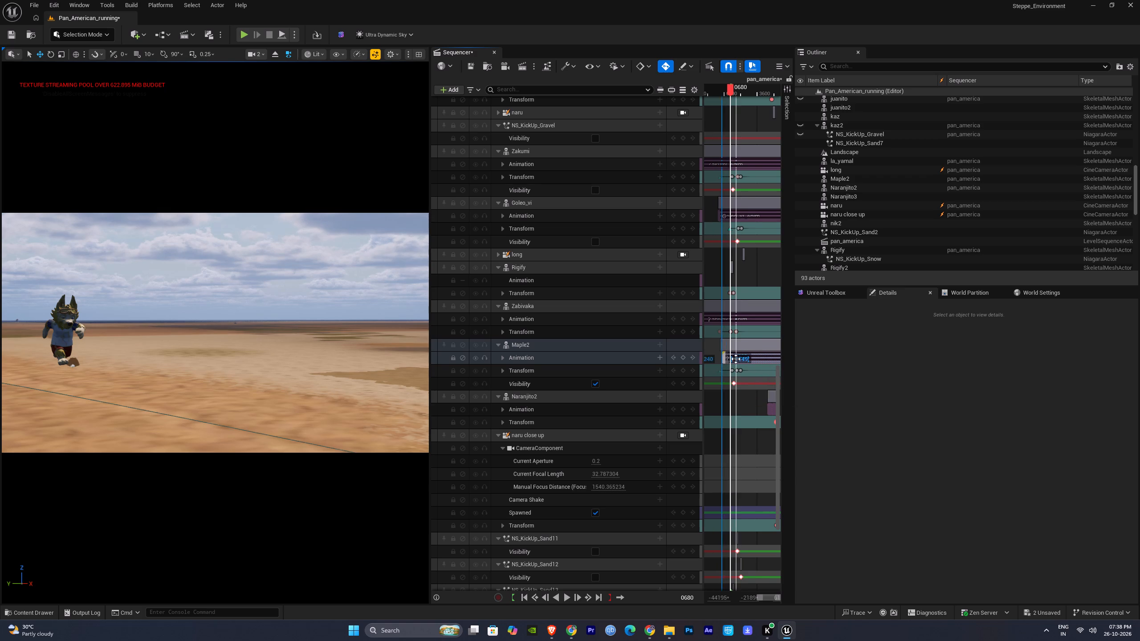
{"action": "left_click_drag", "start_coordinate": [736, 359], "coordinate": [734, 359]}
{"action": "key", "text": "space"}
{"action": "key", "text": "space"}
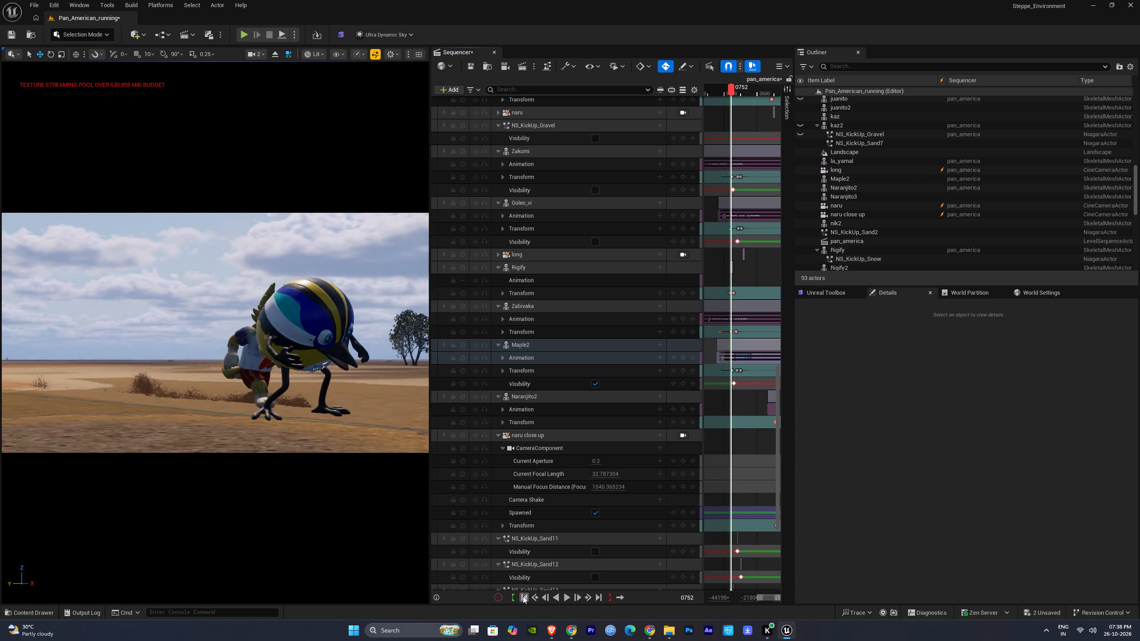
Replay and scrub camera 2's shot from frame 0606 to check the 2023 bird running alongside the wolf mascot.
{"action": "left_click", "coordinate": [523, 596]}
{"action": "key", "text": "space"}
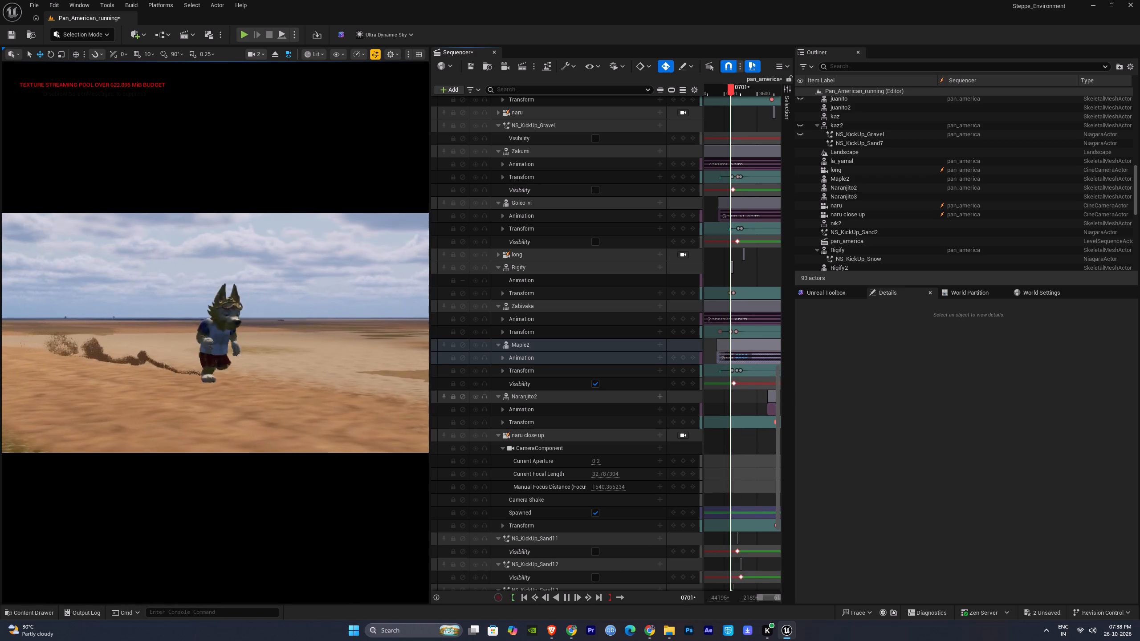
{"action": "key", "text": "space"}
{"action": "key", "text": "space"}
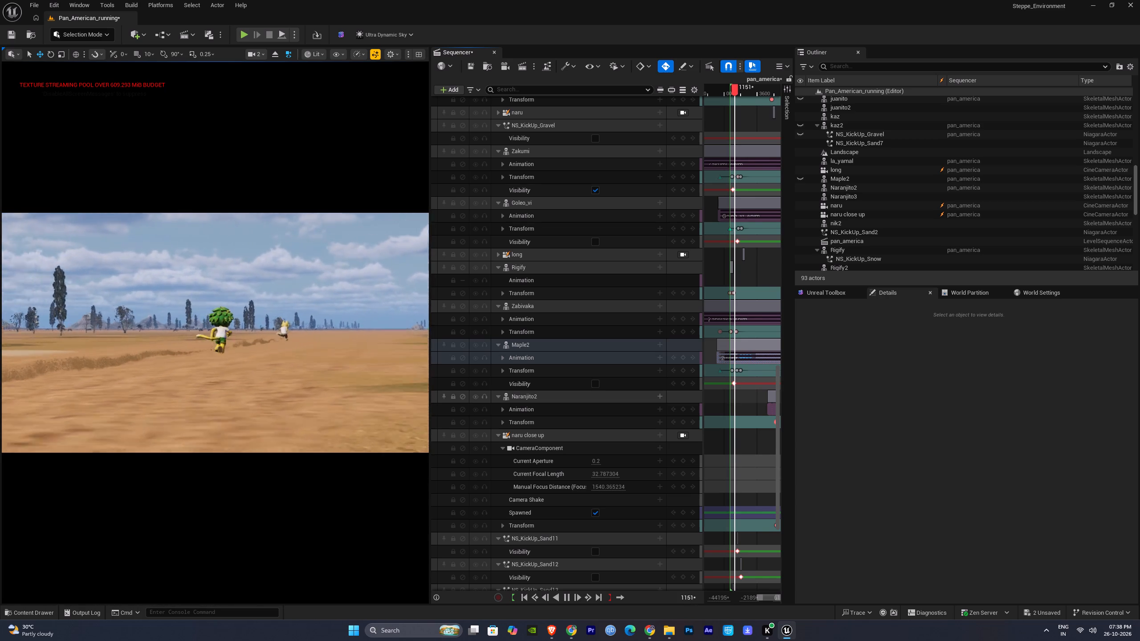
{"action": "key", "text": "space"}
{"action": "left_click", "coordinate": [736, 92]}
{"action": "key", "text": "space"}
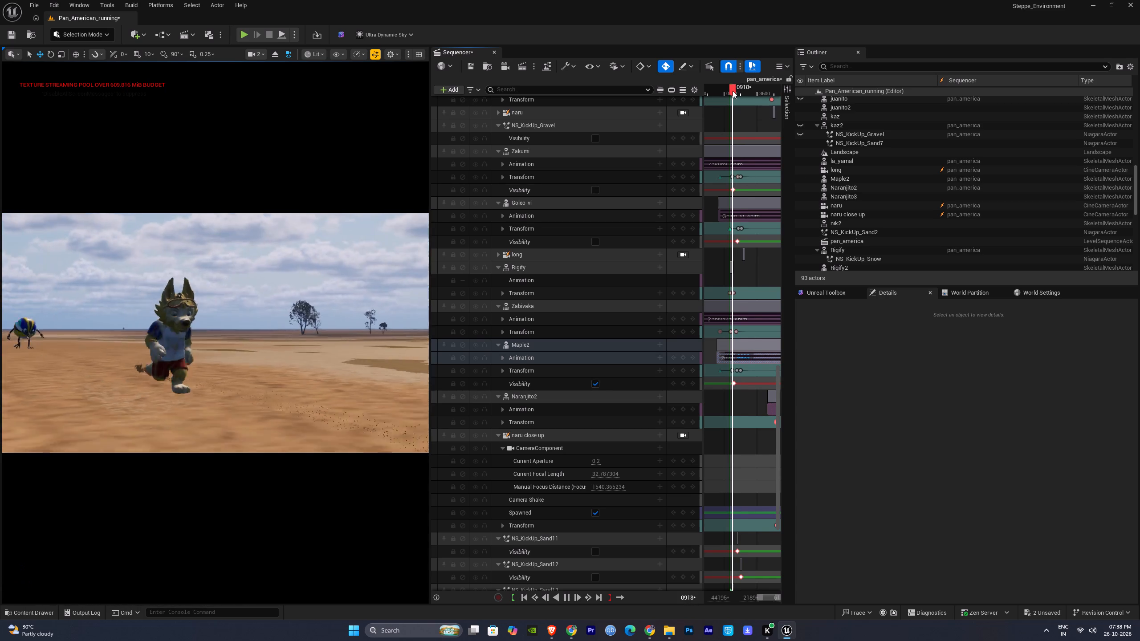
{"action": "key", "text": "space"}
{"action": "key", "text": "space"}
{"action": "left_click_drag", "start_coordinate": [733, 91], "coordinate": [728, 90]}
{"action": "key", "text": "space"}
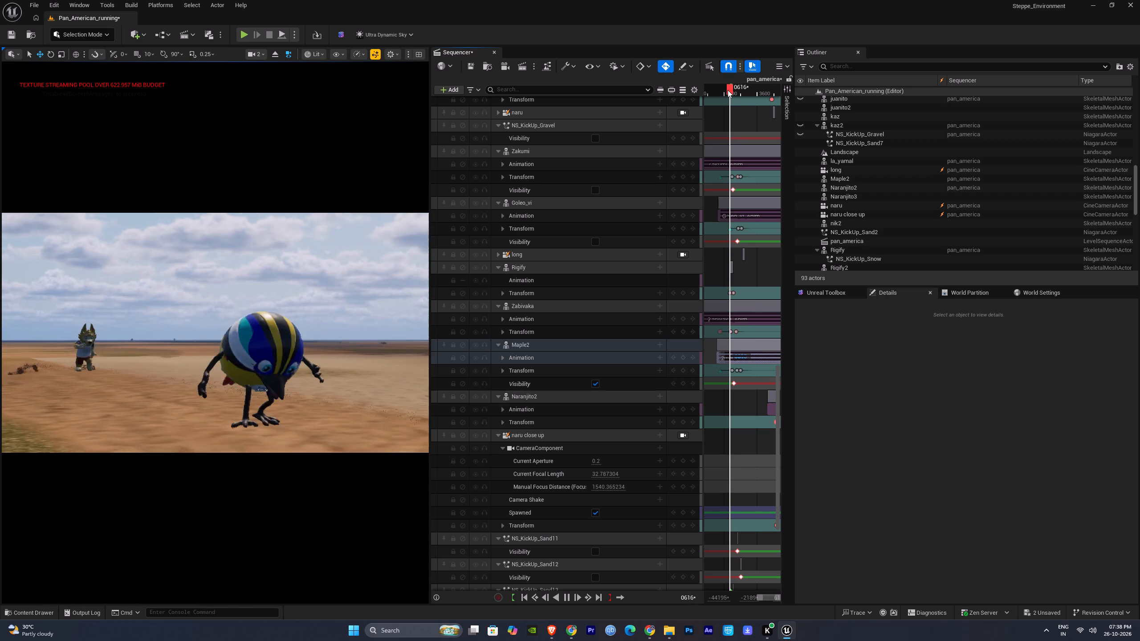
{"action": "left_click", "coordinate": [753, 277]}
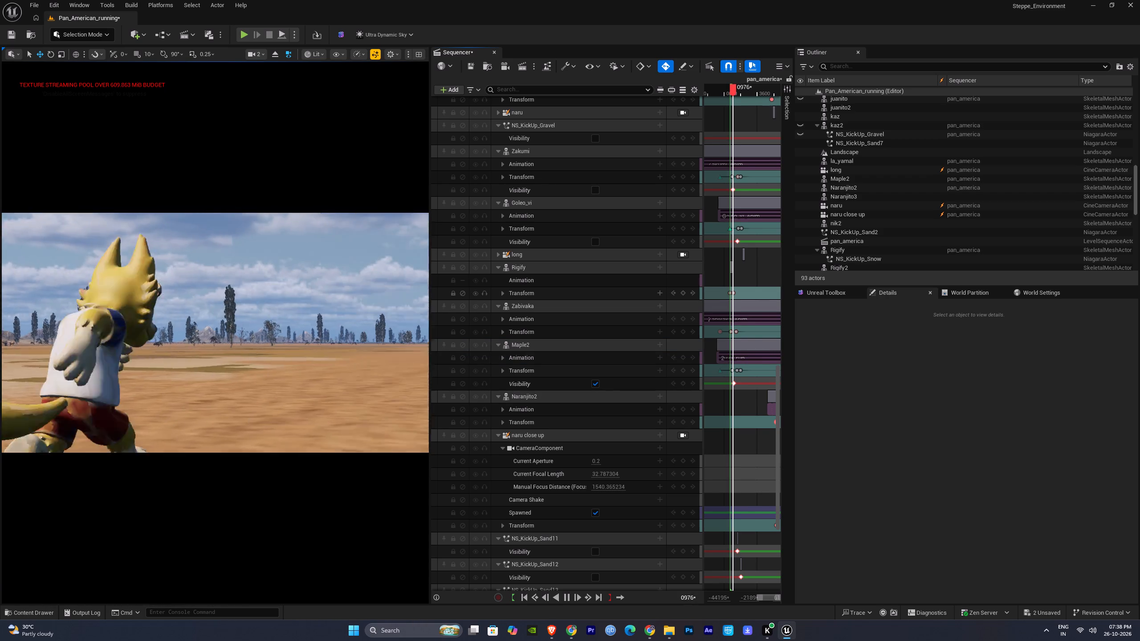
{"action": "left_click", "coordinate": [754, 288]}
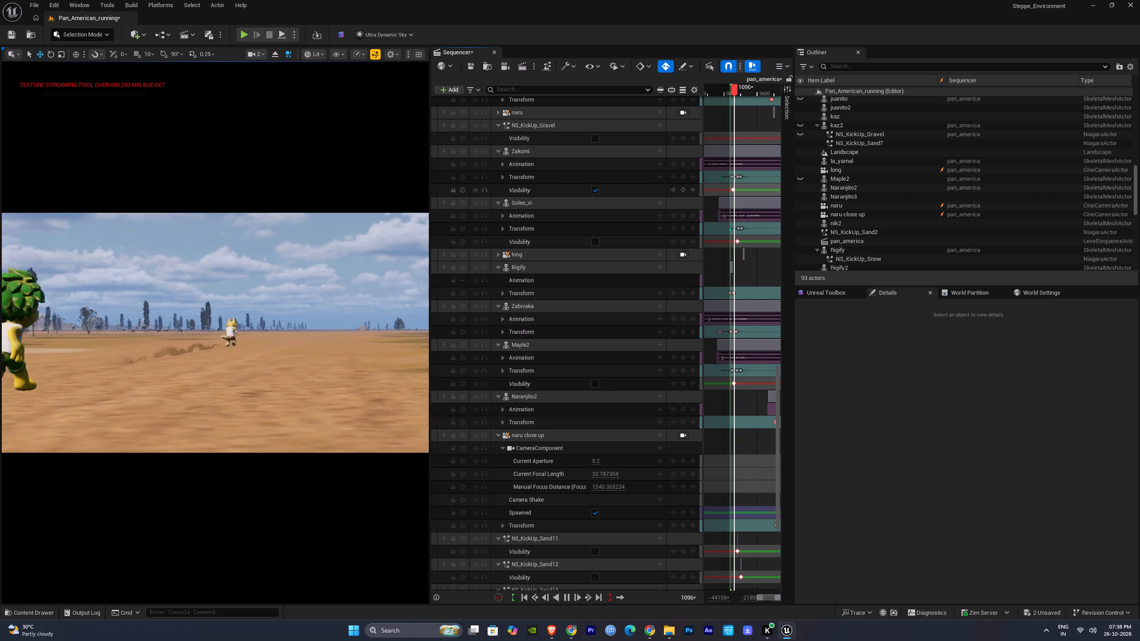
{"action": "left_click", "coordinate": [733, 90]}
{"action": "left_click", "coordinate": [733, 90]}
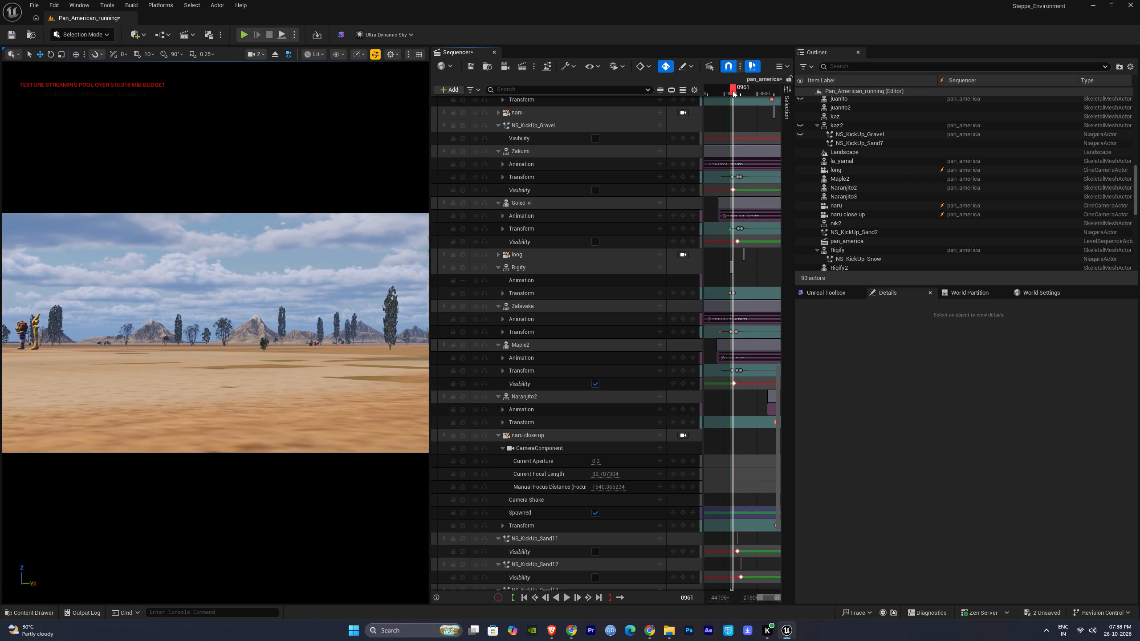
Check the ChatGPT ranking for the mascot after Fiu and open the 1983 folder inside the Pan_America_mascots anims folder.
{"action": "key", "text": "ctrl+space"}
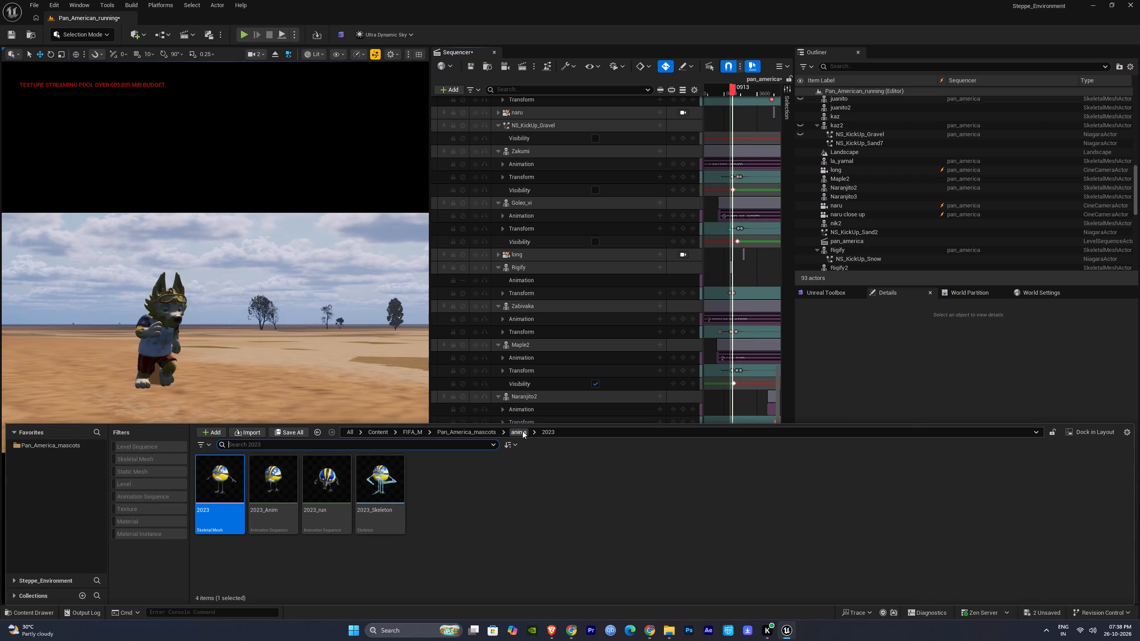
{"action": "double_click", "coordinate": [574, 628]}
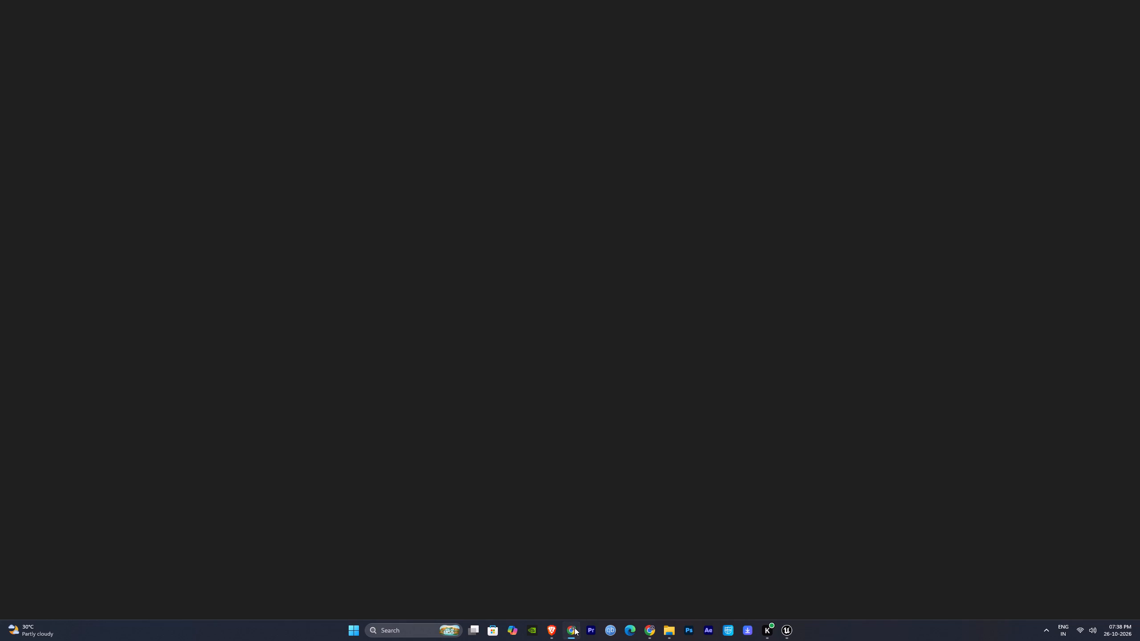
{"action": "left_click", "coordinate": [554, 634]}
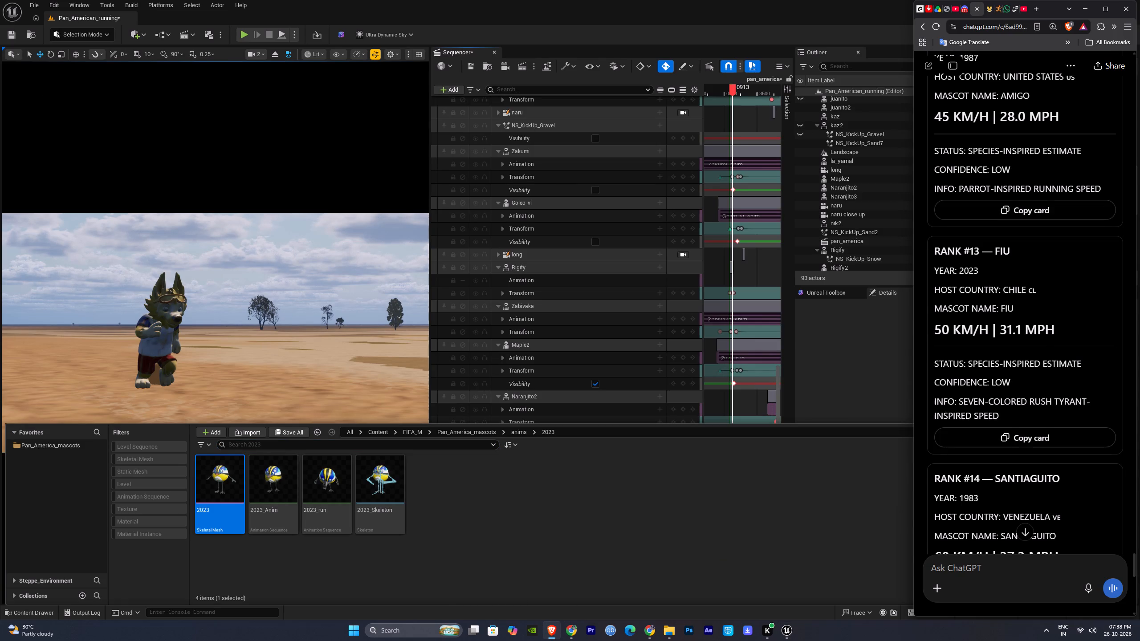
{"action": "scroll", "coordinate": [999, 381], "scroll_direction": "down", "scroll_amount": 3}
{"action": "left_click_drag", "start_coordinate": [961, 363], "coordinate": [978, 363]}
{"action": "left_click", "coordinate": [980, 363]}
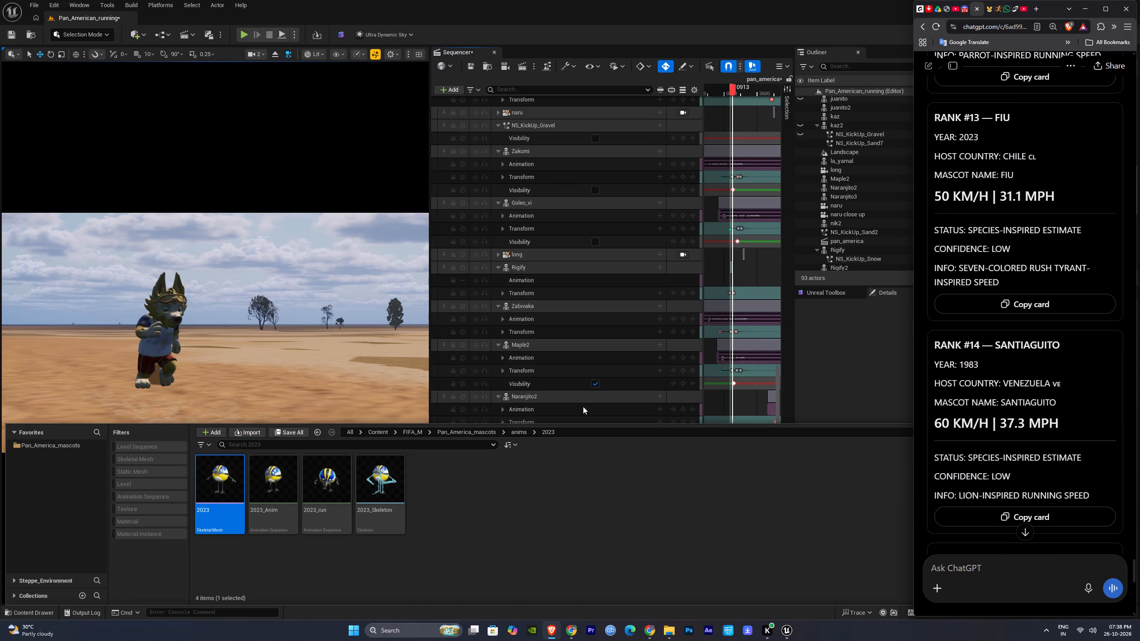
{"action": "left_click", "coordinate": [524, 434]}
{"action": "double_click", "coordinate": [288, 526]}
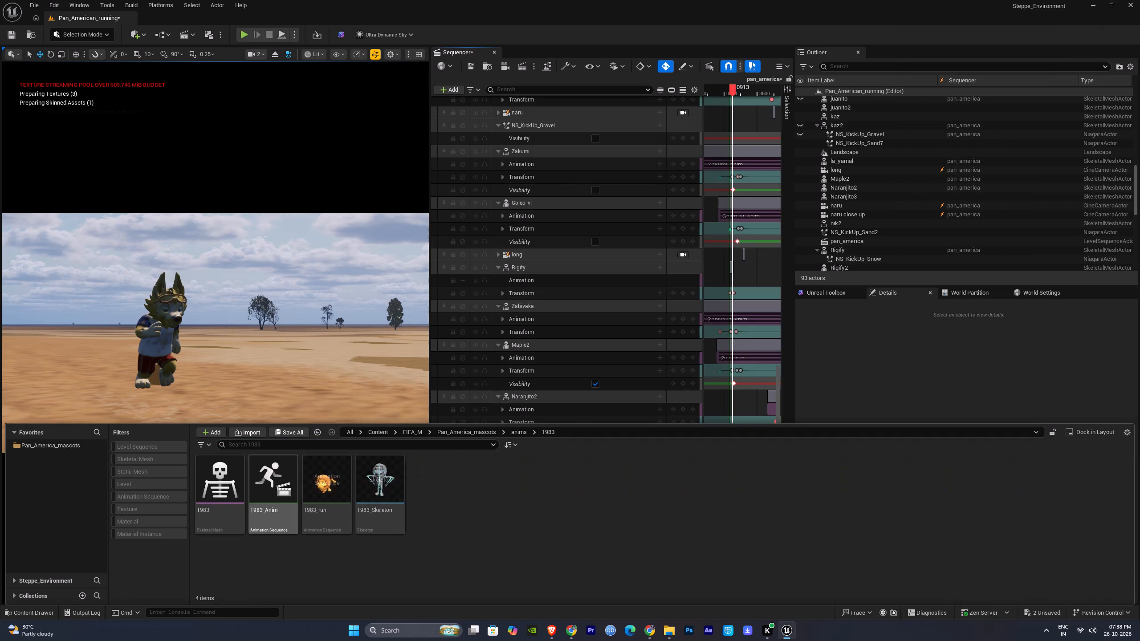
Place the 1983 skeletal mesh in the scene and replace the Zabivaka wolf actor with it.
{"action": "left_click", "coordinate": [233, 564]}
{"action": "left_click_drag", "start_coordinate": [218, 486], "coordinate": [138, 375]}
{"action": "left_click", "coordinate": [154, 346]}
{"action": "right_click", "coordinate": [154, 346]}
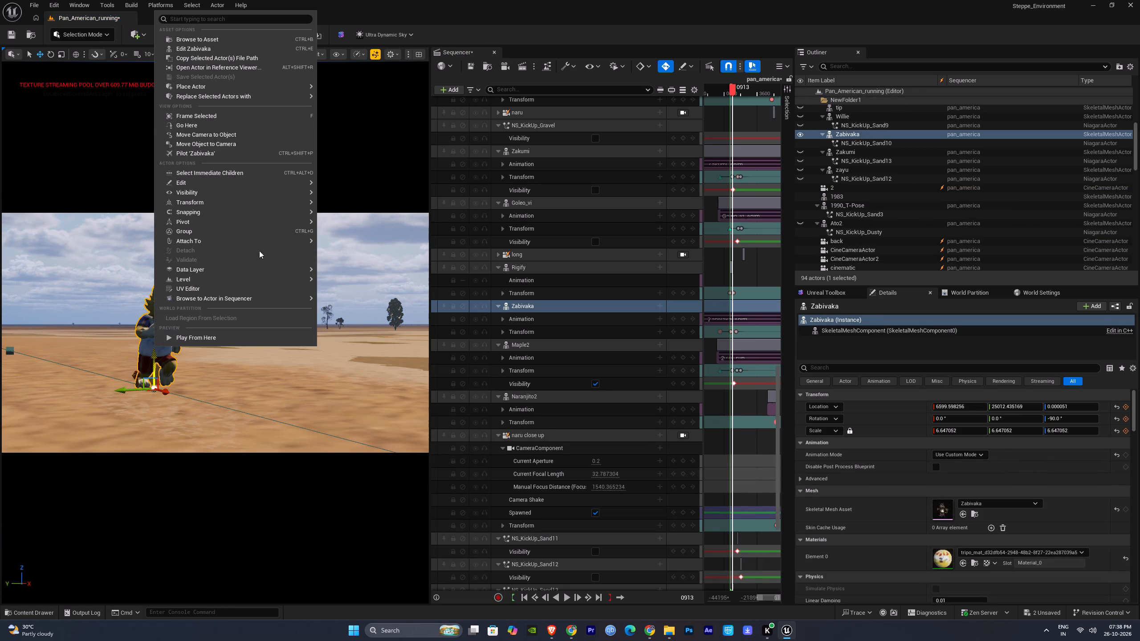
{"action": "left_click", "coordinate": [371, 151]}
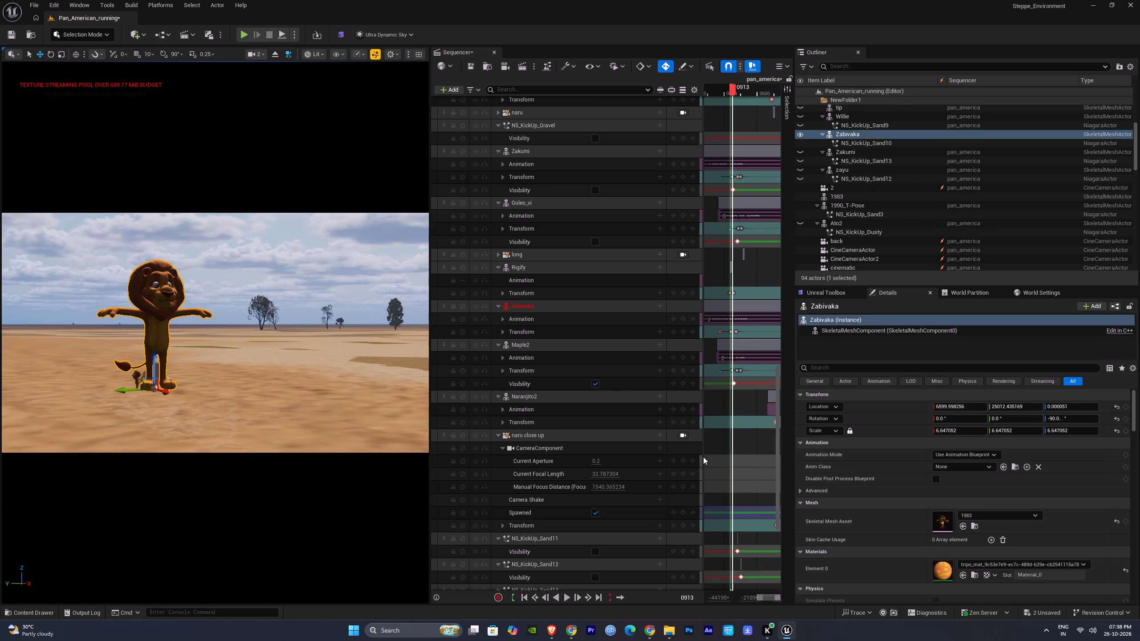
Delete the small extra 1983 mesh placed at the lion's feet.
{"action": "left_click", "coordinate": [753, 442]}
{"action": "left_click", "coordinate": [136, 376]}
{"action": "key", "text": "Delete"}
Play ahead in the shot and replace the clip on Zabivaka's animation track with the 1983_run animation.
{"action": "left_click", "coordinate": [757, 402]}
{"action": "key", "text": "space"}
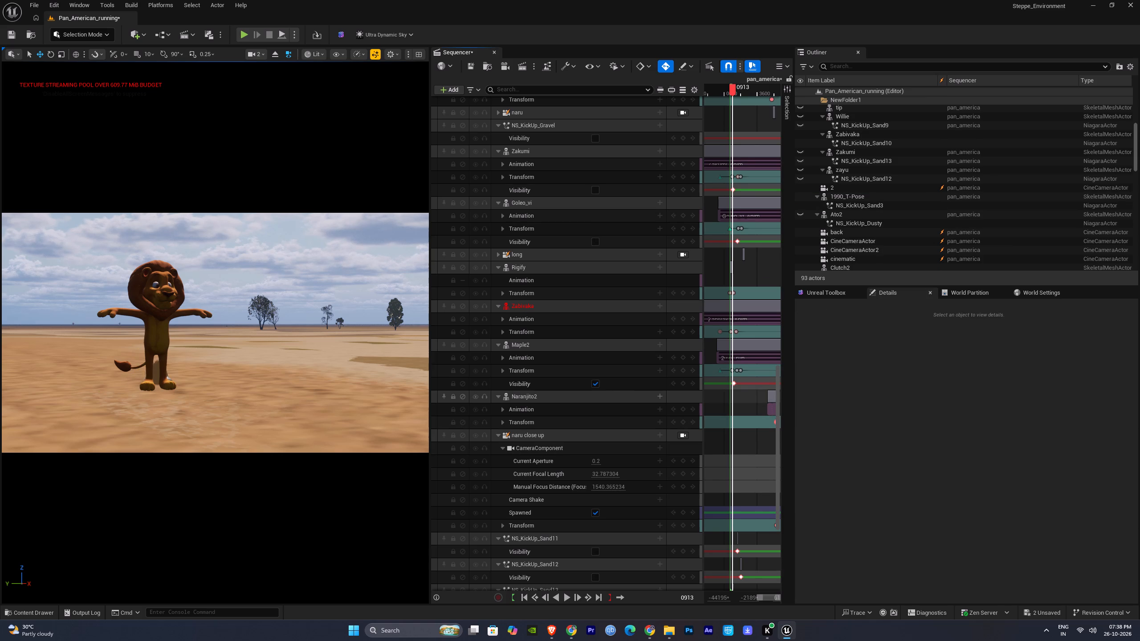
{"action": "key", "text": "space"}
{"action": "key", "text": "space"}
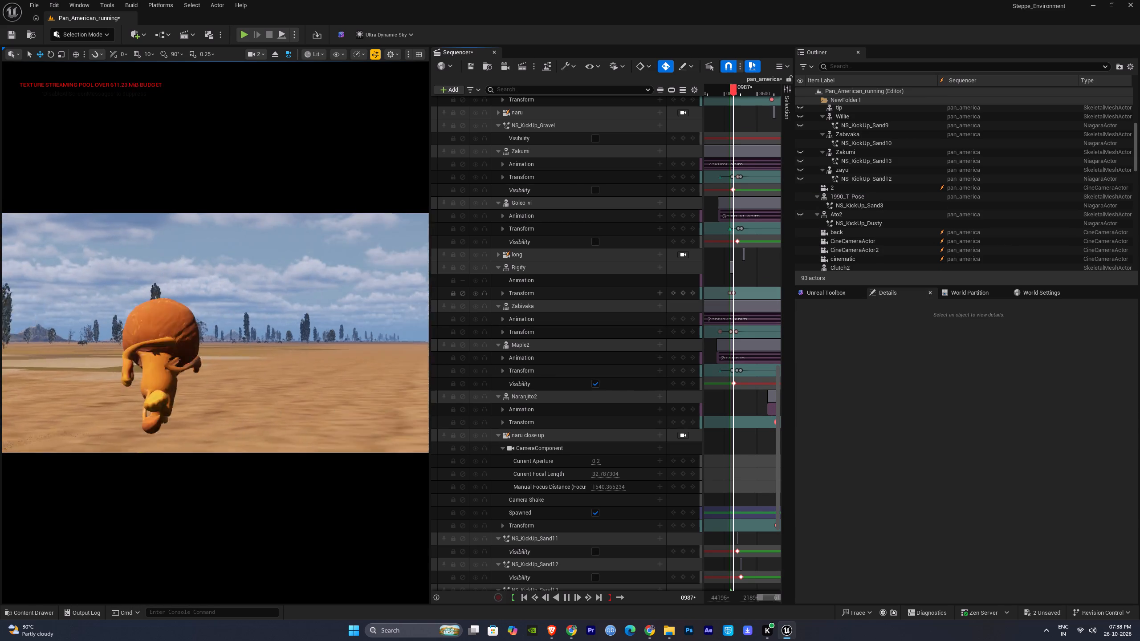
{"action": "key", "text": "space"}
{"action": "left_click", "coordinate": [126, 353]}
{"action": "left_click", "coordinate": [740, 317]}
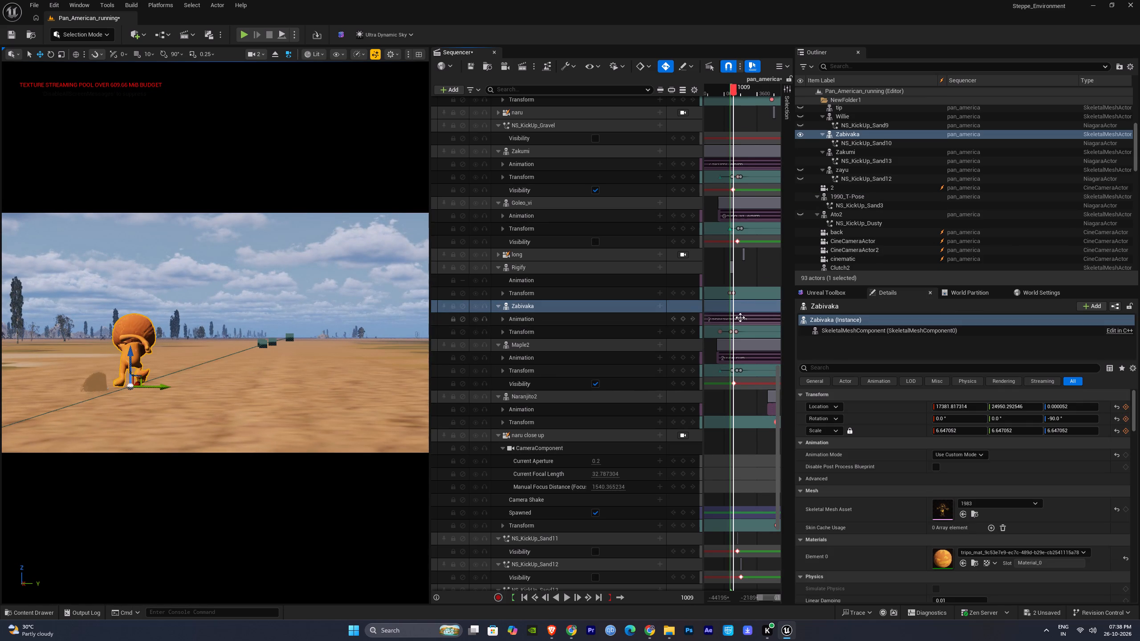
{"action": "key", "text": "Delete"}
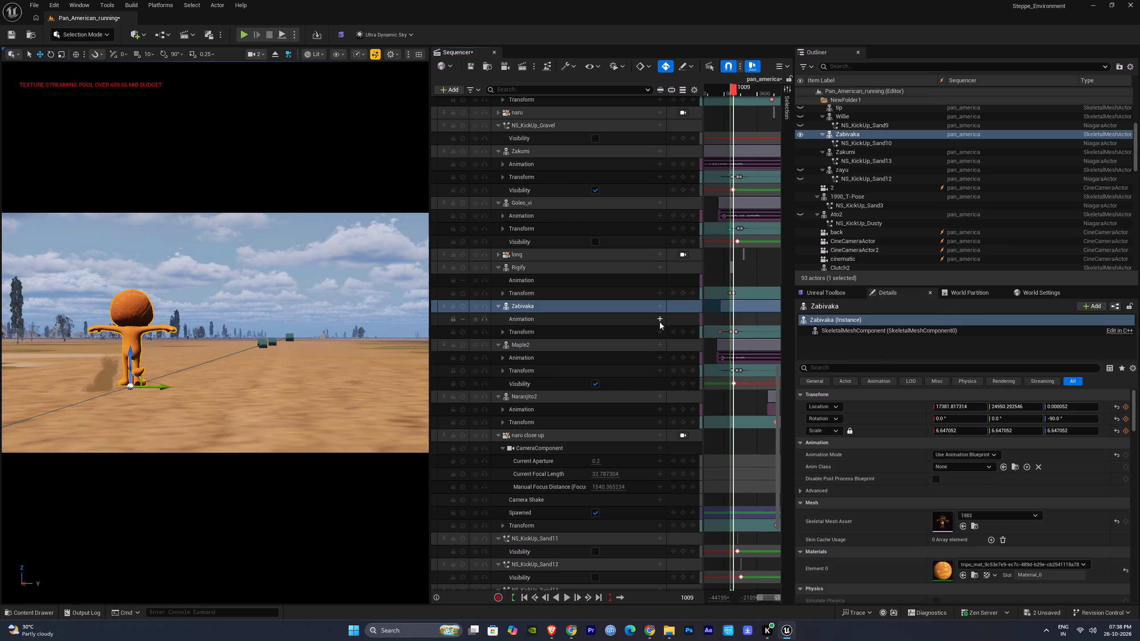
{"action": "left_click", "coordinate": [660, 321]}
{"action": "left_click", "coordinate": [719, 423]}
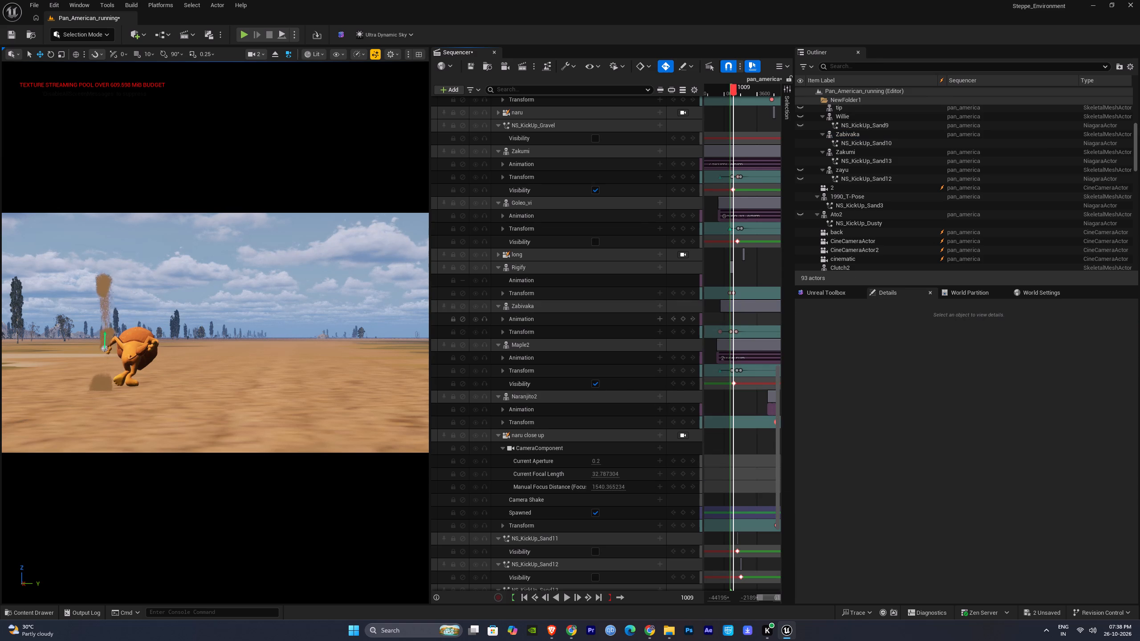
Extend Zabivaka's 1983_run clip well past the shot, slide it to begin before the playhead, and play it back.
{"action": "left_click_drag", "start_coordinate": [736, 318], "coordinate": [885, 341]}
{"action": "left_click_drag", "start_coordinate": [749, 320], "coordinate": [718, 319]}
{"action": "key", "text": "space"}
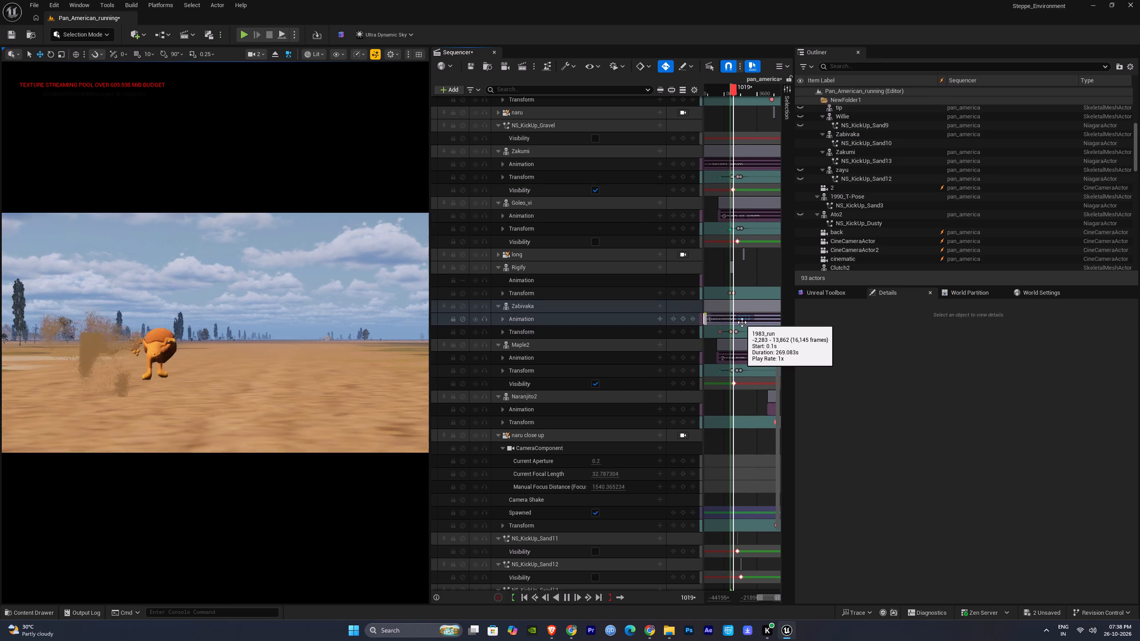
{"action": "key", "text": "space"}
Compress Zabivaka's 1983_run clip to about 1.763x play rate, sliding it earlier each time and replaying to judge the run.
{"action": "scroll", "coordinate": [742, 323], "scroll_direction": "down", "scroll_amount": 5, "text": "ctrl"}
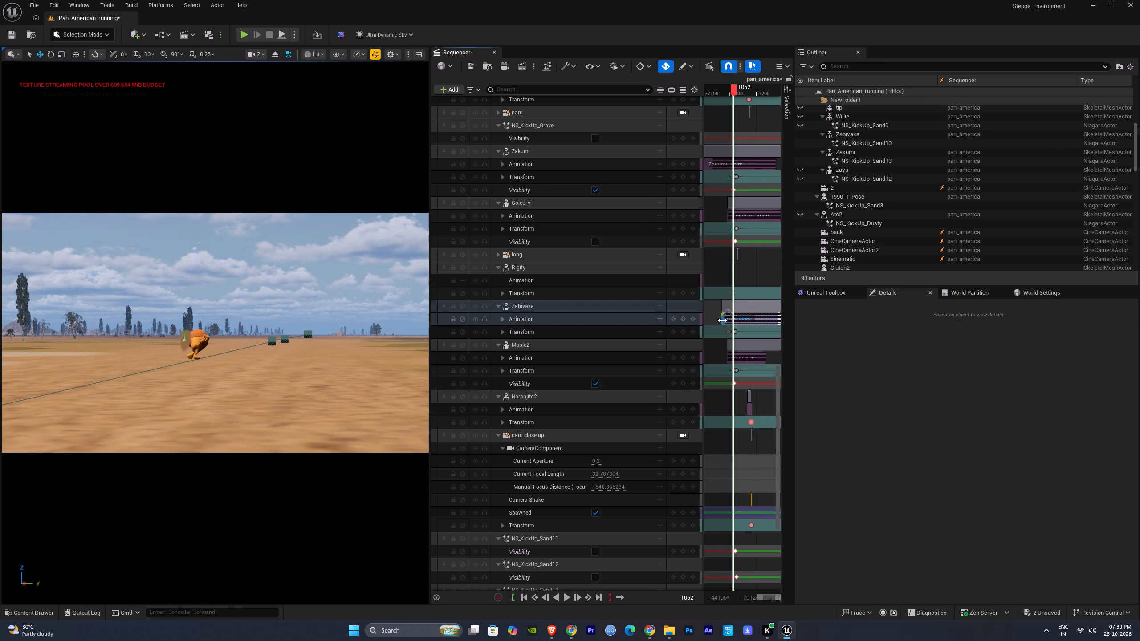
{"action": "left_click_drag", "start_coordinate": [722, 320], "coordinate": [742, 322], "text": "ctrl"}
{"action": "left_click_drag", "start_coordinate": [753, 321], "coordinate": [734, 317]}
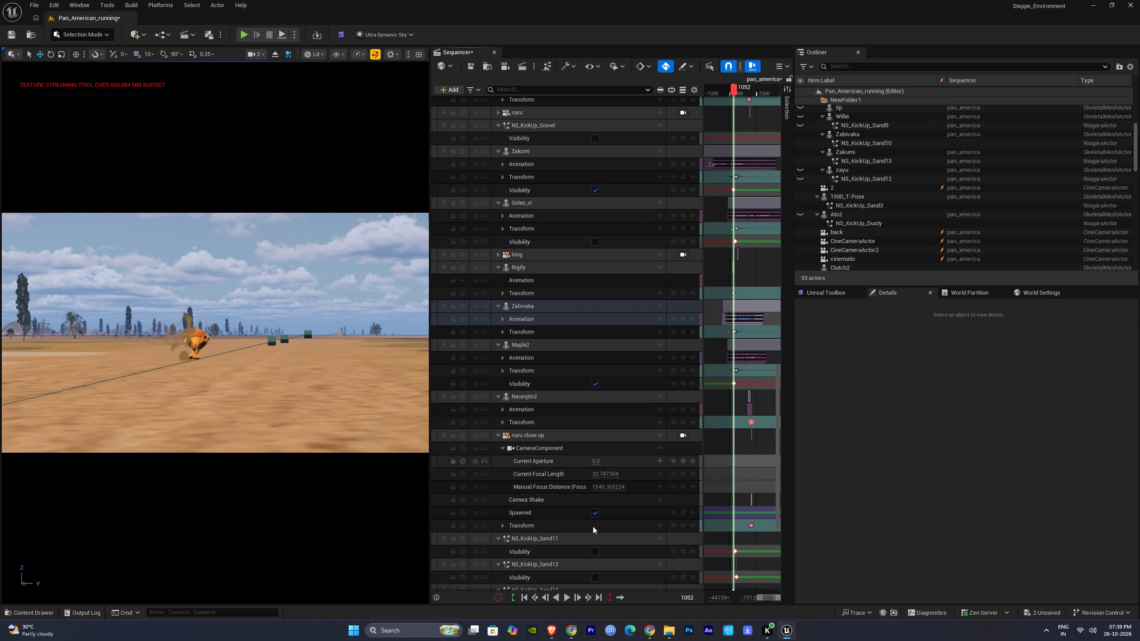
{"action": "left_click", "coordinate": [525, 599]}
{"action": "key", "text": "space"}
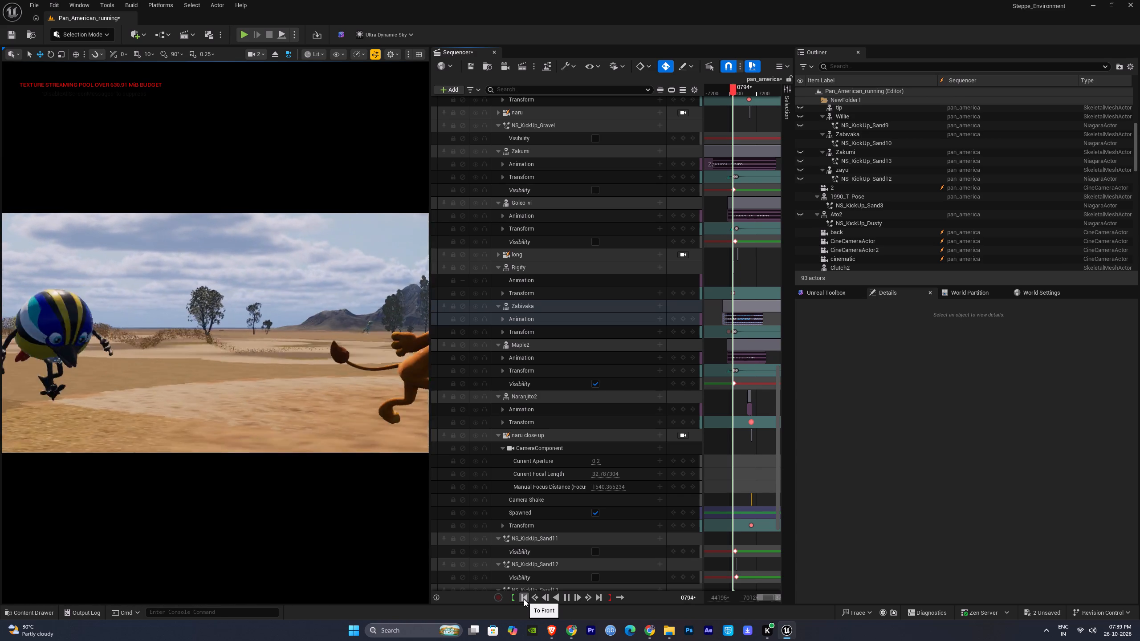
{"action": "key", "text": "space"}
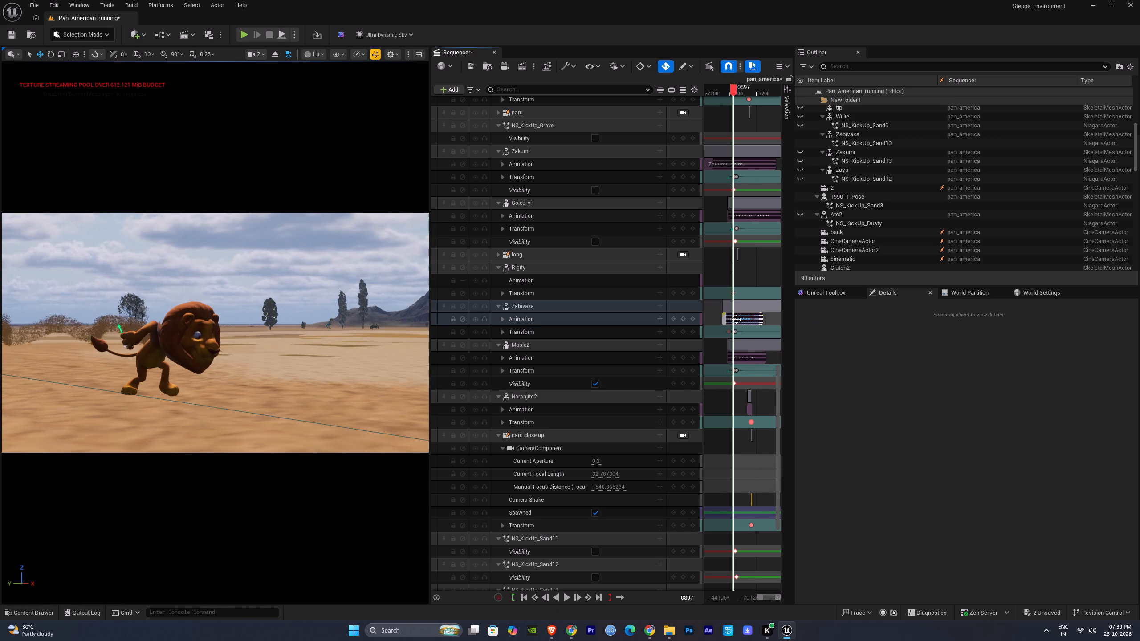
{"action": "left_click_drag", "start_coordinate": [723, 319], "coordinate": [730, 319], "text": "ctrl"}
{"action": "left_click_drag", "start_coordinate": [745, 318], "coordinate": [739, 318]}
{"action": "key", "text": "space"}
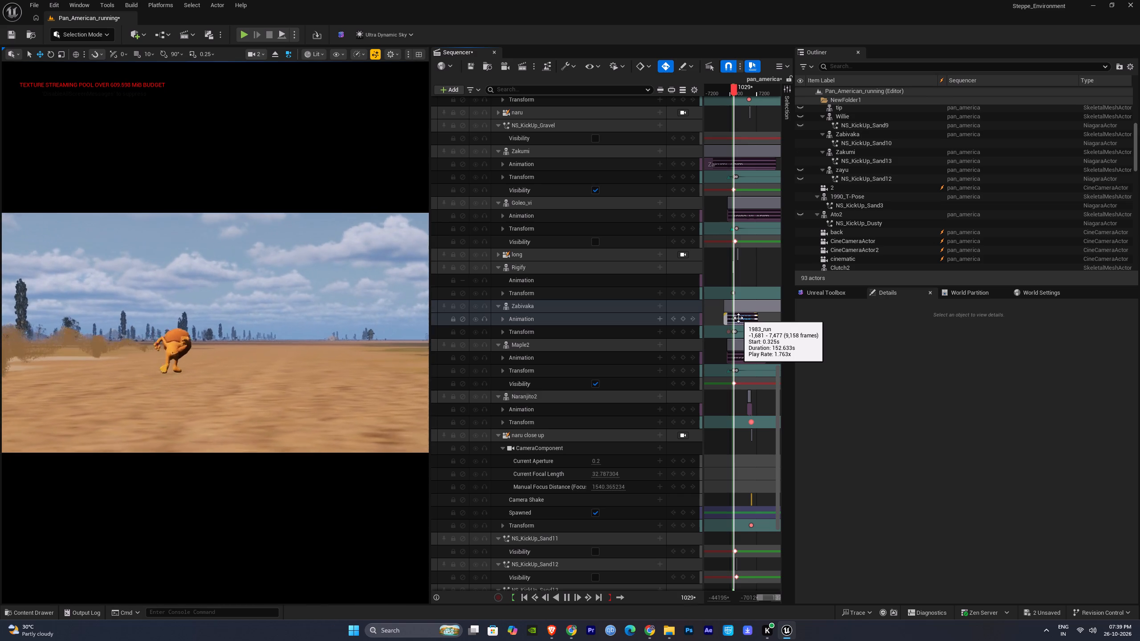
{"action": "key", "text": "space"}
Lower the NS_KickUp_Sand10 dust effect attached to Zabivaka slightly toward the ground.
{"action": "left_click", "coordinate": [208, 333]}
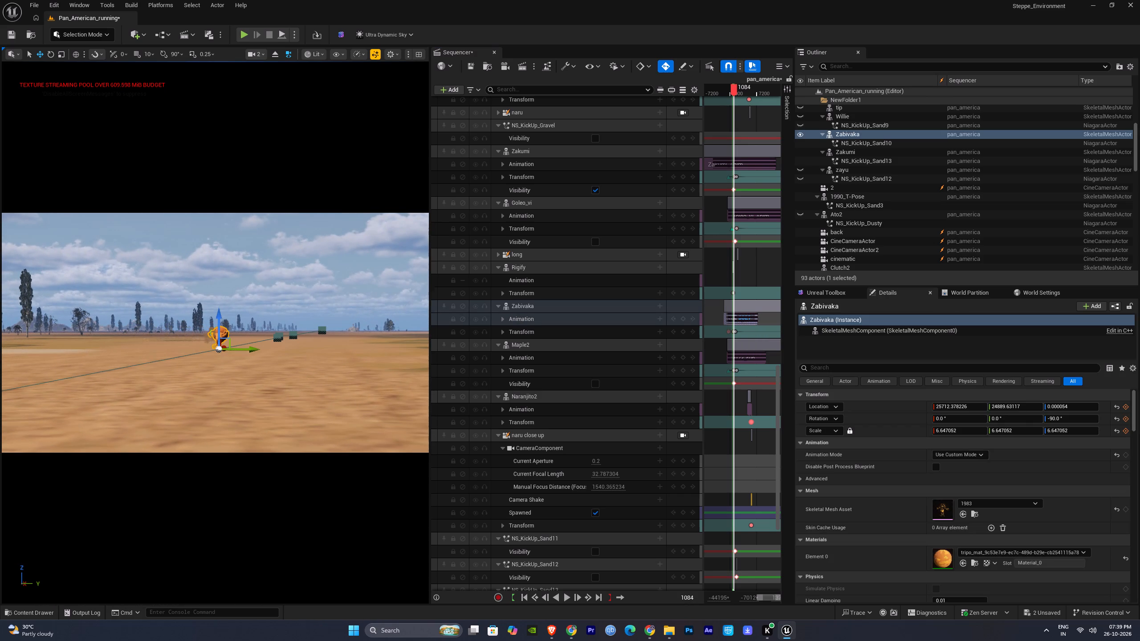
{"action": "left_click", "coordinate": [212, 332]}
{"action": "left_click_drag", "start_coordinate": [209, 310], "coordinate": [210, 323]}
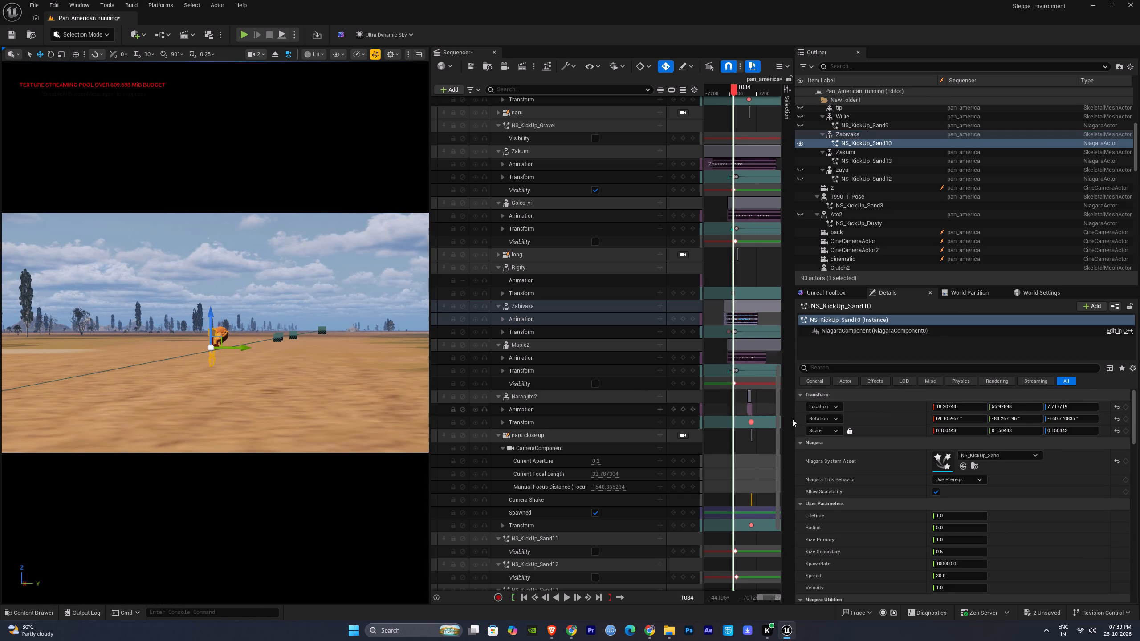
{"action": "left_click", "coordinate": [732, 392]}
Replay the sequence from the front to check the 1983 lion's run and dust up to the green-haired mascot.
{"action": "key", "text": "space"}
{"action": "key", "text": "space"}
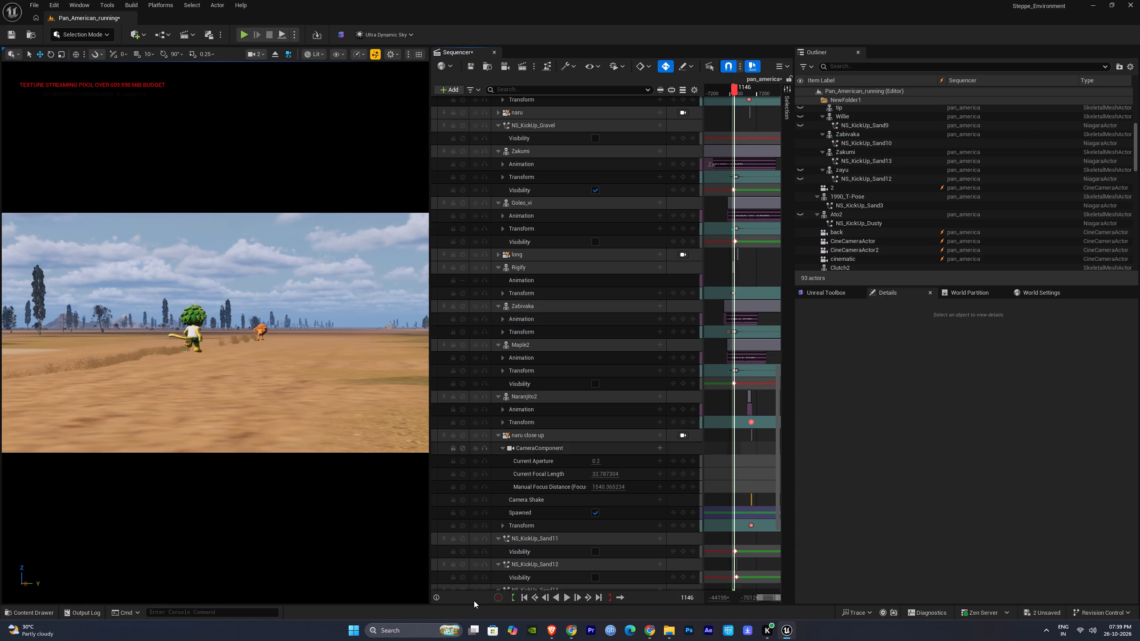
{"action": "left_click", "coordinate": [523, 598]}
{"action": "key", "text": "space"}
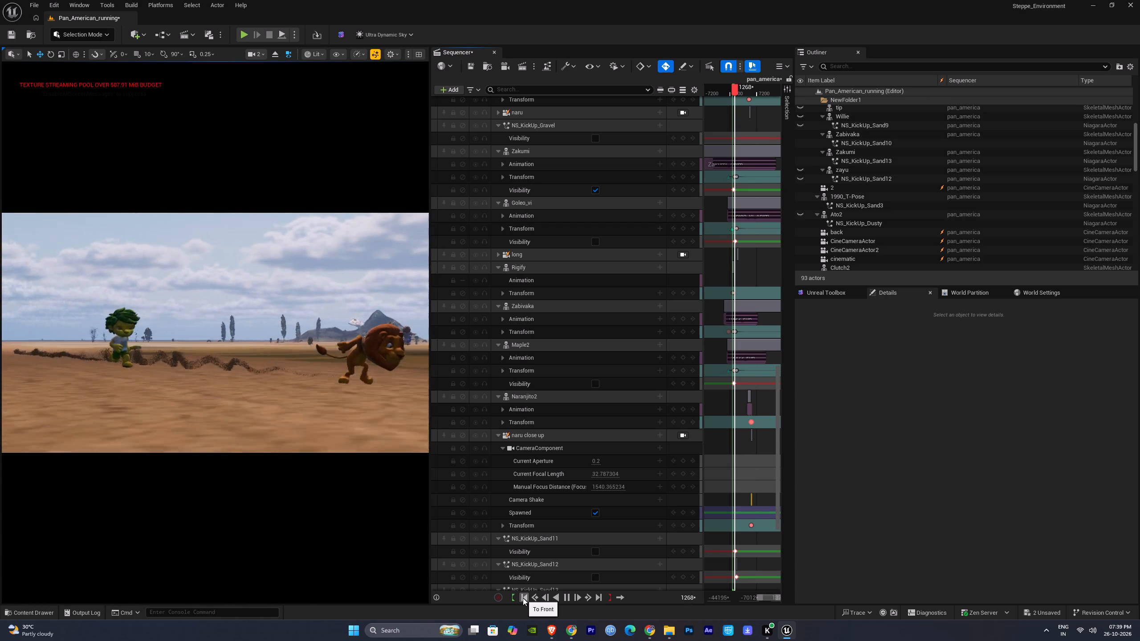
{"action": "key", "text": "space"}
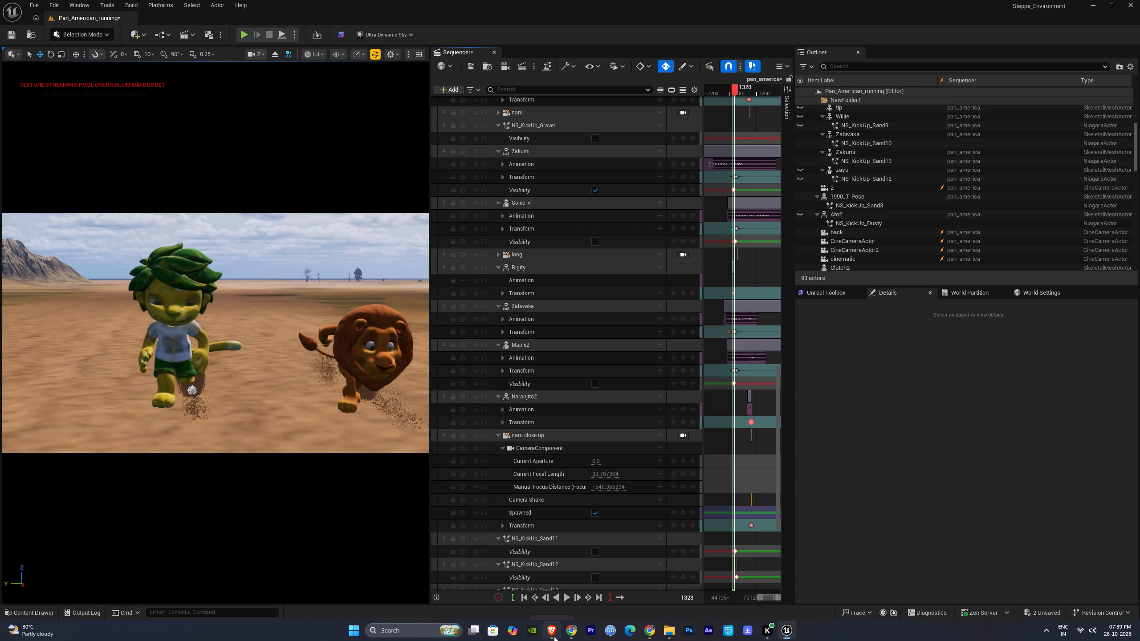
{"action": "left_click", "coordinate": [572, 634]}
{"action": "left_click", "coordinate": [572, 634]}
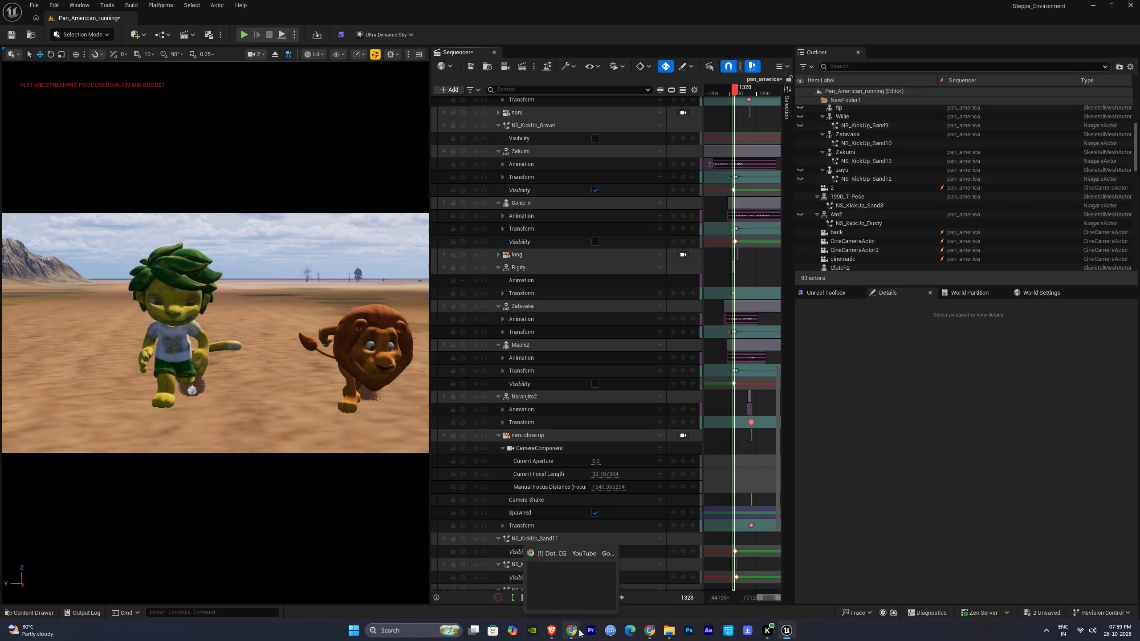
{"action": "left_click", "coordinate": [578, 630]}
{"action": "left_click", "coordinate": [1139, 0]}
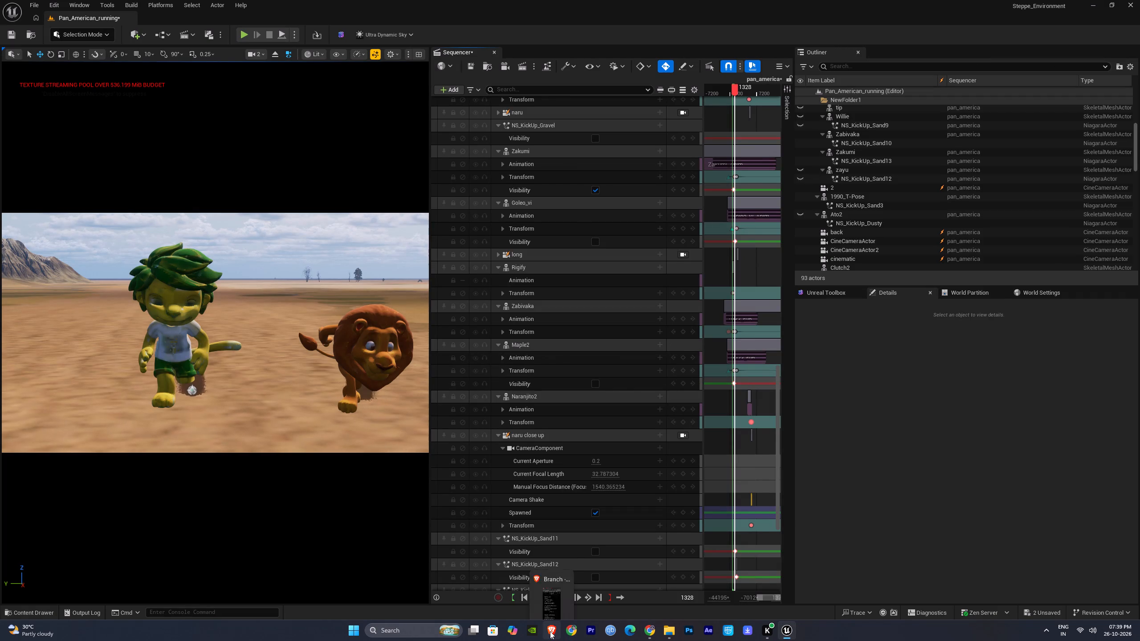
Check the ChatGPT ranking cards for the year and name of the mascot after Santiaguito.
{"action": "left_click", "coordinate": [550, 631]}
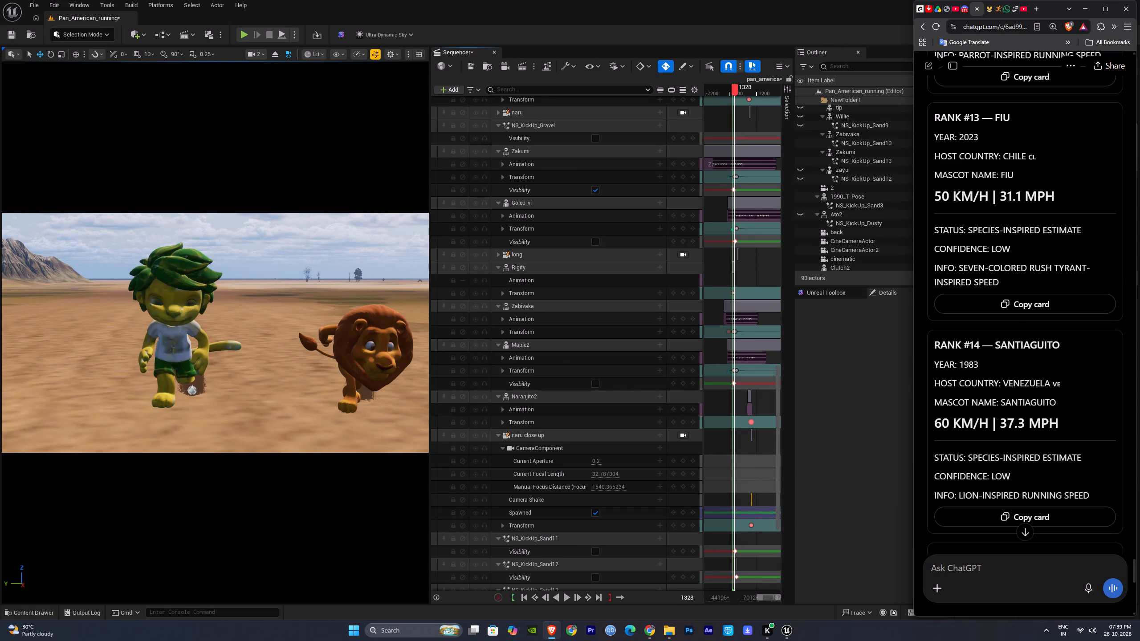
{"action": "left_click_drag", "start_coordinate": [969, 135], "coordinate": [975, 134]}
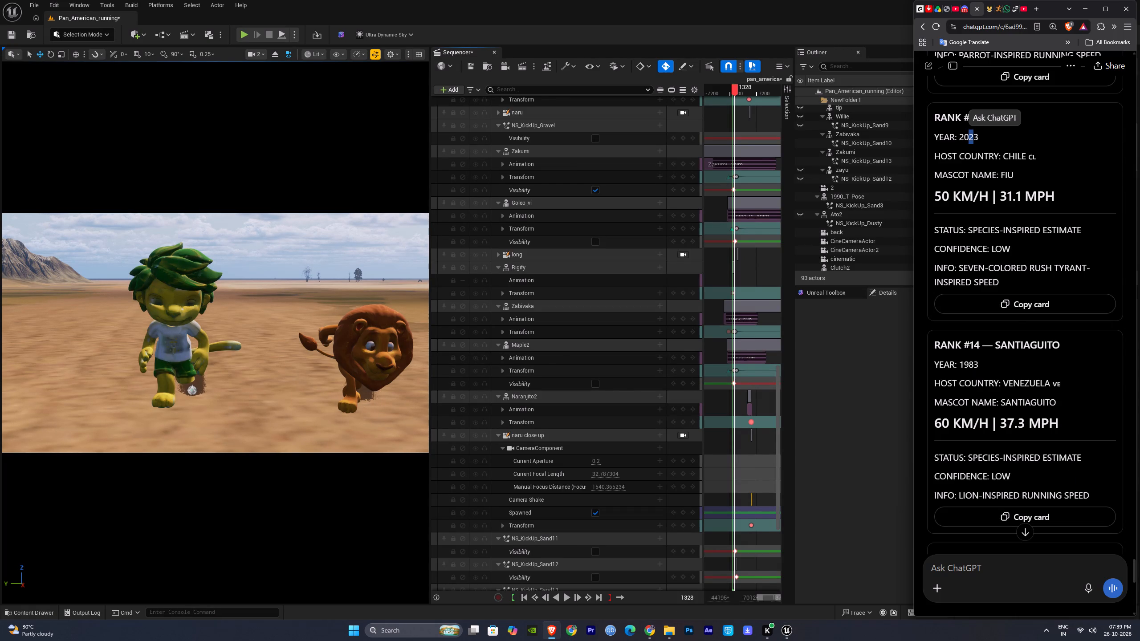
{"action": "left_click_drag", "start_coordinate": [963, 363], "coordinate": [985, 364]}
{"action": "scroll", "coordinate": [994, 368], "scroll_direction": "down", "scroll_amount": 8}
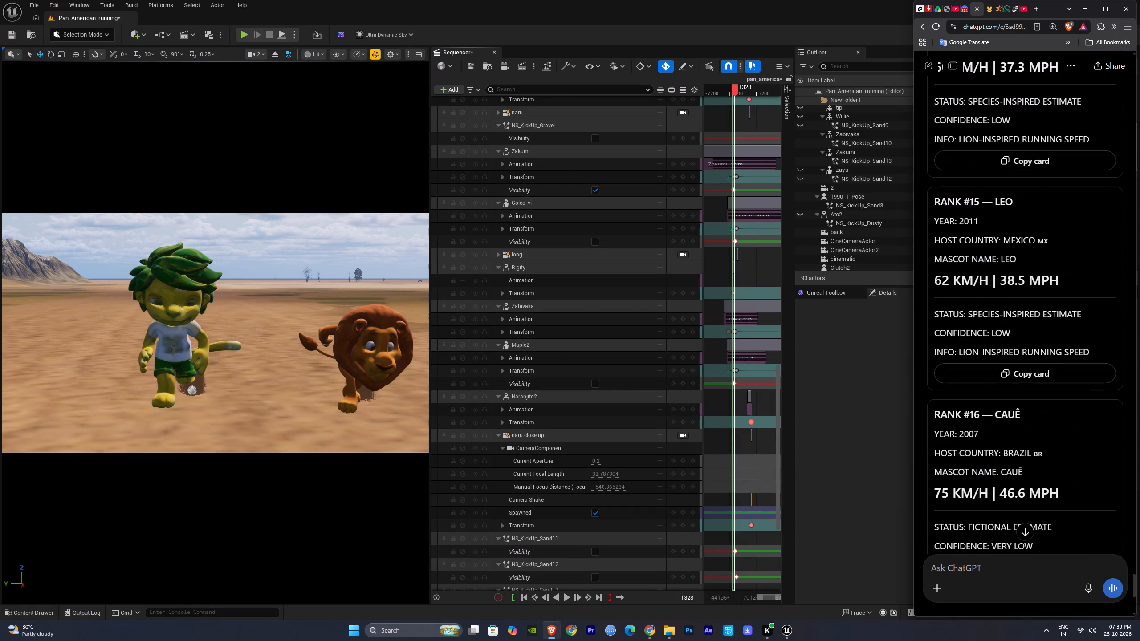
{"action": "left_click_drag", "start_coordinate": [965, 227], "coordinate": [973, 221]}
{"action": "left_click", "coordinate": [989, 231]}
Open the 2011_2 folder inside the Pan_America_mascots anims folder and recheck it against the ranking card.
{"action": "left_click", "coordinate": [346, 502]}
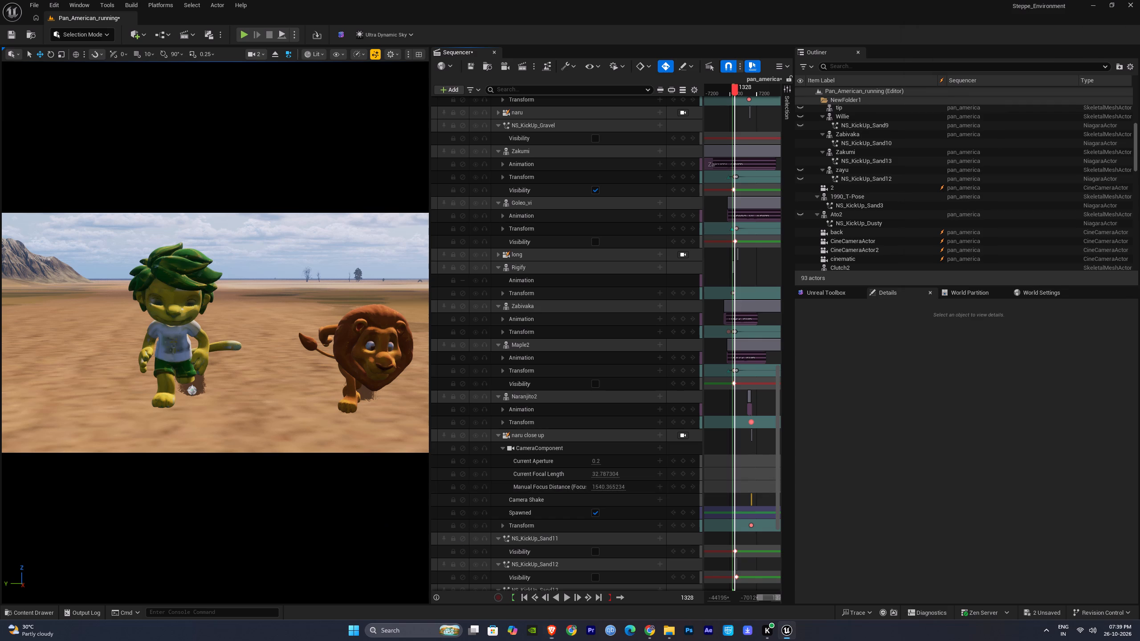
{"action": "key", "text": "ctrl+space"}
{"action": "left_click", "coordinate": [493, 539]}
{"action": "left_click", "coordinate": [511, 428]}
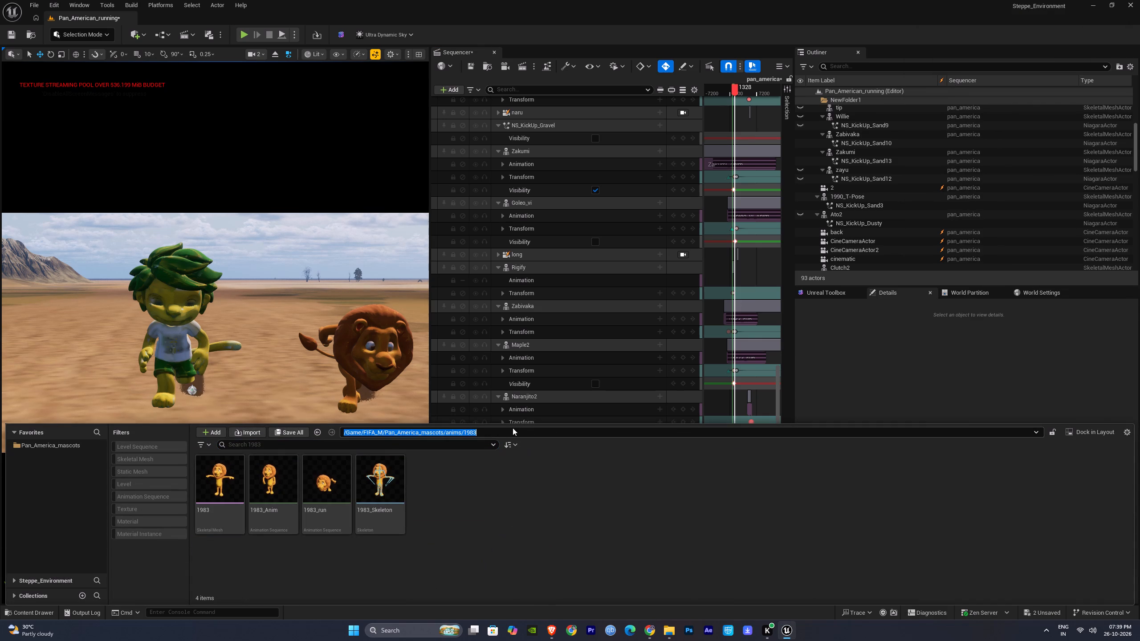
{"action": "left_click", "coordinate": [530, 499]}
{"action": "left_click", "coordinate": [519, 431]}
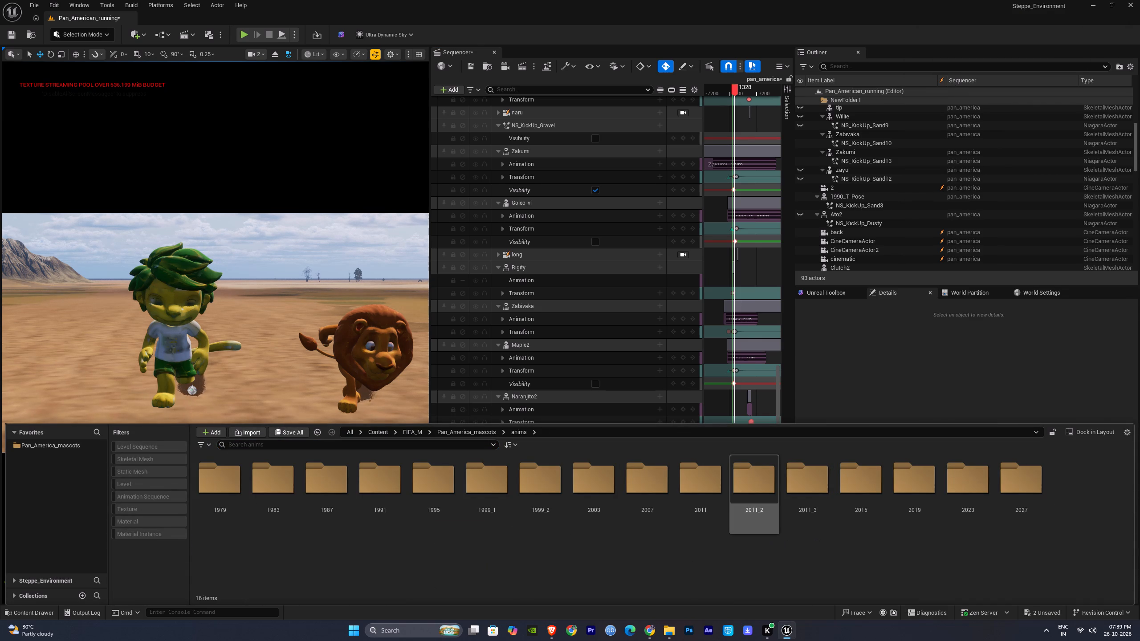
{"action": "double_click", "coordinate": [761, 517]}
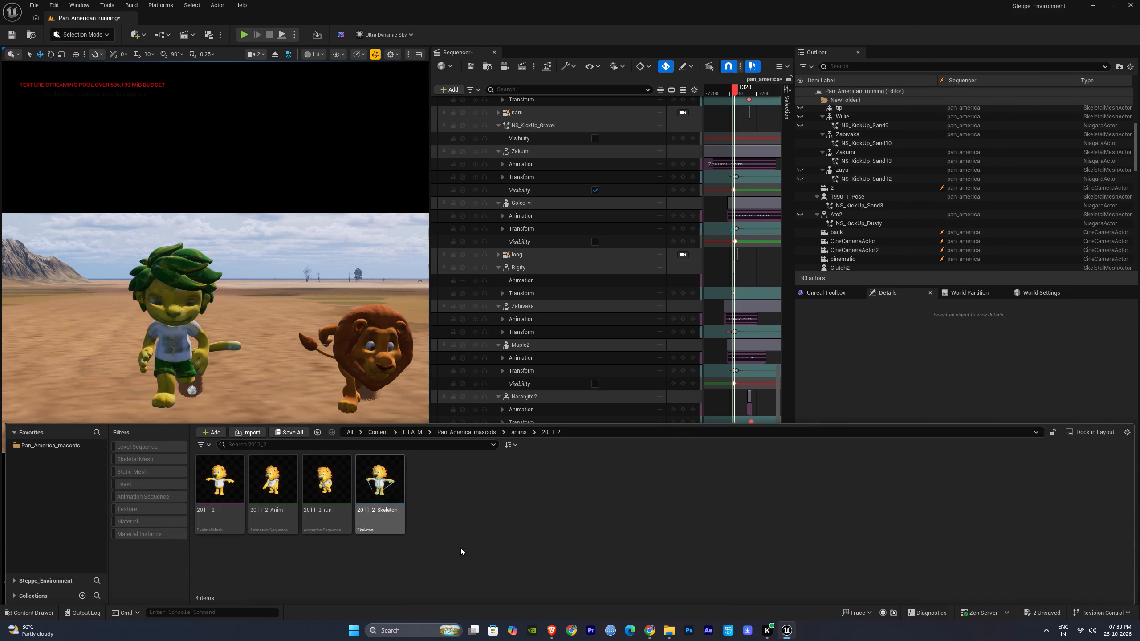
{"action": "left_click", "coordinate": [548, 633]}
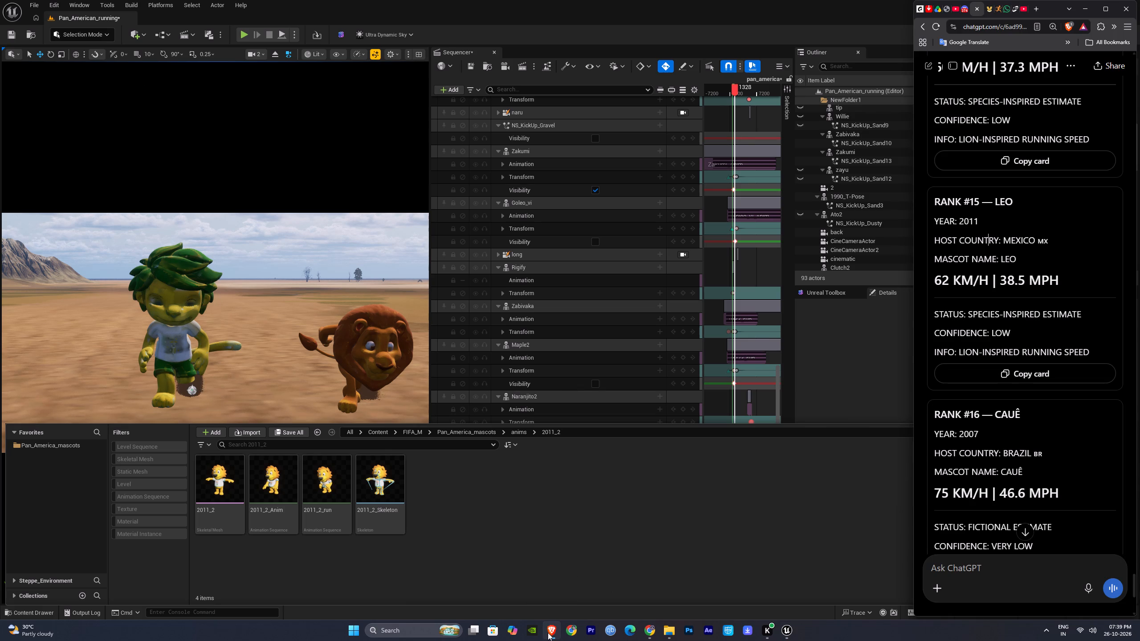
{"action": "left_click", "coordinate": [548, 633]}
Place the 2011_2 skeletal mesh in the scene, replace the Zakumi actor with it, and delete the spare 2011_2 copy.
{"action": "left_click_drag", "start_coordinate": [215, 483], "coordinate": [185, 394]}
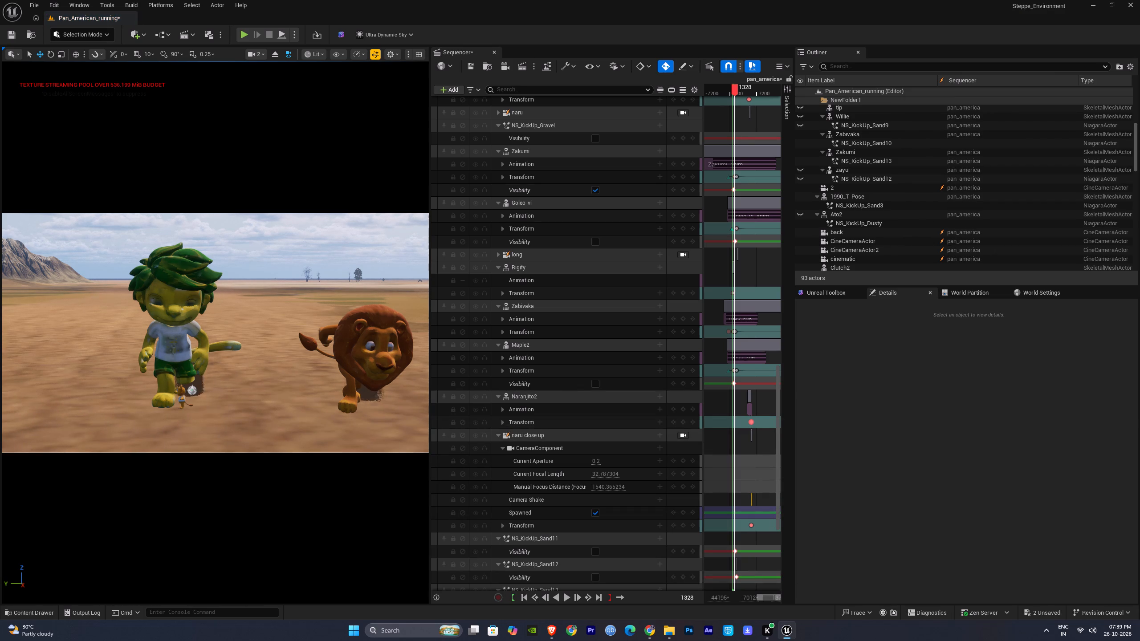
{"action": "left_click_drag", "start_coordinate": [185, 394], "coordinate": [185, 394]}
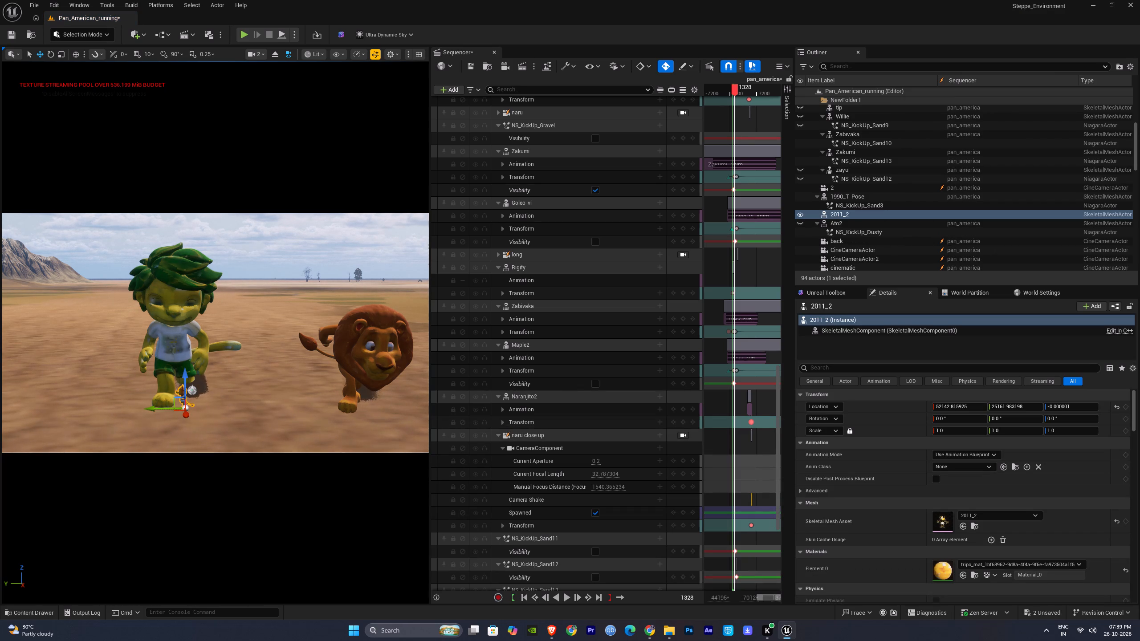
{"action": "left_click", "coordinate": [178, 333]}
{"action": "right_click", "coordinate": [178, 333]}
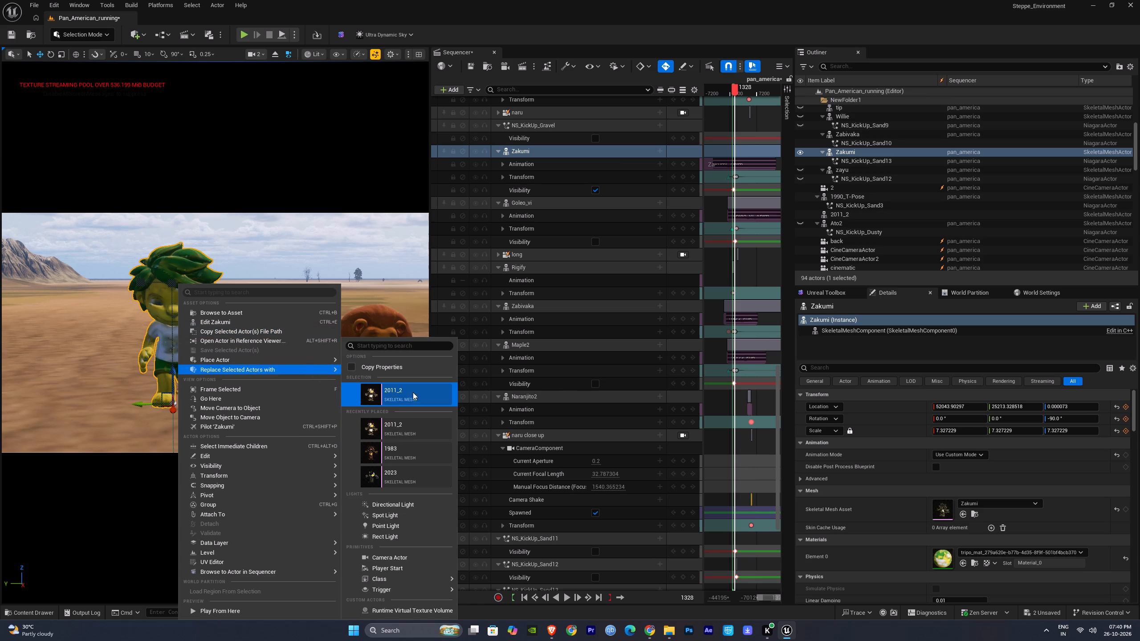
{"action": "left_click", "coordinate": [414, 395]}
{"action": "left_click", "coordinate": [747, 499]}
{"action": "key", "text": "space"}
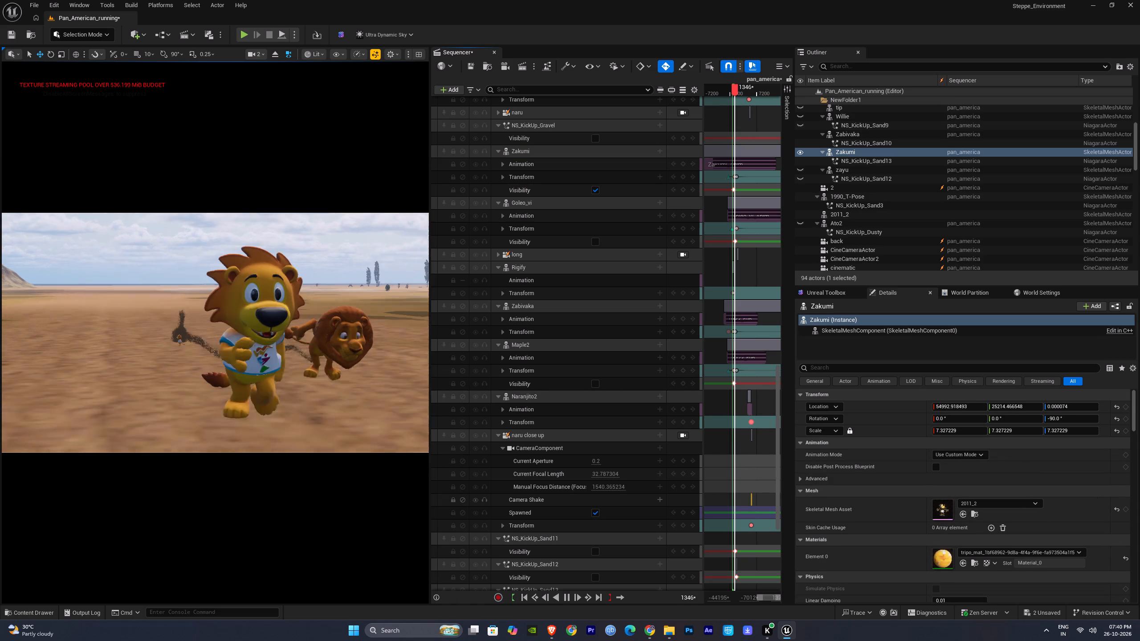
{"action": "key", "text": "space"}
{"action": "left_click", "coordinate": [175, 338]}
{"action": "key", "text": "Delete"}
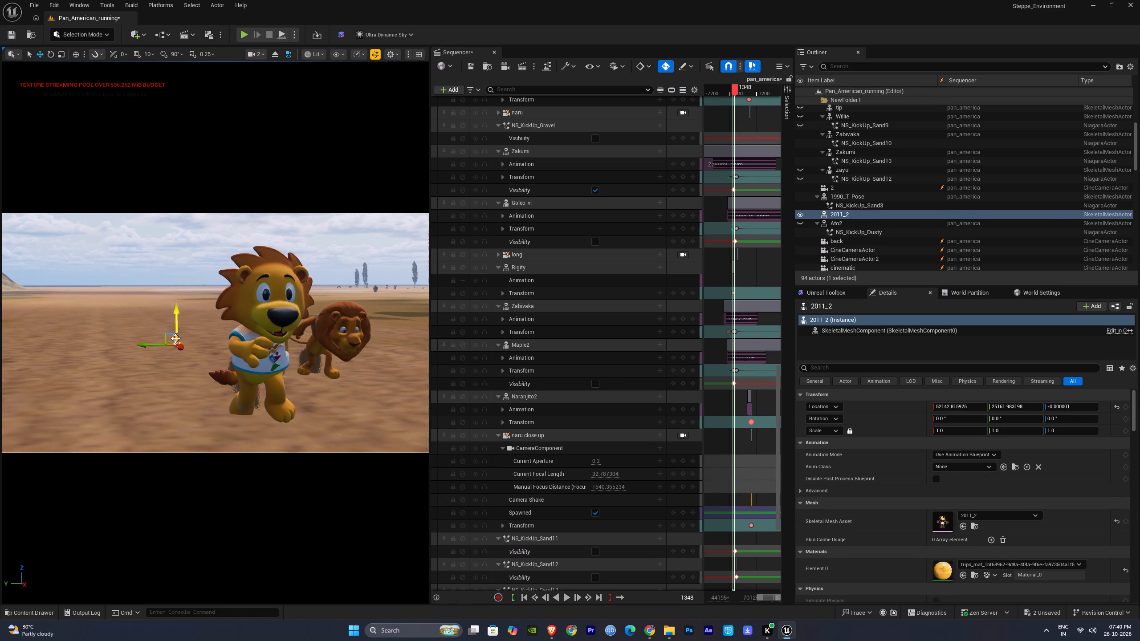
Replace the animation section on the Zakumi track with 2011_2_run, extended to cover the run and shifted earlier.
{"action": "left_click", "coordinate": [277, 331]}
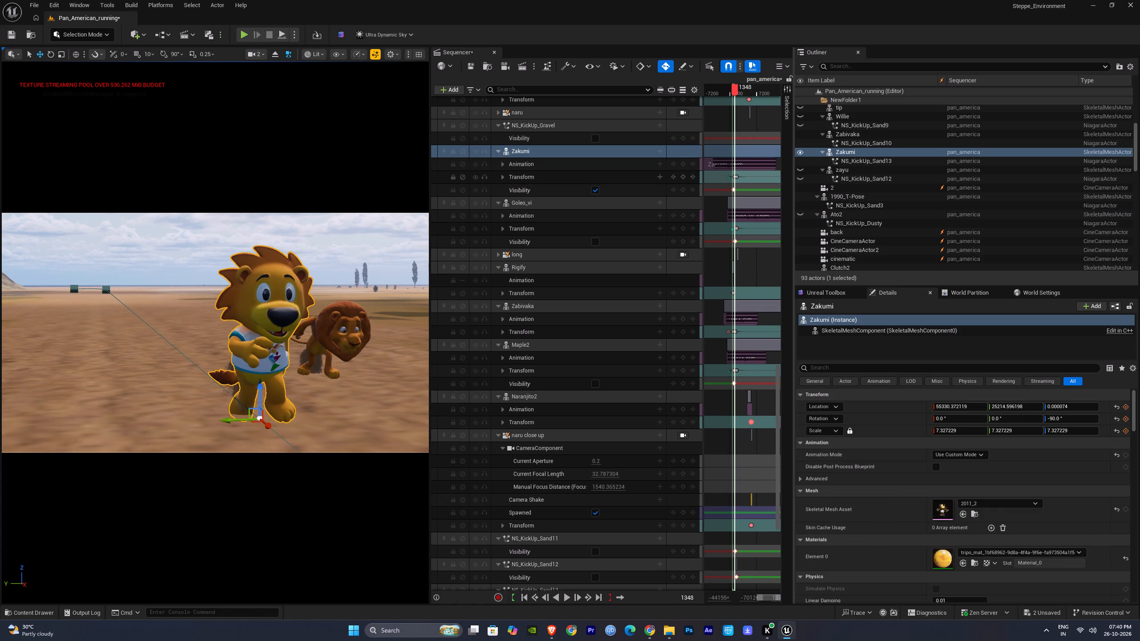
{"action": "left_click", "coordinate": [742, 165]}
{"action": "key", "text": "Delete"}
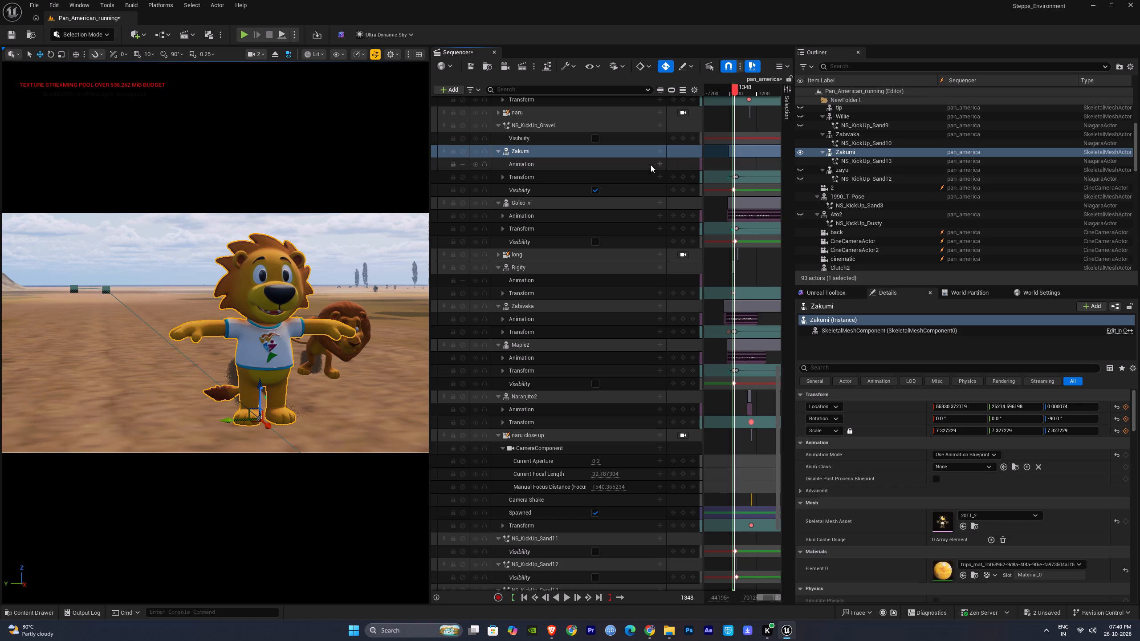
{"action": "left_click", "coordinate": [657, 163]}
{"action": "left_click", "coordinate": [726, 265]}
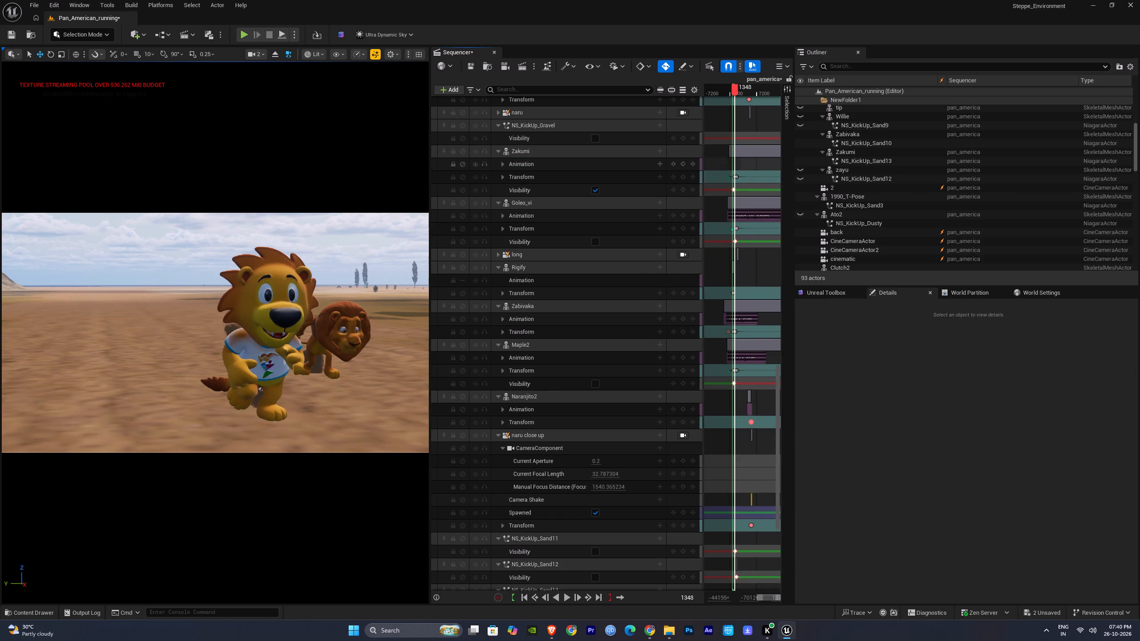
{"action": "left_click_drag", "start_coordinate": [737, 165], "coordinate": [894, 192]}
{"action": "left_click_drag", "start_coordinate": [759, 166], "coordinate": [737, 164]}
{"action": "key", "text": "space"}
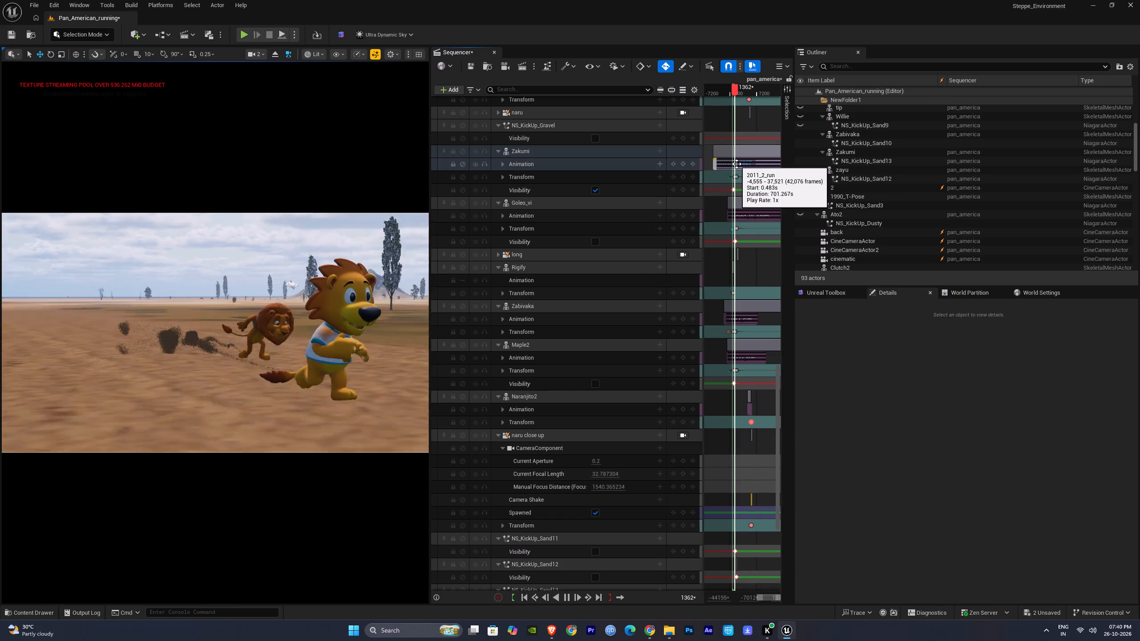
{"action": "key", "text": "space"}
Compress Zakumi's 2011_2_run section from its start to a play rate of about 1.2x and slide it earlier.
{"action": "left_click_drag", "start_coordinate": [715, 164], "coordinate": [742, 169], "text": "ctrl"}
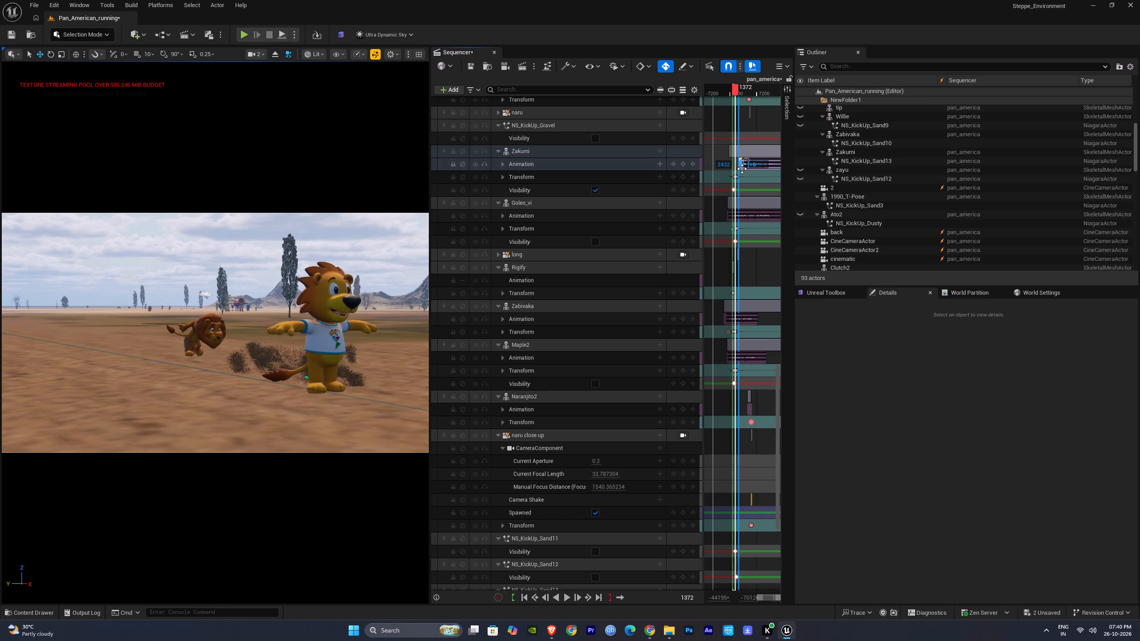
{"action": "left_click_drag", "start_coordinate": [753, 166], "coordinate": [741, 166]}
{"action": "key", "text": "space"}
{"action": "key", "text": "space"}
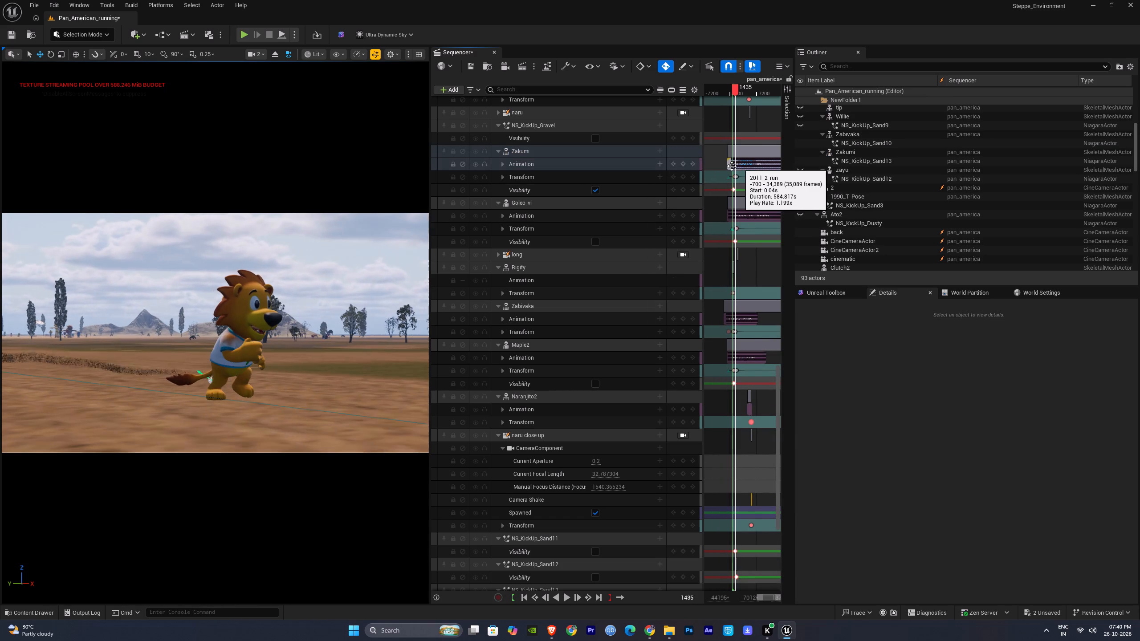
Compress Zakumi's 2011_2_run section further for a faster run, sliding it back over the run and previewing each change.
{"action": "left_click_drag", "start_coordinate": [729, 165], "coordinate": [753, 170], "text": "ctrl"}
{"action": "left_click_drag", "start_coordinate": [767, 165], "coordinate": [732, 167]}
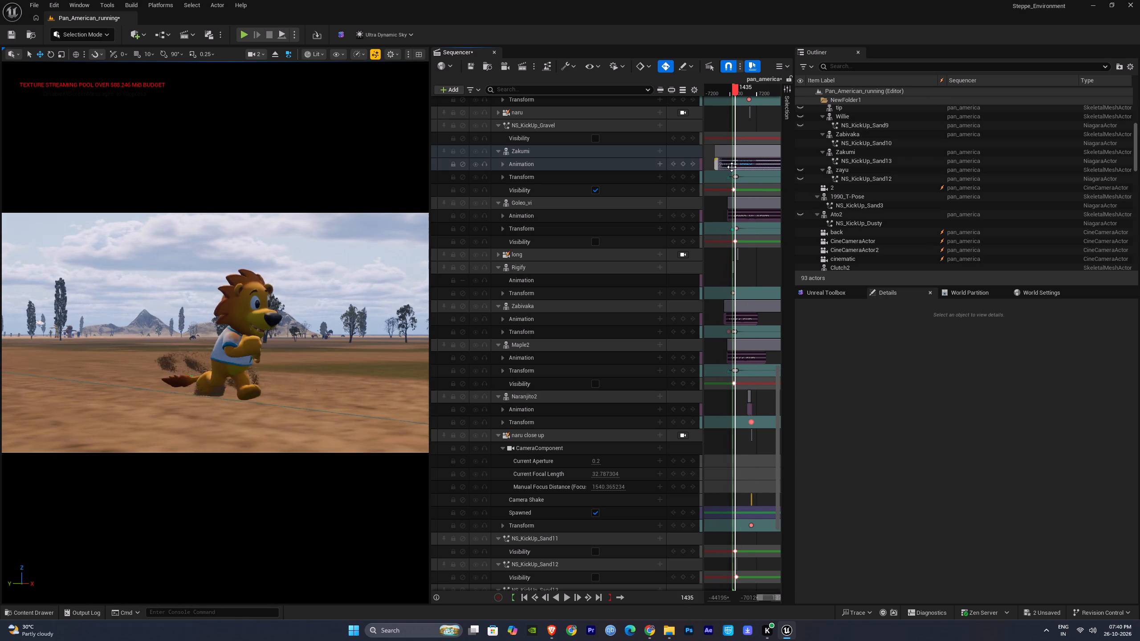
{"action": "key", "text": "space"}
{"action": "key", "text": "space"}
{"action": "left_click_drag", "start_coordinate": [715, 165], "coordinate": [725, 166], "text": "ctrl"}
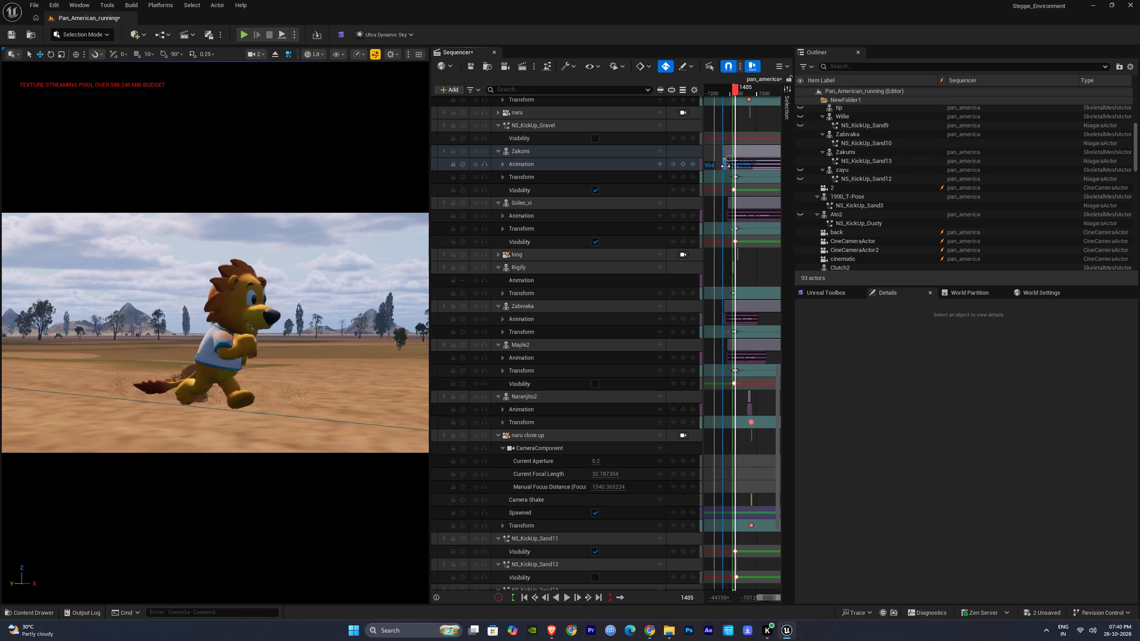
{"action": "left_click_drag", "start_coordinate": [725, 166], "coordinate": [733, 167], "text": "ctrl"}
{"action": "left_click_drag", "start_coordinate": [755, 167], "coordinate": [746, 167]}
{"action": "key", "text": "space"}
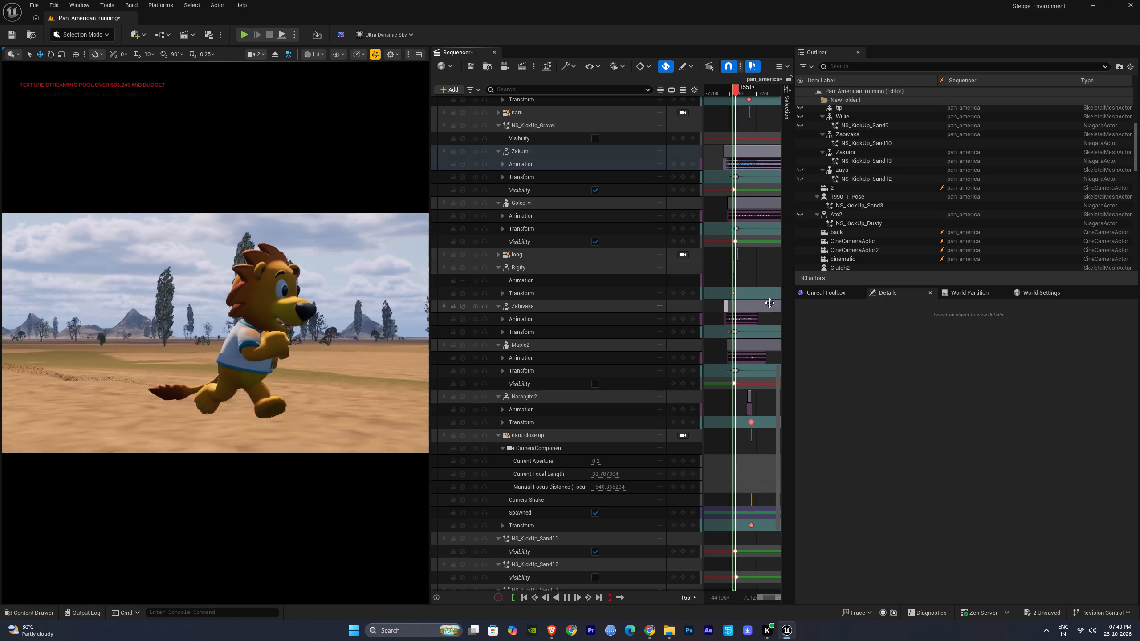
{"action": "left_click", "coordinate": [752, 262]}
{"action": "key", "text": "space"}
{"action": "left_click_drag", "start_coordinate": [726, 165], "coordinate": [741, 166], "text": "ctrl"}
{"action": "left_click_drag", "start_coordinate": [750, 166], "coordinate": [735, 165]}
{"action": "key", "text": "space"}
{"action": "key", "text": "space"}
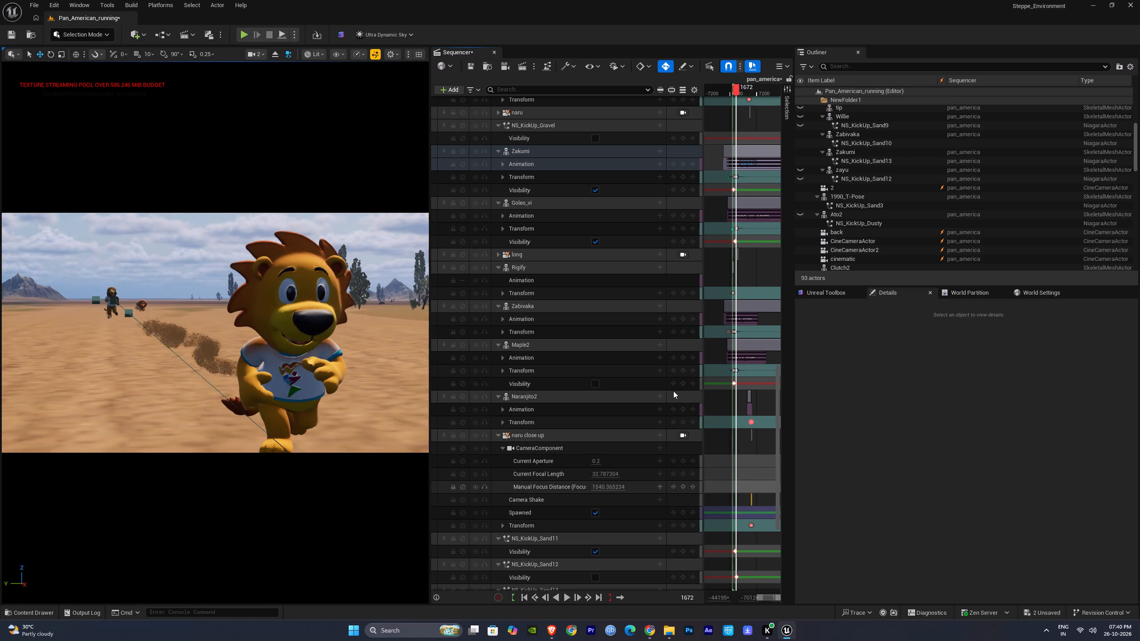
Replay the sequence from around frame 1309 to check the 2011_2 lion's run until the Goleo_vi mascot overtakes it.
{"action": "left_click", "coordinate": [735, 90]}
{"action": "scroll", "coordinate": [770, 250], "scroll_direction": "up", "scroll_amount": 7, "text": "ctrl"}
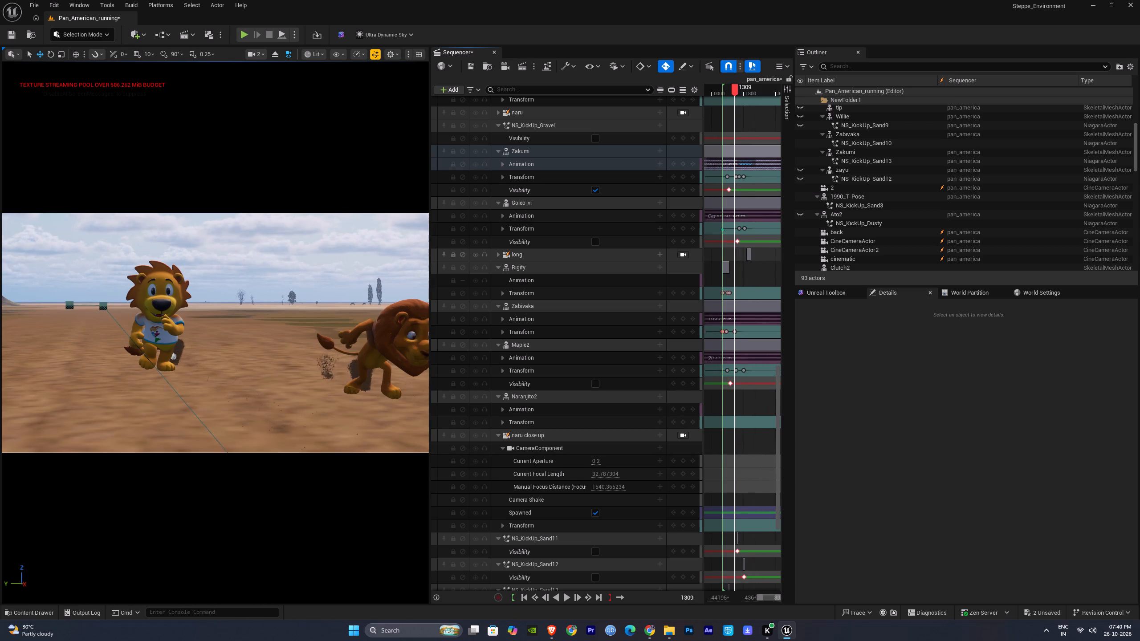
{"action": "scroll", "coordinate": [770, 250], "scroll_direction": "up", "scroll_amount": 3, "text": "ctrl"}
{"action": "right_click_drag", "start_coordinate": [764, 270], "coordinate": [743, 268]}
{"action": "left_click", "coordinate": [743, 268]}
{"action": "key", "text": "space"}
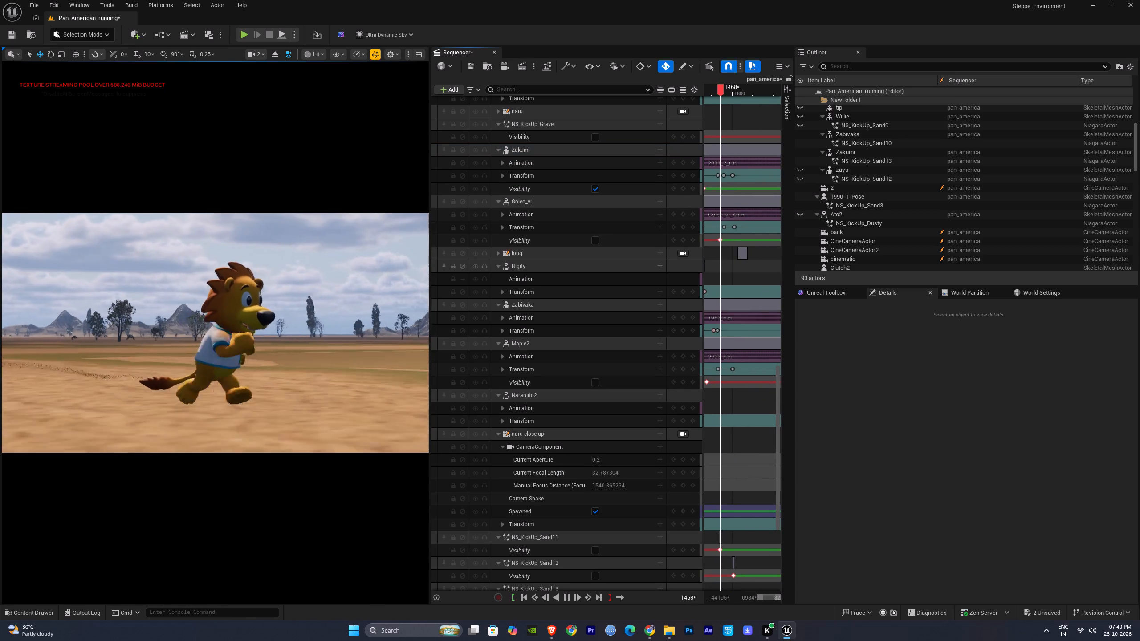
{"action": "right_click_drag", "start_coordinate": [749, 276], "coordinate": [736, 272]}
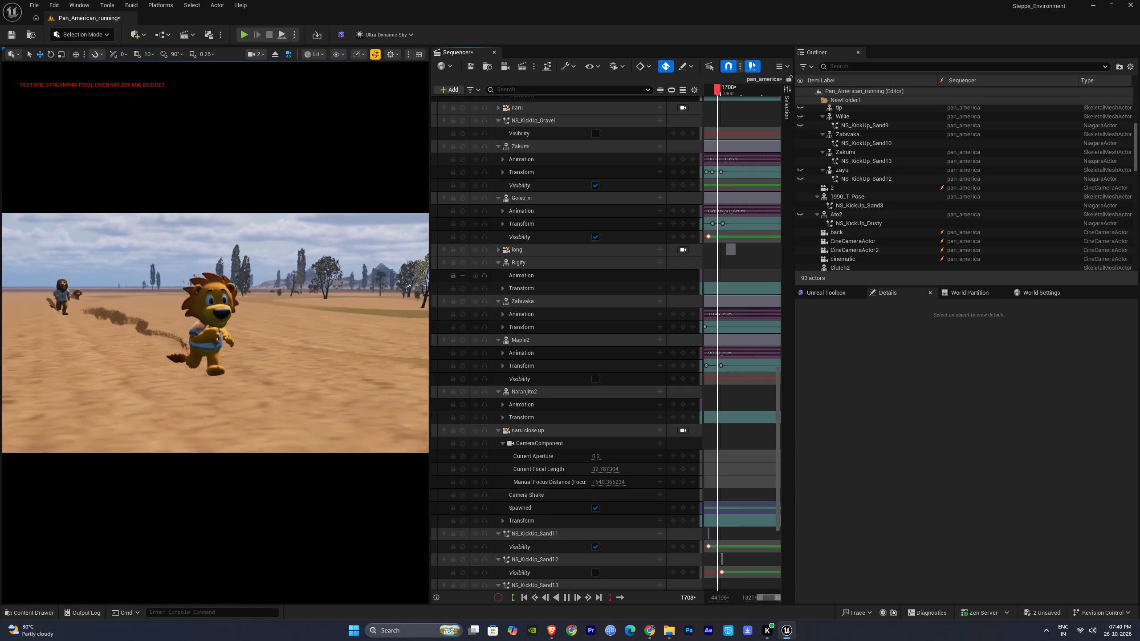
{"action": "key", "text": "space"}
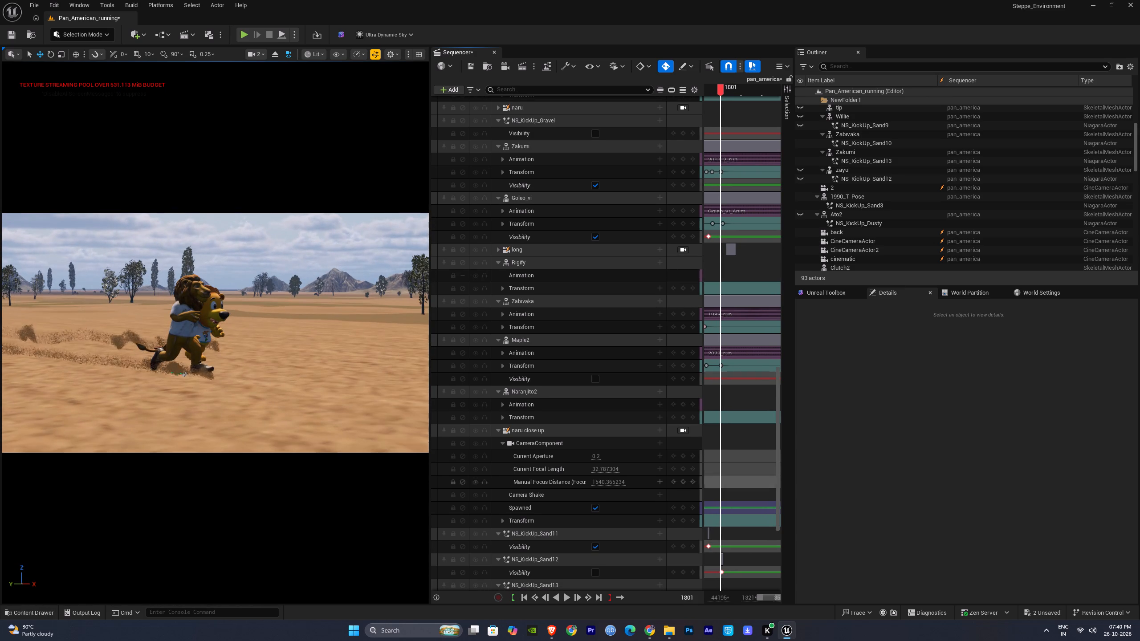
Check the ChatGPT ranking cards for the year and name of the mascot after Leo.
{"action": "left_click", "coordinate": [558, 635]}
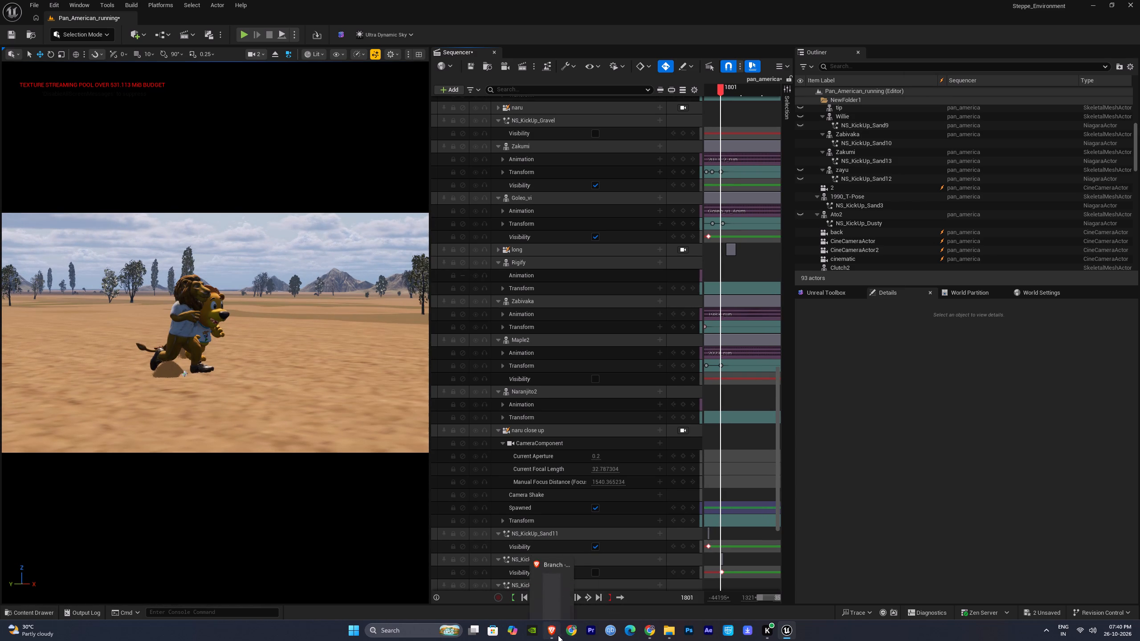
{"action": "scroll", "coordinate": [1040, 372], "scroll_direction": "down", "scroll_amount": 4}
{"action": "left_click_drag", "start_coordinate": [966, 255], "coordinate": [982, 253]}
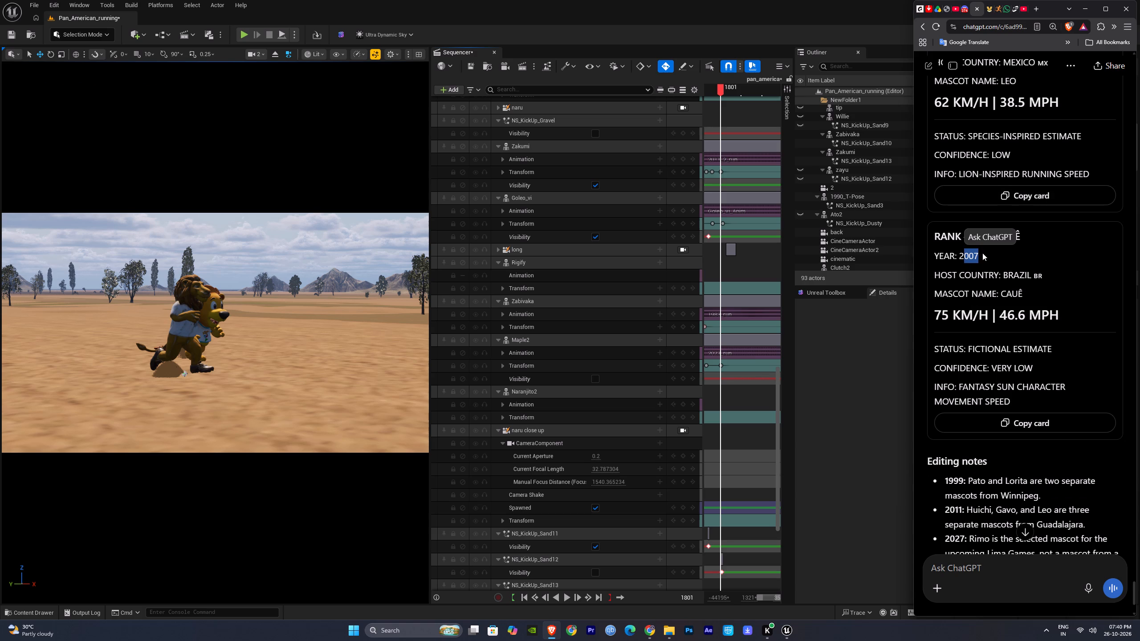
{"action": "left_click", "coordinate": [974, 387]}
Replace the Goleo_vi actor with the 2007_2 mesh from the 2007 anims folder, delete the spare copy, and preview the run.
{"action": "left_click", "coordinate": [294, 247]}
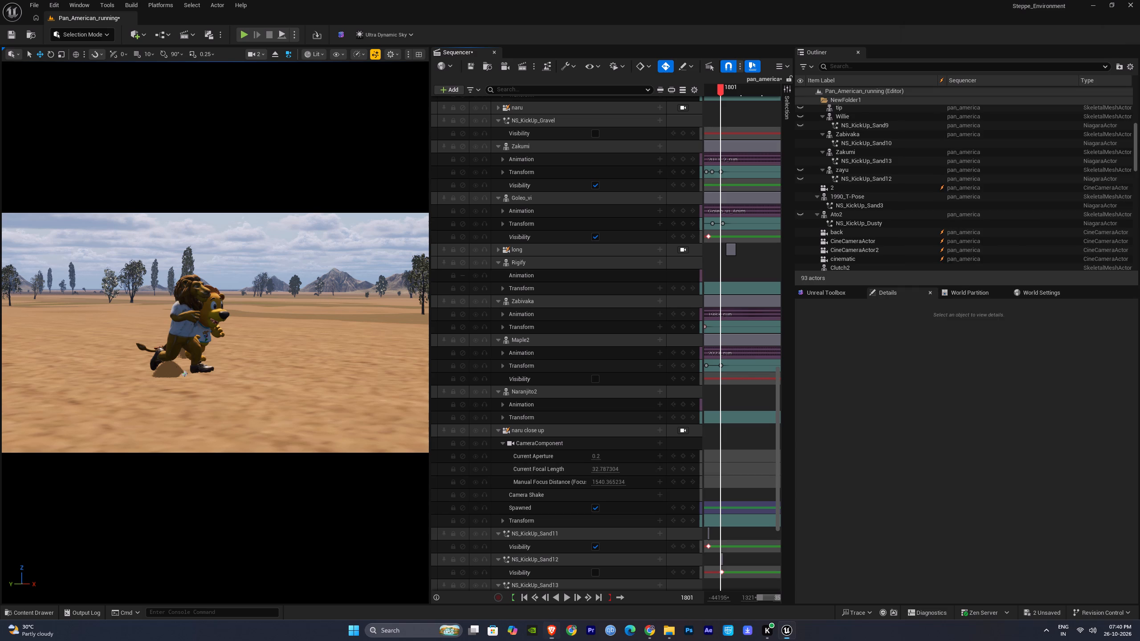
{"action": "key", "text": "ctrl+space"}
{"action": "left_click", "coordinate": [521, 433]}
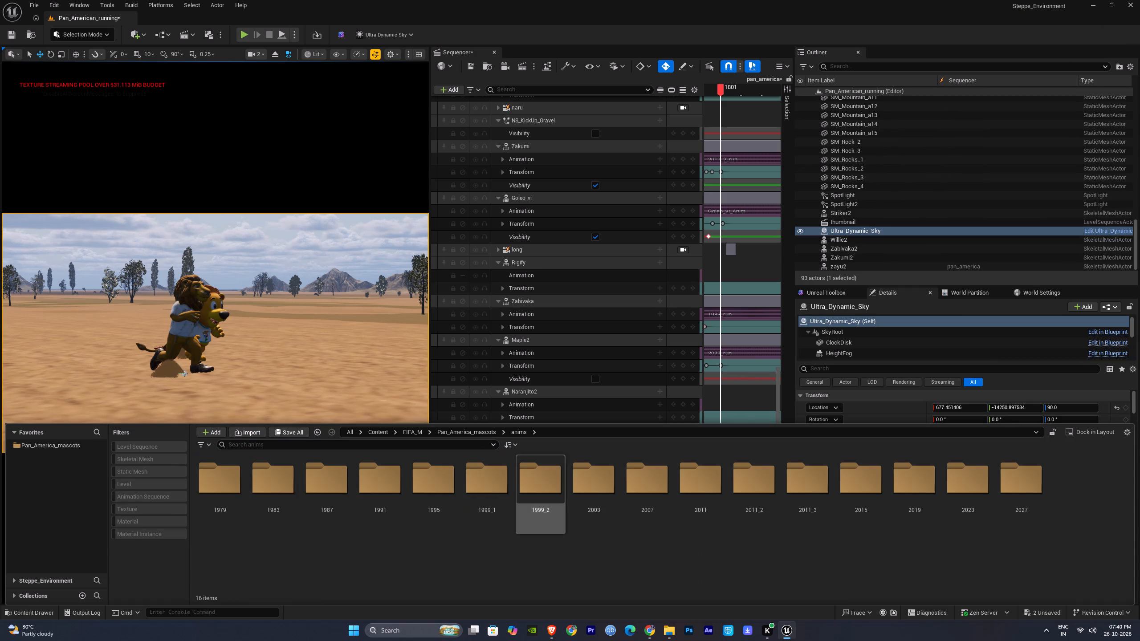
{"action": "double_click", "coordinate": [671, 521]}
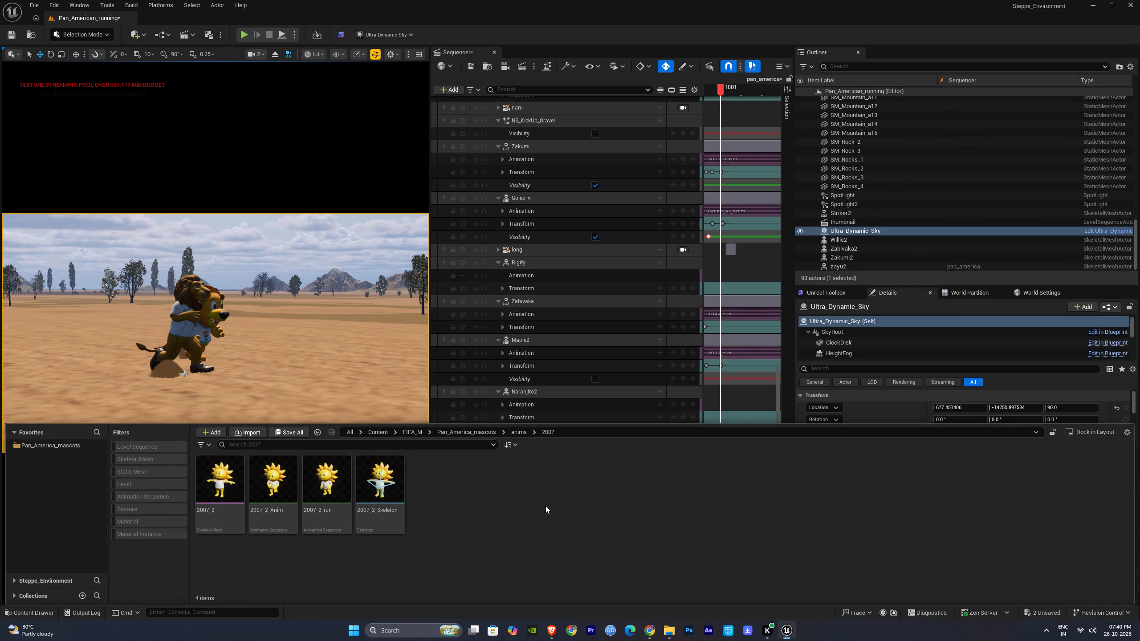
{"action": "left_click_drag", "start_coordinate": [216, 488], "coordinate": [191, 369]}
{"action": "left_click", "coordinate": [181, 323]}
{"action": "right_click", "coordinate": [181, 323]}
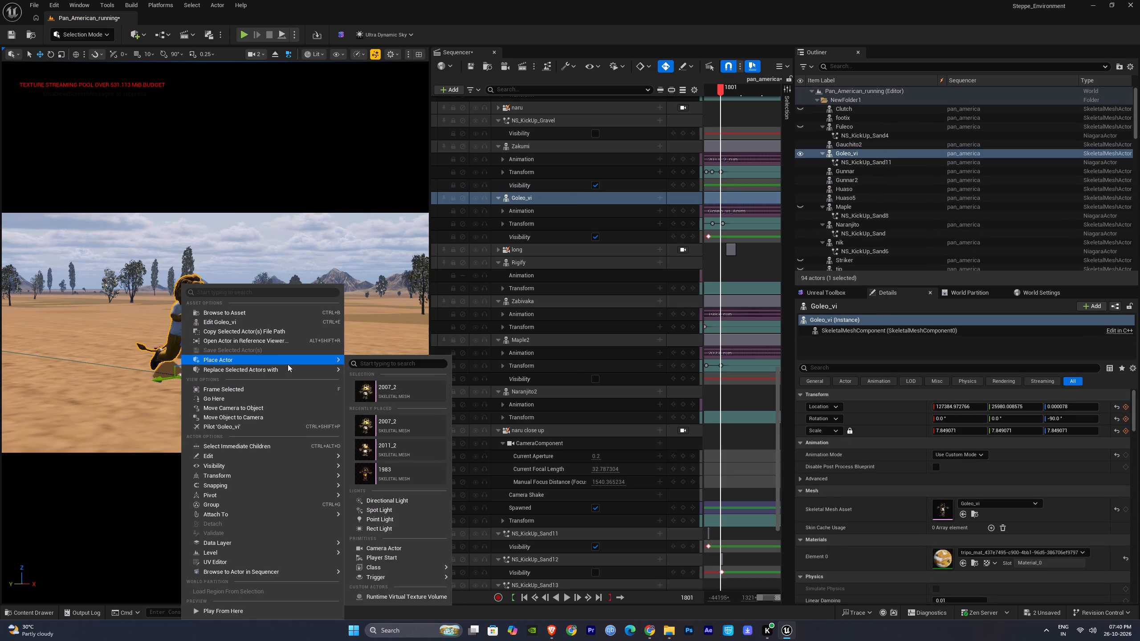
{"action": "left_click", "coordinate": [411, 396]}
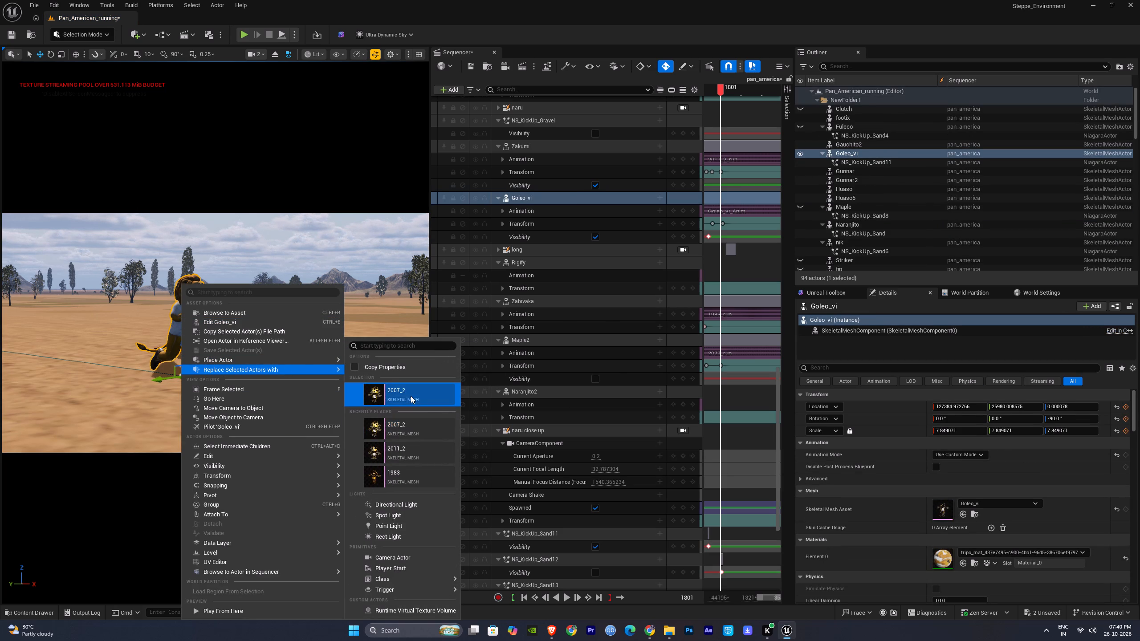
{"action": "left_click", "coordinate": [194, 378]}
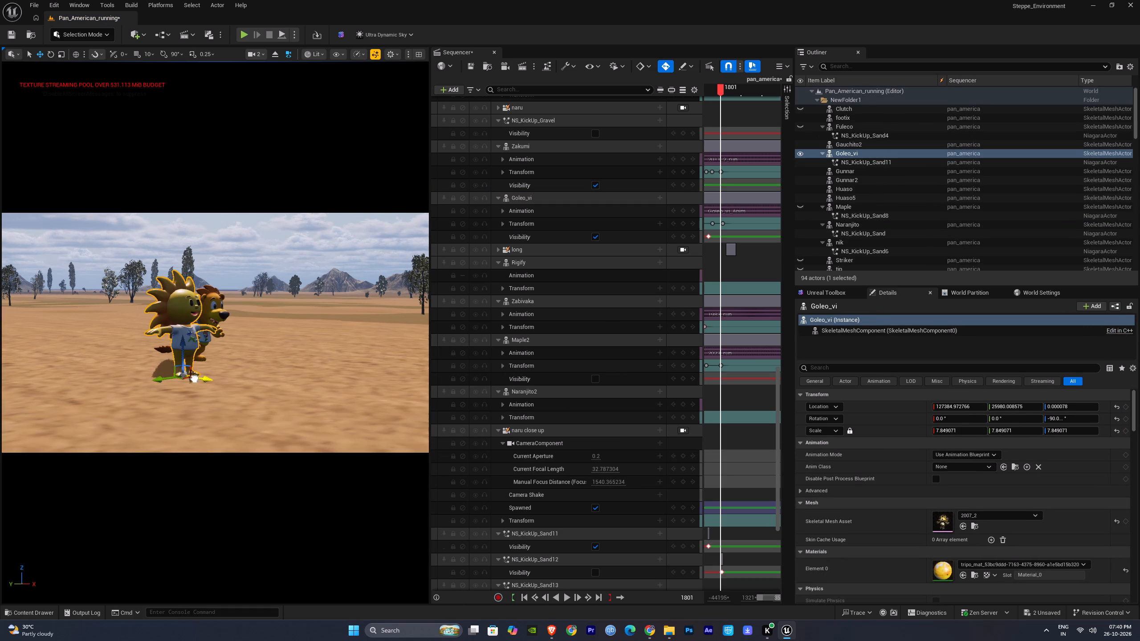
{"action": "left_click", "coordinate": [188, 380]}
{"action": "left_click", "coordinate": [192, 372]}
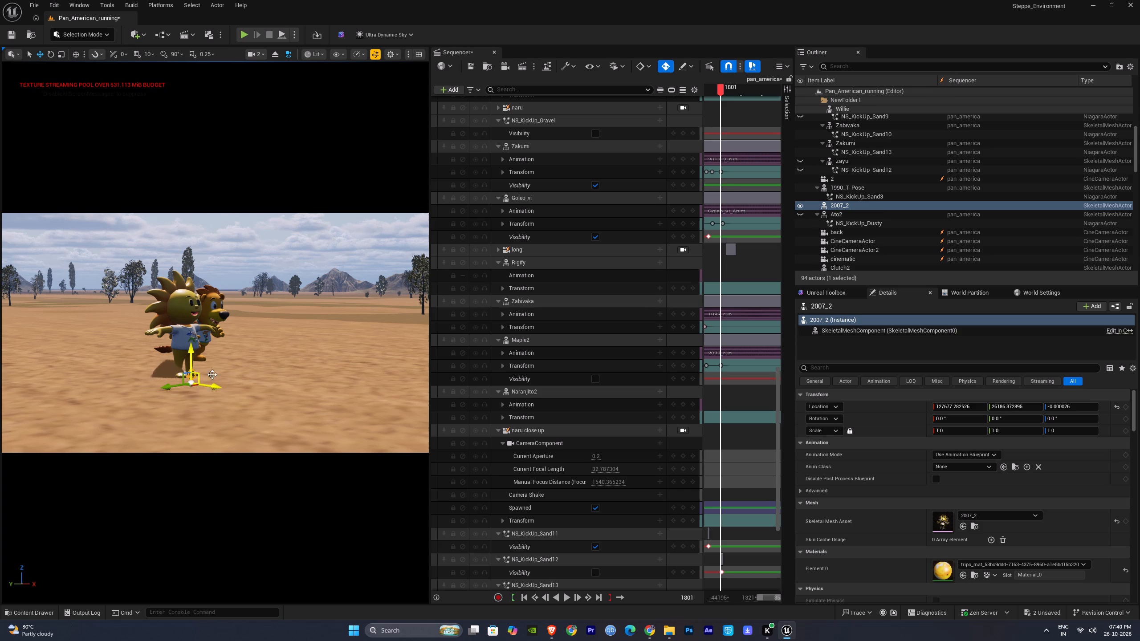
{"action": "key", "text": "Delete"}
{"action": "left_click", "coordinate": [736, 412]}
{"action": "key", "text": "space"}
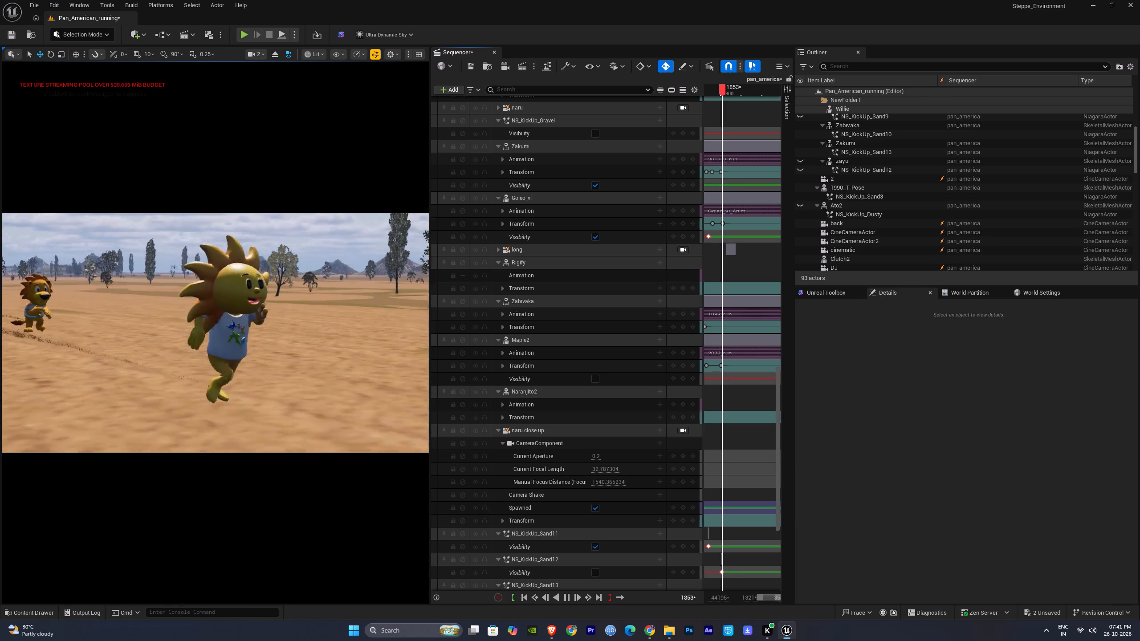
{"action": "key", "text": "space"}
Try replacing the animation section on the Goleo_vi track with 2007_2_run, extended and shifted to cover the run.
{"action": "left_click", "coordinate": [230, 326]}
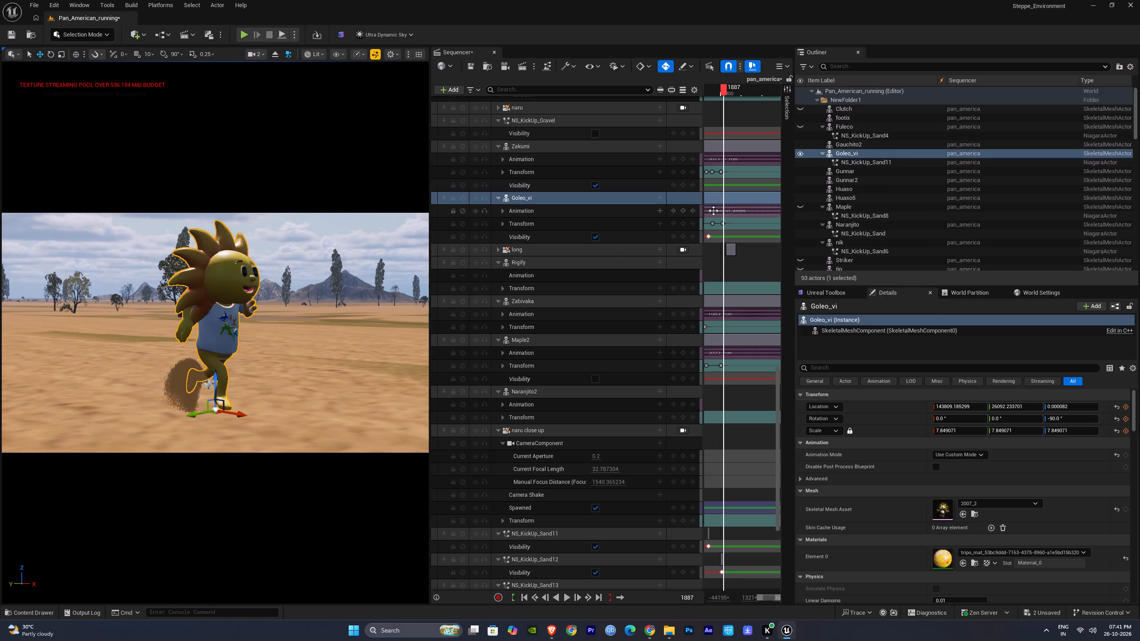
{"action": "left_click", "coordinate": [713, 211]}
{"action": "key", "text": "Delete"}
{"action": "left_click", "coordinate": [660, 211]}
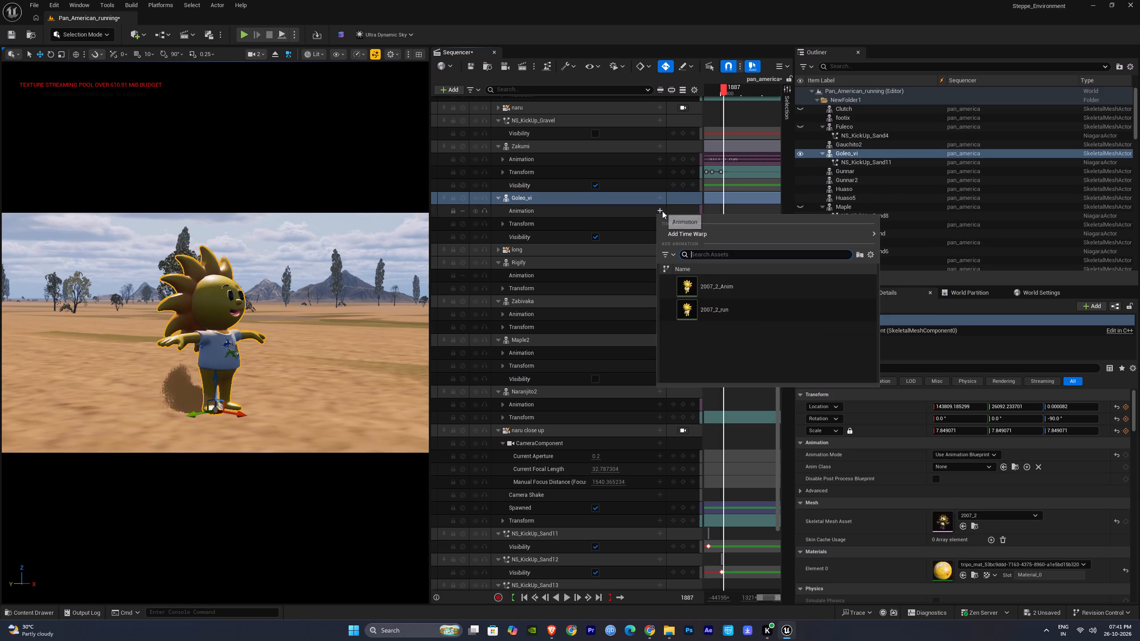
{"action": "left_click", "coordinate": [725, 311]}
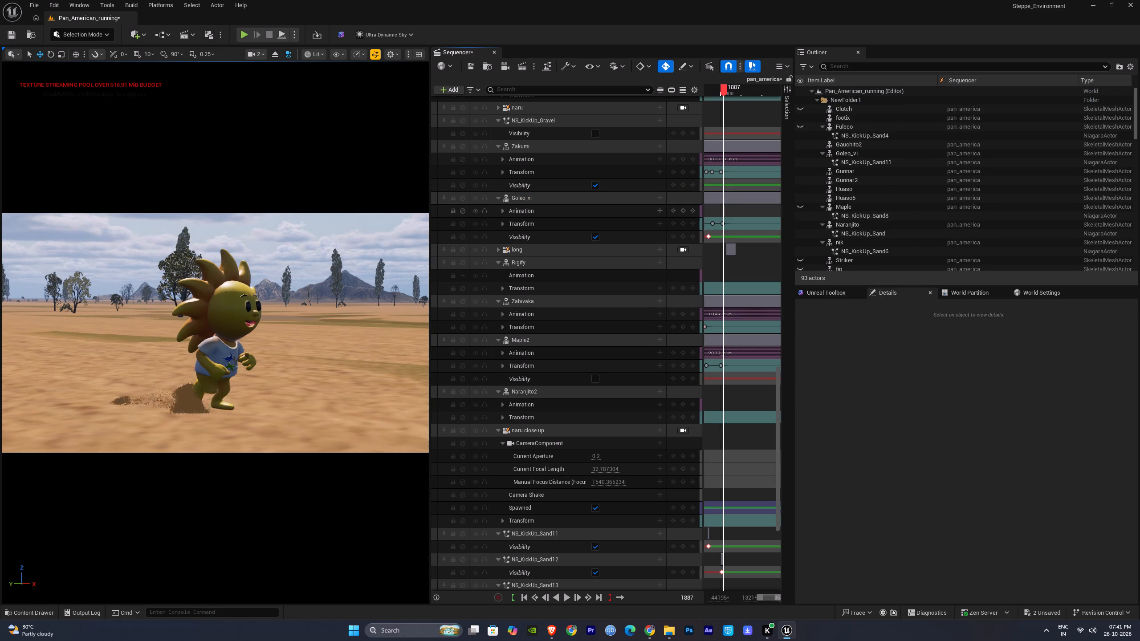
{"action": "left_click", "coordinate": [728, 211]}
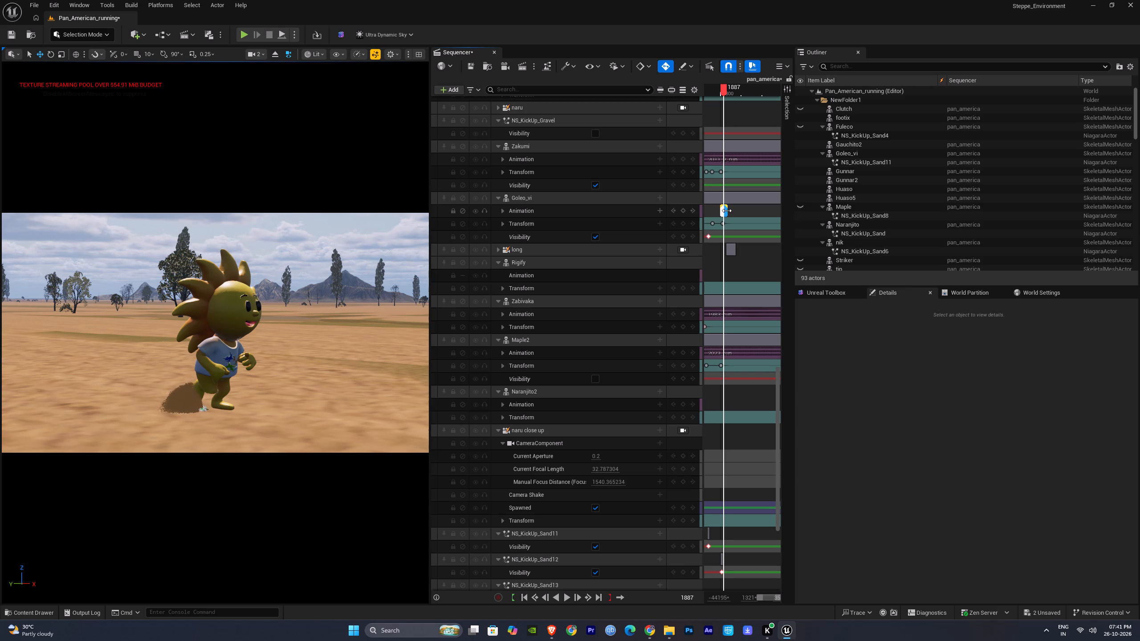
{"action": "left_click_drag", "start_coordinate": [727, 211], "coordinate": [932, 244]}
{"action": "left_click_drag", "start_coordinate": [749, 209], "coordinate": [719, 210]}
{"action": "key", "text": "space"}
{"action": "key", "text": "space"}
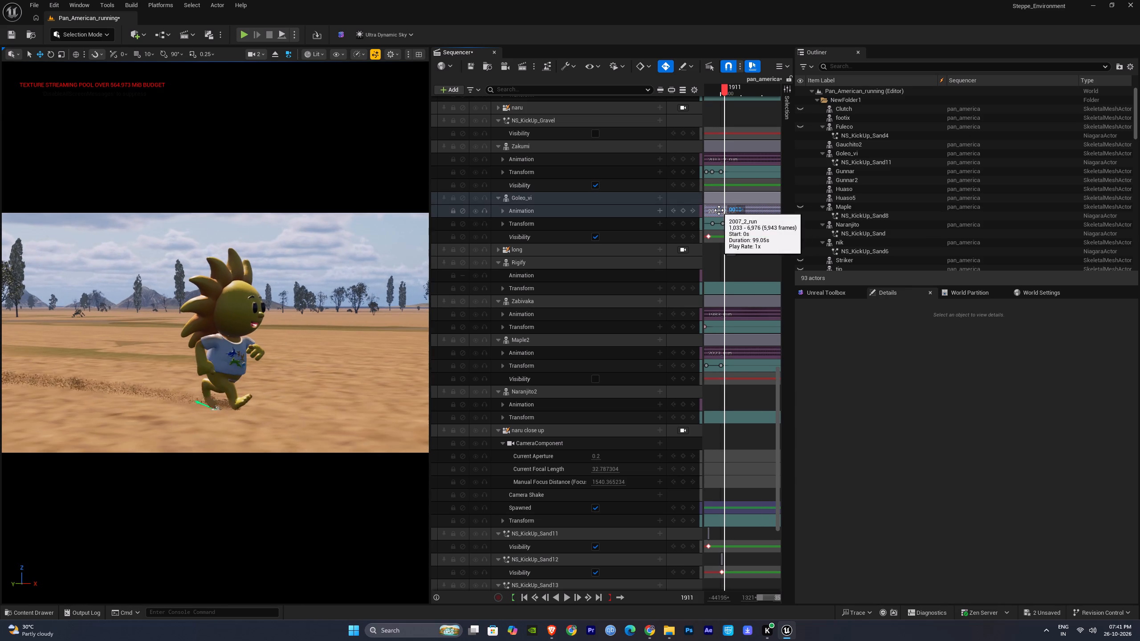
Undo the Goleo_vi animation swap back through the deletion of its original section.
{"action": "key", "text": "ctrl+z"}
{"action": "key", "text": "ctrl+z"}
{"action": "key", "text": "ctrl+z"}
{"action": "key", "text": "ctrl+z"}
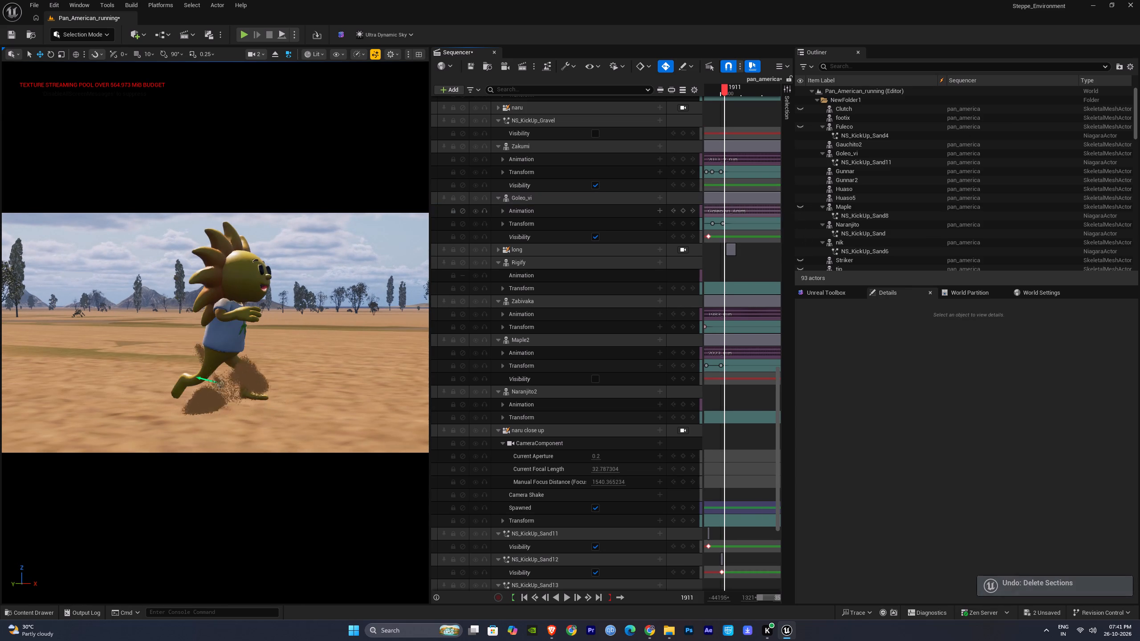
Review playback from about frame 1911 to 2206 to examine the handover from the sun mascot to the one after it.
{"action": "key", "text": "space"}
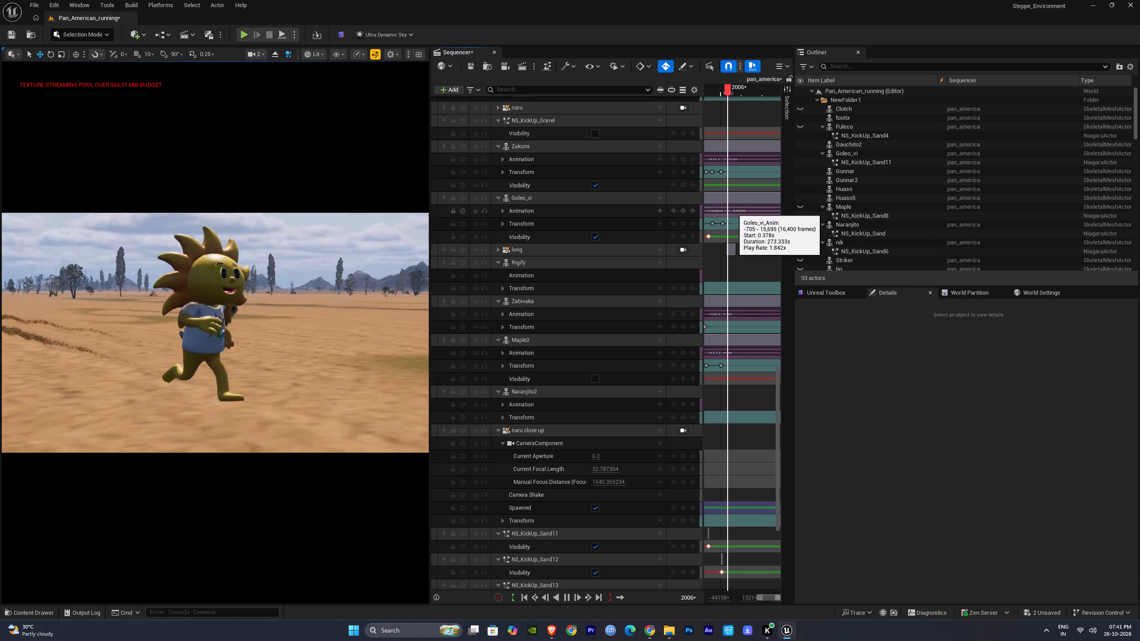
{"action": "key", "text": "space"}
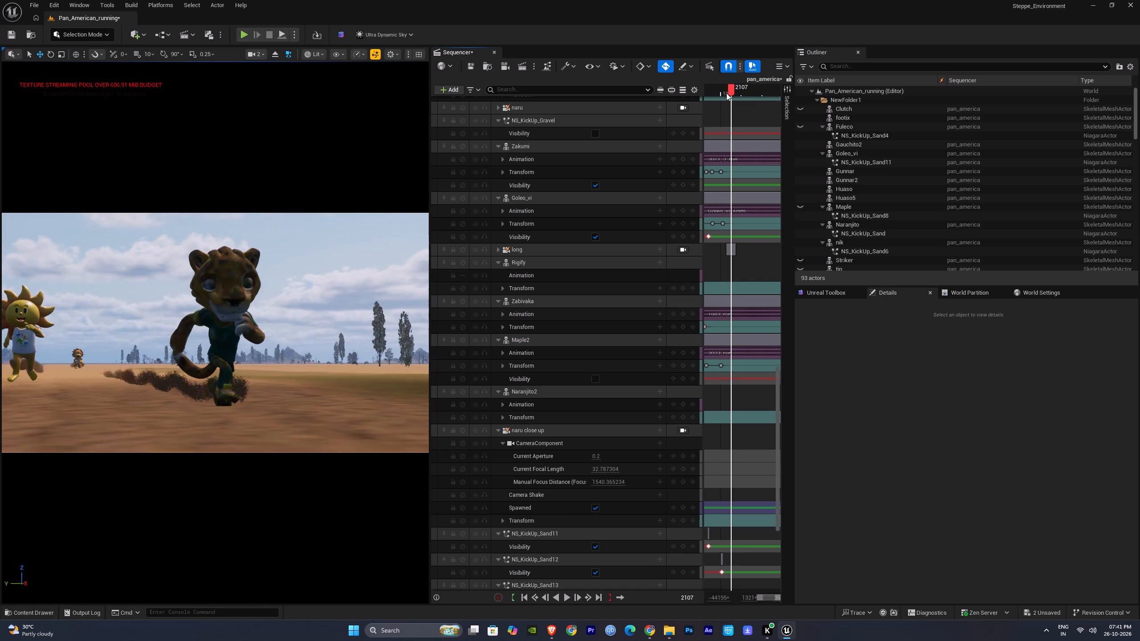
{"action": "left_click", "coordinate": [726, 93]}
{"action": "key", "text": "space"}
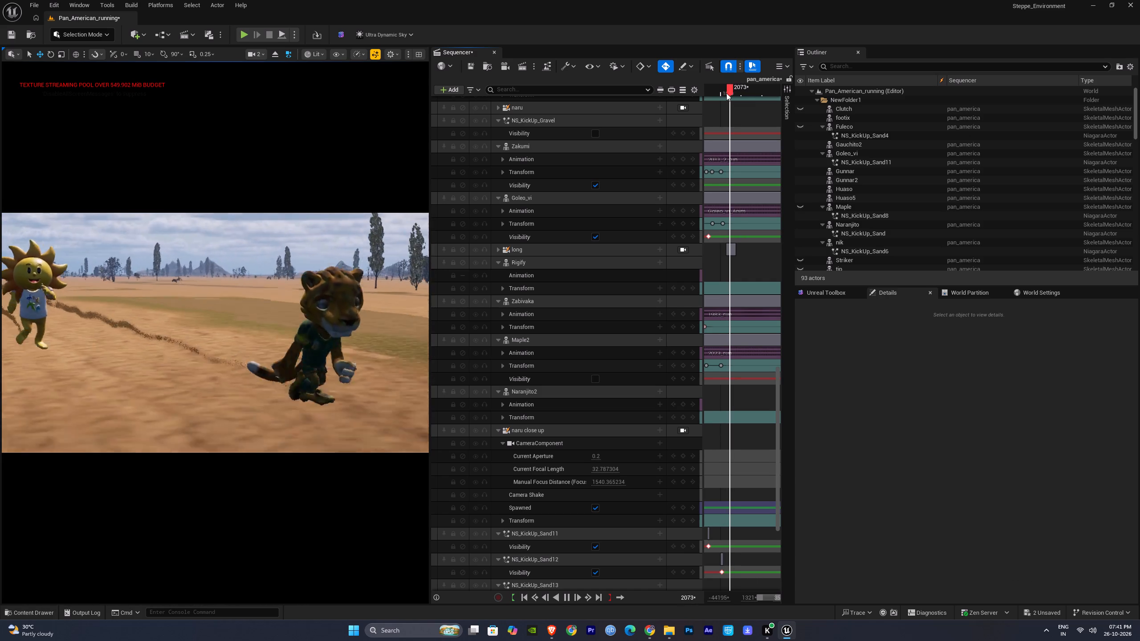
{"action": "left_click", "coordinate": [726, 93]}
{"action": "key", "text": "space"}
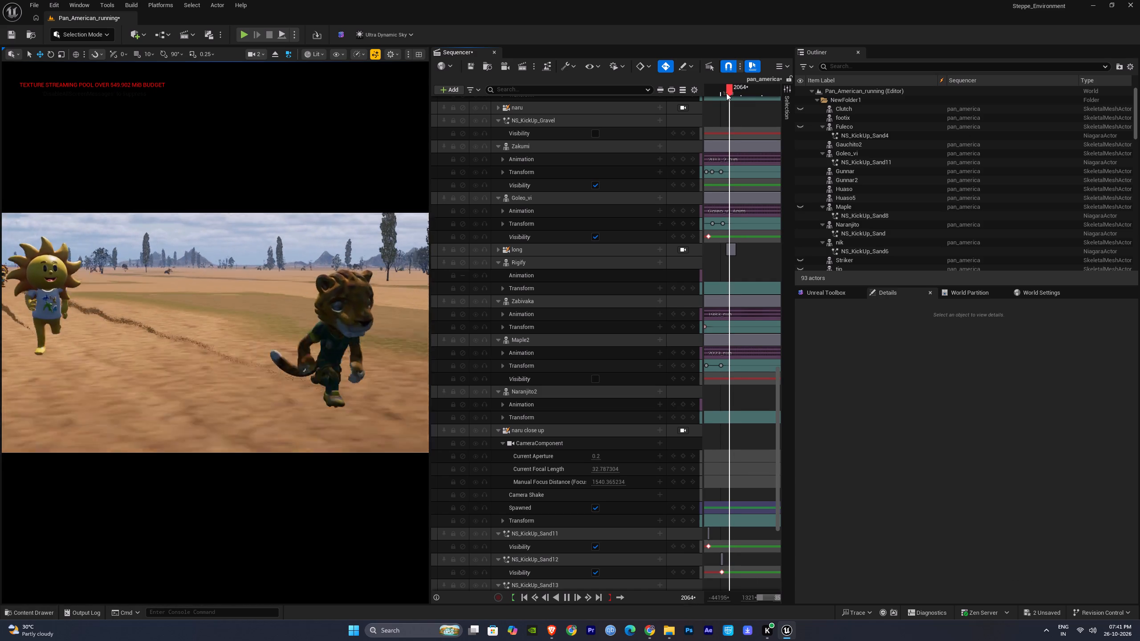
{"action": "left_click", "coordinate": [726, 93]}
{"action": "key", "text": "space"}
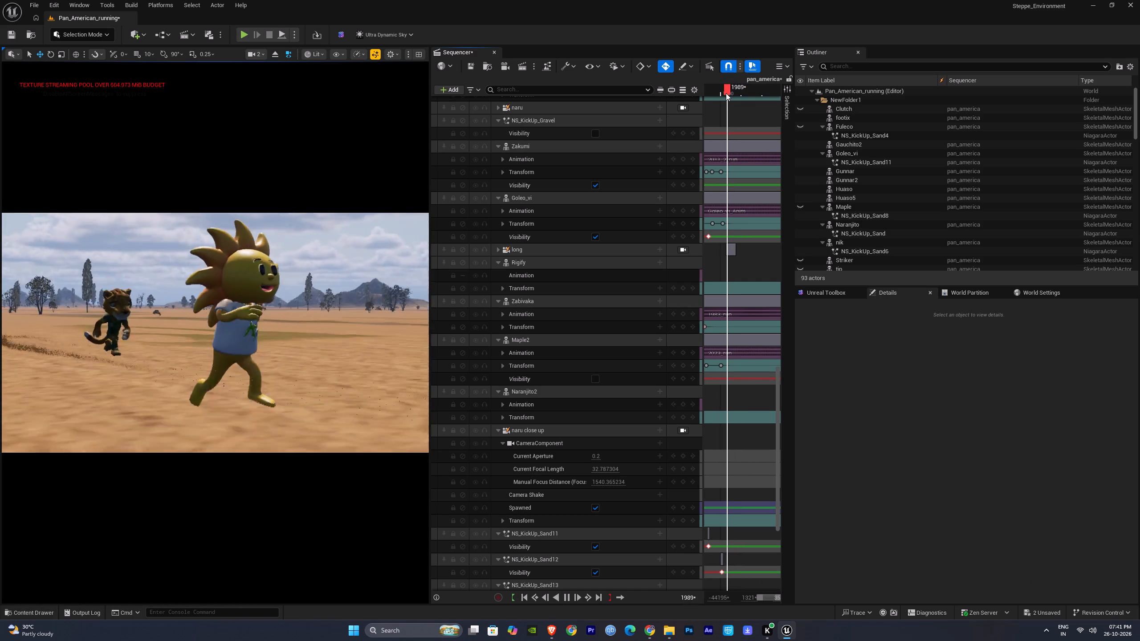
{"action": "left_click_drag", "start_coordinate": [725, 93], "coordinate": [721, 92]}
{"action": "key", "text": "space"}
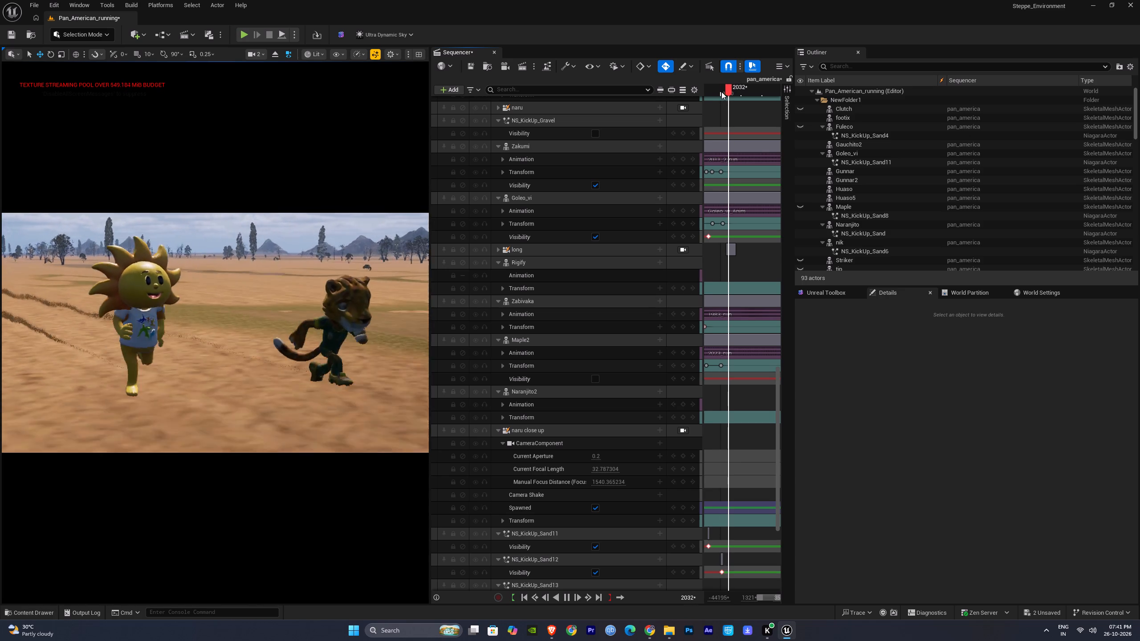
{"action": "right_click_drag", "start_coordinate": [750, 279], "coordinate": [728, 276]}
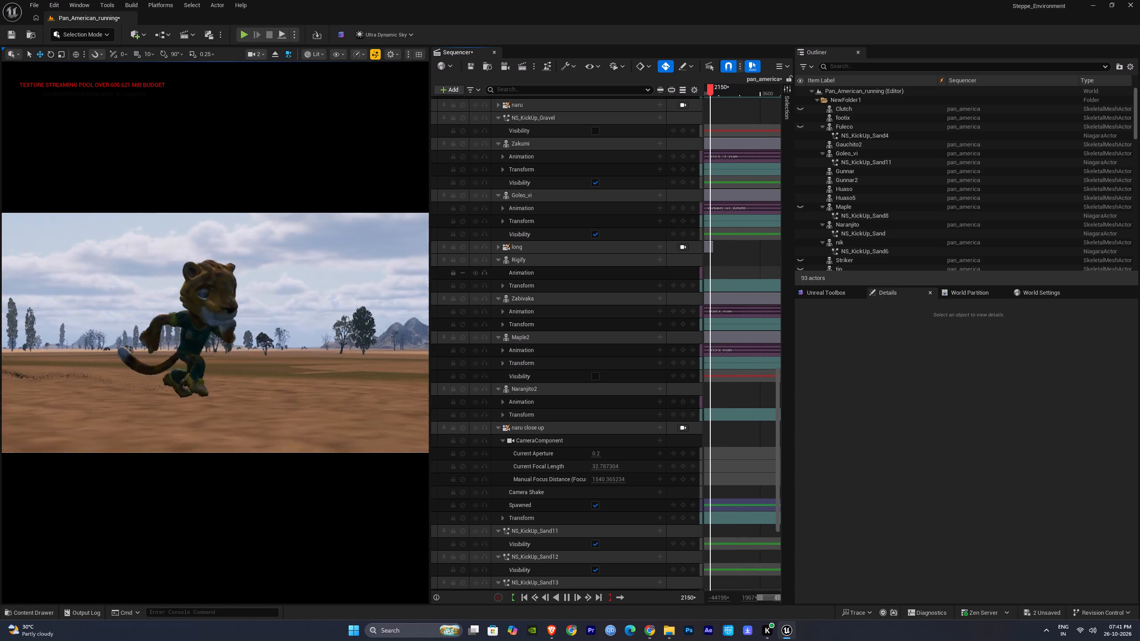
{"action": "key", "text": "space"}
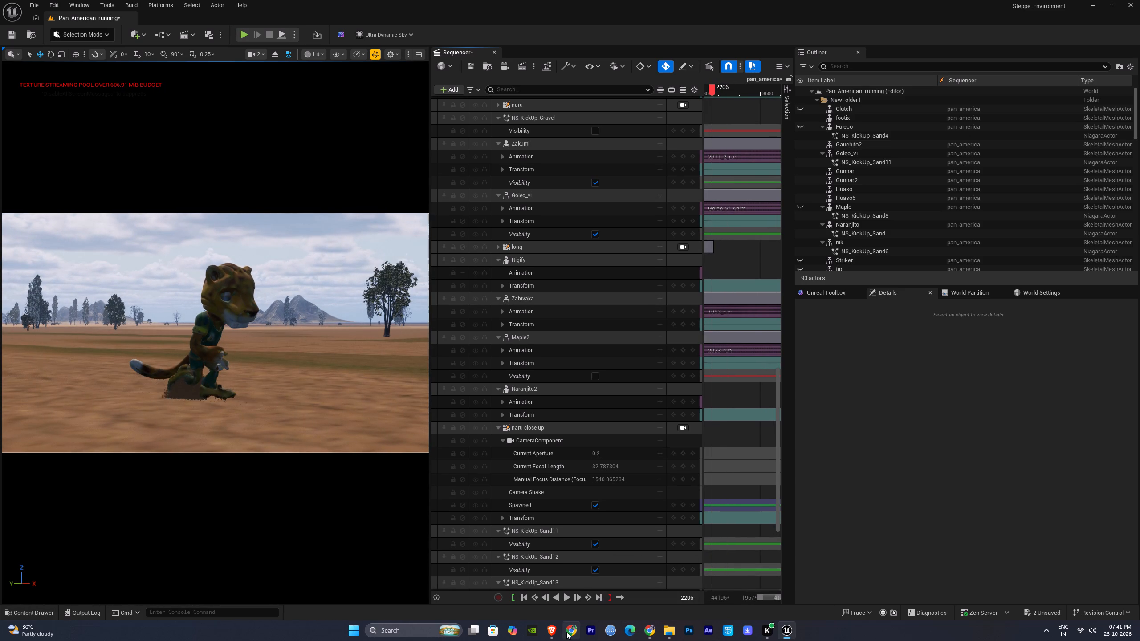
Check the rank #16 card in ChatGPT for the mascot's year and info.
{"action": "left_click", "coordinate": [559, 631]}
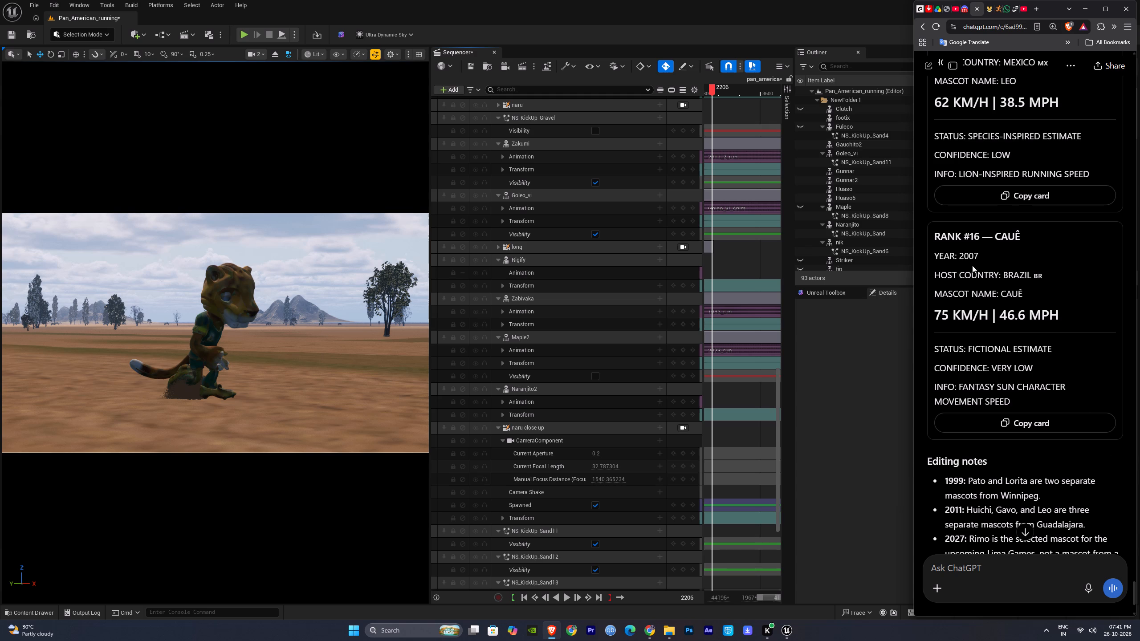
{"action": "left_click_drag", "start_coordinate": [962, 258], "coordinate": [982, 257]}
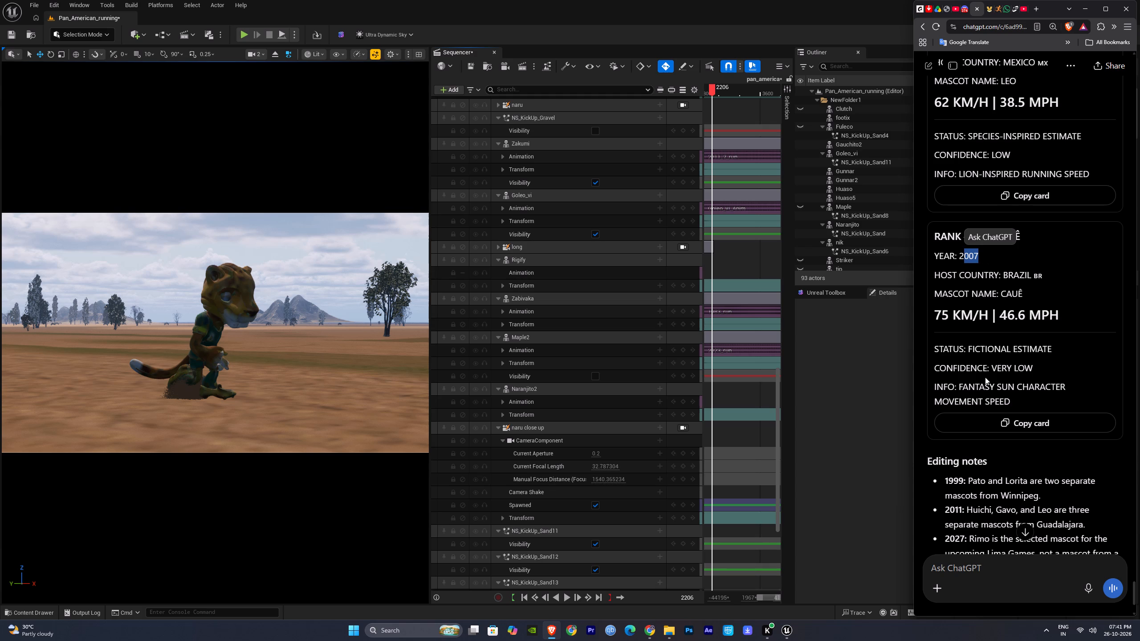
{"action": "left_click_drag", "start_coordinate": [962, 379], "coordinate": [1018, 400]}
{"action": "left_click", "coordinate": [1018, 400]}
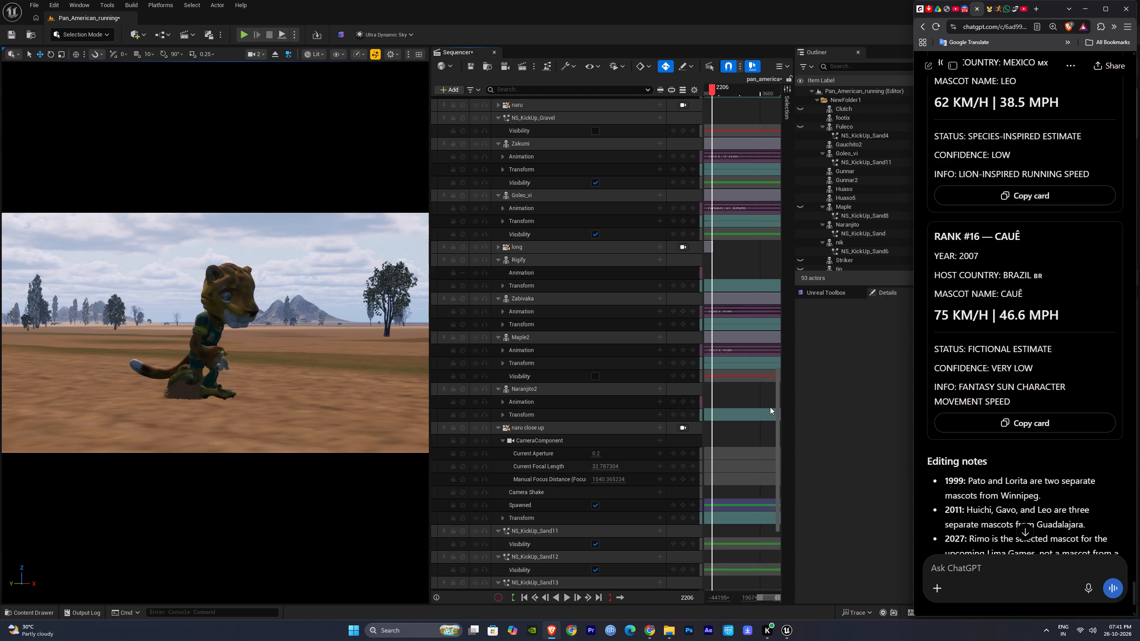
{"action": "left_click", "coordinate": [737, 395]}
Place the 2007_2 mesh from the 2007 anims folder in the scene and replace the zayu actor with it.
{"action": "right_click_drag", "start_coordinate": [728, 113], "coordinate": [764, 119]}
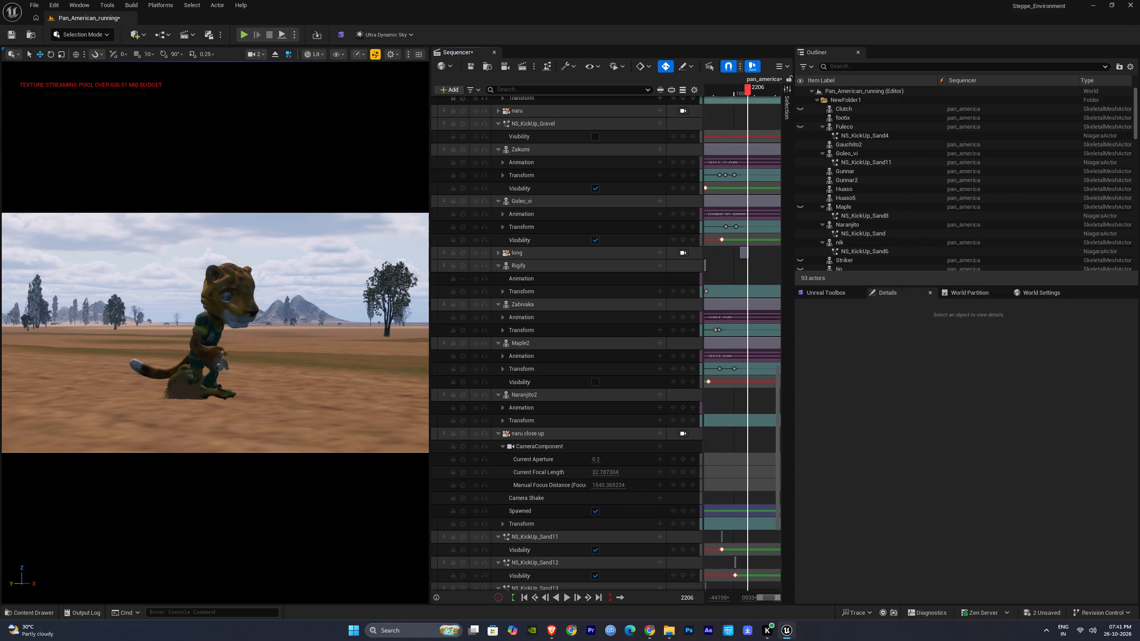
{"action": "left_click_drag", "start_coordinate": [749, 93], "coordinate": [739, 93]}
{"action": "key", "text": "space"}
{"action": "left_click", "coordinate": [738, 93]}
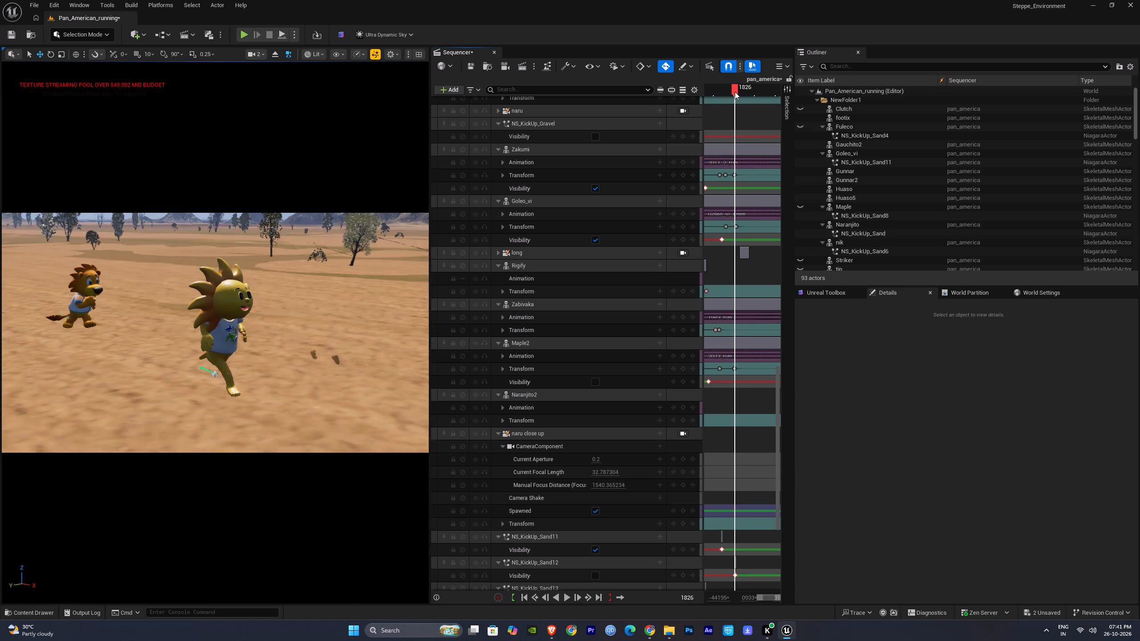
{"action": "key", "text": "space"}
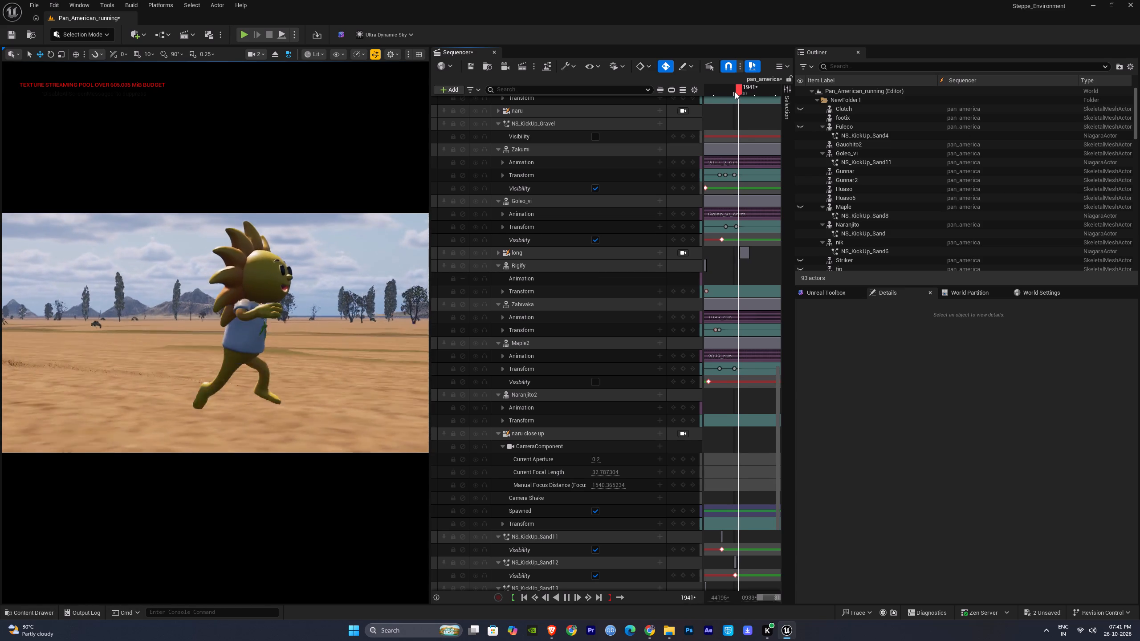
{"action": "key", "text": "space"}
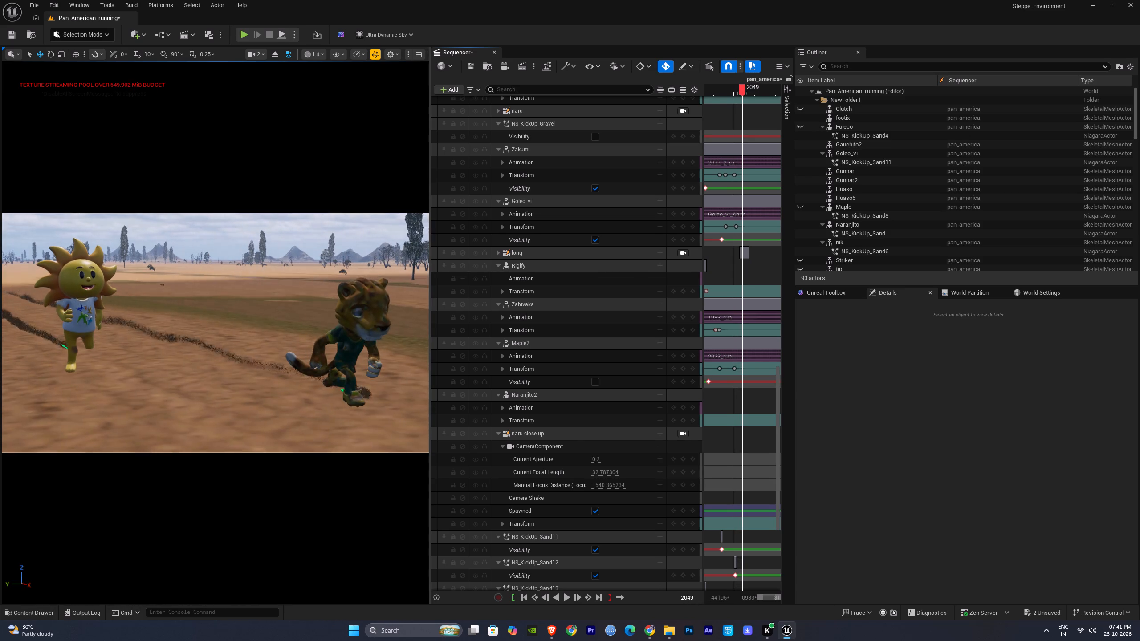
{"action": "left_click", "coordinate": [346, 325]}
{"action": "key", "text": "ctrl+space"}
{"action": "left_click_drag", "start_coordinate": [222, 467], "coordinate": [278, 368]}
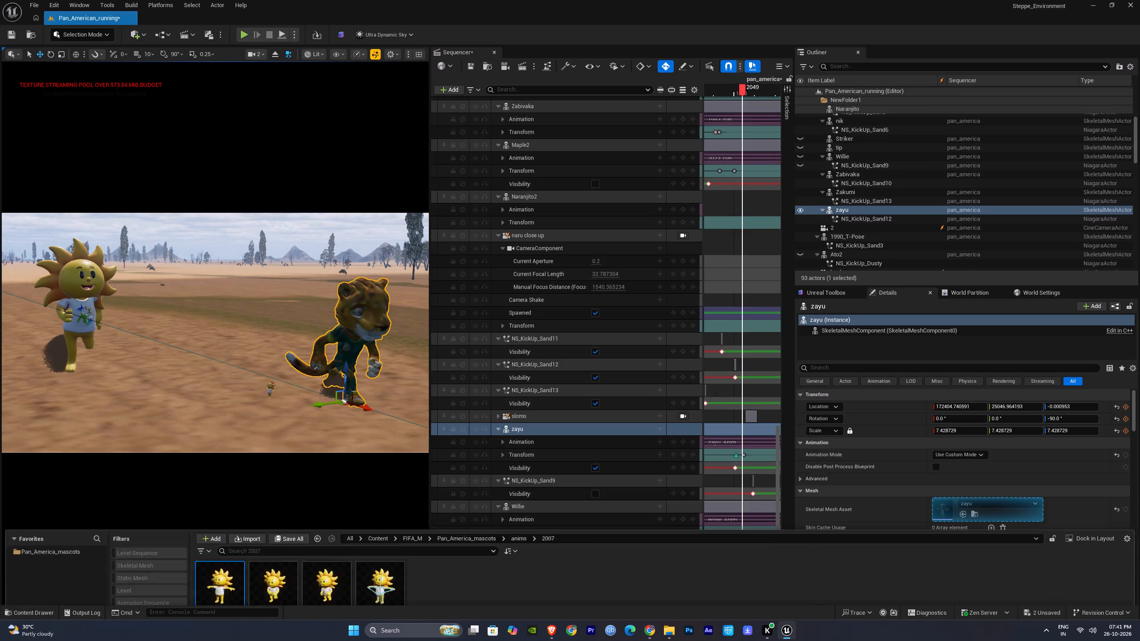
{"action": "left_click_drag", "start_coordinate": [278, 368], "coordinate": [306, 399]}
{"action": "left_click", "coordinate": [350, 340]}
{"action": "right_click", "coordinate": [350, 340]}
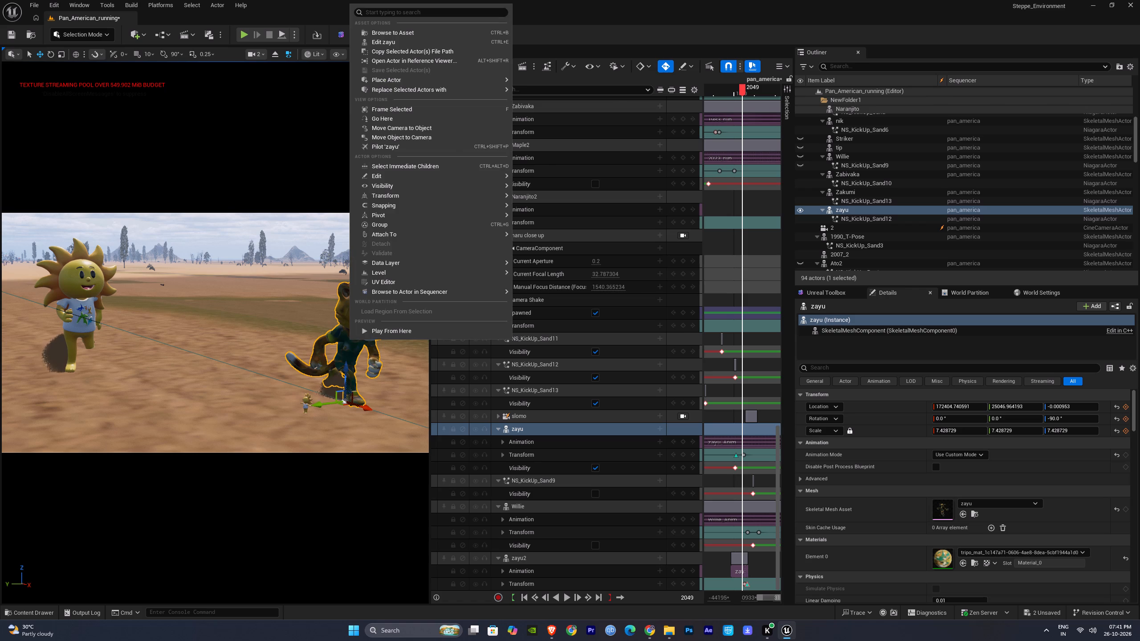
{"action": "left_click", "coordinate": [567, 142]}
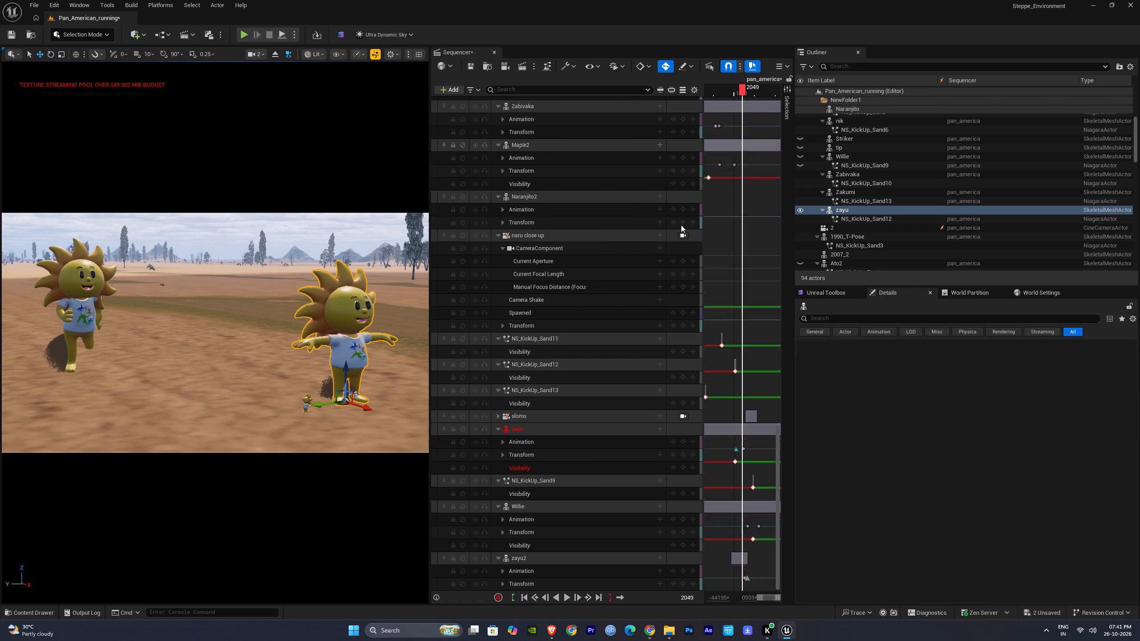
Preview the run with the replaced zayu actor and delete the spare 2007_2 copy.
{"action": "left_click", "coordinate": [757, 255]}
{"action": "key", "text": "space"}
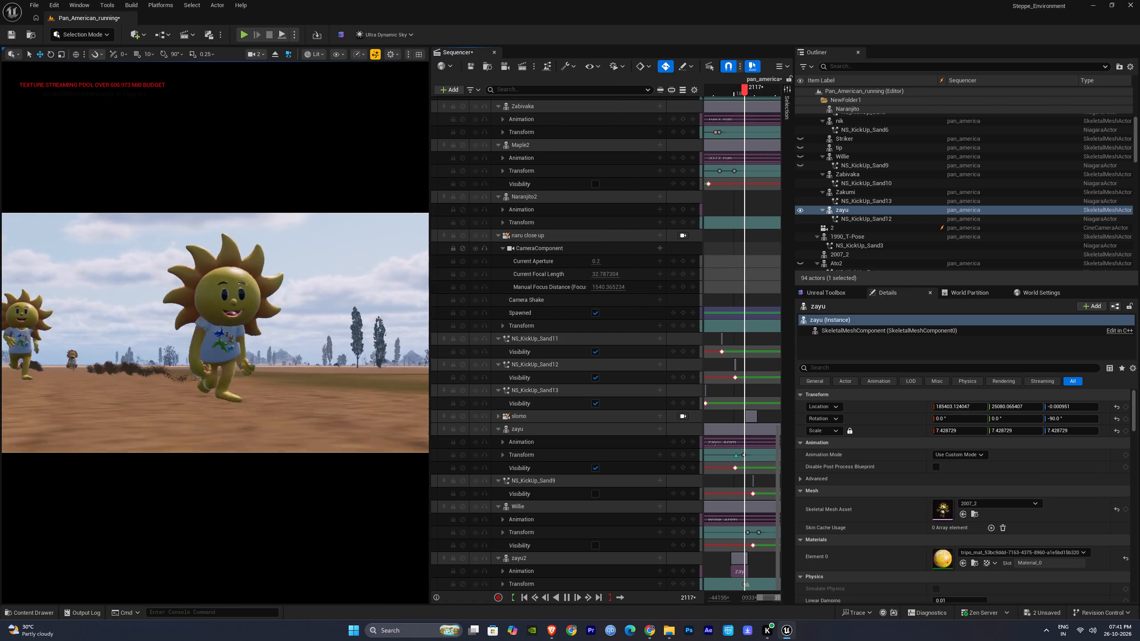
{"action": "key", "text": "space"}
{"action": "left_click", "coordinate": [743, 89]}
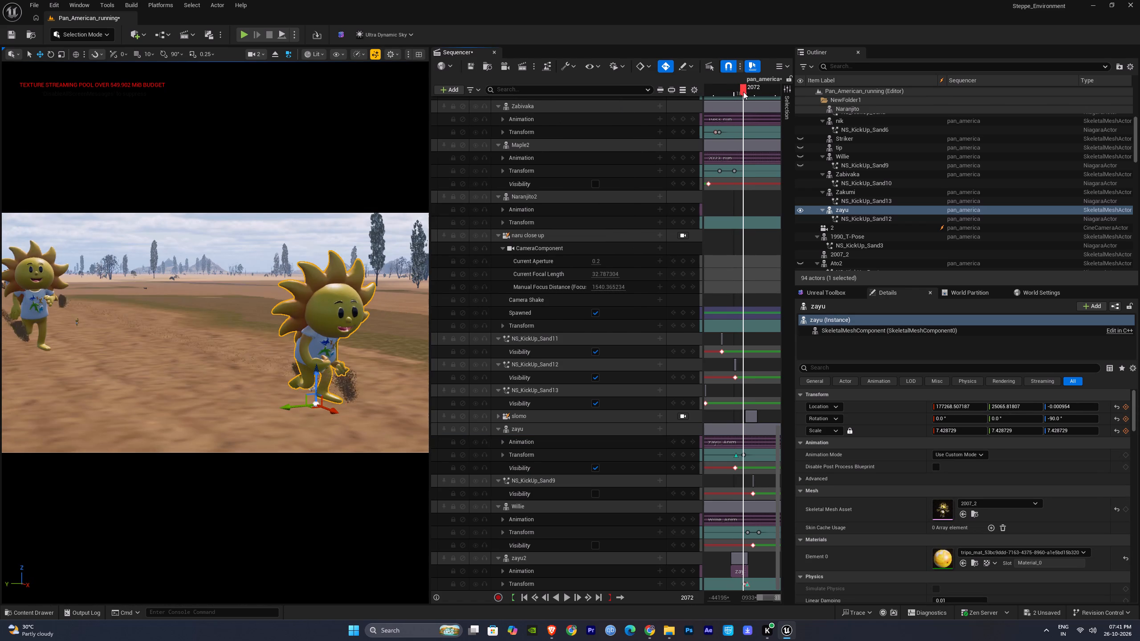
{"action": "left_click", "coordinate": [77, 319]}
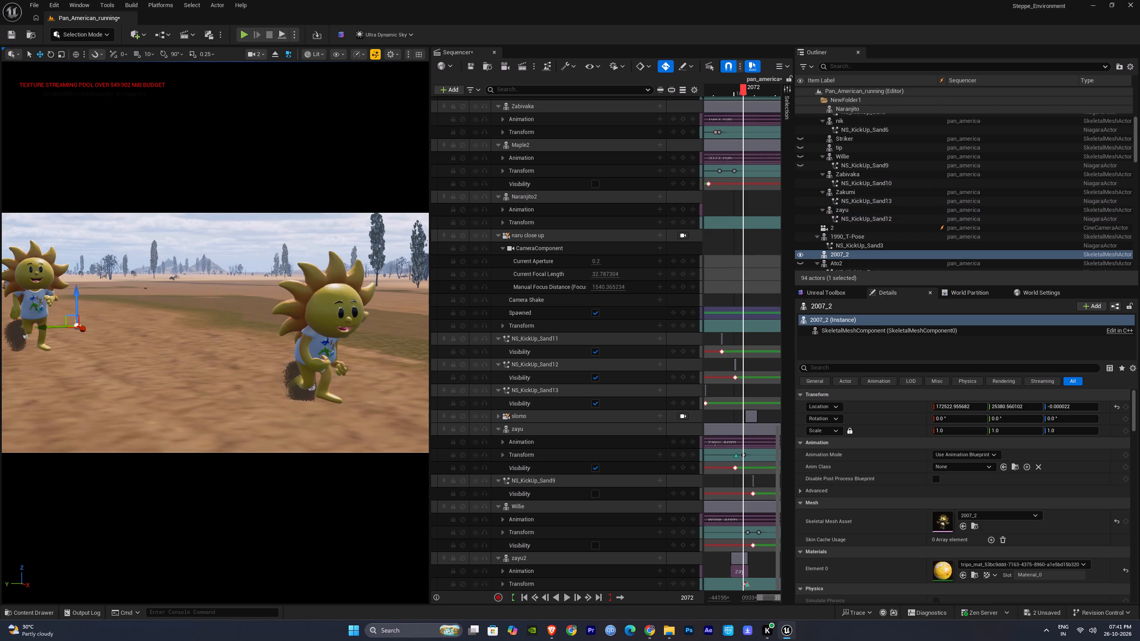
{"action": "key", "text": "Delete"}
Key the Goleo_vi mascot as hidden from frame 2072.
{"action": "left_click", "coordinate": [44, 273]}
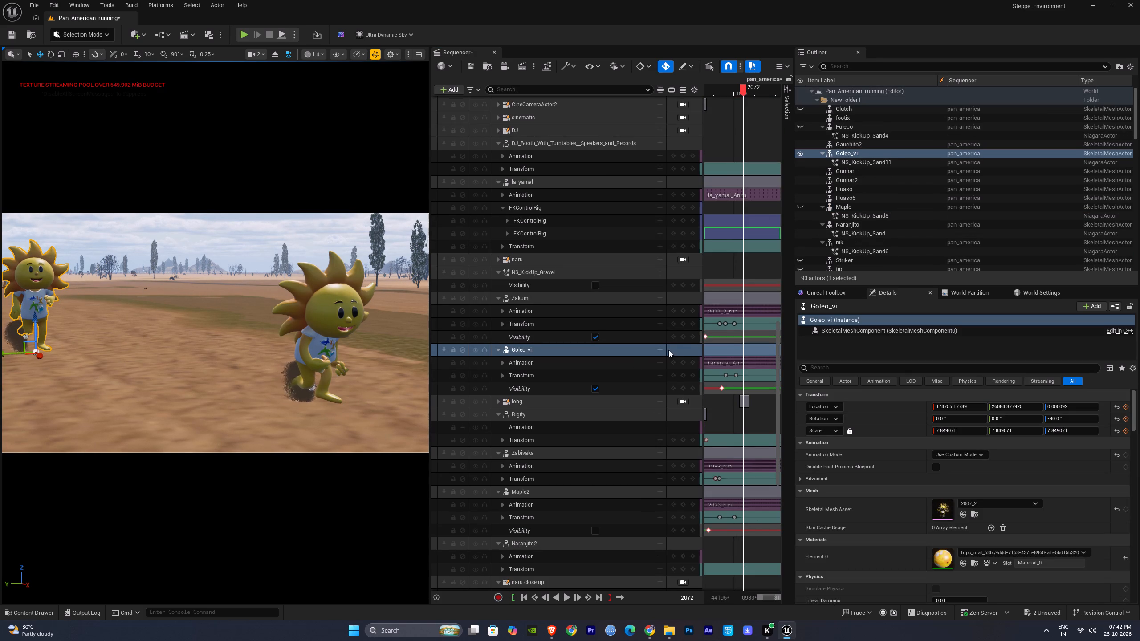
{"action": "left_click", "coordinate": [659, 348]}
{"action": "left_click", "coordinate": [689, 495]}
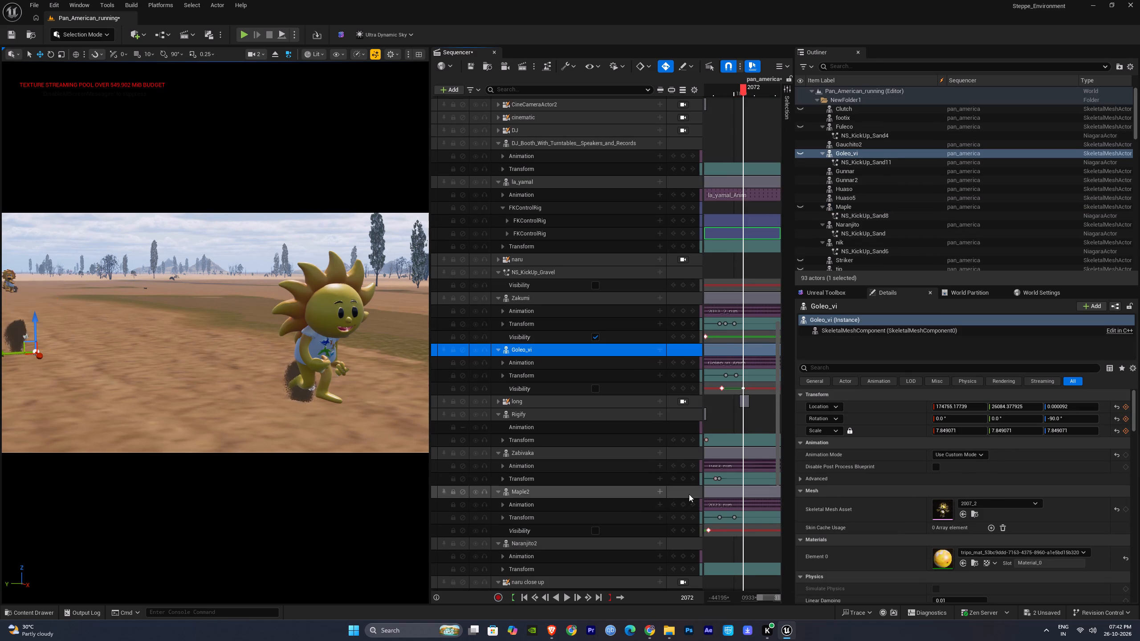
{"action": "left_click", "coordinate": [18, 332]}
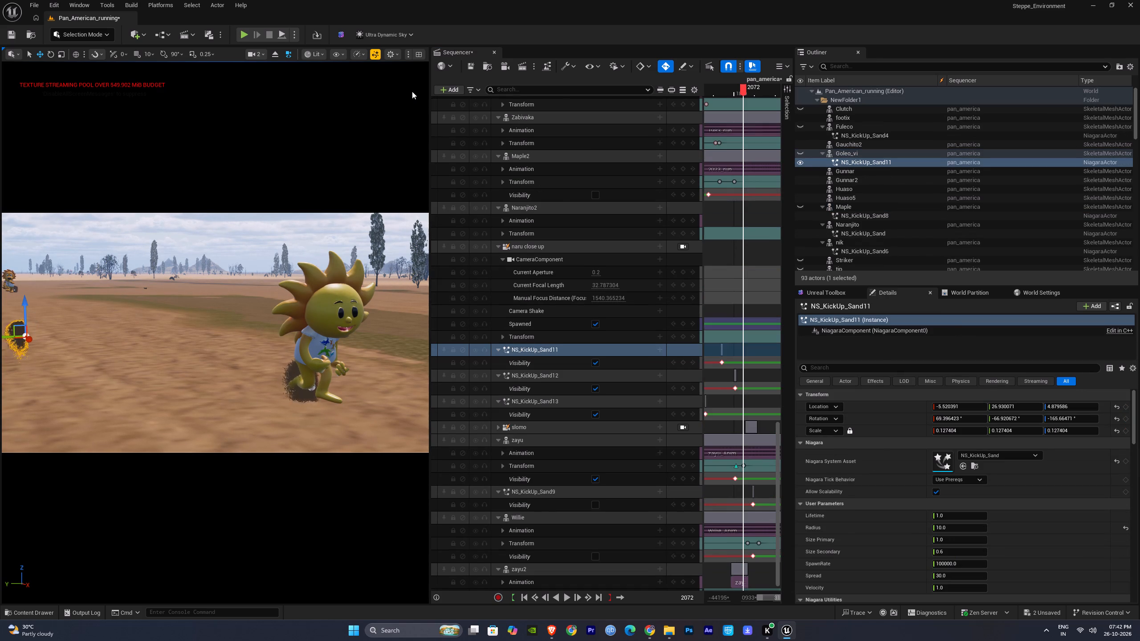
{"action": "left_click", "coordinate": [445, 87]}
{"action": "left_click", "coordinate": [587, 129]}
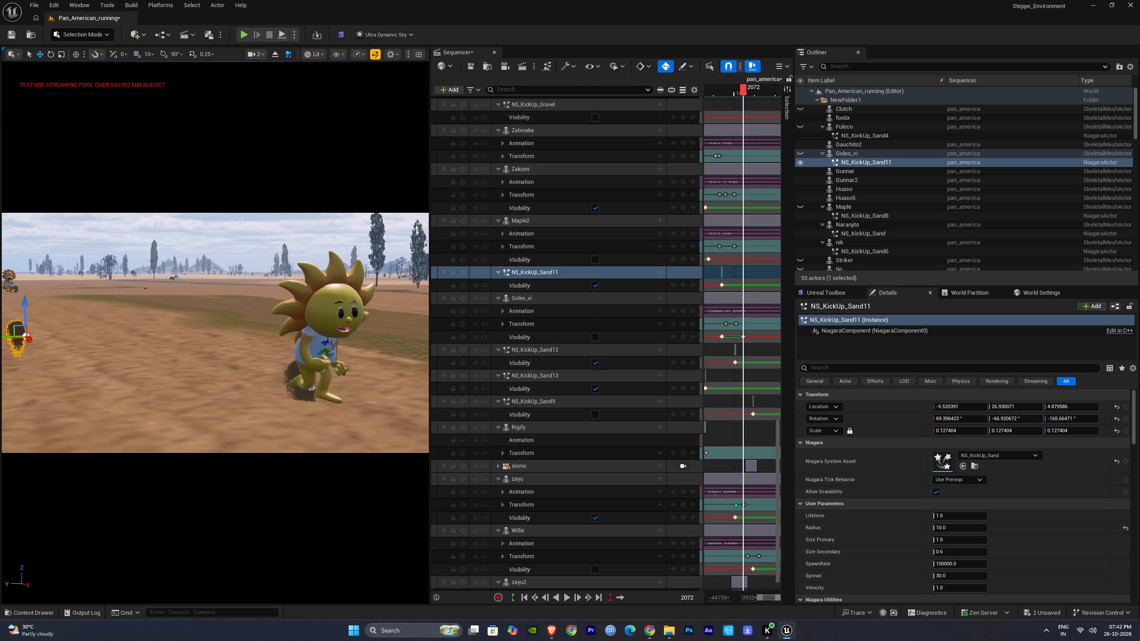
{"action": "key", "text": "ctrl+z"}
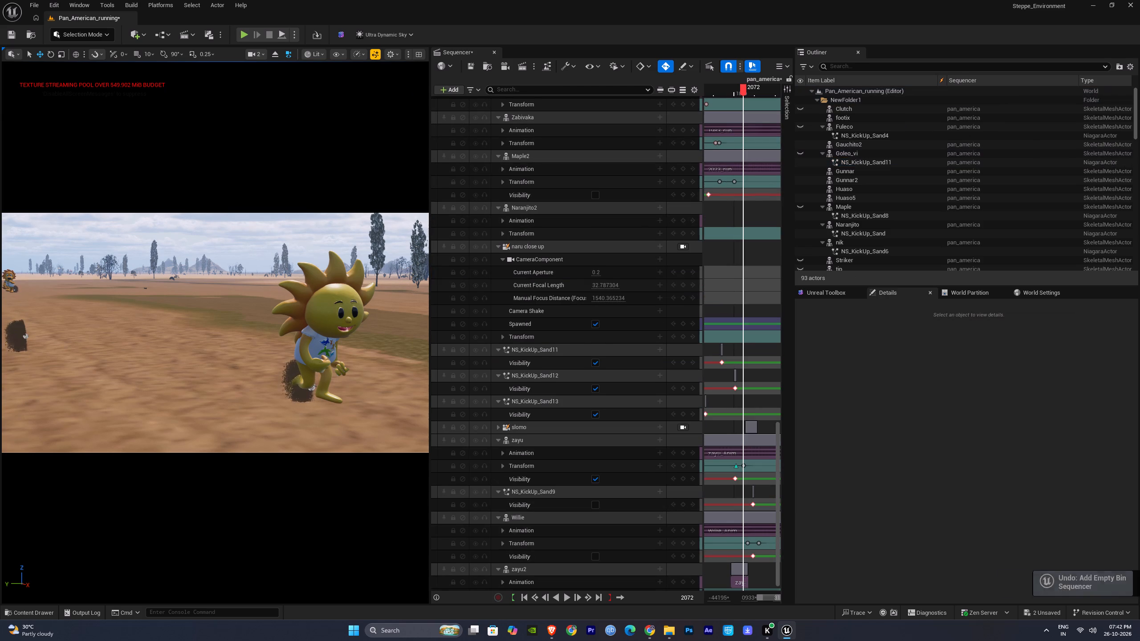
Turn off the visibility of the NS_KickUp_Sand11 effect and delete all its visibility keys.
{"action": "left_click", "coordinate": [14, 332]}
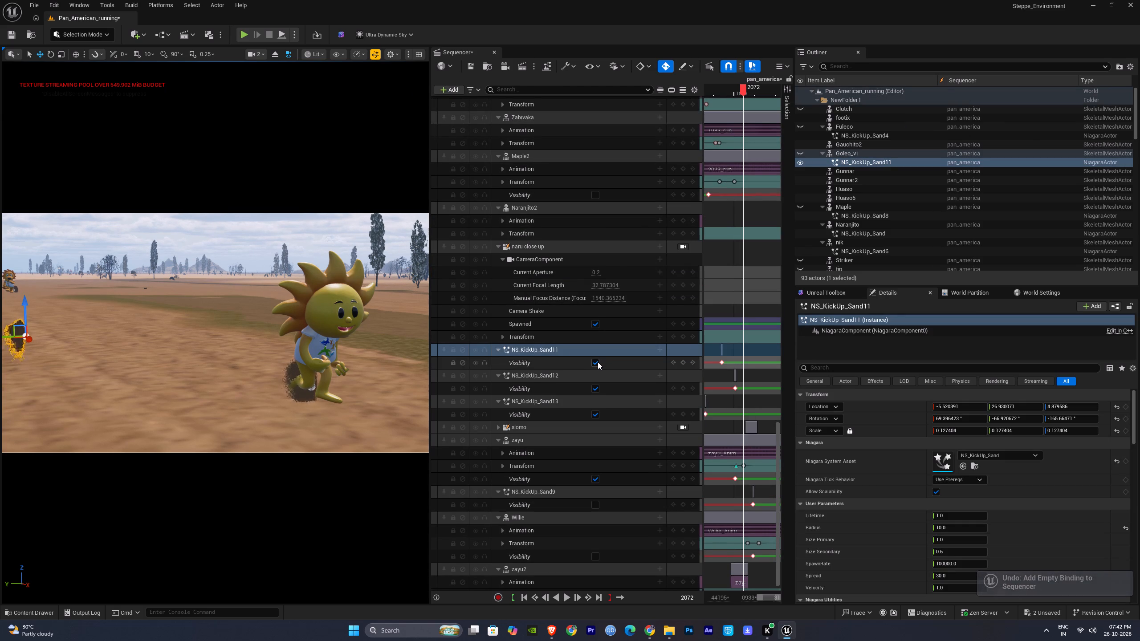
{"action": "left_click", "coordinate": [598, 362]}
{"action": "left_click_drag", "start_coordinate": [753, 361], "coordinate": [753, 361]}
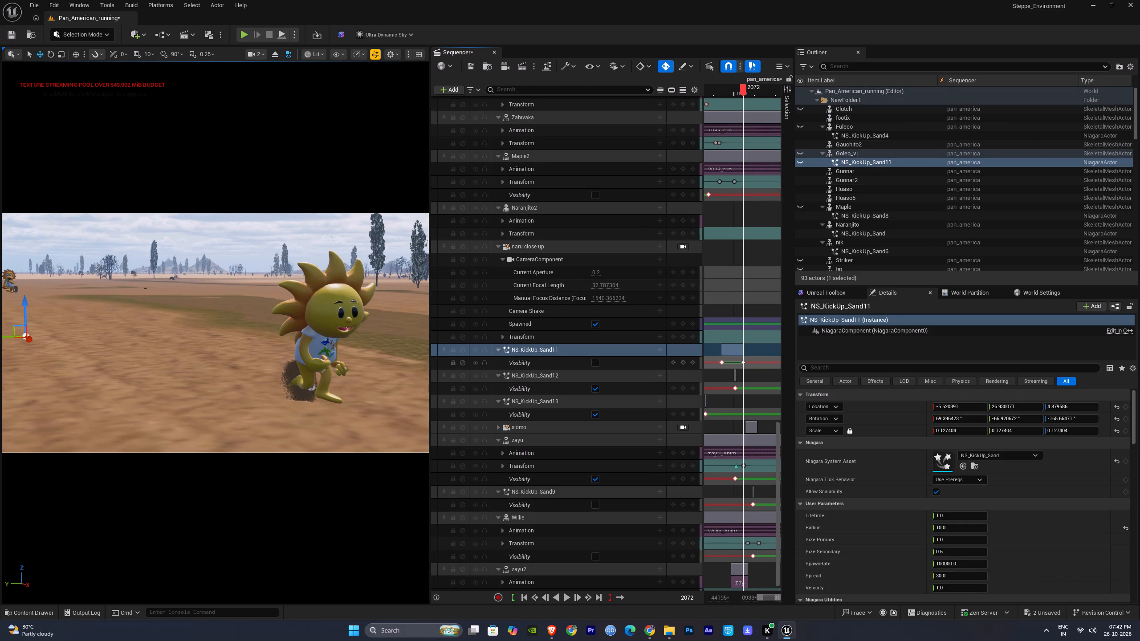
{"action": "left_click_drag", "start_coordinate": [753, 361], "coordinate": [721, 362]}
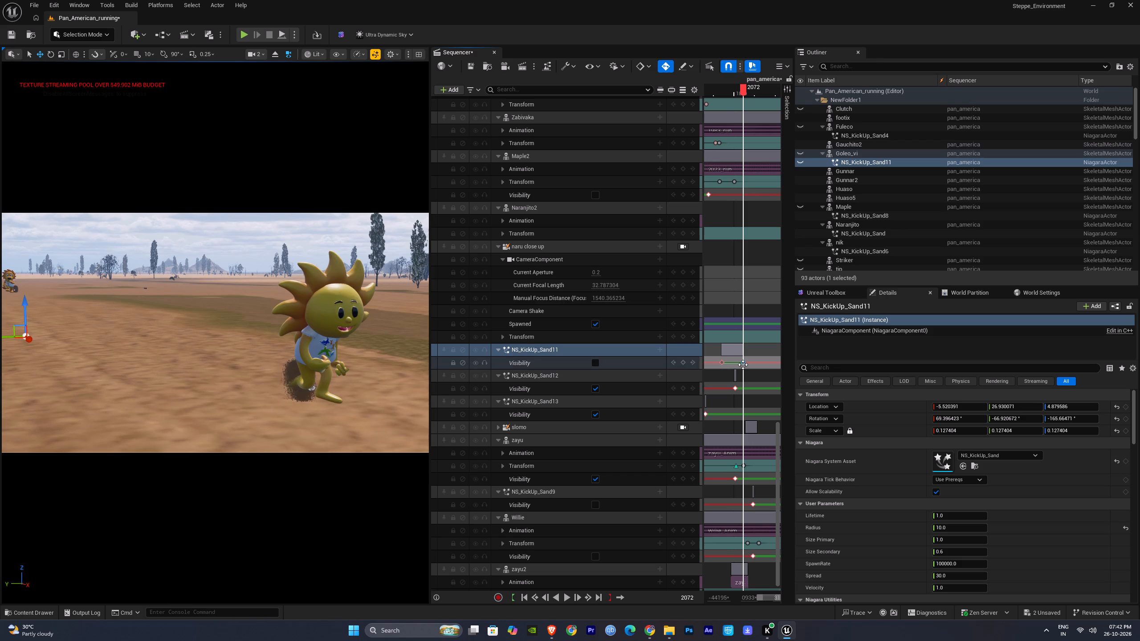
{"action": "key", "text": "Delete"}
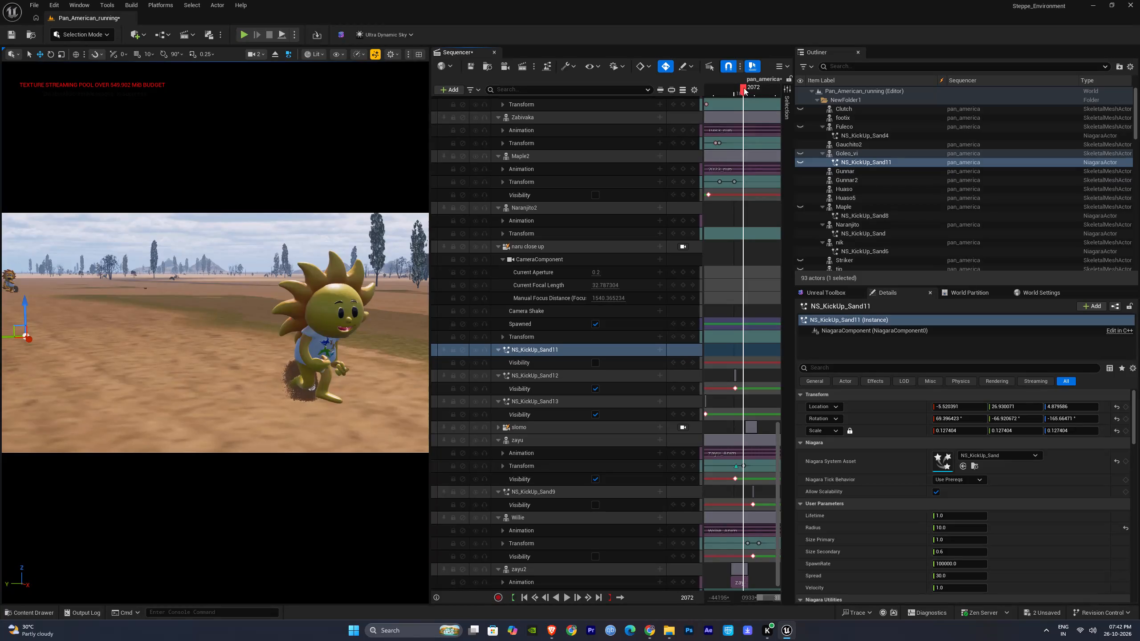
Delete the Goleo_vi visibility keys, hide the mascot for the whole sequence, and preview the run from frame 2033.
{"action": "left_click_drag", "start_coordinate": [744, 88], "coordinate": [733, 90]}
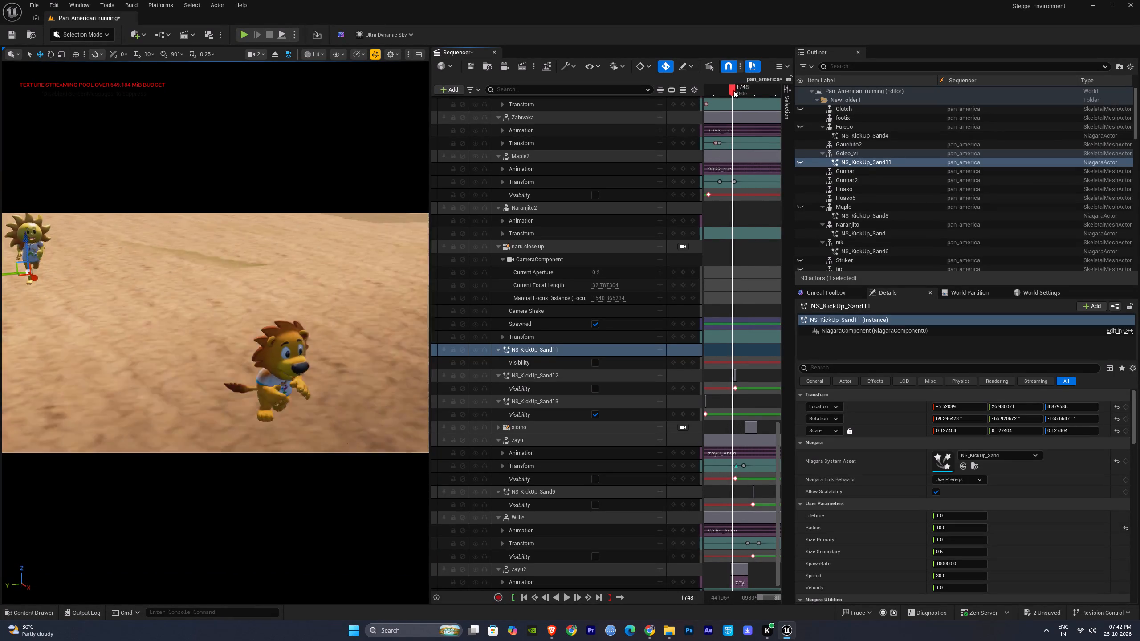
{"action": "left_click_drag", "start_coordinate": [733, 90], "coordinate": [742, 93]}
{"action": "left_click", "coordinate": [139, 291]}
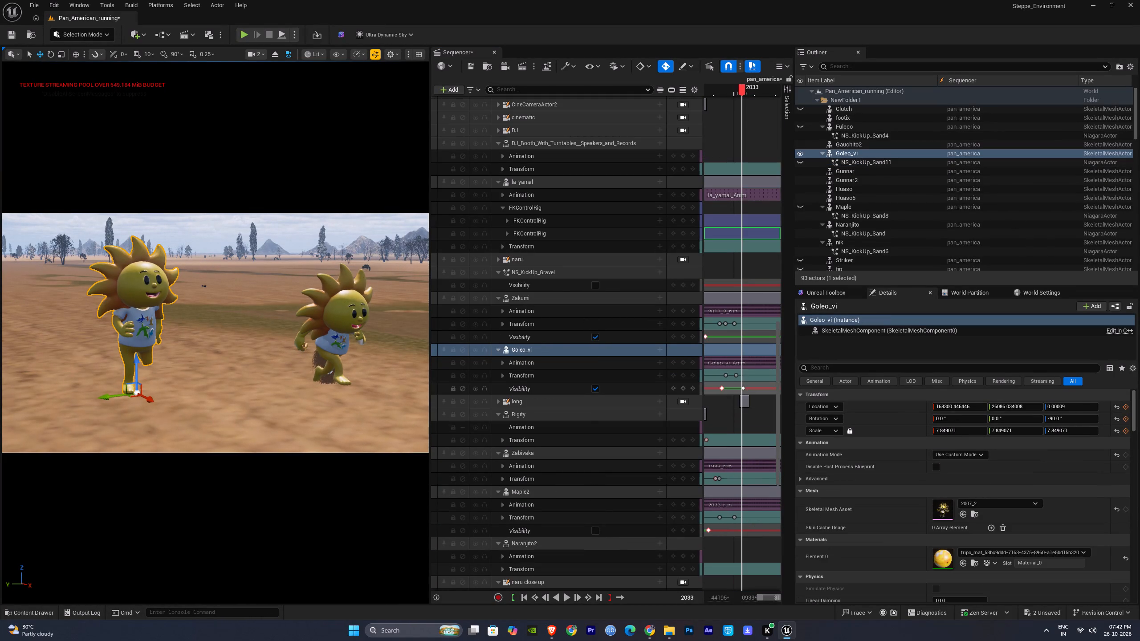
{"action": "left_click_drag", "start_coordinate": [755, 384], "coordinate": [717, 389]}
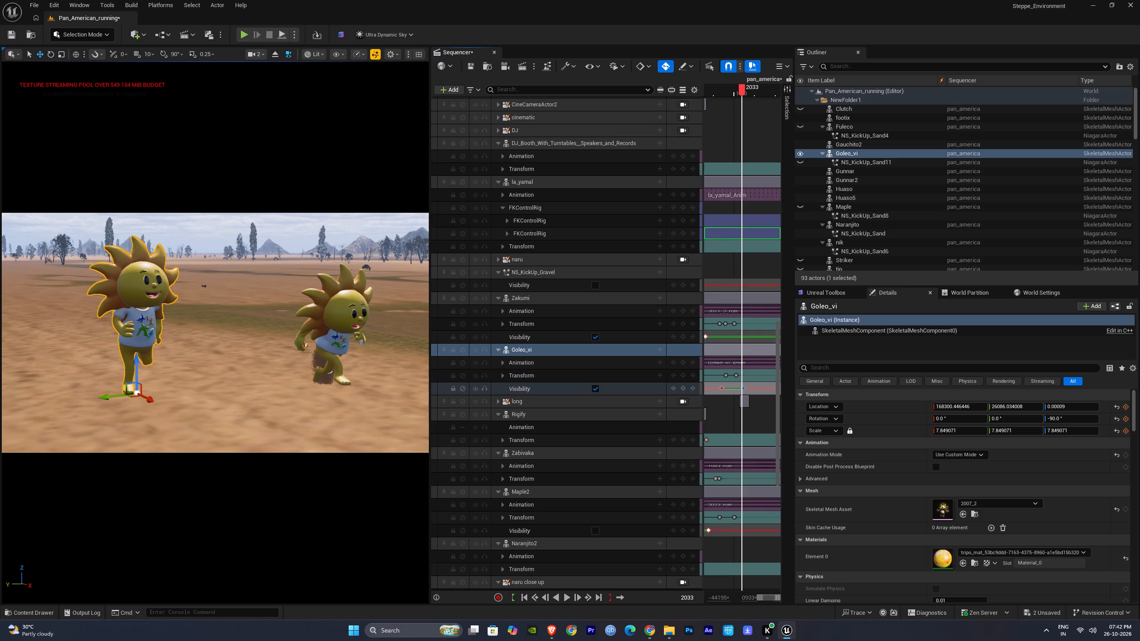
{"action": "key", "text": "Delete"}
{"action": "left_click", "coordinate": [595, 388]}
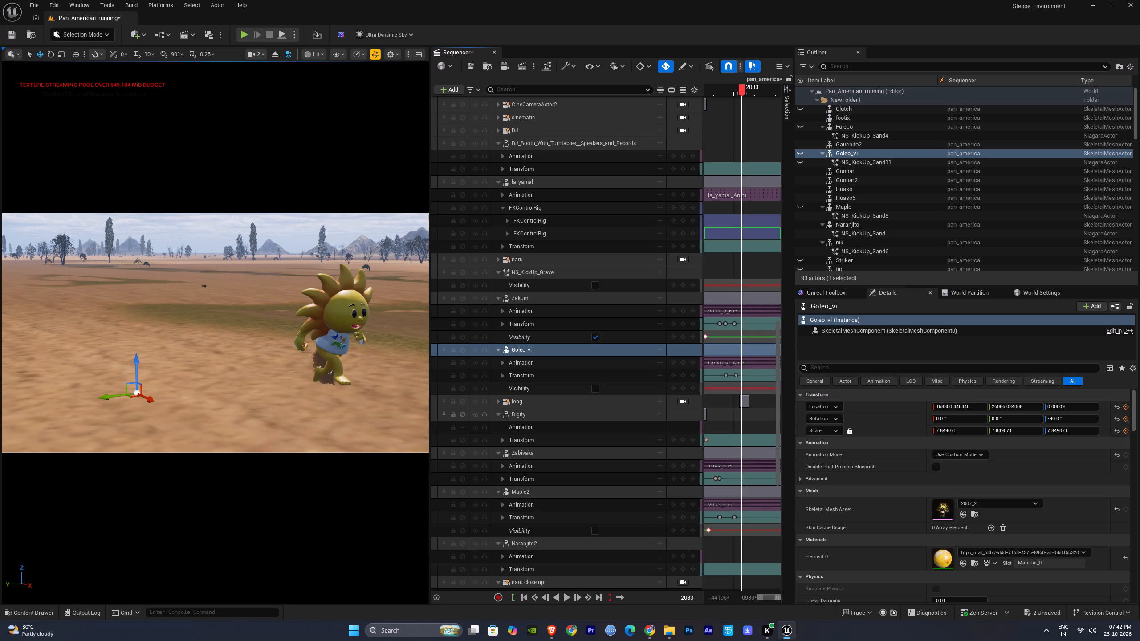
{"action": "left_click", "coordinate": [734, 412]}
{"action": "left_click", "coordinate": [569, 598]}
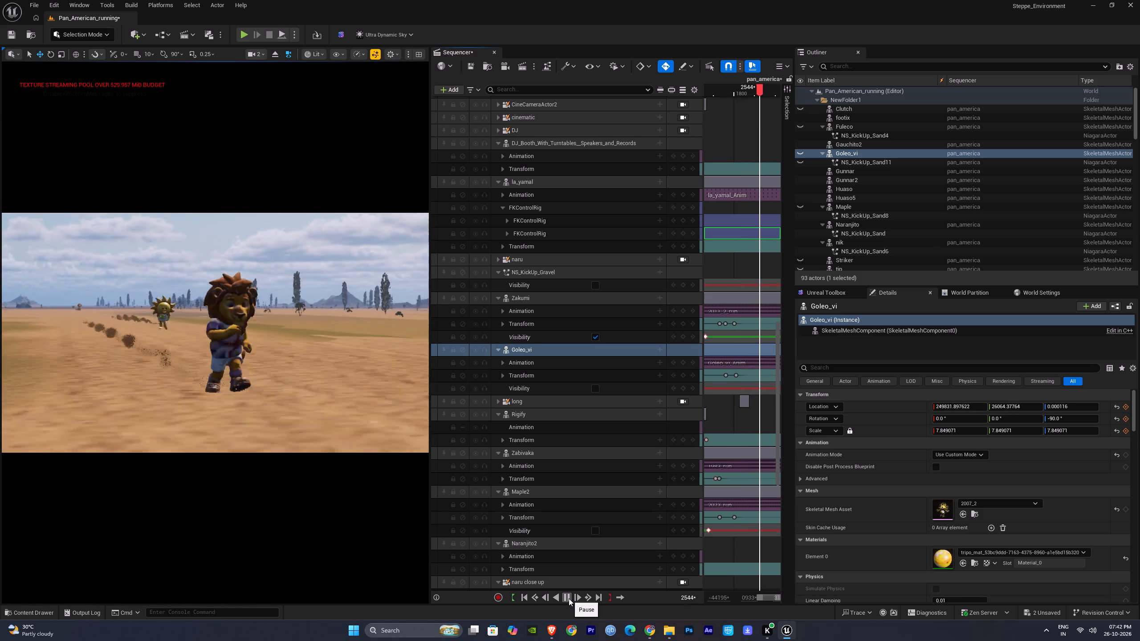
{"action": "left_click", "coordinate": [569, 598]}
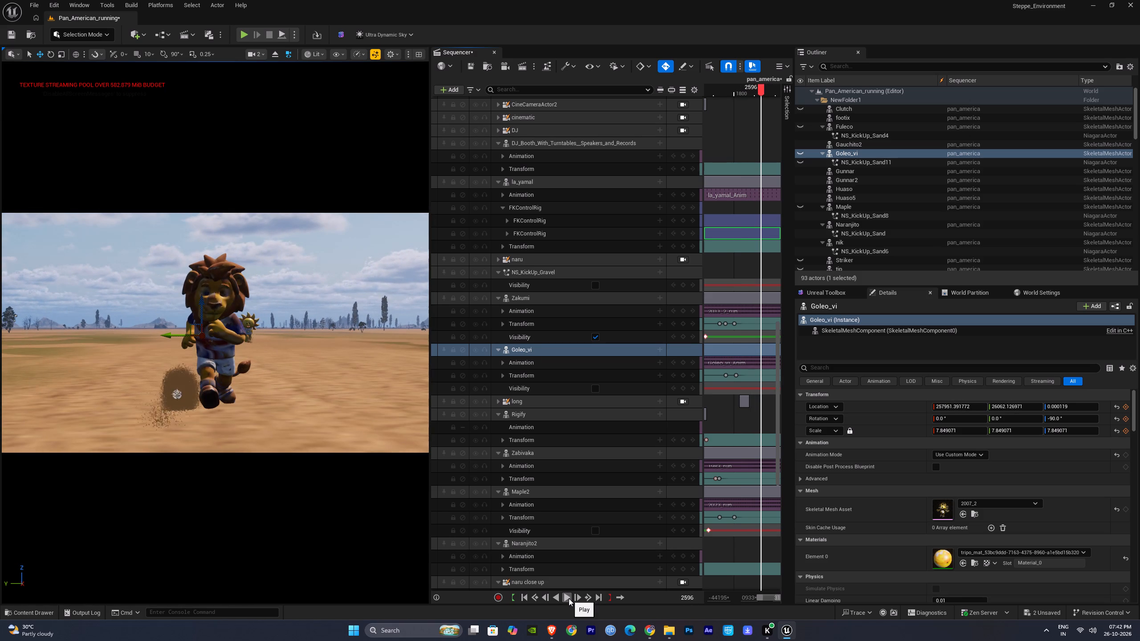
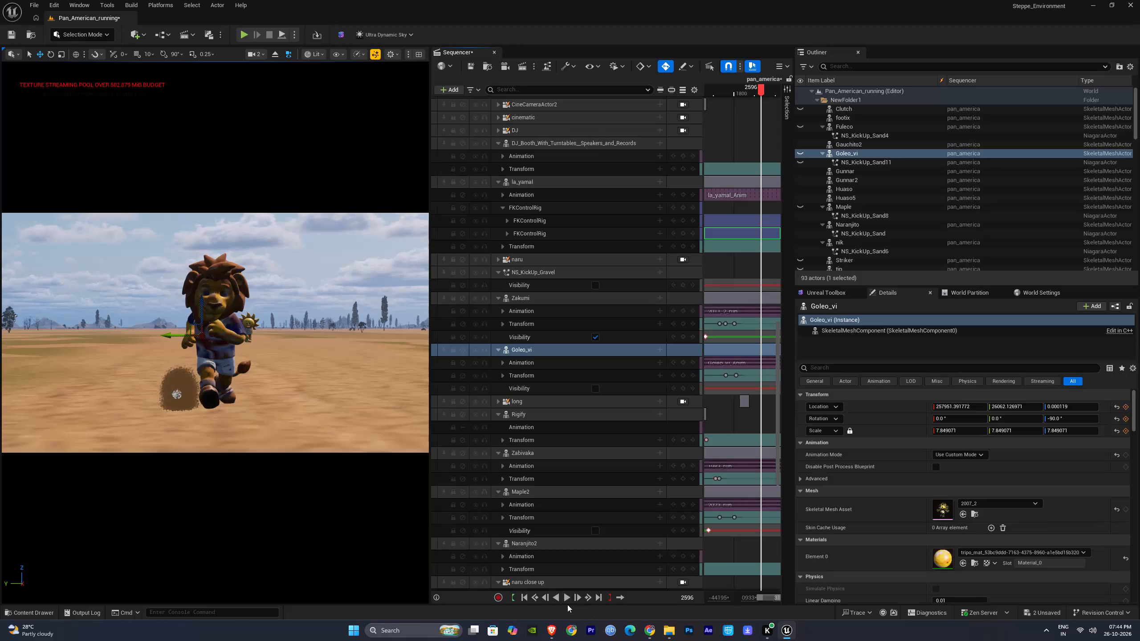
{"action": "left_click", "coordinate": [568, 599]}
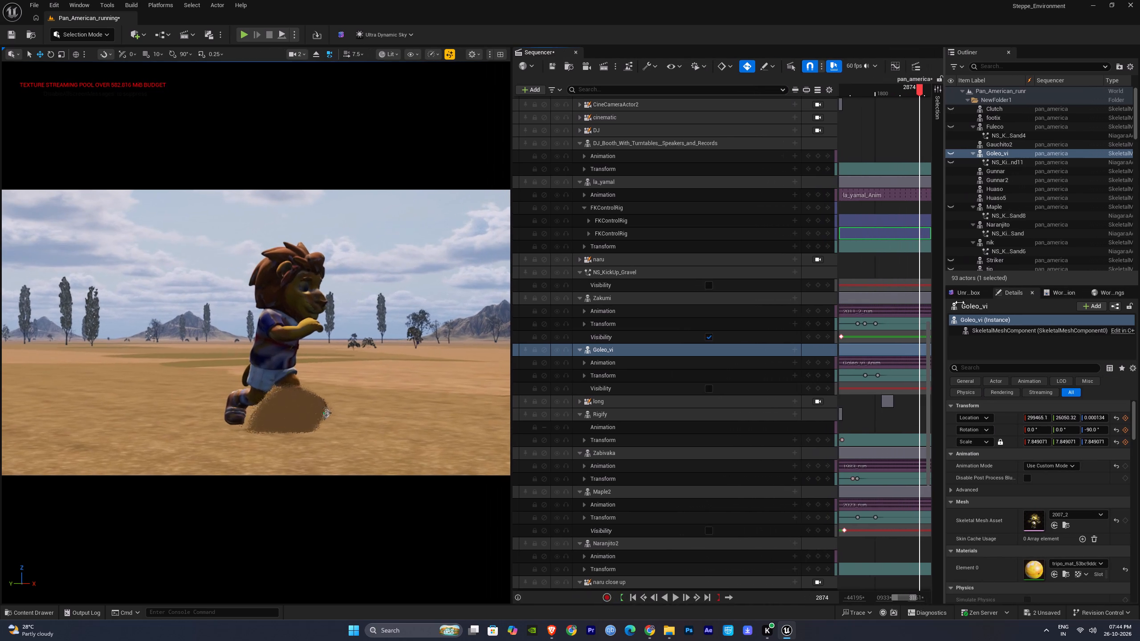
{"action": "left_click_drag", "start_coordinate": [960, 302], "coordinate": [979, 310]}
Play the pan_america sequence again from its start to review the mascot runs.
{"action": "left_click", "coordinate": [657, 601]}
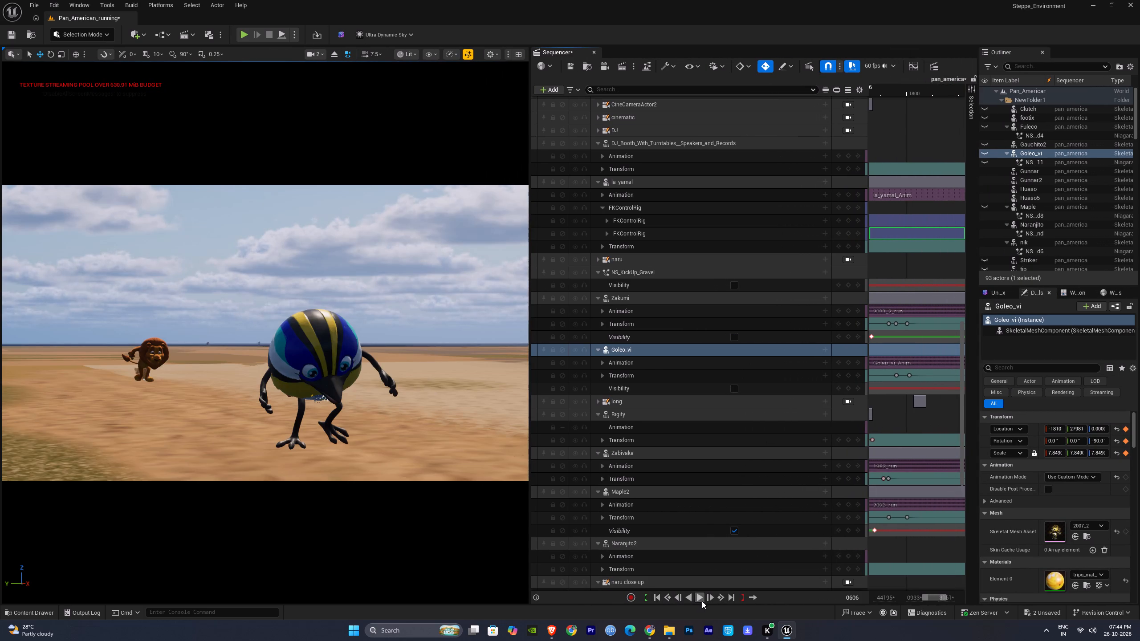
{"action": "left_click", "coordinate": [702, 601]}
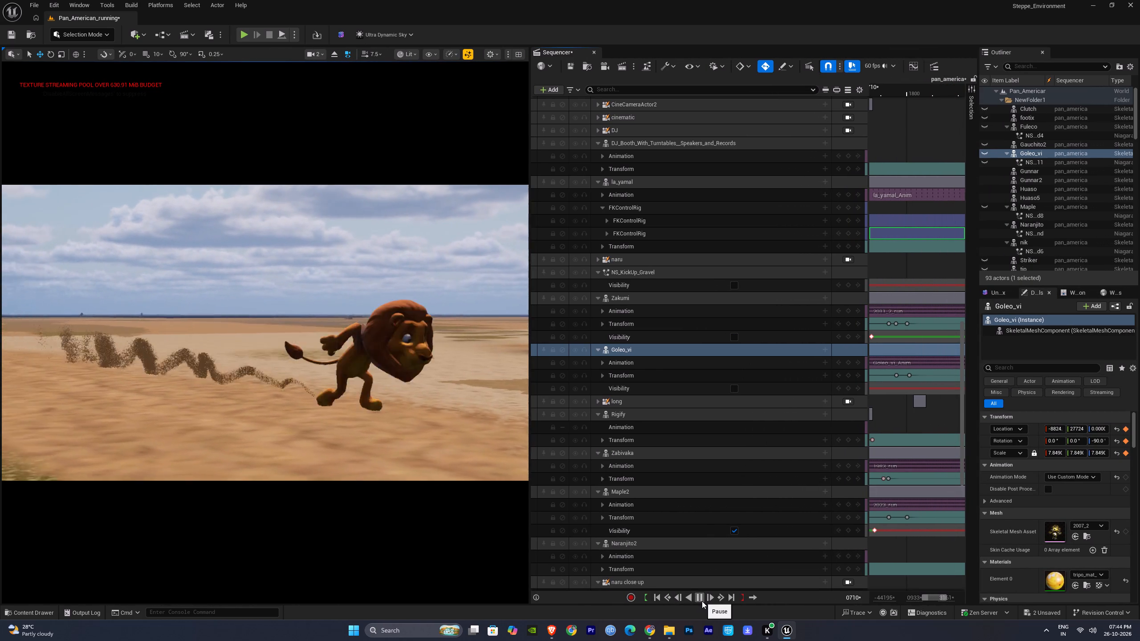
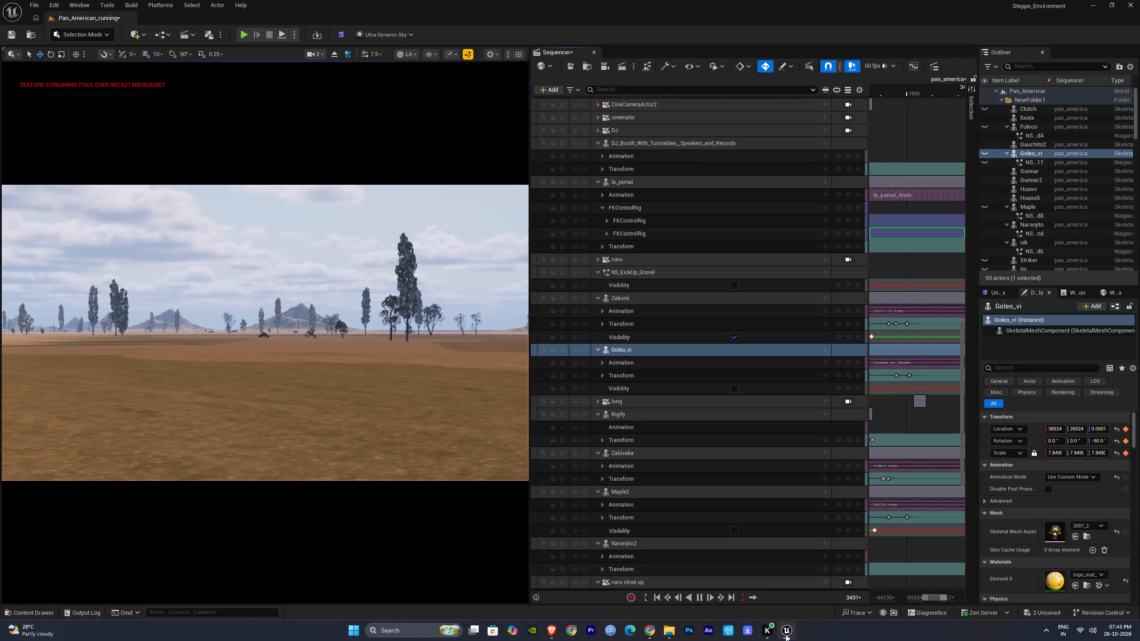
Stop the playback, lock the viewport to the Camera Cuts track and play the pan_america sequence from its start.
{"action": "left_click", "coordinate": [703, 597]}
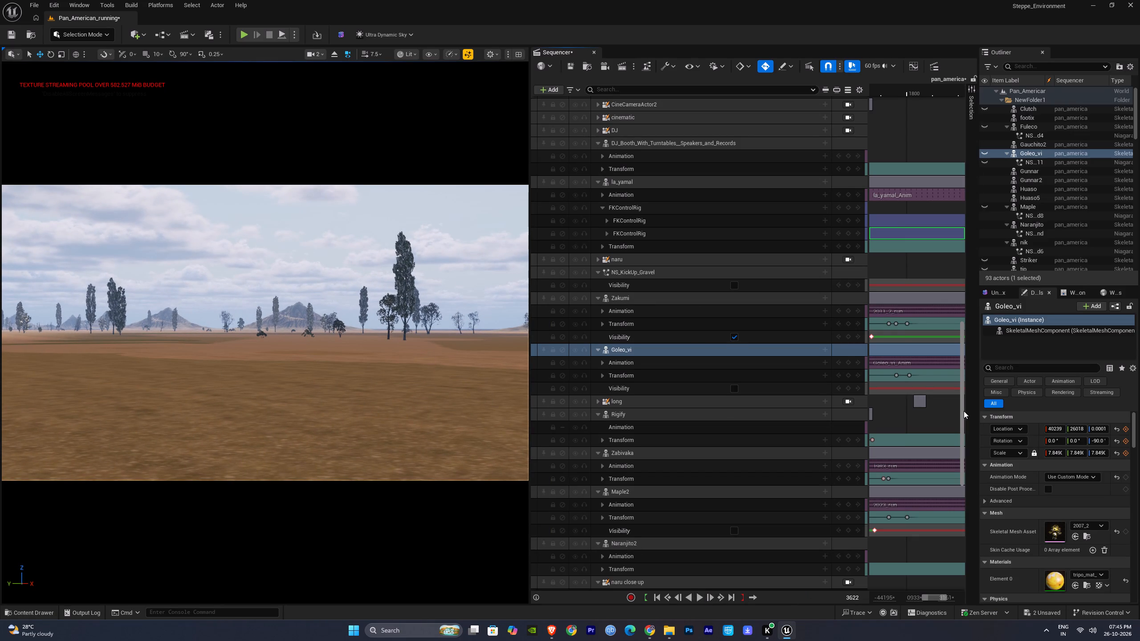
{"action": "left_click_drag", "start_coordinate": [964, 411], "coordinate": [1002, 69]}
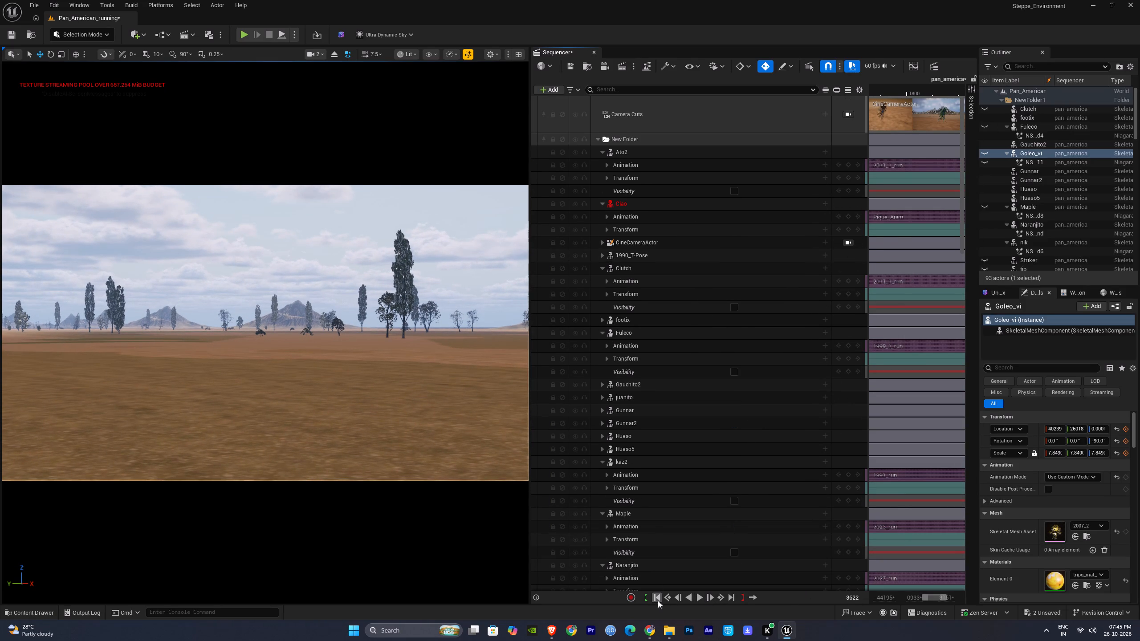
{"action": "left_click", "coordinate": [656, 599]}
{"action": "left_click", "coordinate": [848, 114]}
{"action": "left_click", "coordinate": [699, 600]}
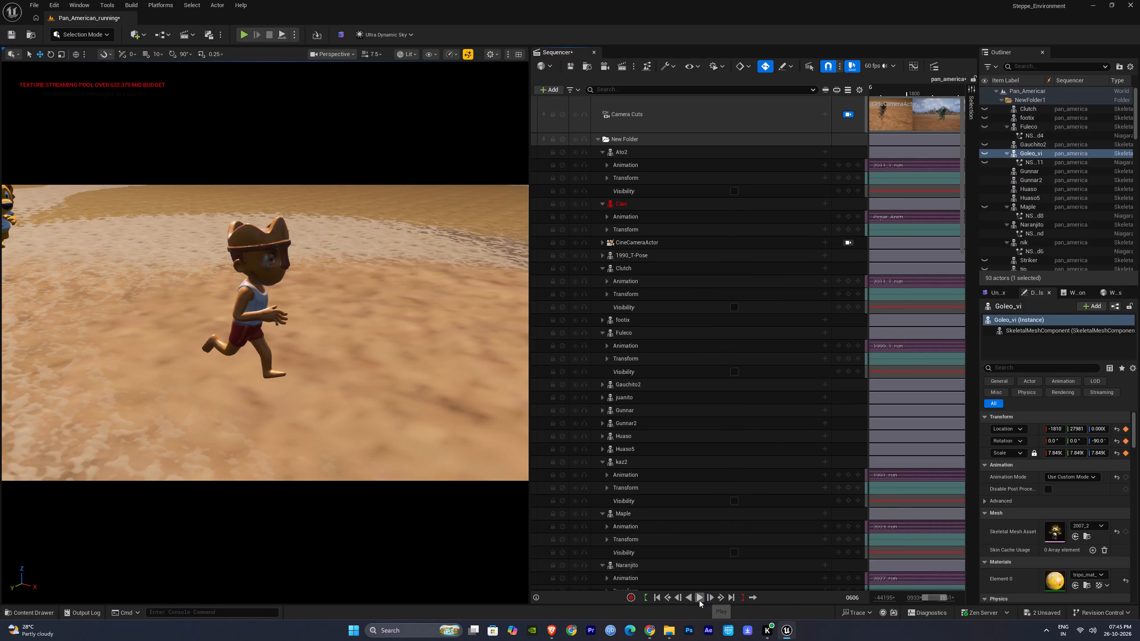
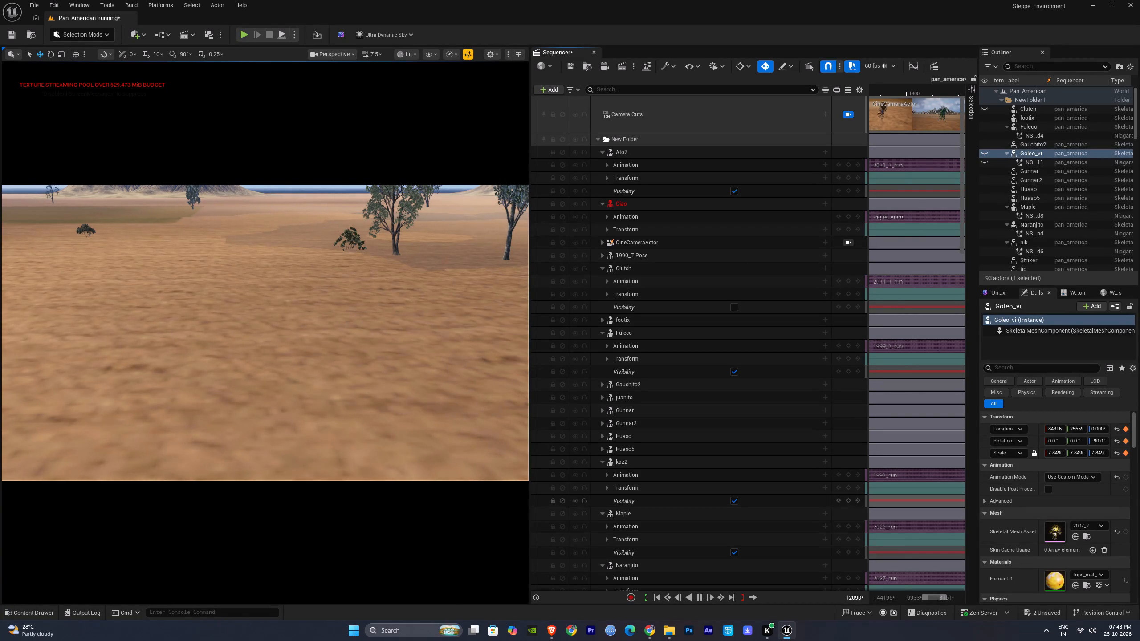
Replay the pan_america sequence from its start, review the run through the camera cuts and pause around frame 5306.
{"action": "left_click", "coordinate": [658, 597]}
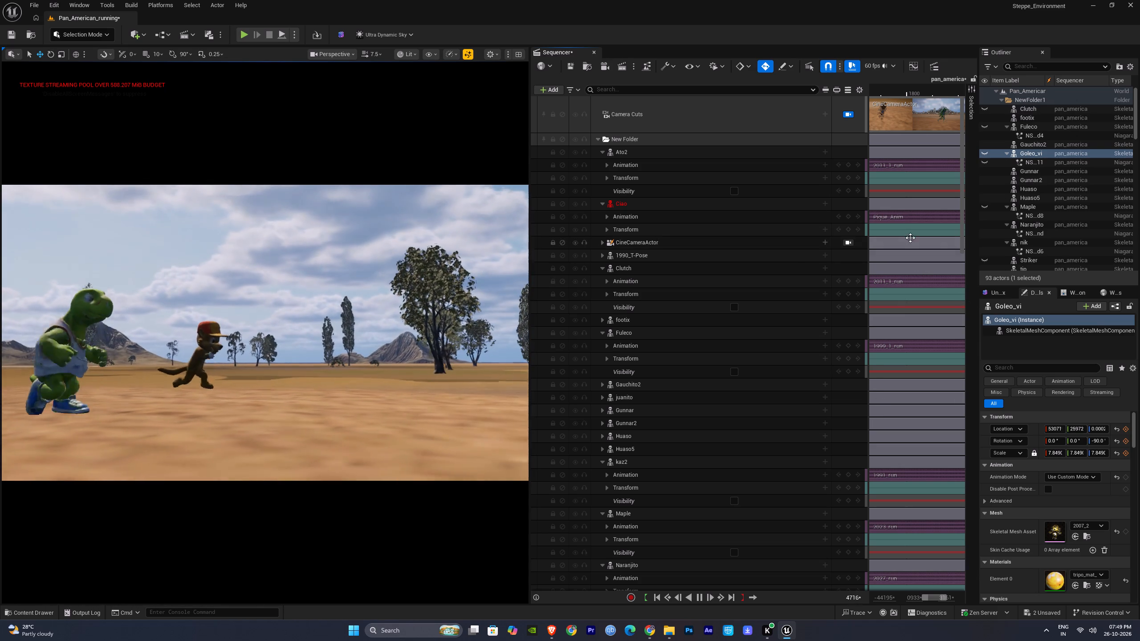
{"action": "left_click", "coordinate": [903, 202]}
{"action": "left_click", "coordinate": [904, 182]}
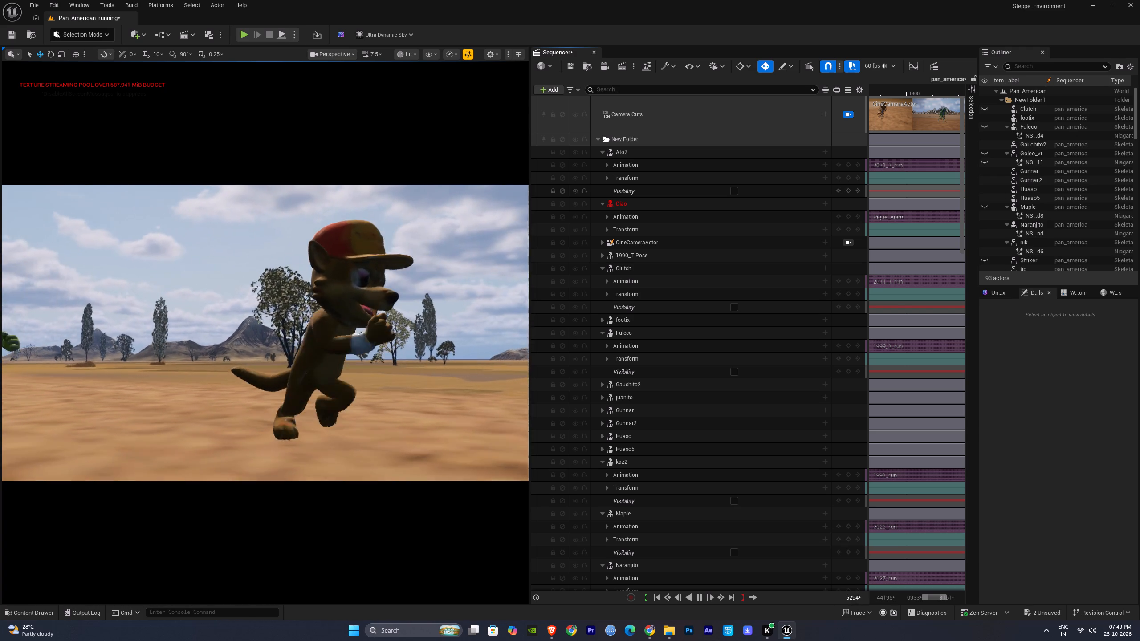
{"action": "left_click", "coordinate": [701, 600]}
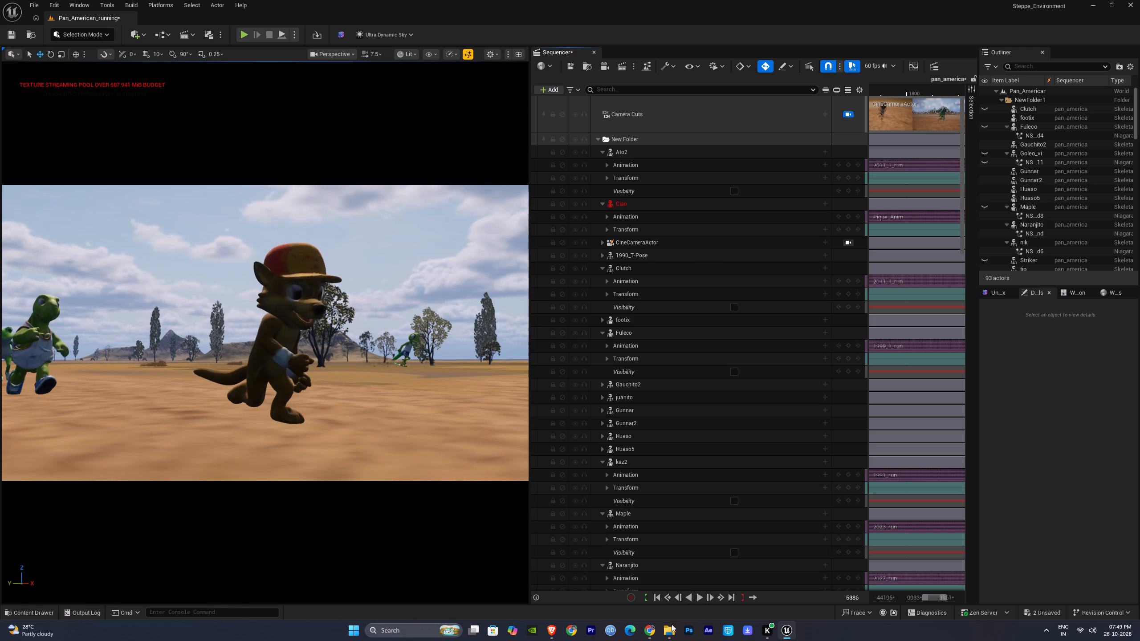
Switch to the Brave browser and examine the Pan American Games Mascots table on Mascotpedia, from Guadalajara 2011 back to Indianapolis 1987.
{"action": "left_click", "coordinate": [550, 632]}
{"action": "scroll", "coordinate": [1024, 405], "scroll_direction": "up", "scroll_amount": 6}
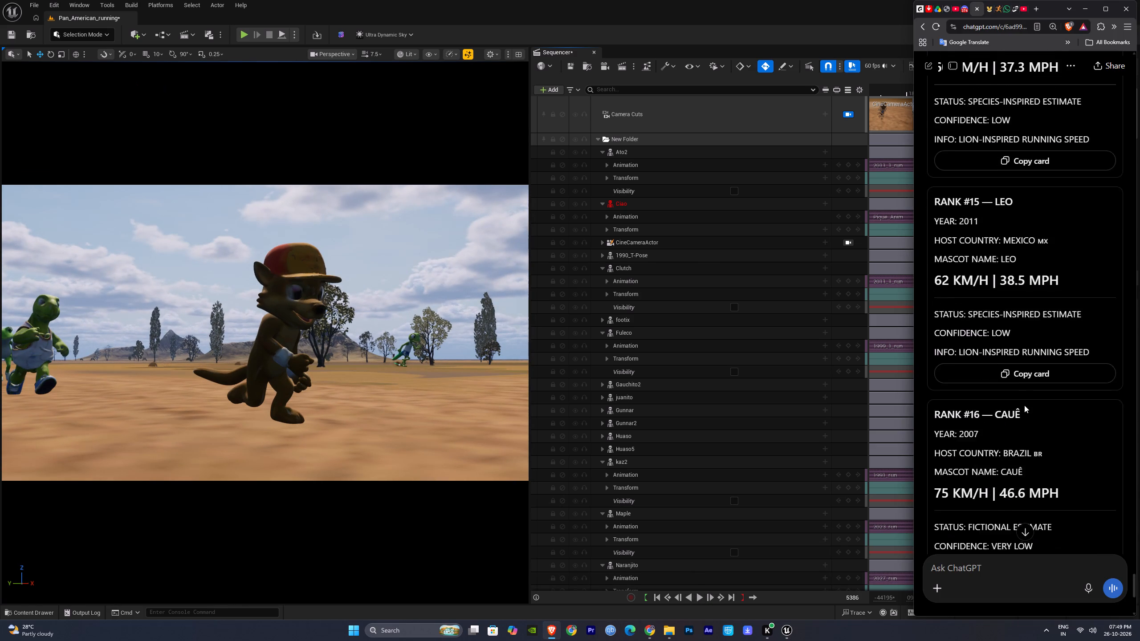
{"action": "left_click", "coordinate": [989, 10]}
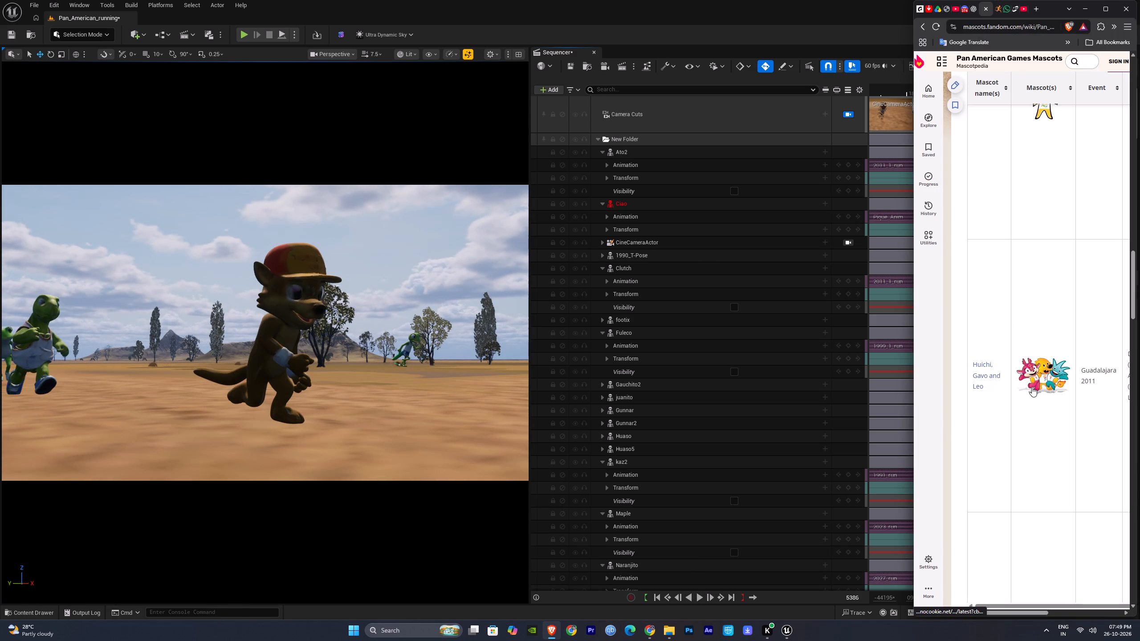
{"action": "scroll", "coordinate": [1032, 386], "scroll_direction": "up", "scroll_amount": 4}
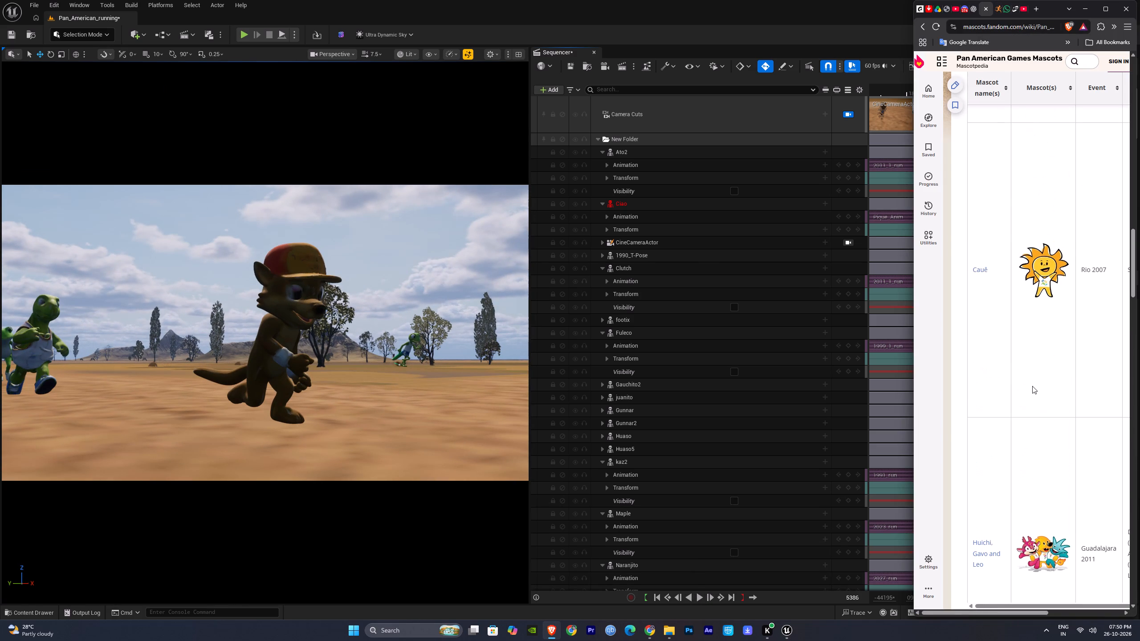
{"action": "scroll", "coordinate": [1032, 386], "scroll_direction": "up", "scroll_amount": 6}
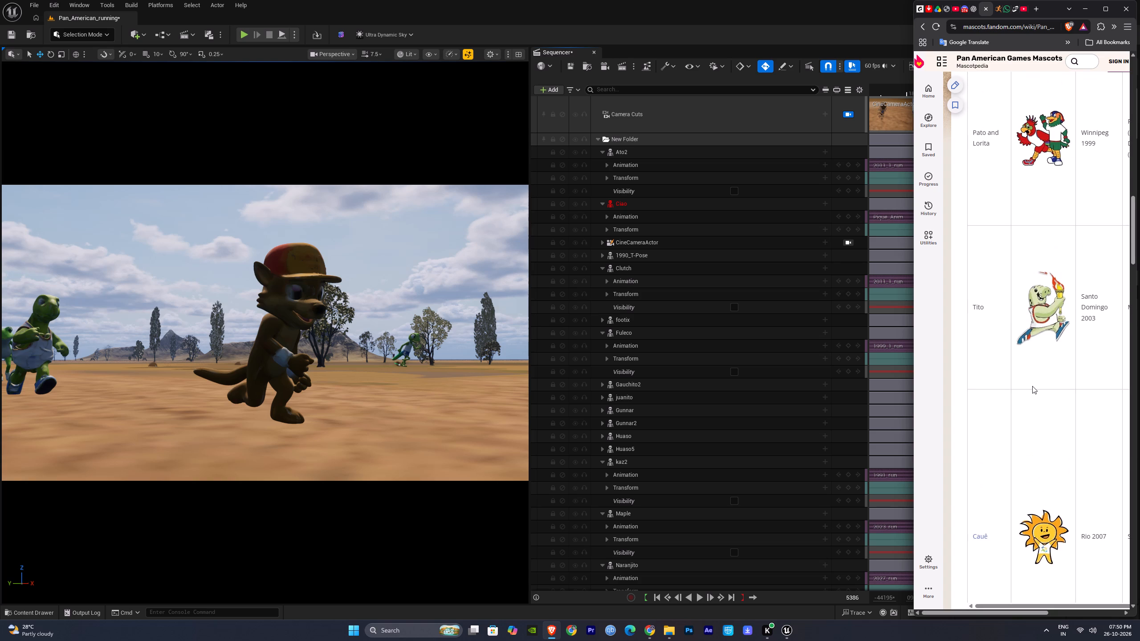
{"action": "scroll", "coordinate": [1032, 386], "scroll_direction": "up", "scroll_amount": 13}
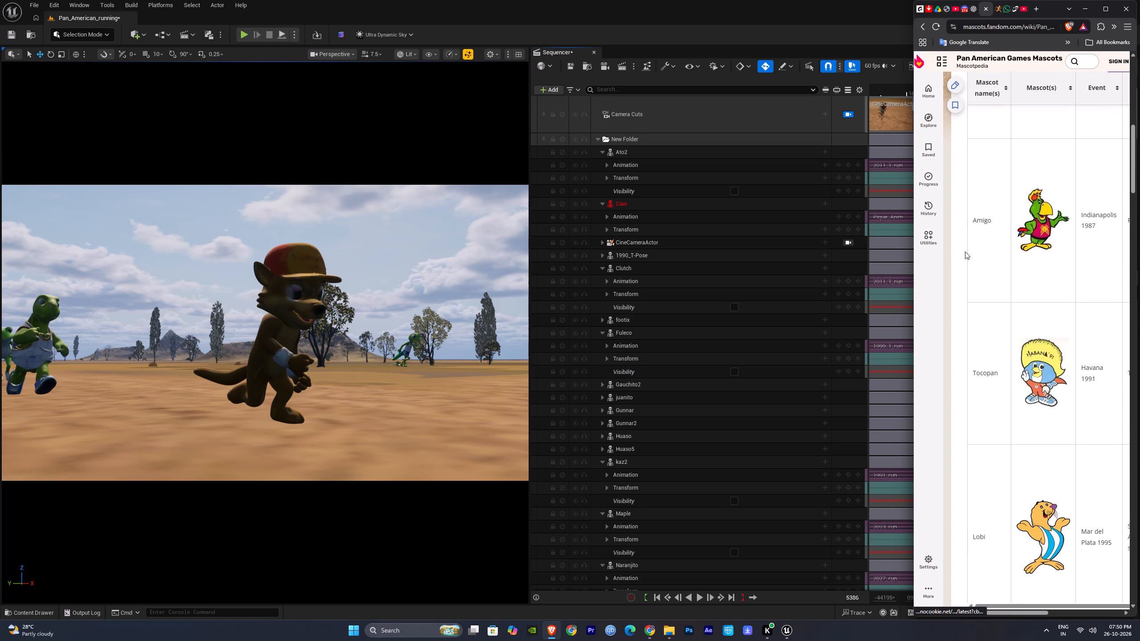
{"action": "left_click_drag", "start_coordinate": [913, 171], "coordinate": [841, 181]}
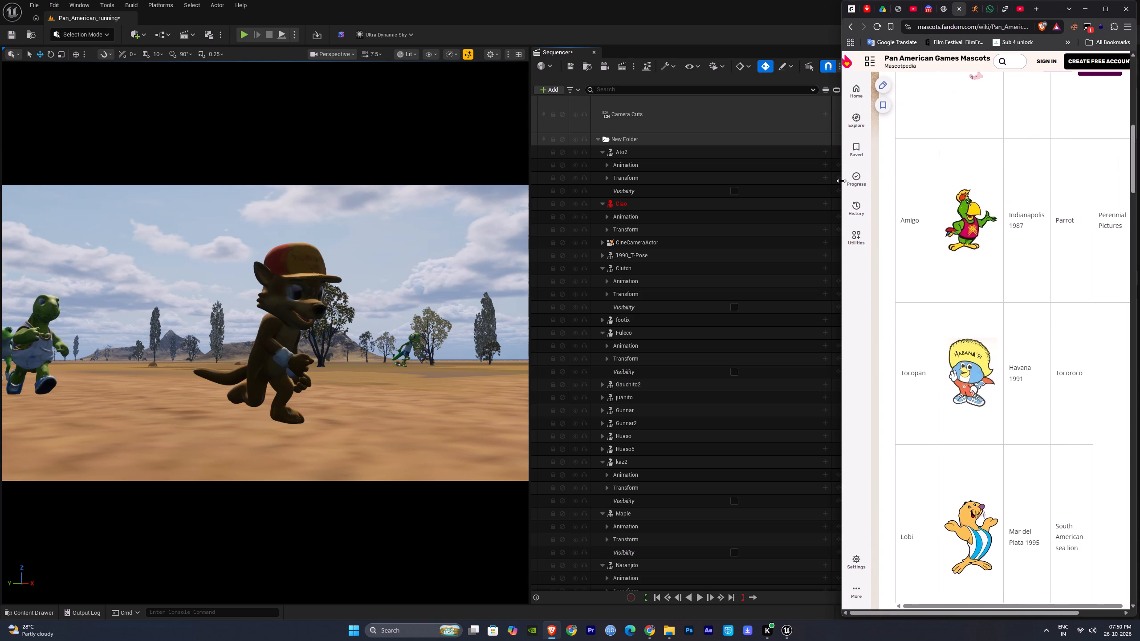
{"action": "left_click_drag", "start_coordinate": [841, 181], "coordinate": [817, 189]}
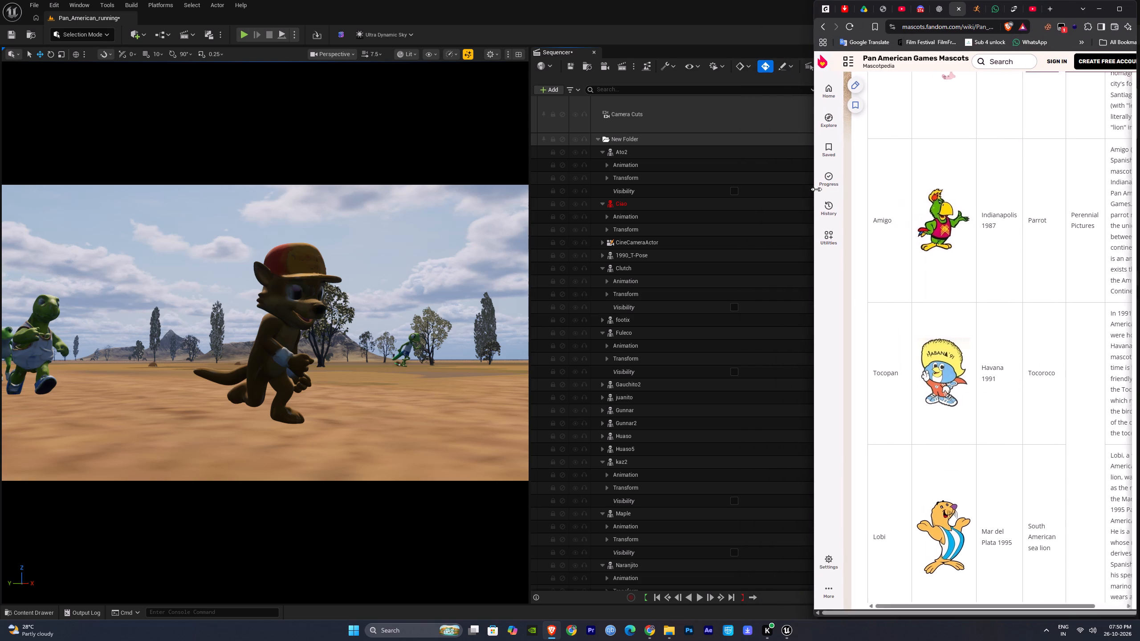
{"action": "left_click_drag", "start_coordinate": [817, 189], "coordinate": [601, 189]}
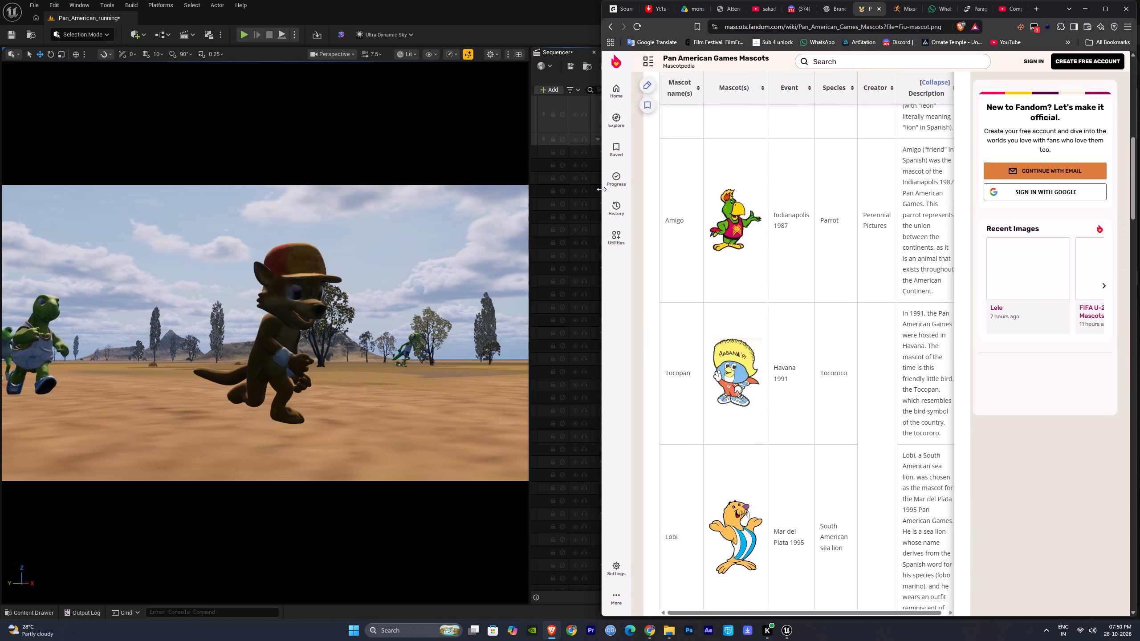
{"action": "left_click_drag", "start_coordinate": [601, 189], "coordinate": [492, 184]}
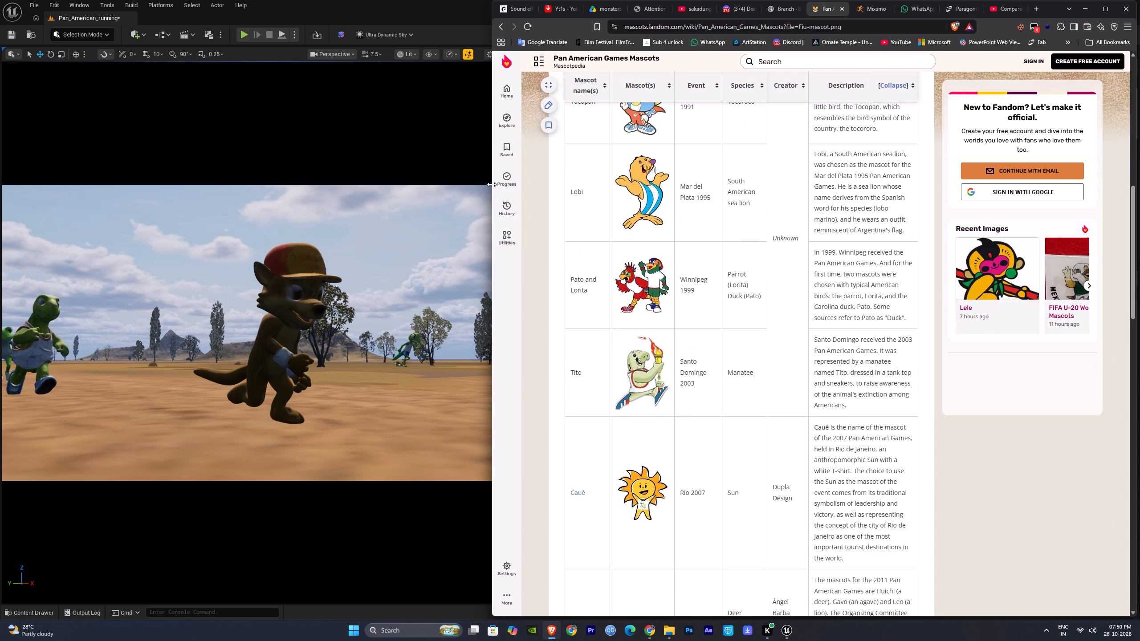
{"action": "left_click_drag", "start_coordinate": [492, 184], "coordinate": [526, 184]}
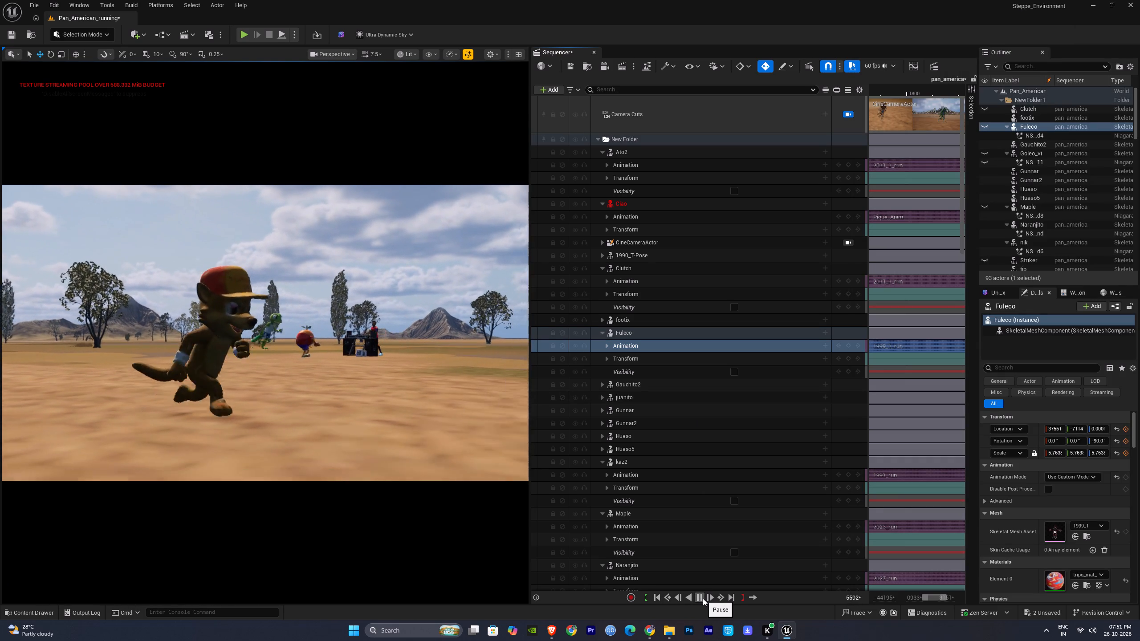
{"action": "left_click", "coordinate": [703, 598]}
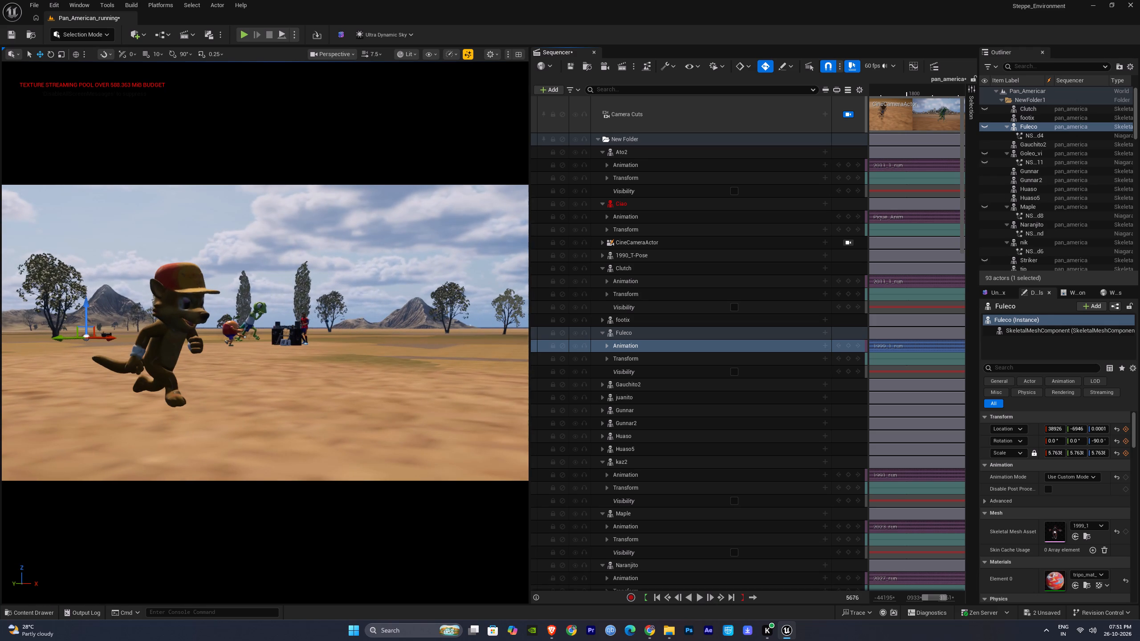
Hide the background actors Naranjito2, the DJ booth and la_yamal by giving each an Actor Hidden In Game track.
{"action": "left_click", "coordinate": [228, 328]}
{"action": "left_click", "coordinate": [827, 337]}
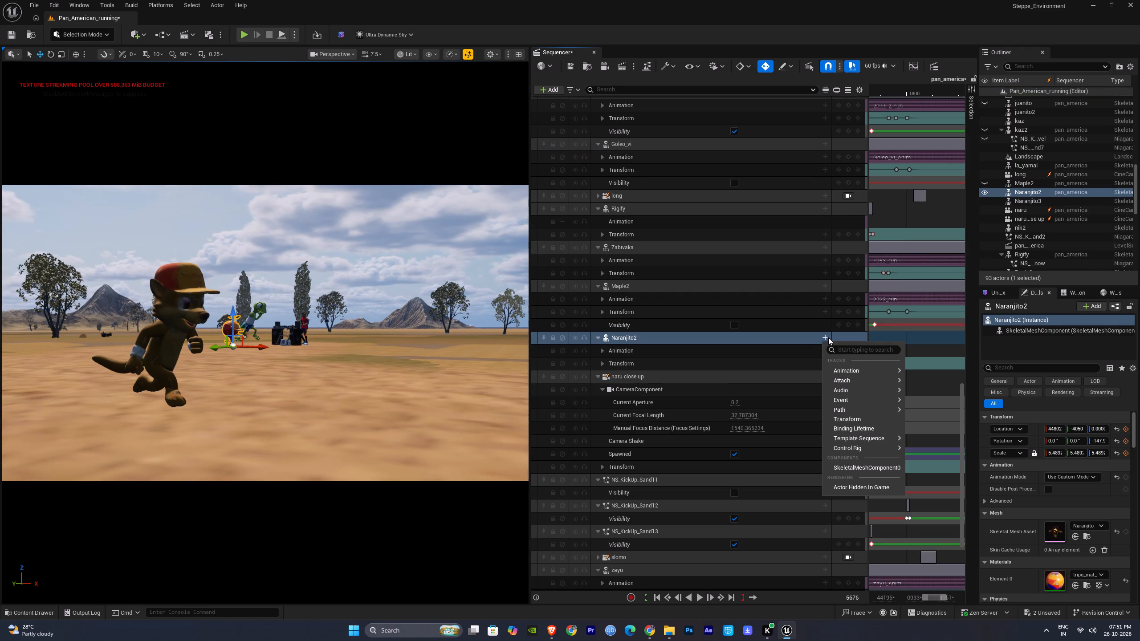
{"action": "left_click", "coordinate": [851, 489]}
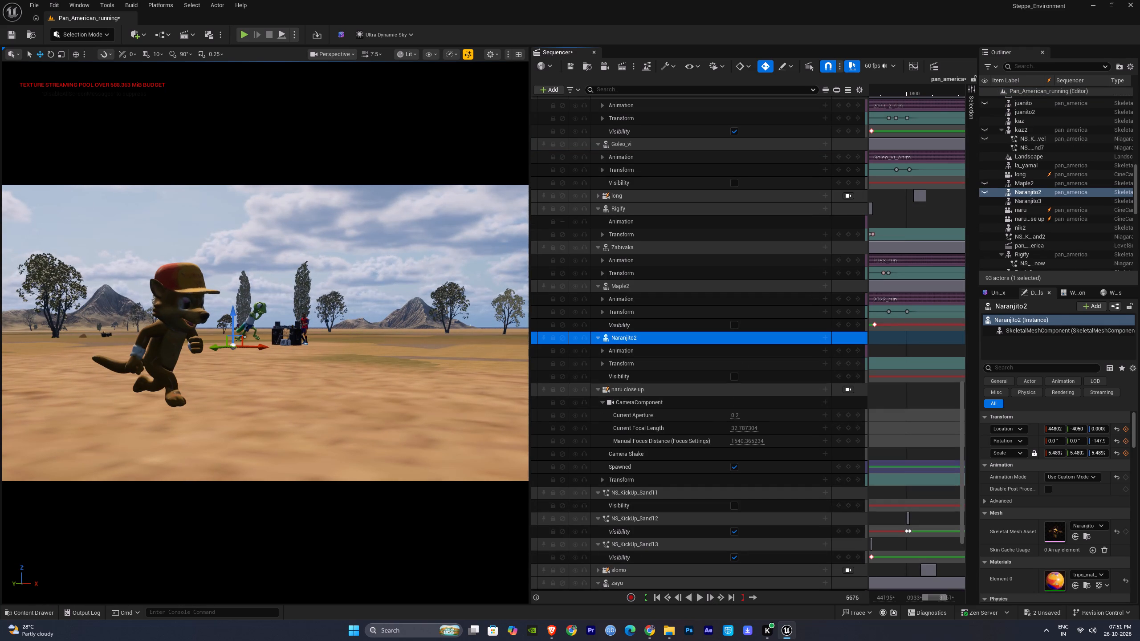
{"action": "left_click", "coordinate": [295, 334]}
{"action": "left_click", "coordinate": [825, 360]}
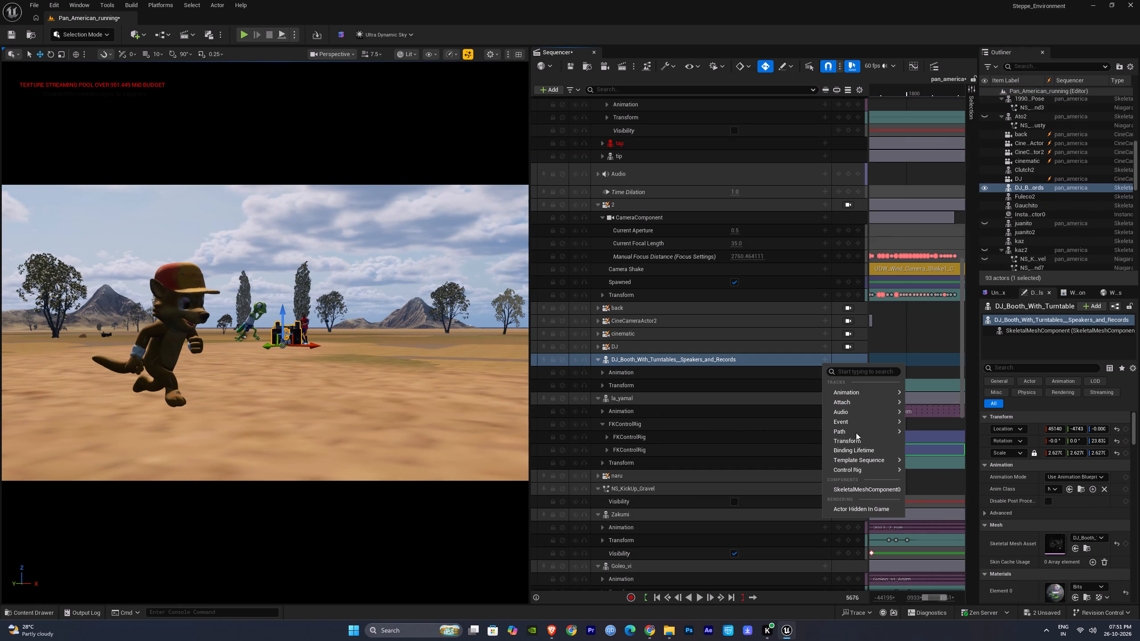
{"action": "left_click", "coordinate": [863, 508]}
{"action": "left_click", "coordinate": [305, 325]}
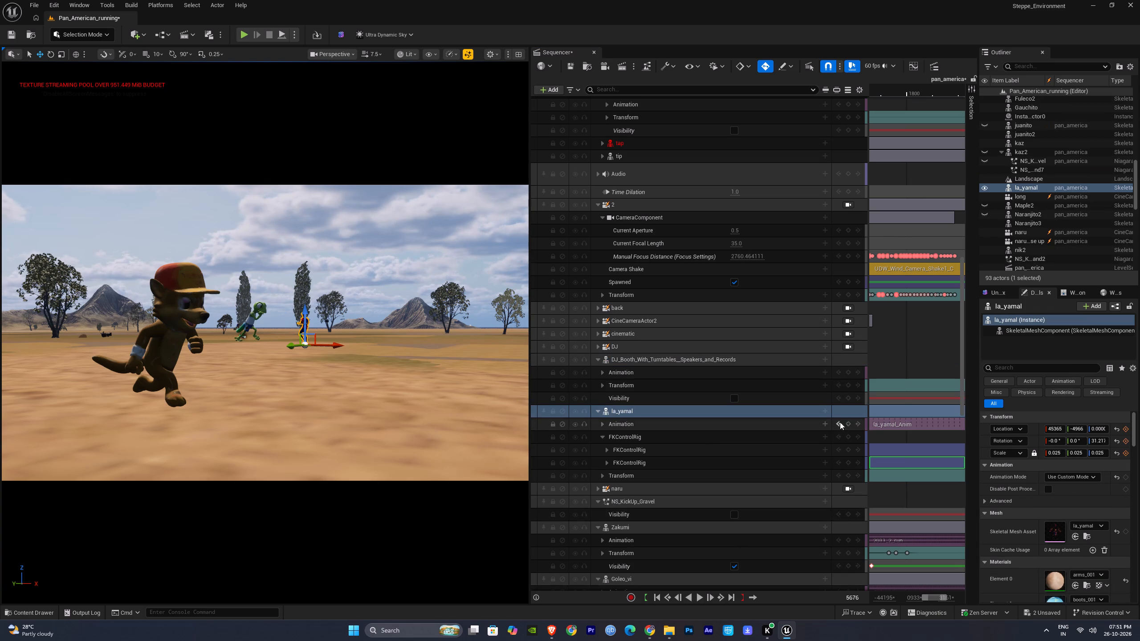
{"action": "left_click", "coordinate": [825, 411]}
{"action": "left_click", "coordinate": [853, 560]}
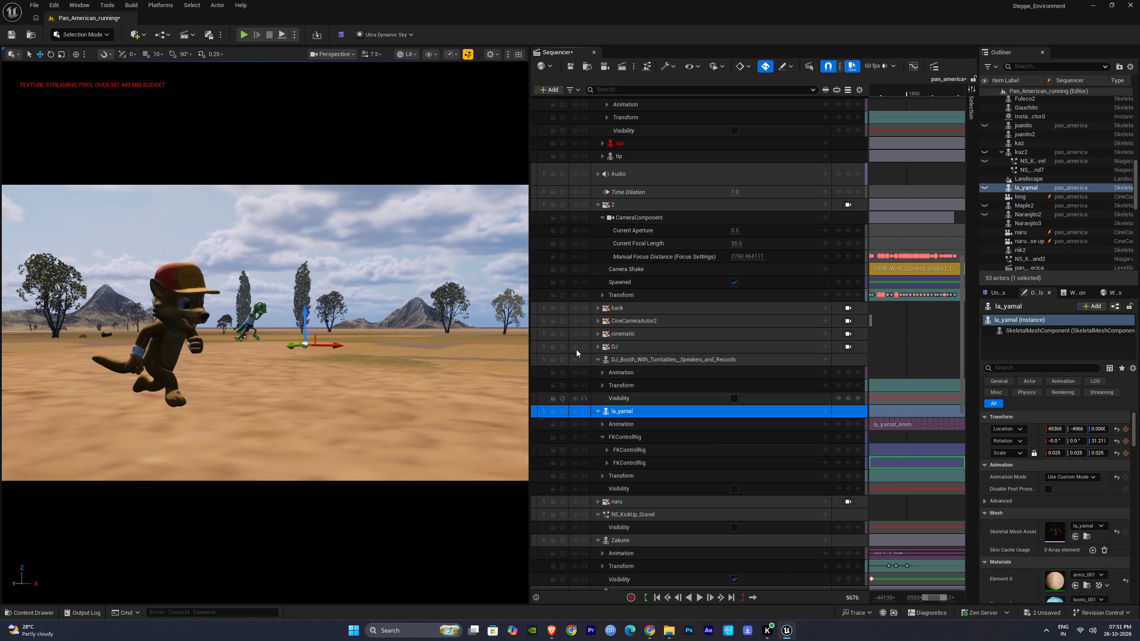
Scale the green lizard Naranjito down to a uniform 3.98 at its transform key on frame 6333, and play the sequence to check it.
{"action": "left_click", "coordinate": [697, 600]}
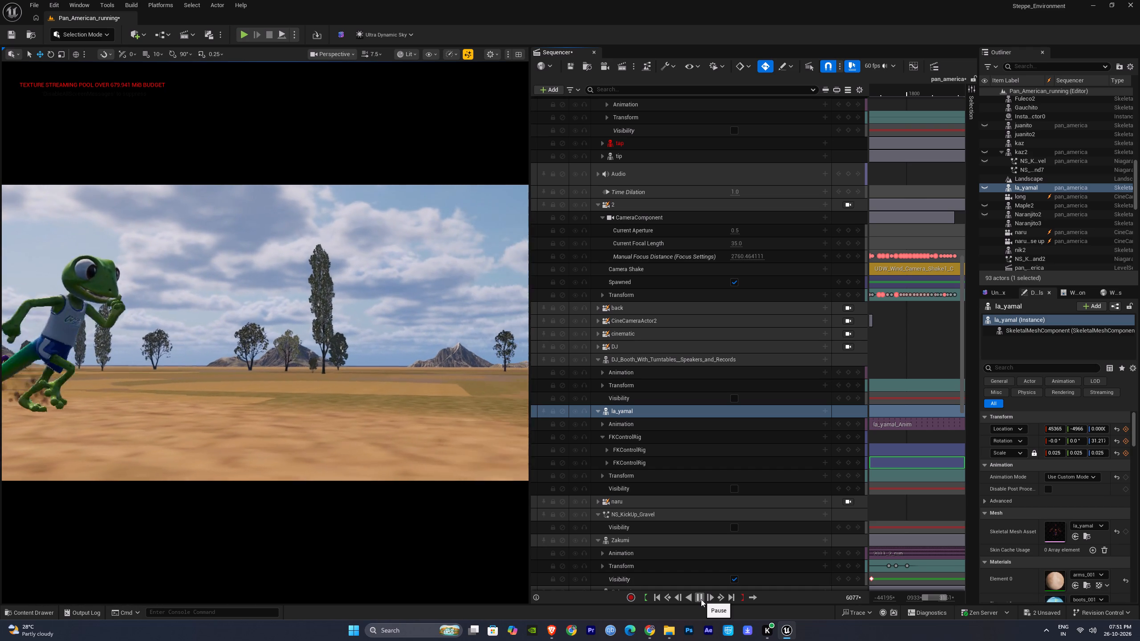
{"action": "left_click", "coordinate": [701, 599]}
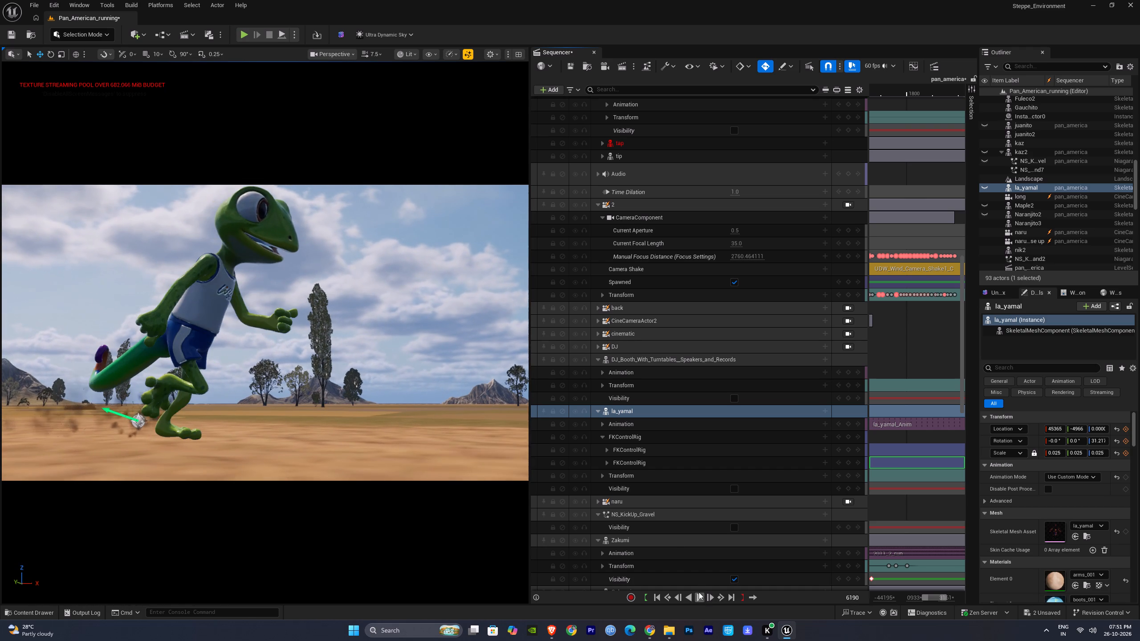
{"action": "left_click", "coordinate": [213, 308]}
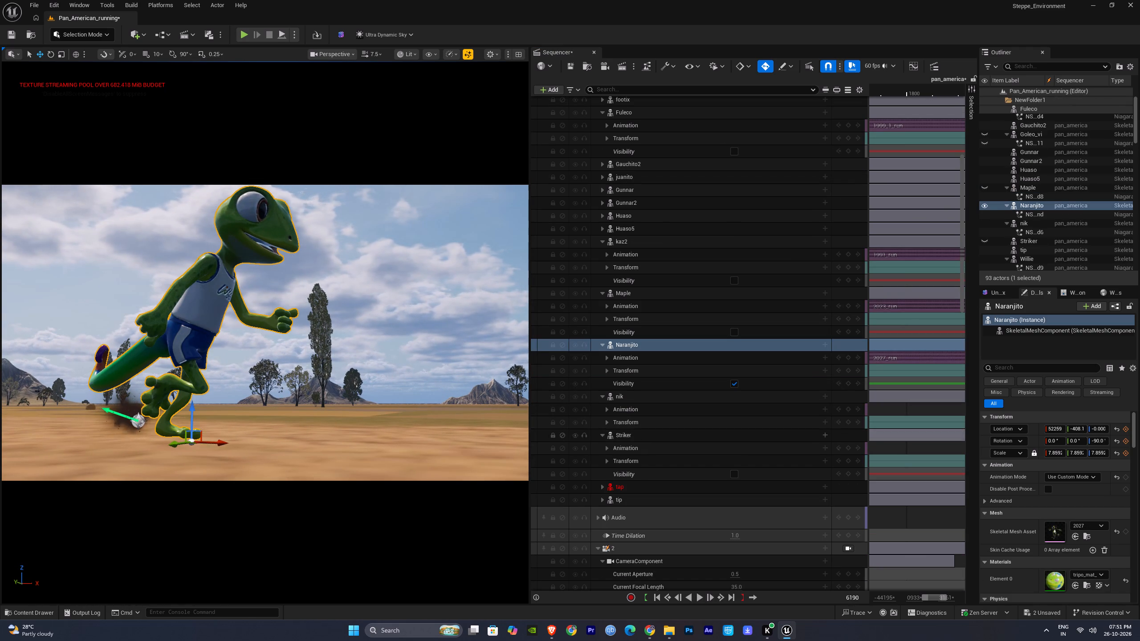
{"action": "right_click_drag", "start_coordinate": [889, 444], "coordinate": [835, 442]}
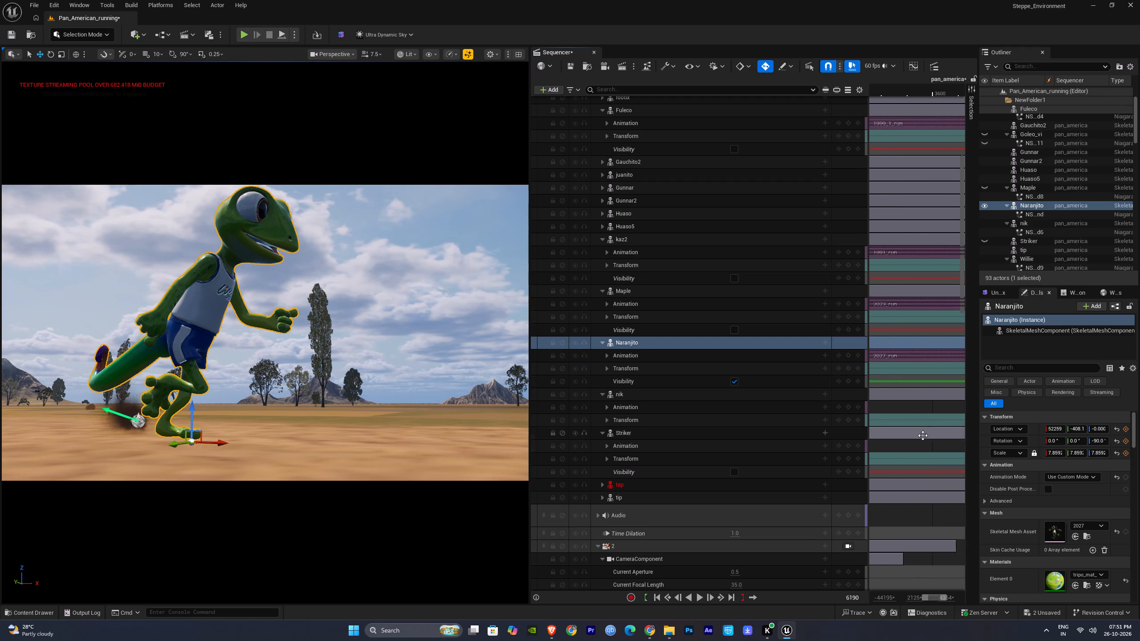
{"action": "right_click_drag", "start_coordinate": [946, 414], "coordinate": [852, 413]}
{"action": "right_click_drag", "start_coordinate": [953, 402], "coordinate": [909, 402]}
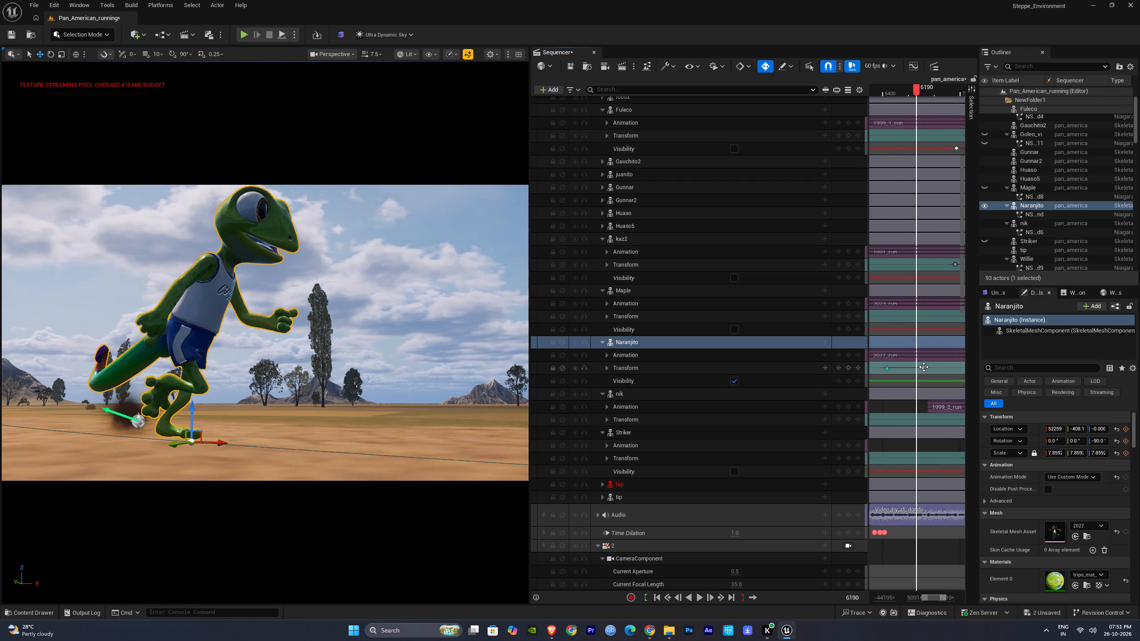
{"action": "left_click", "coordinate": [924, 367]}
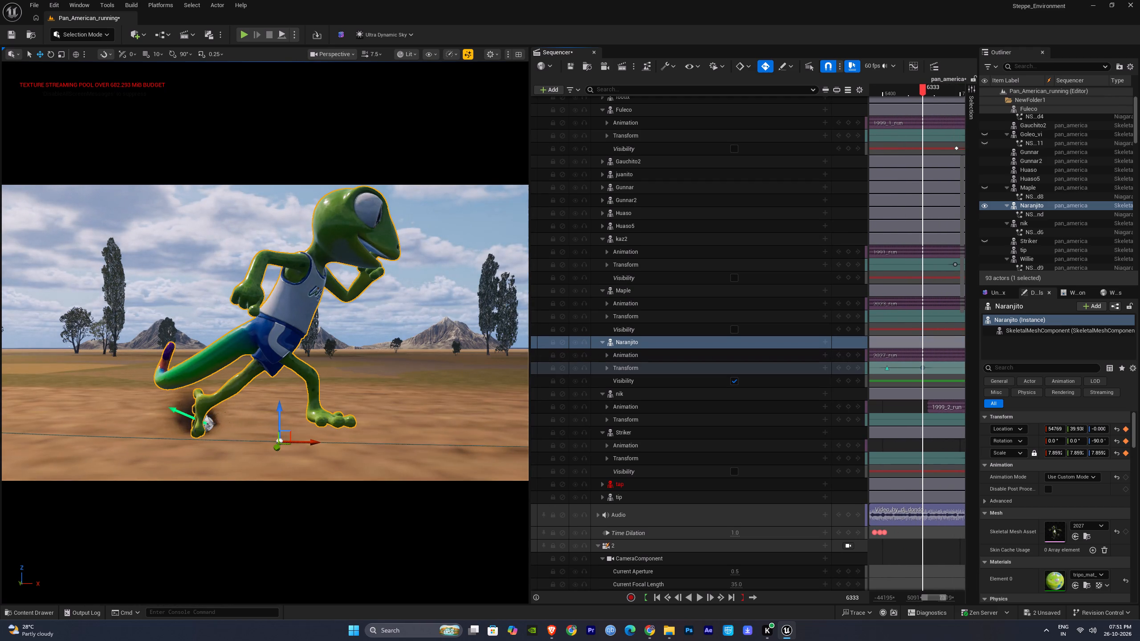
{"action": "left_click", "coordinate": [290, 304]}
{"action": "left_click_drag", "start_coordinate": [1058, 454], "coordinate": [931, 446]}
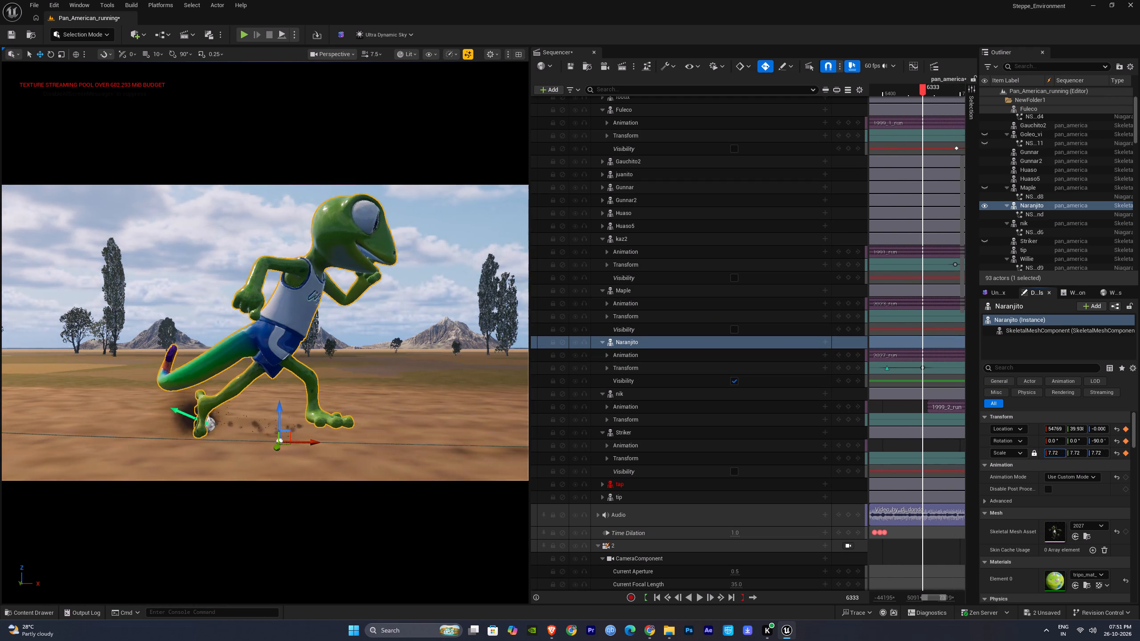
{"action": "left_click_drag", "start_coordinate": [931, 446], "coordinate": [0, 268]}
{"action": "left_click", "coordinate": [696, 598]}
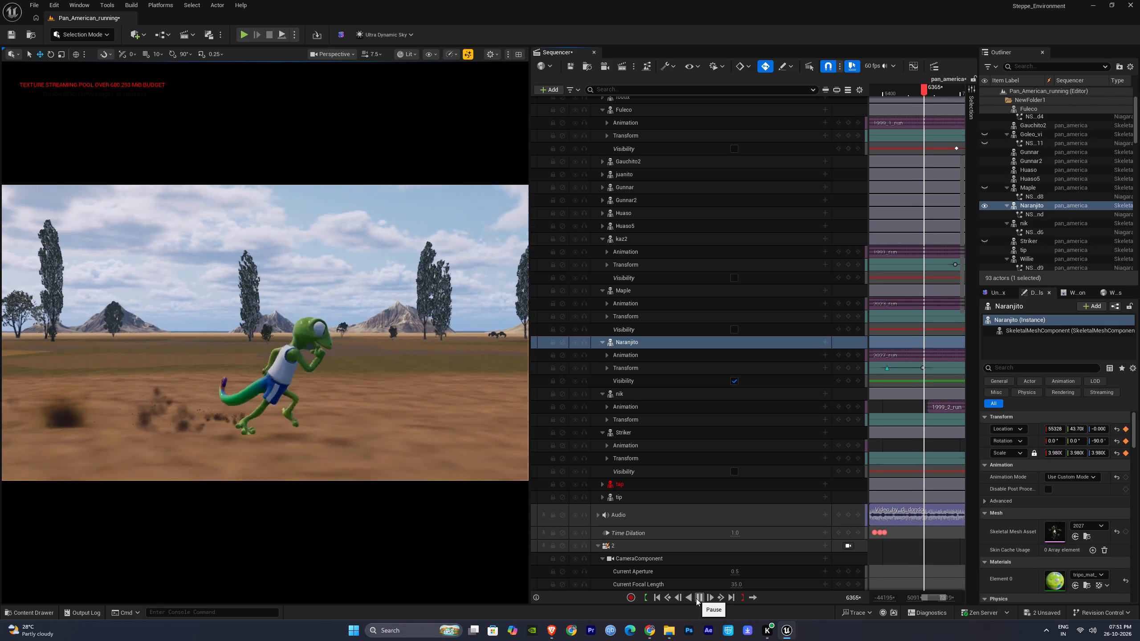
{"action": "left_click", "coordinate": [696, 598]}
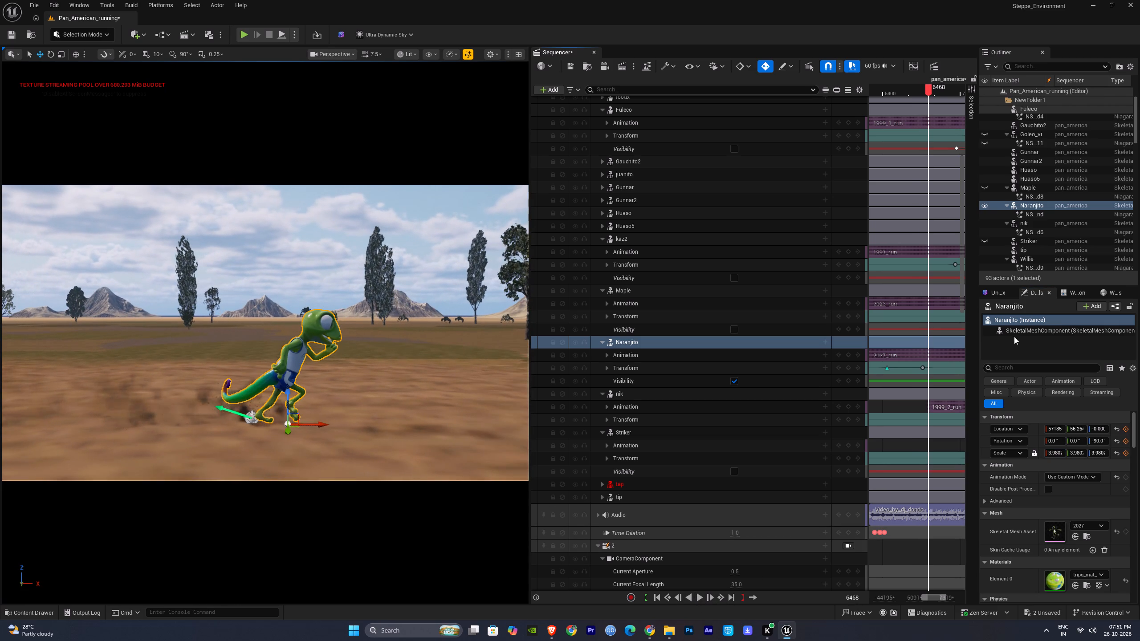
Delete Naranjito's scale keys that come before frame 6333, including the one at the start of its run.
{"action": "left_click", "coordinate": [923, 367]}
{"action": "left_click", "coordinate": [608, 367]}
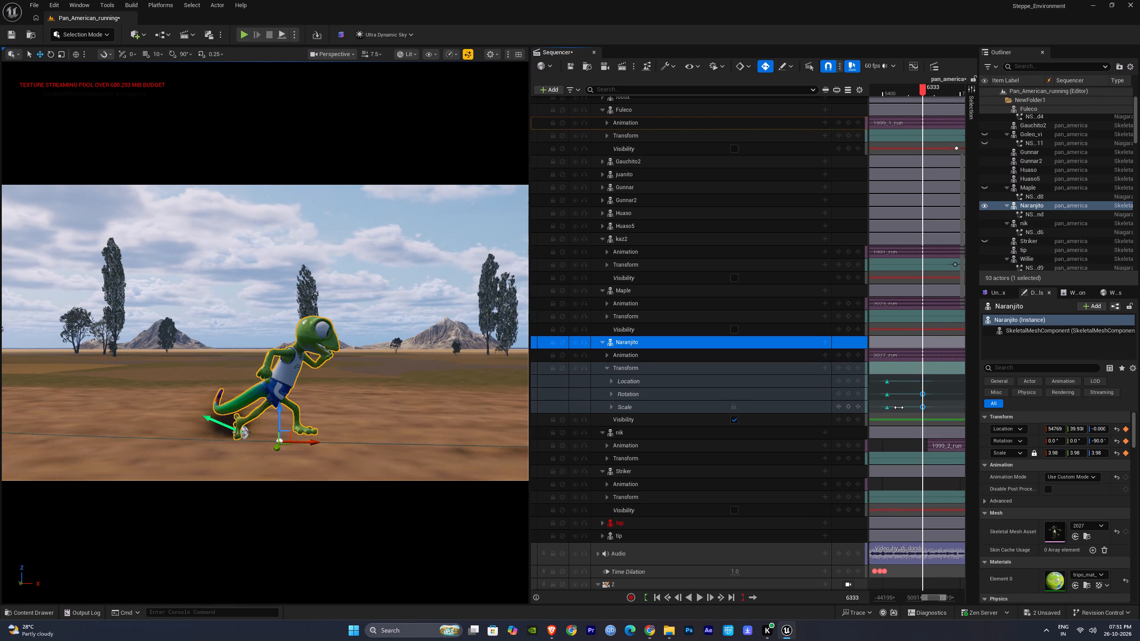
{"action": "left_click_drag", "start_coordinate": [897, 402], "coordinate": [885, 408]}
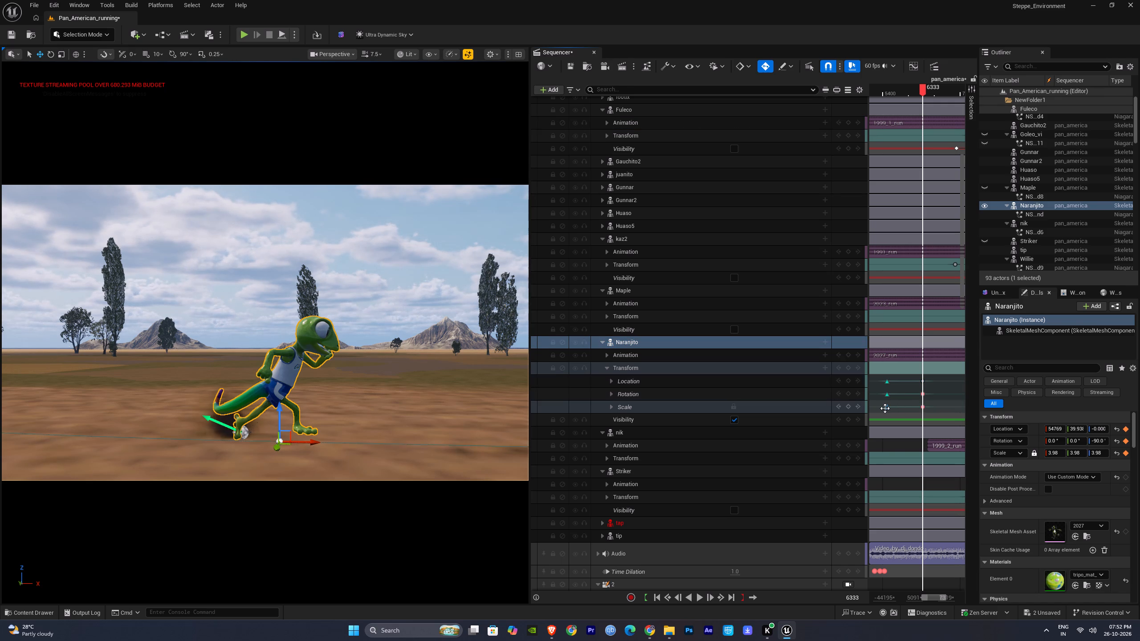
{"action": "key", "text": "Delete"}
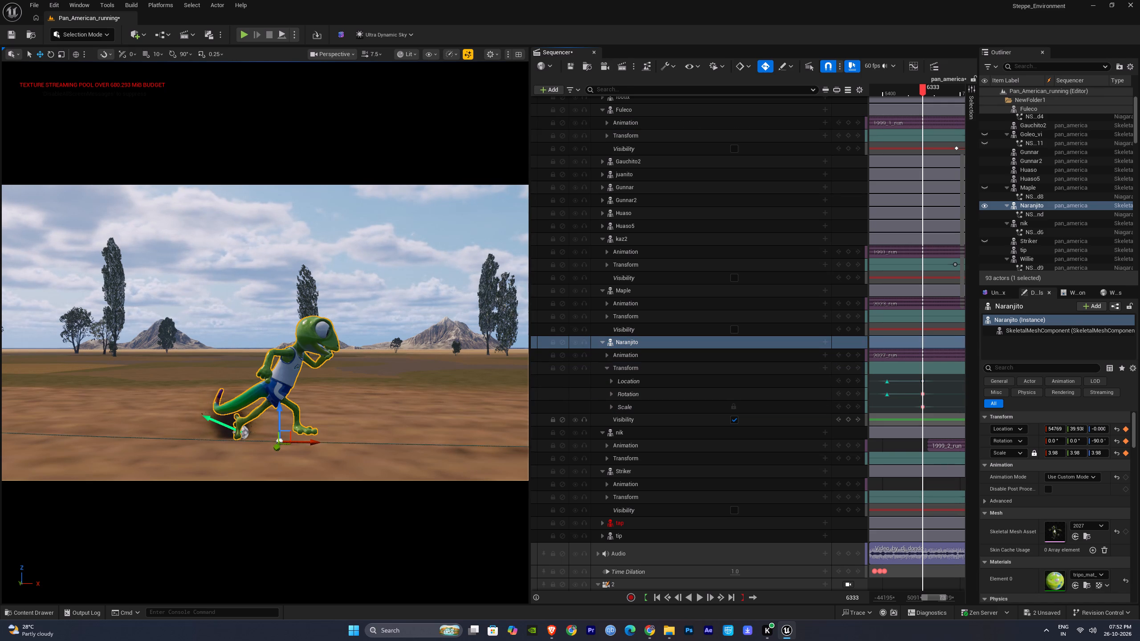
{"action": "scroll", "coordinate": [895, 416], "scroll_direction": "down", "scroll_amount": 11, "text": "ctrl"}
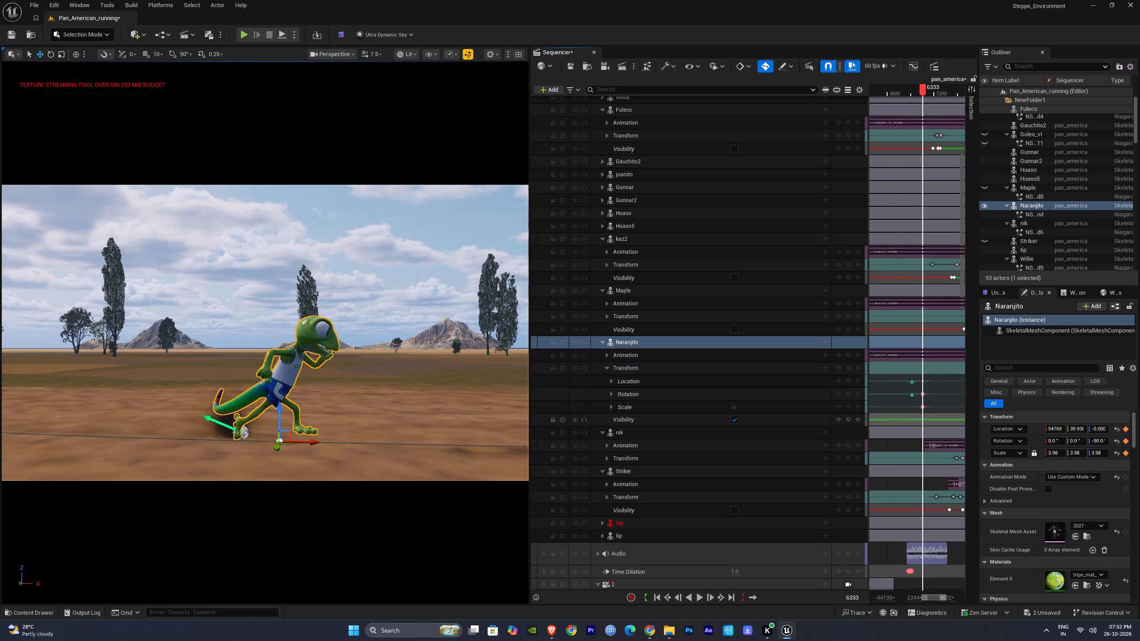
{"action": "scroll", "coordinate": [895, 416], "scroll_direction": "down", "scroll_amount": 2, "text": "ctrl"}
{"action": "left_click_drag", "start_coordinate": [890, 406], "coordinate": [896, 408]}
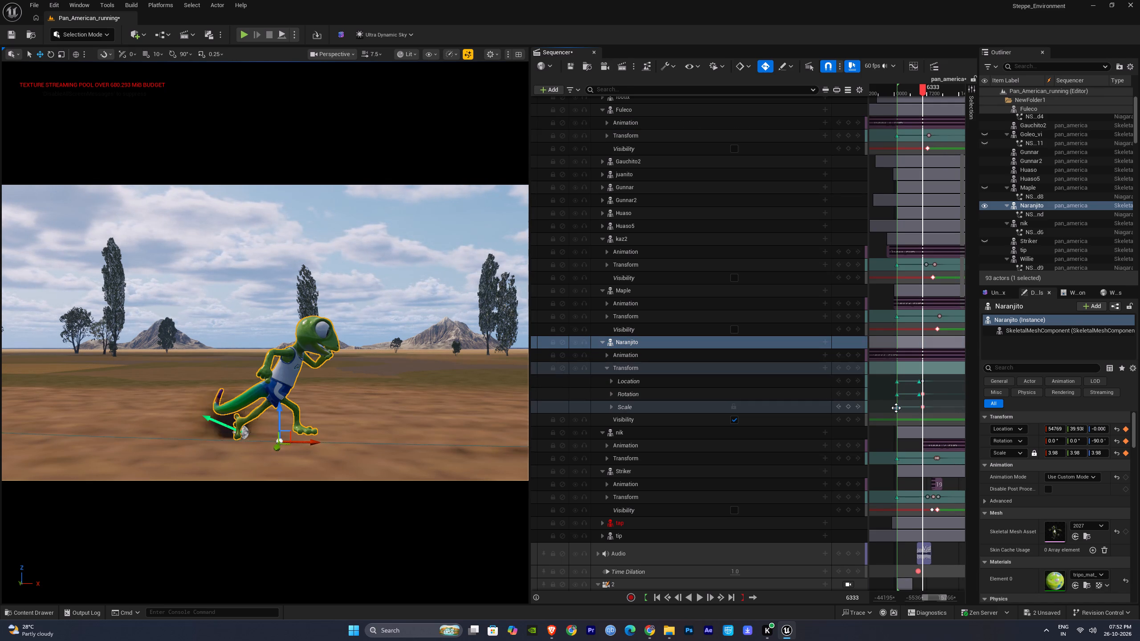
{"action": "key", "text": "Delete"}
Delete Naranjito's final scale key near frame 28960, keeping its location and rotation keys.
{"action": "right_click_drag", "start_coordinate": [953, 412], "coordinate": [883, 411]}
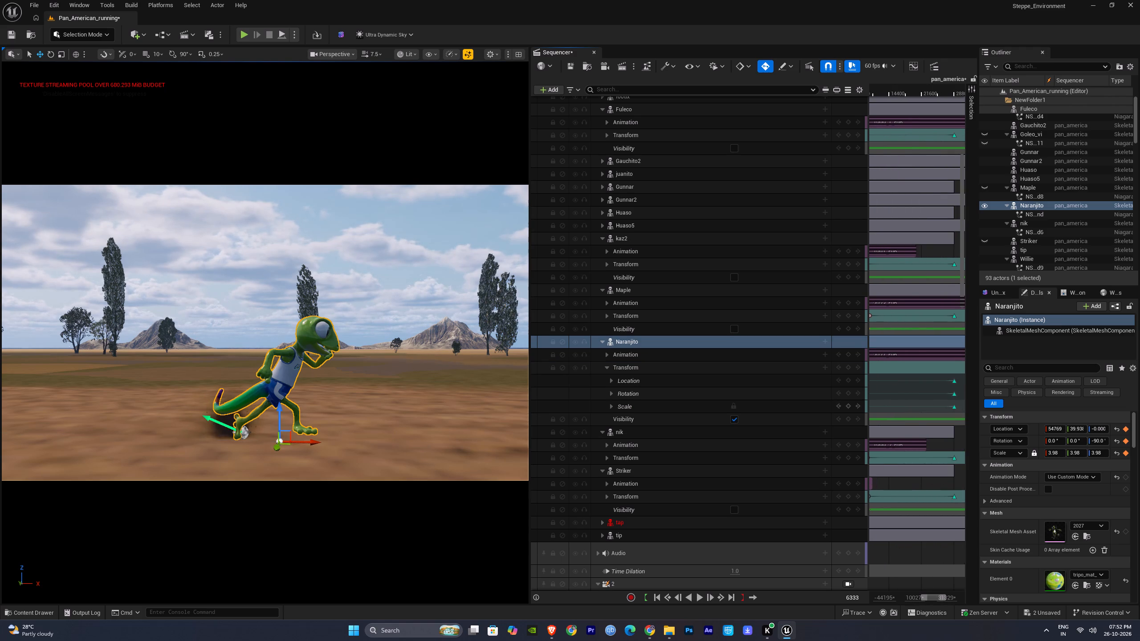
{"action": "left_click_drag", "start_coordinate": [960, 406], "coordinate": [976, 350]}
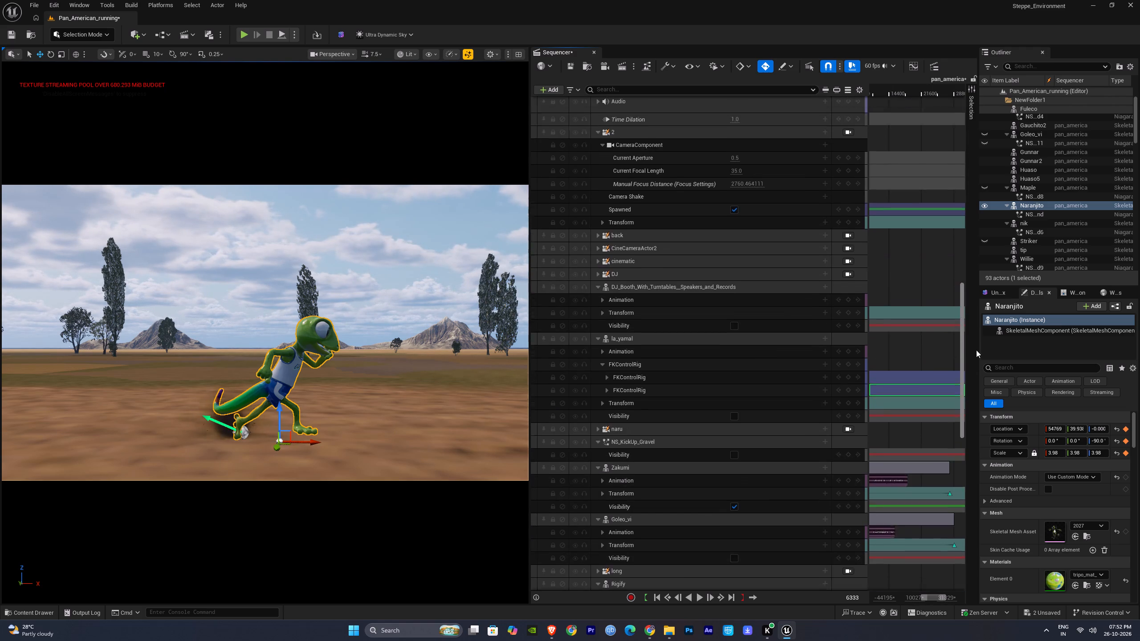
{"action": "left_click_drag", "start_coordinate": [976, 350], "coordinate": [989, 354]}
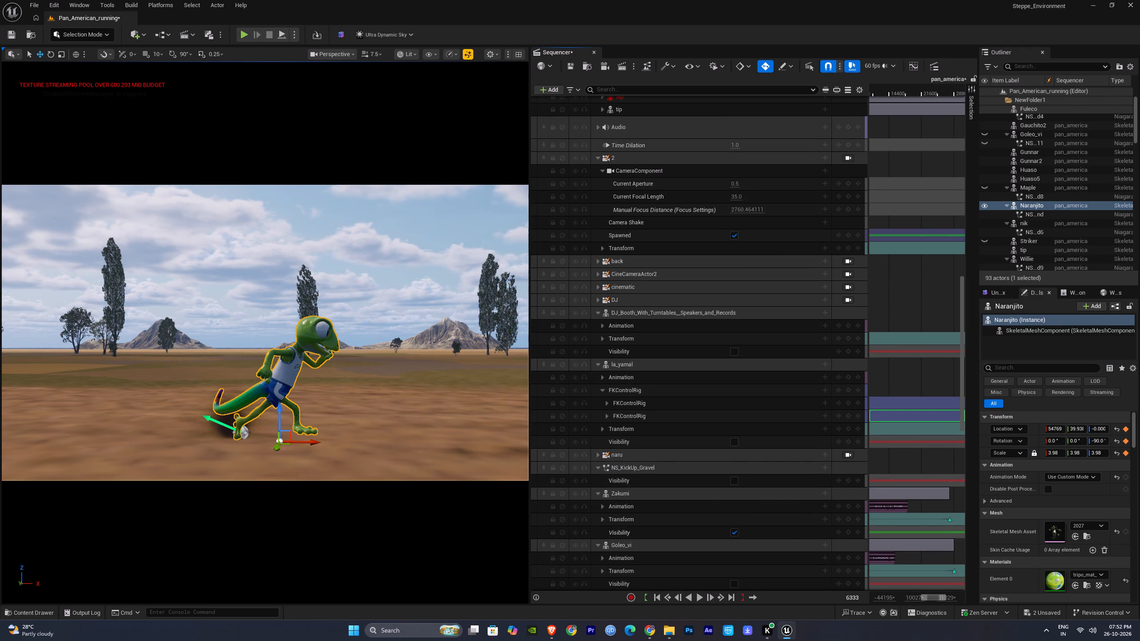
{"action": "left_click", "coordinate": [285, 365]}
{"action": "left_click_drag", "start_coordinate": [961, 409], "coordinate": [949, 412]}
{"action": "left_click", "coordinate": [297, 361]}
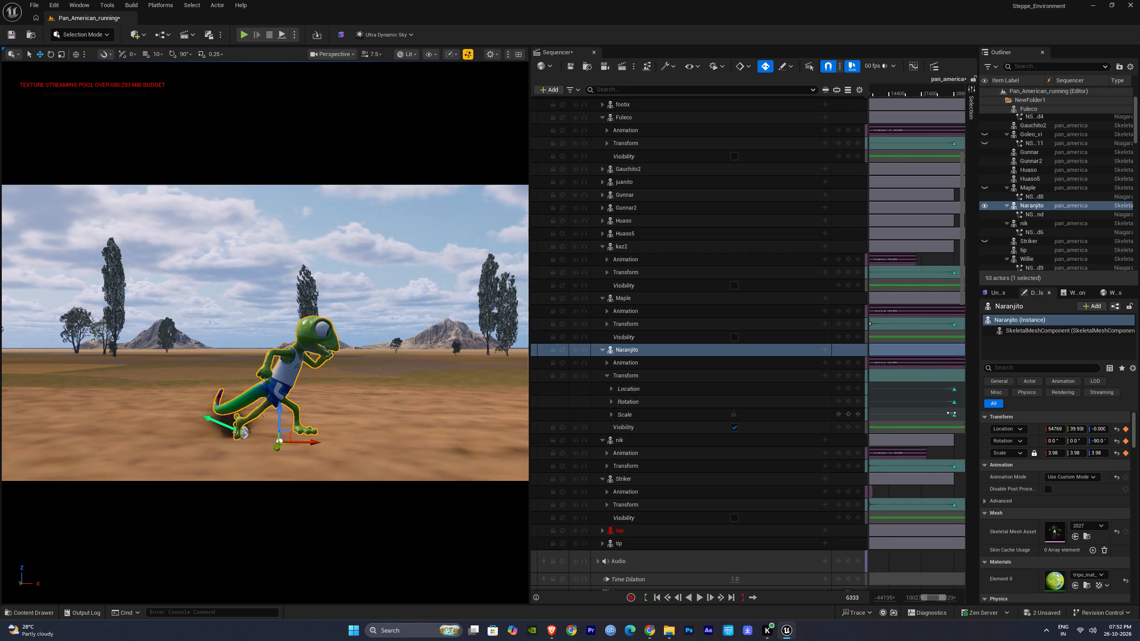
{"action": "left_click", "coordinate": [956, 413]}
{"action": "key", "text": "Delete"}
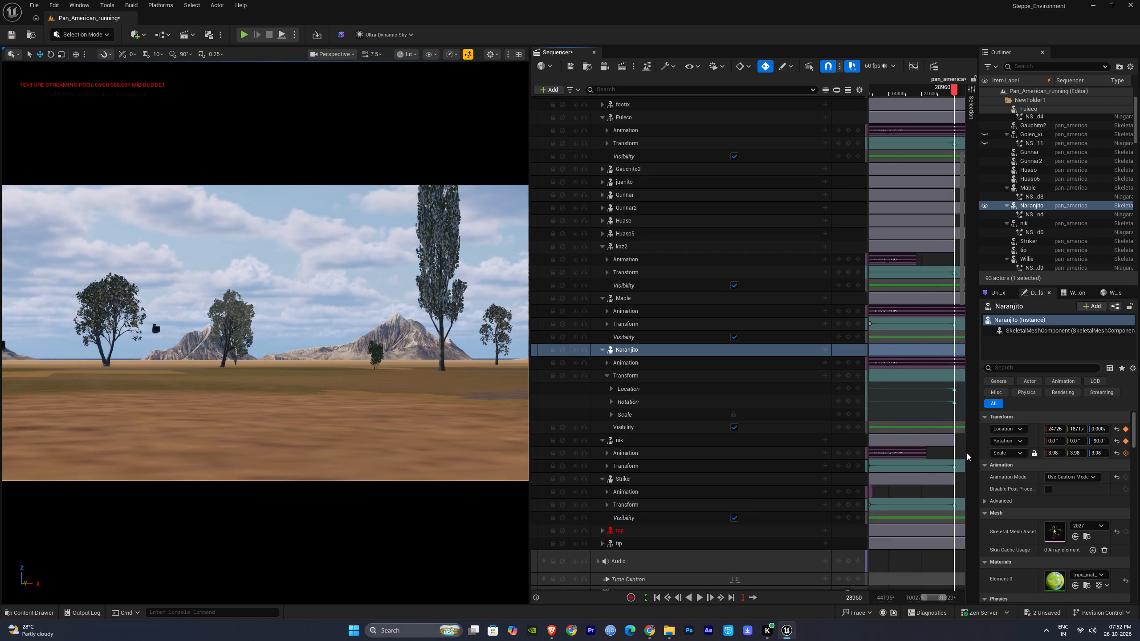
Play the run through the camera view from about frame 7530 to frame 7705, checking the mascots after the lizard.
{"action": "type", "text": "C"}
{"action": "key", "text": "space"}
{"action": "left_click", "coordinate": [952, 447]}
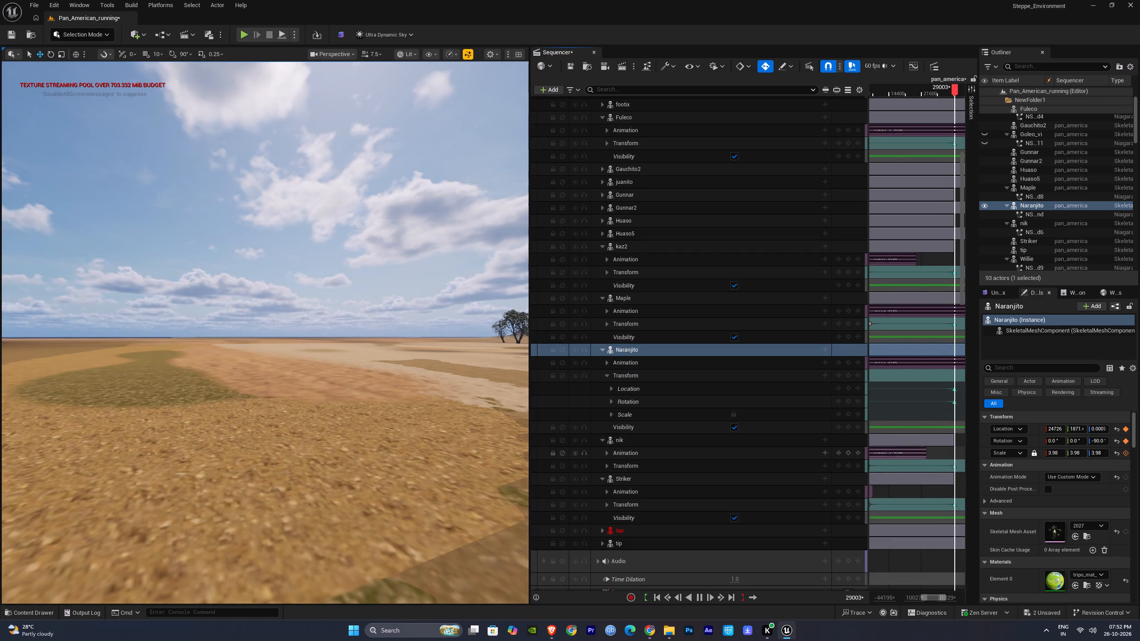
{"action": "left_click_drag", "start_coordinate": [939, 92], "coordinate": [858, 98]}
{"action": "key", "text": "shift+c"}
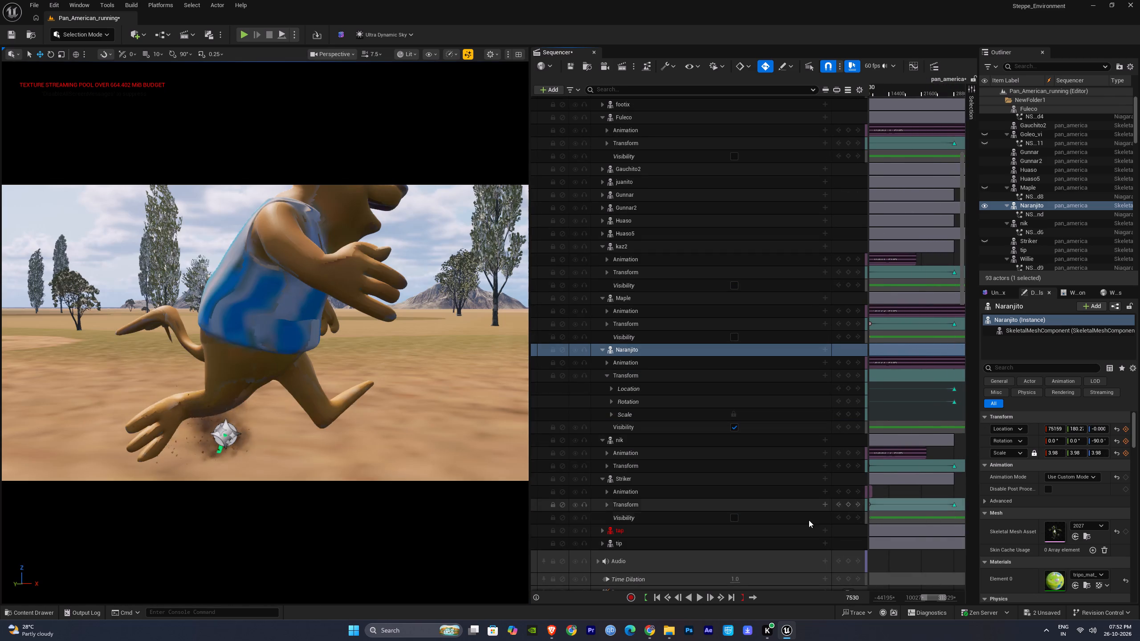
{"action": "key", "text": "space"}
{"action": "left_click", "coordinate": [924, 493]}
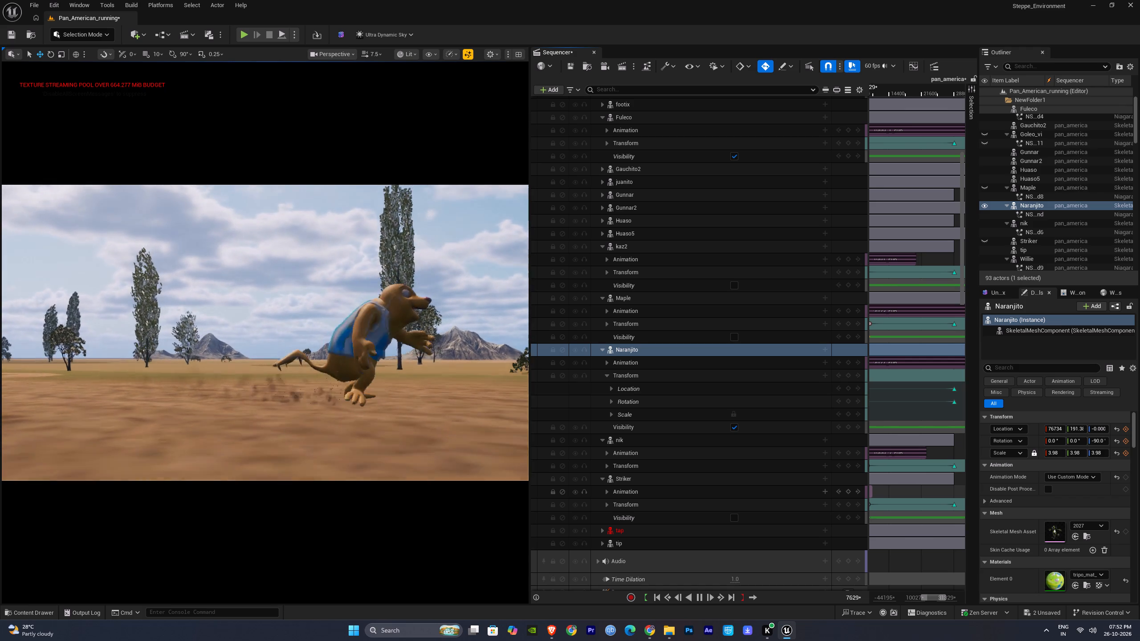
{"action": "key", "text": "space"}
Open the skeletal mesh 1995 used by the 1990_T-Pose mascot and examine the character up close.
{"action": "left_click", "coordinate": [288, 311]}
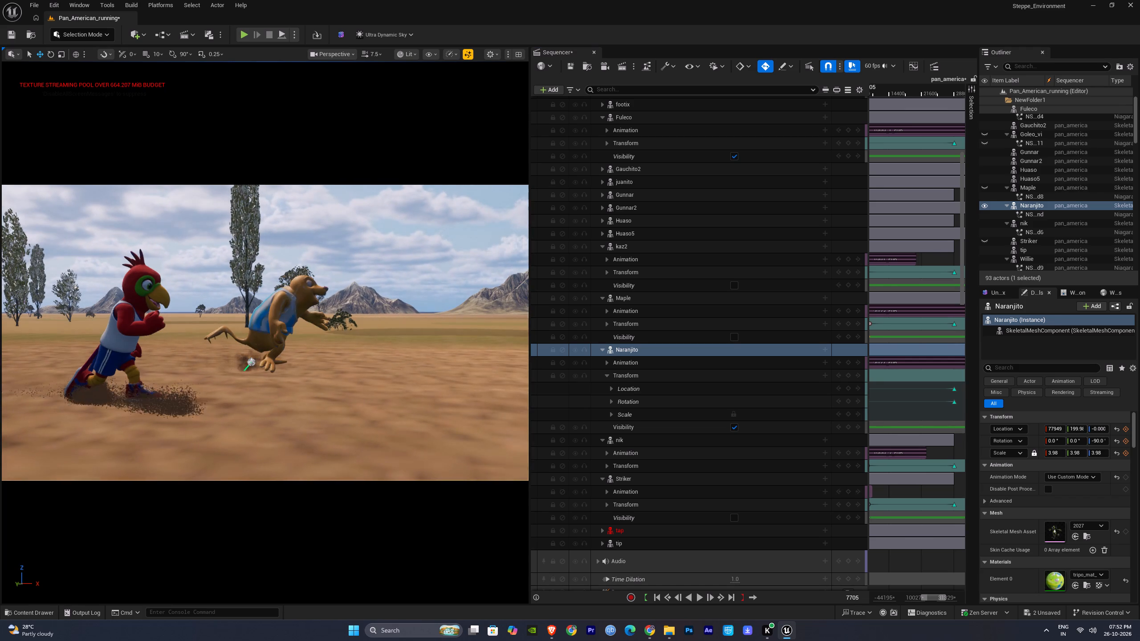
{"action": "double_click", "coordinate": [1055, 536]}
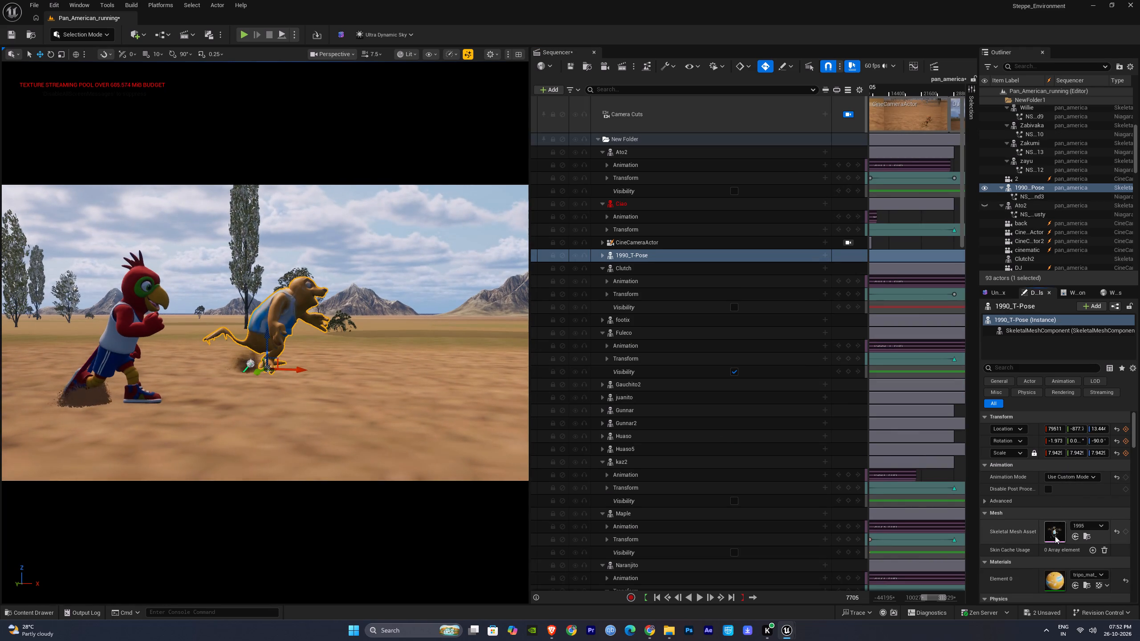
{"action": "left_click_drag", "start_coordinate": [572, 329], "coordinate": [532, 329]}
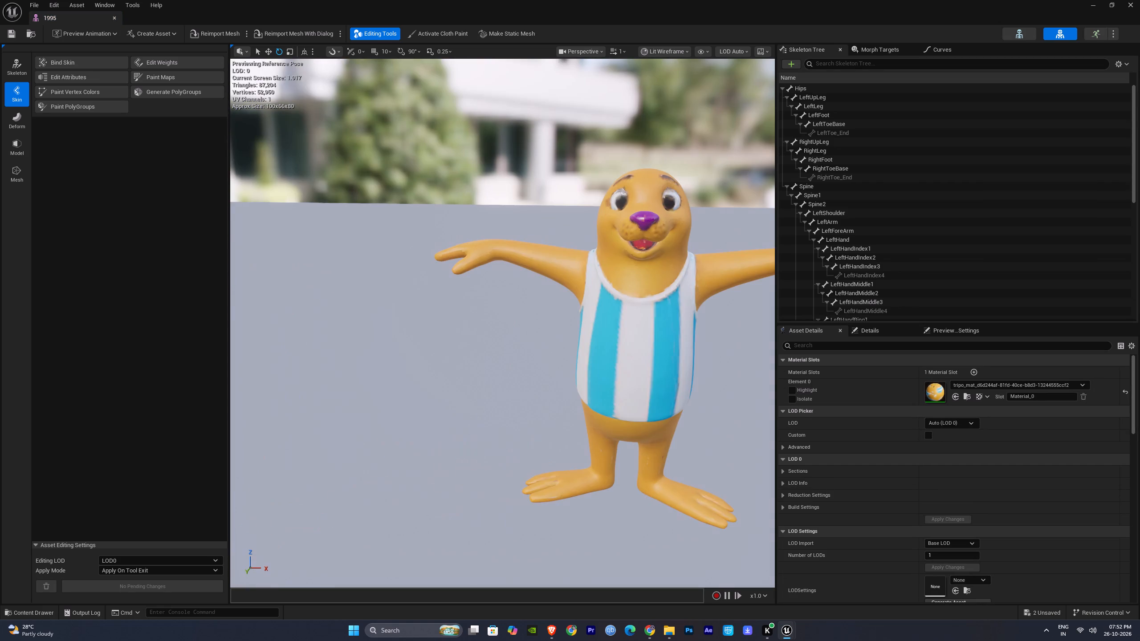
Examine the 1995 character's back and raised tail fin up close in the reference pose.
{"action": "left_click_drag", "start_coordinate": [532, 329], "coordinate": [532, 329]}
{"action": "left_click_drag", "start_coordinate": [606, 325], "coordinate": [945, 290], "text": "alt"}
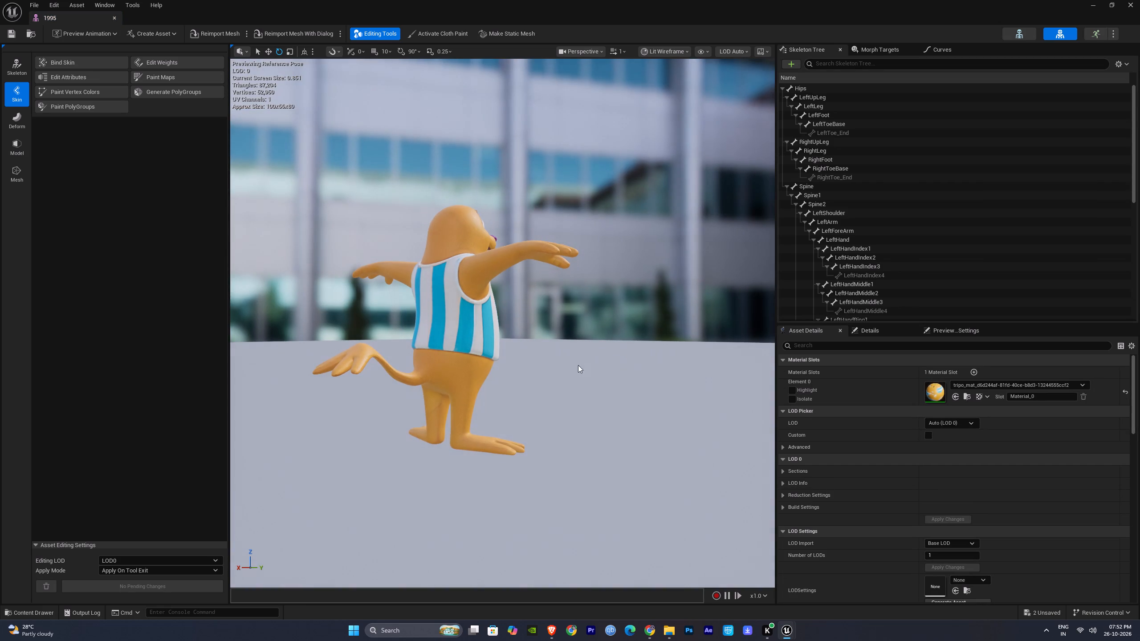
{"action": "right_click_drag", "start_coordinate": [564, 365], "coordinate": [541, 365]}
{"action": "right_click_drag", "start_coordinate": [578, 365], "coordinate": [586, 376], "text": "alt"}
{"action": "left_click_drag", "start_coordinate": [577, 367], "coordinate": [581, 332], "text": "alt"}
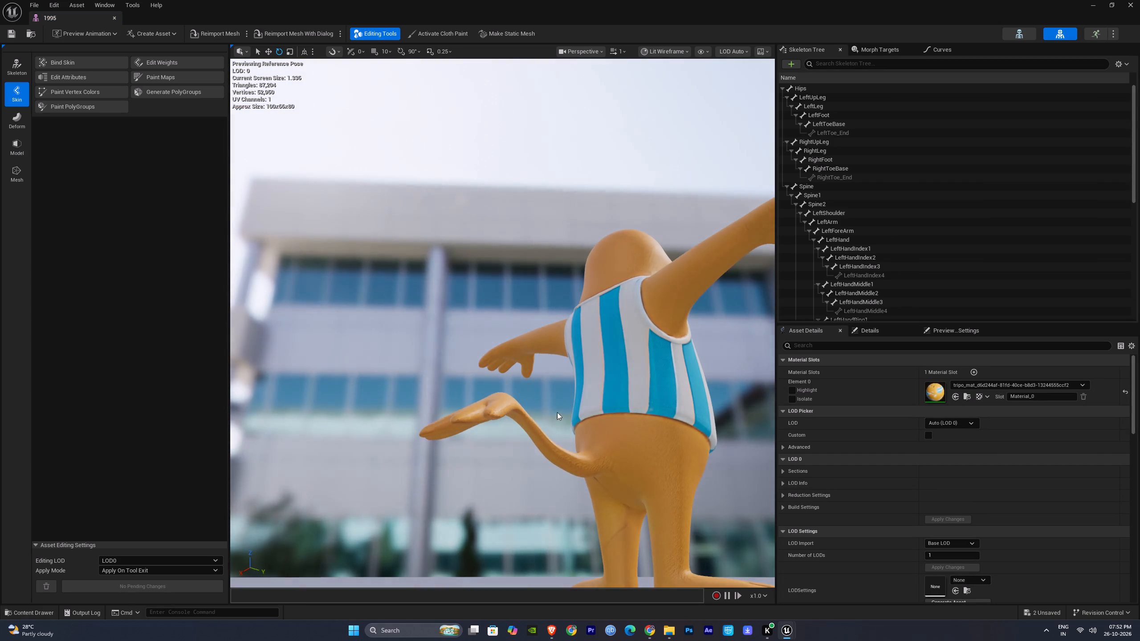
{"action": "right_click_drag", "start_coordinate": [554, 420], "coordinate": [558, 430], "text": "alt"}
{"action": "right_click_drag", "start_coordinate": [597, 458], "coordinate": [598, 476]}
{"action": "left_click_drag", "start_coordinate": [579, 442], "coordinate": [558, 443], "text": "alt"}
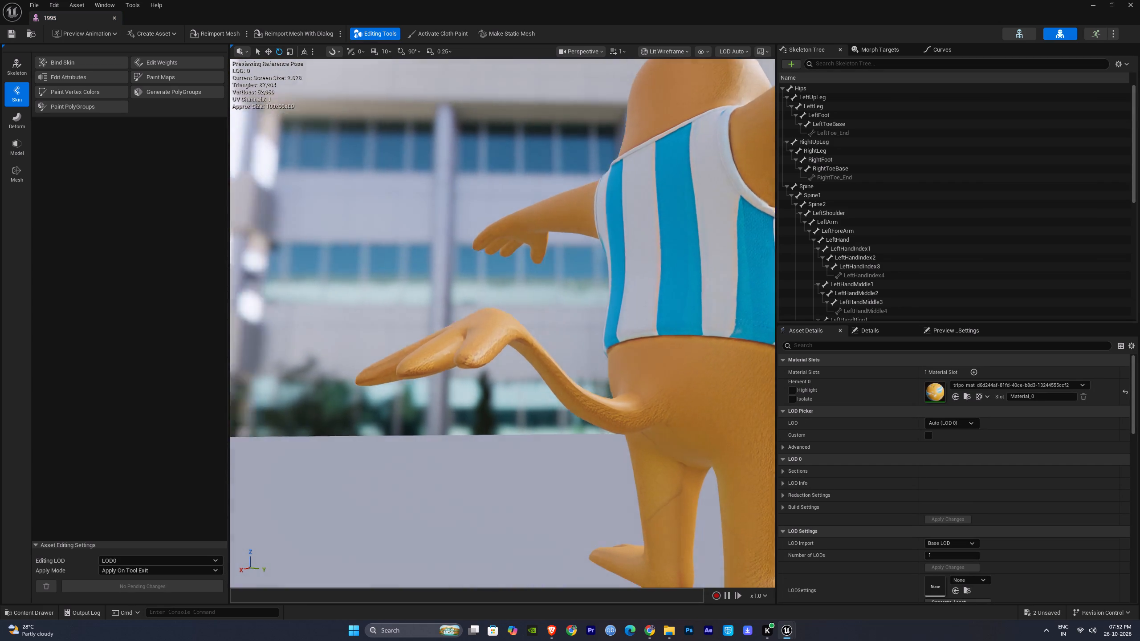
{"action": "left_click_drag", "start_coordinate": [558, 443], "coordinate": [545, 427], "text": "alt"}
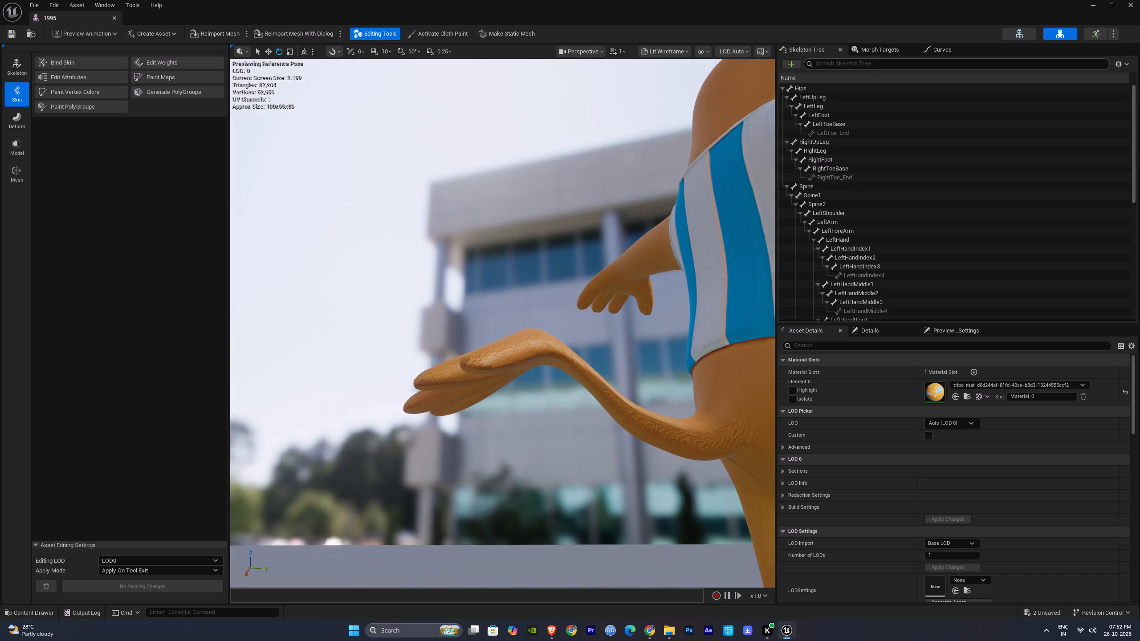
{"action": "left_click", "coordinate": [9, 35]}
{"action": "left_click_drag", "start_coordinate": [510, 305], "coordinate": [496, 297], "text": "alt"}
Preview the 1995_run animation on the mesh and pause it at frame 4.
{"action": "left_click", "coordinate": [162, 65]}
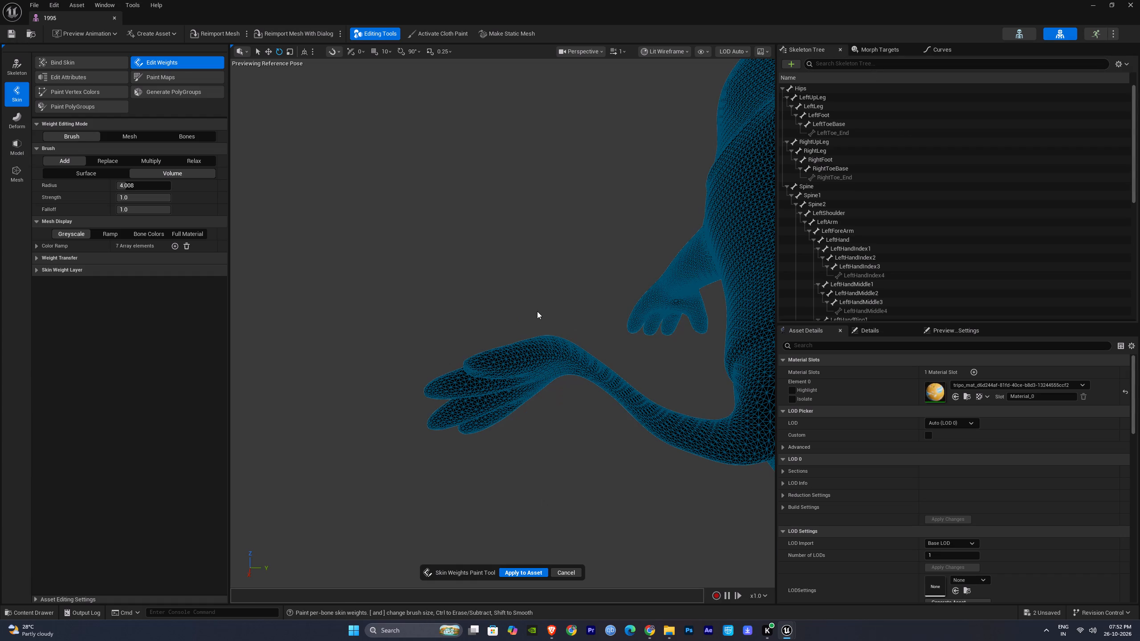
{"action": "left_click", "coordinate": [565, 575]}
{"action": "left_click", "coordinate": [103, 35]}
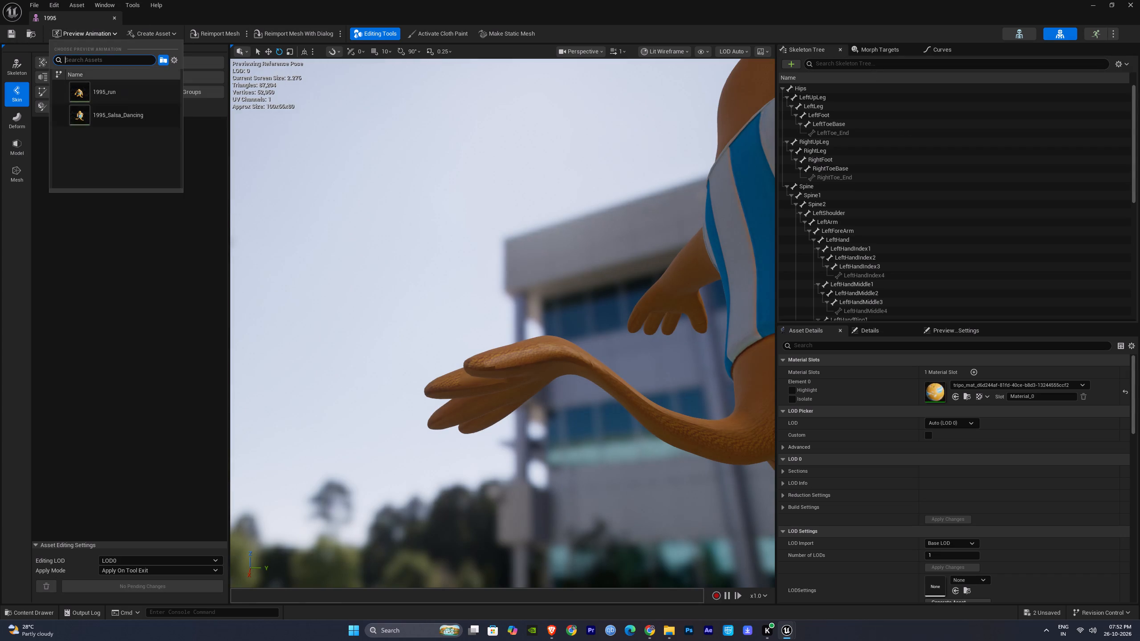
{"action": "left_click", "coordinate": [122, 95]}
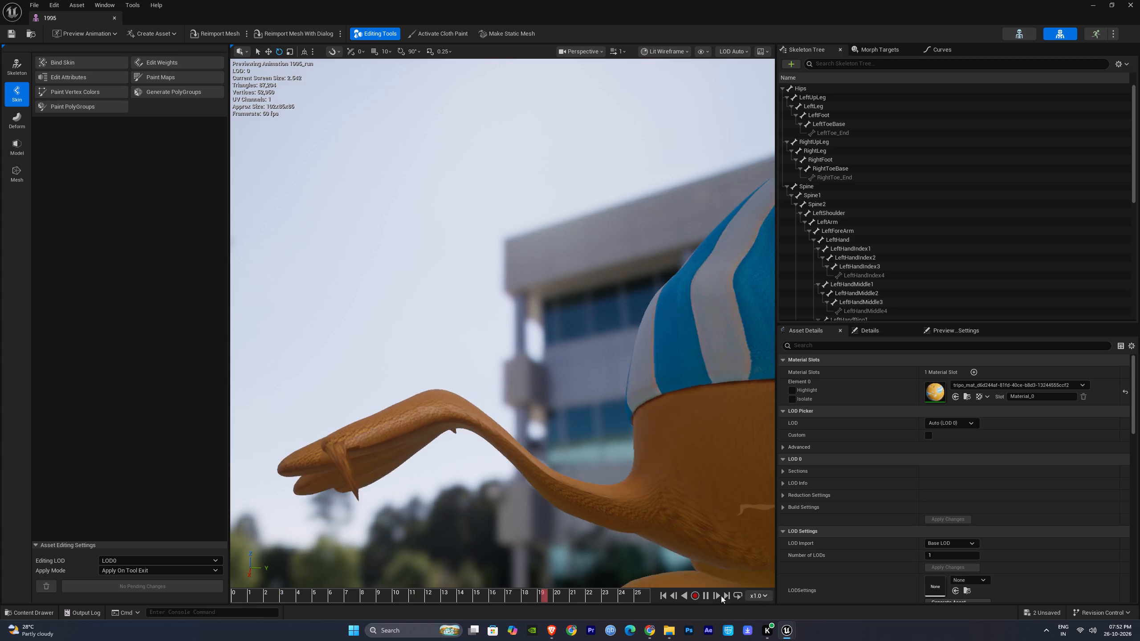
{"action": "left_click", "coordinate": [710, 596]}
Examine the tail fin's deformation from several angles in the paused run pose.
{"action": "left_click_drag", "start_coordinate": [484, 412], "coordinate": [634, 410], "text": "alt"}
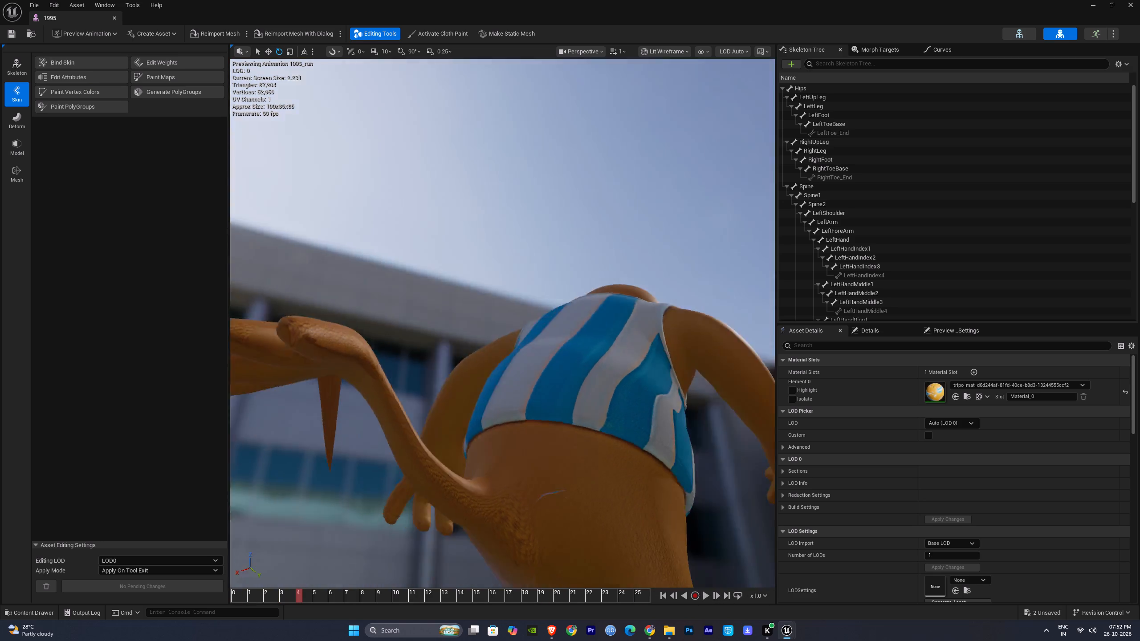
{"action": "left_click_drag", "start_coordinate": [634, 410], "coordinate": [826, 434], "text": "alt"}
{"action": "right_click_drag", "start_coordinate": [521, 414], "coordinate": [555, 417]}
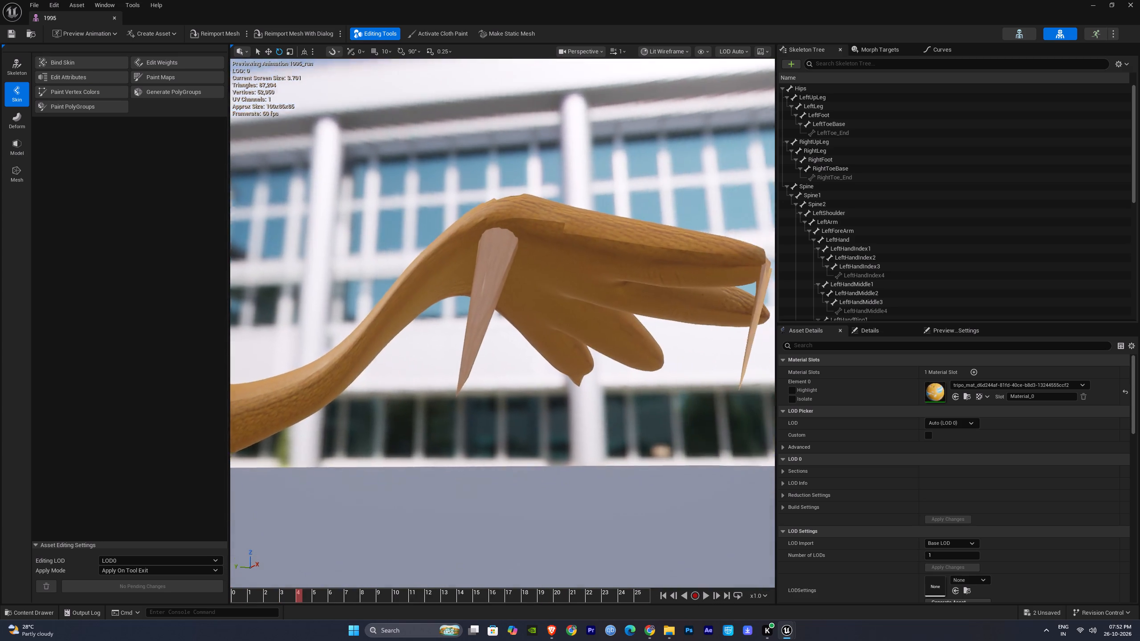
{"action": "right_click_drag", "start_coordinate": [555, 417], "coordinate": [565, 417]}
{"action": "left_click_drag", "start_coordinate": [516, 413], "coordinate": [523, 407], "text": "alt"}
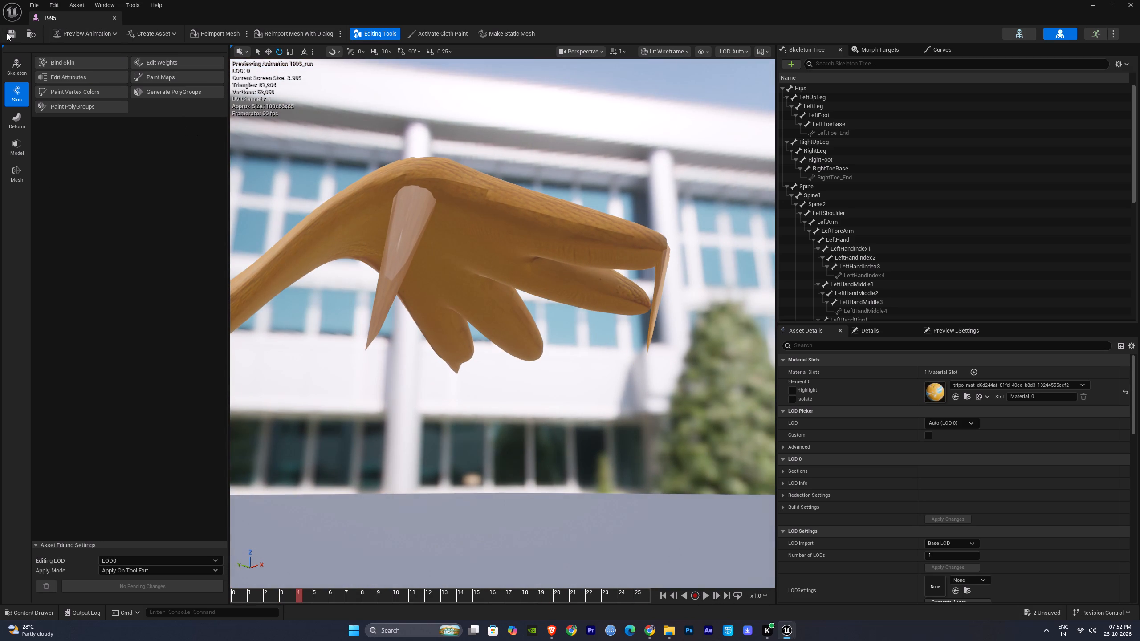
{"action": "left_click", "coordinate": [7, 33]}
{"action": "left_click", "coordinate": [89, 35]}
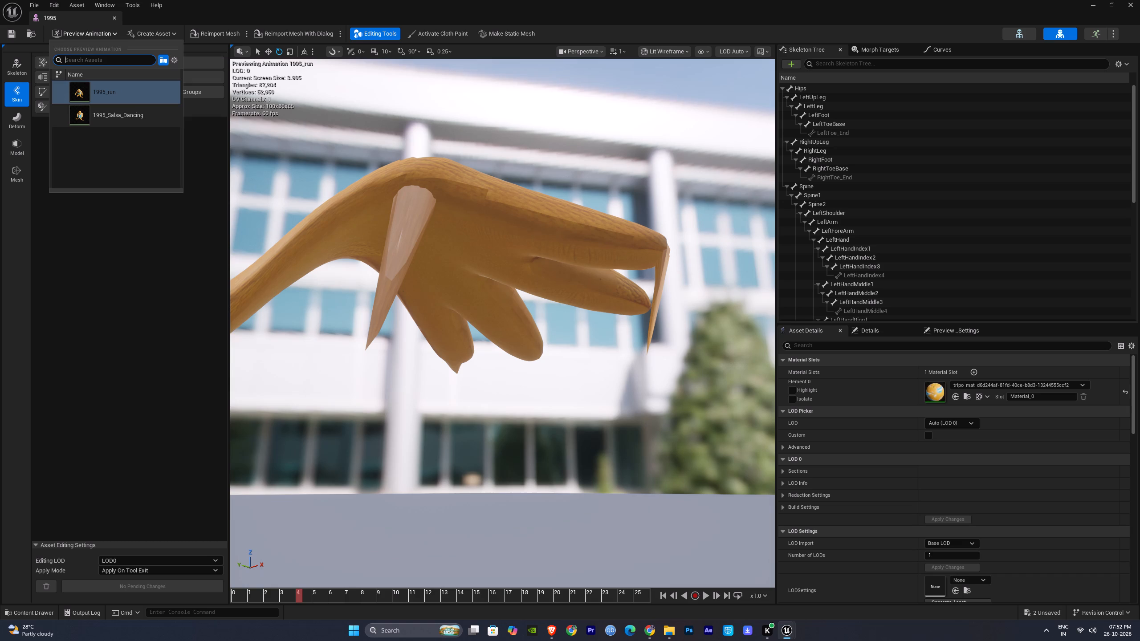
{"action": "left_click_drag", "start_coordinate": [528, 409], "coordinate": [521, 411], "text": "alt"}
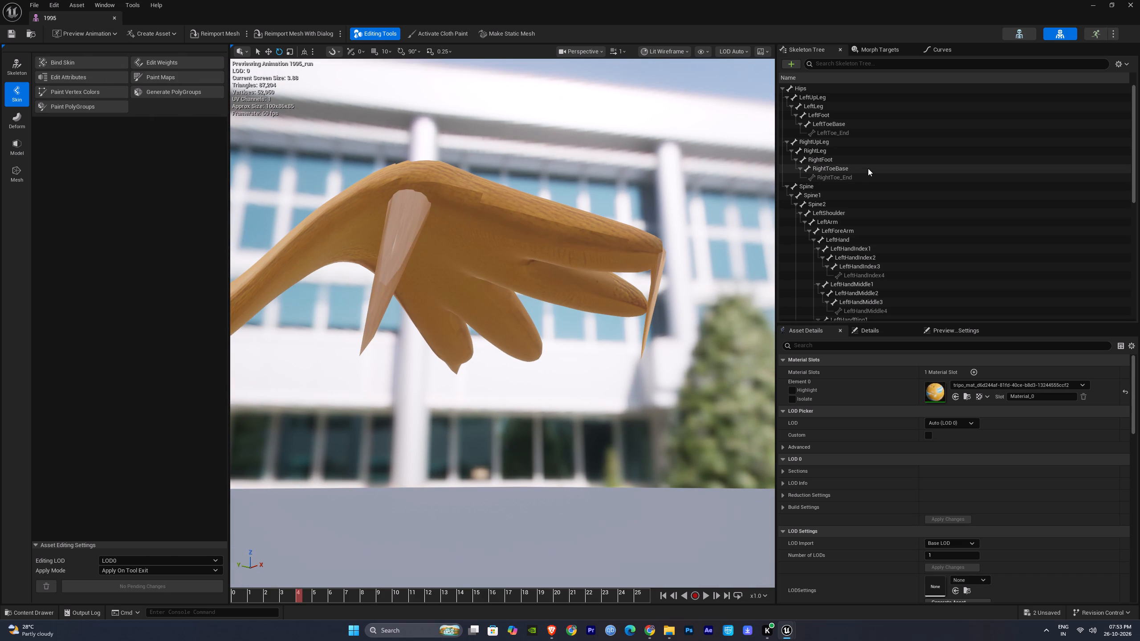
{"action": "left_click_drag", "start_coordinate": [547, 310], "coordinate": [559, 304], "text": "alt"}
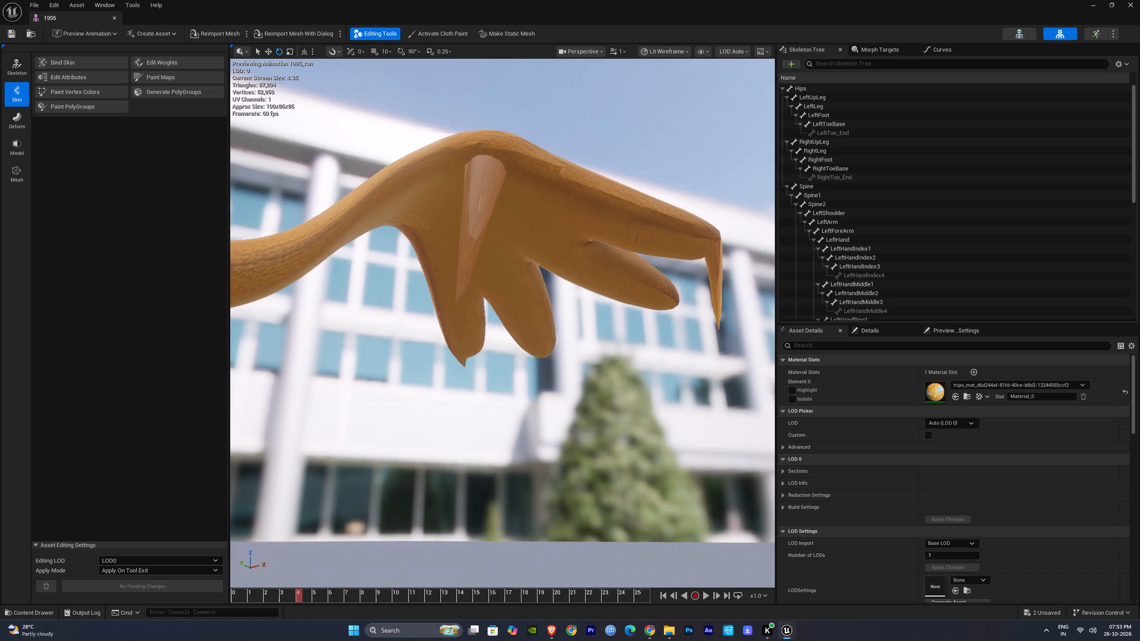
{"action": "left_click_drag", "start_coordinate": [559, 304], "coordinate": [557, 301], "text": "alt"}
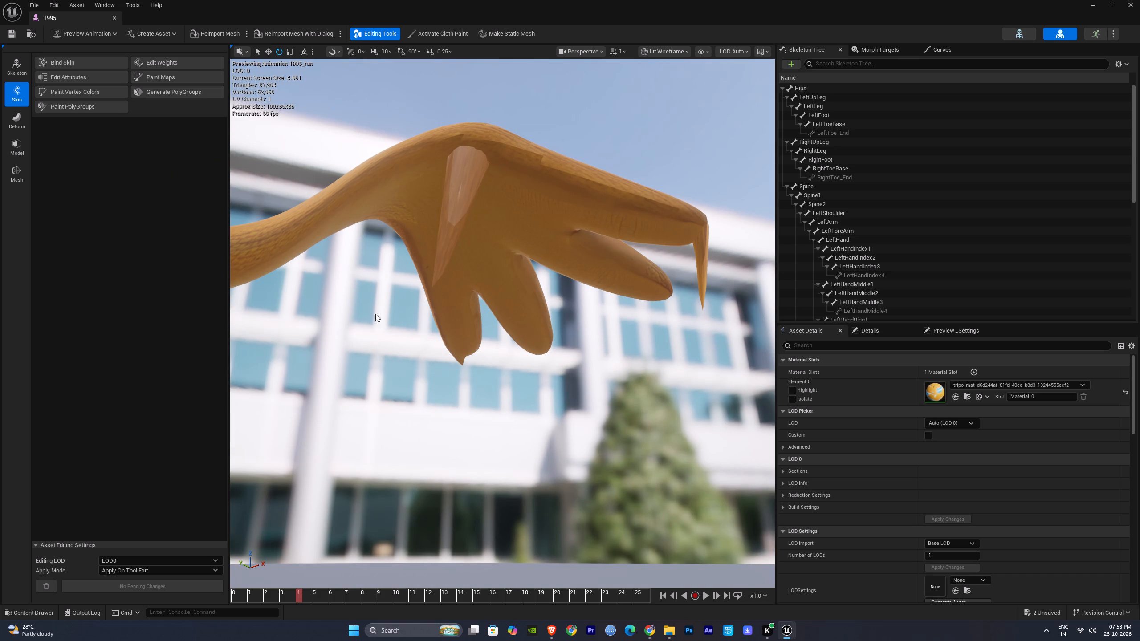
{"action": "left_click_drag", "start_coordinate": [507, 357], "coordinate": [502, 369], "text": "alt"}
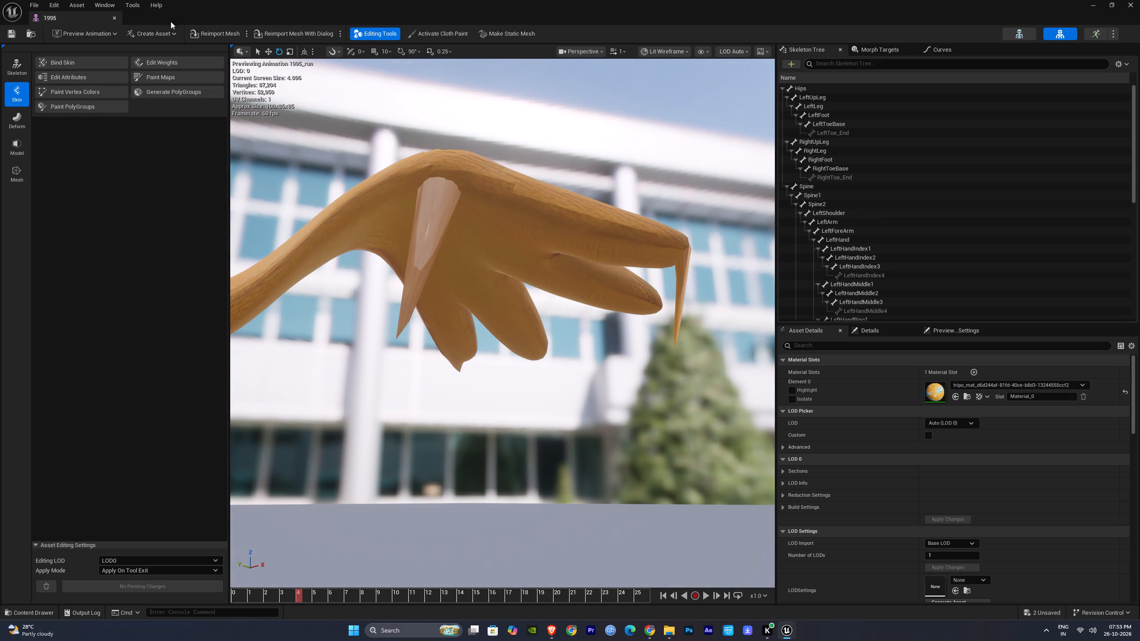
Edit the skin weights, adding Hips bone weight with the volume brush over the tail fin's stretched spikes and fingers.
{"action": "left_click", "coordinate": [149, 65]}
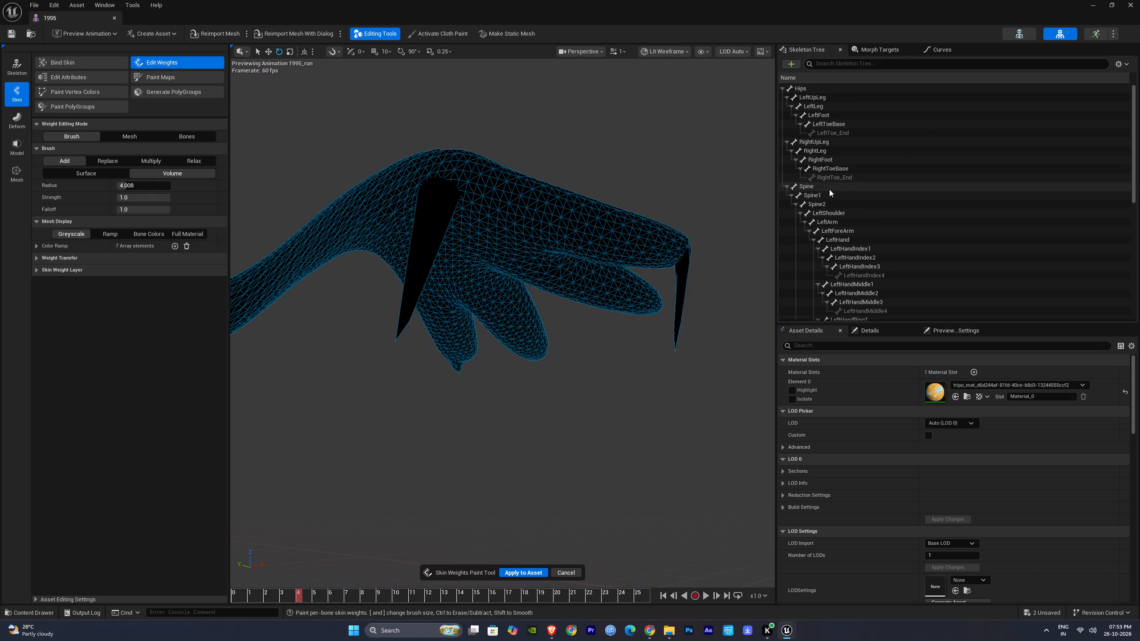
{"action": "left_click", "coordinate": [827, 189]}
{"action": "left_click", "coordinate": [812, 89]}
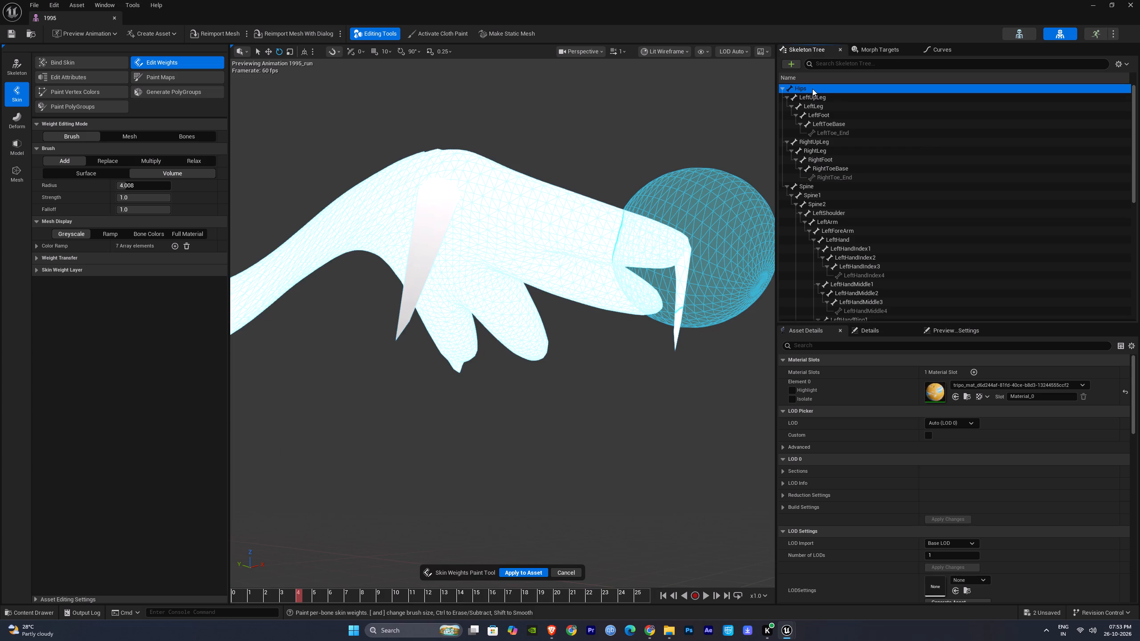
{"action": "left_click_drag", "start_coordinate": [400, 320], "coordinate": [444, 196]}
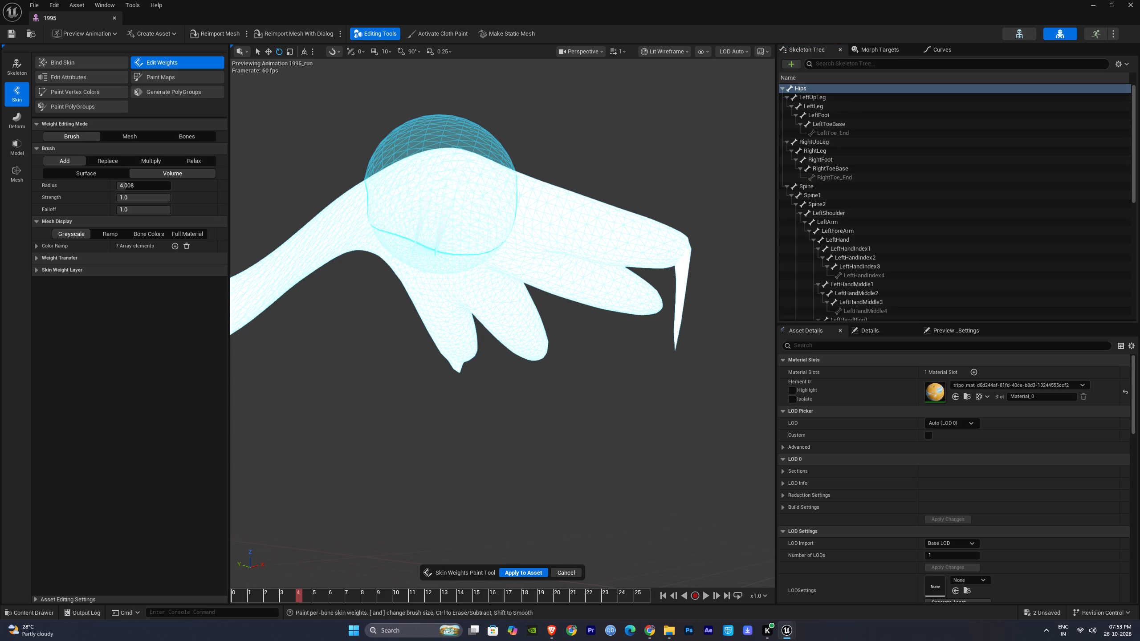
{"action": "left_click_drag", "start_coordinate": [444, 196], "coordinate": [429, 242]}
{"action": "left_click_drag", "start_coordinate": [434, 236], "coordinate": [645, 301]}
{"action": "left_click_drag", "start_coordinate": [672, 313], "coordinate": [675, 249]}
{"action": "left_click_drag", "start_coordinate": [678, 268], "coordinate": [417, 253]}
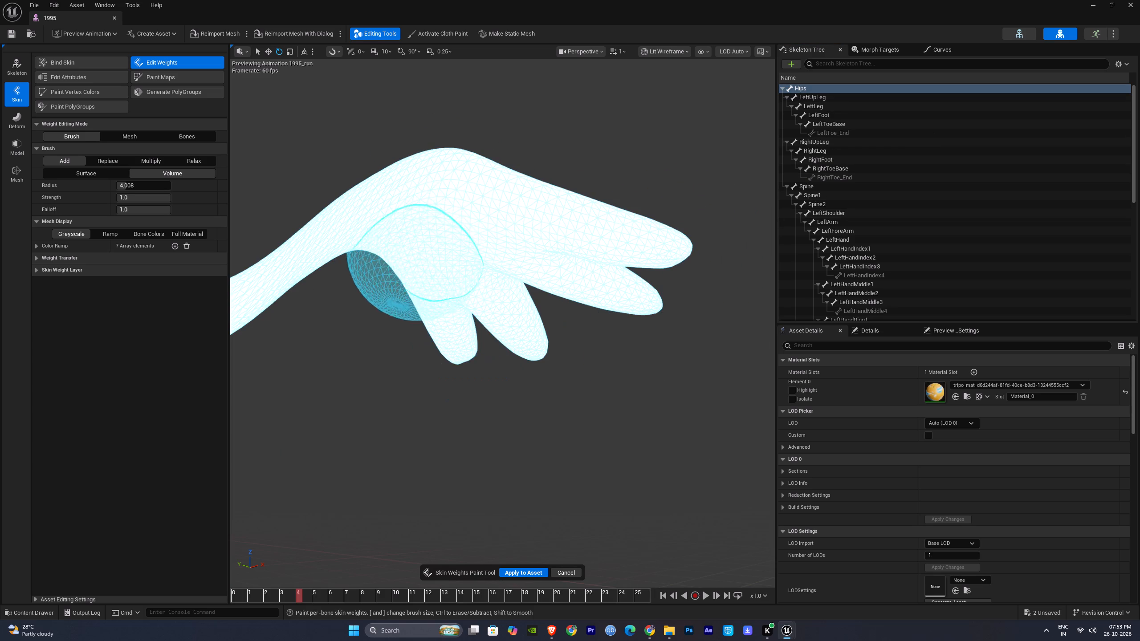
Paint Hips weight over the opposite side of the tail fin, covering its base and finger tips.
{"action": "left_click_drag", "start_coordinate": [497, 319], "coordinate": [60, 373], "text": "alt"}
{"action": "right_click_drag", "start_coordinate": [555, 323], "coordinate": [570, 323]}
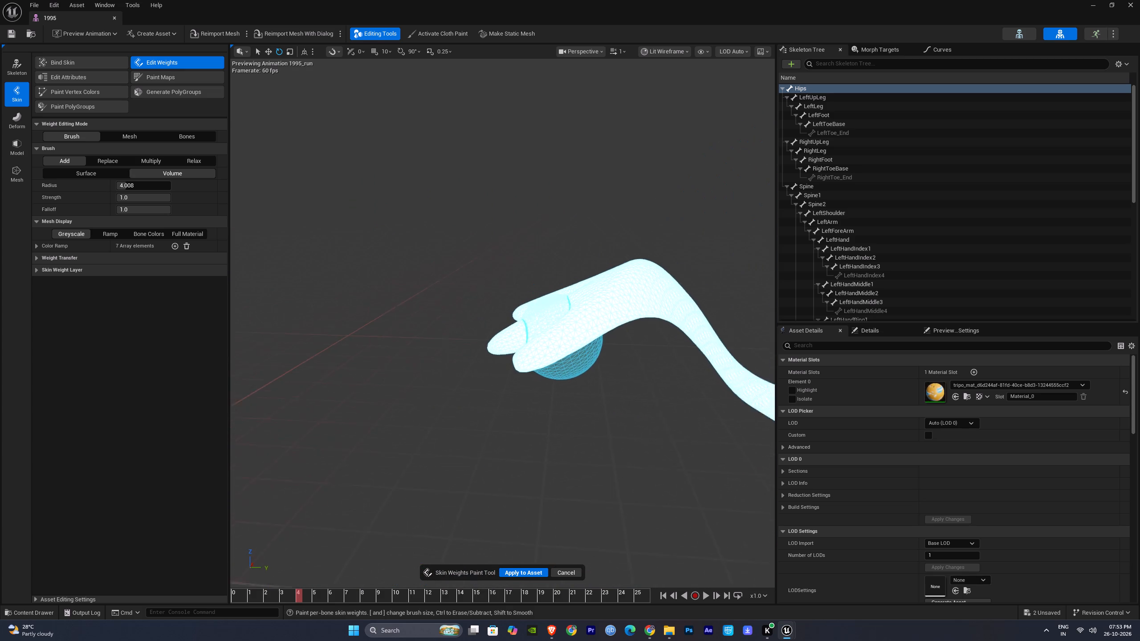
{"action": "right_click_drag", "start_coordinate": [570, 323], "coordinate": [581, 324]}
{"action": "left_click_drag", "start_coordinate": [500, 327], "coordinate": [515, 279], "text": "alt"}
{"action": "right_click_drag", "start_coordinate": [487, 340], "coordinate": [486, 353], "text": "alt"}
{"action": "left_click_drag", "start_coordinate": [479, 345], "coordinate": [474, 319], "text": "alt"}
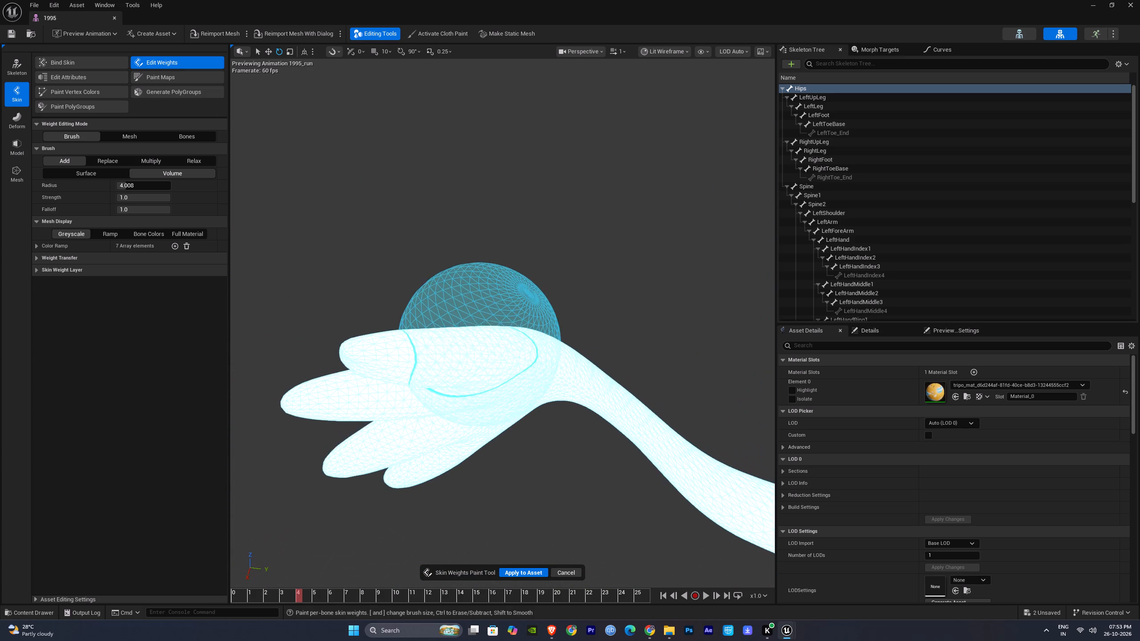
{"action": "left_click_drag", "start_coordinate": [415, 379], "coordinate": [324, 390]}
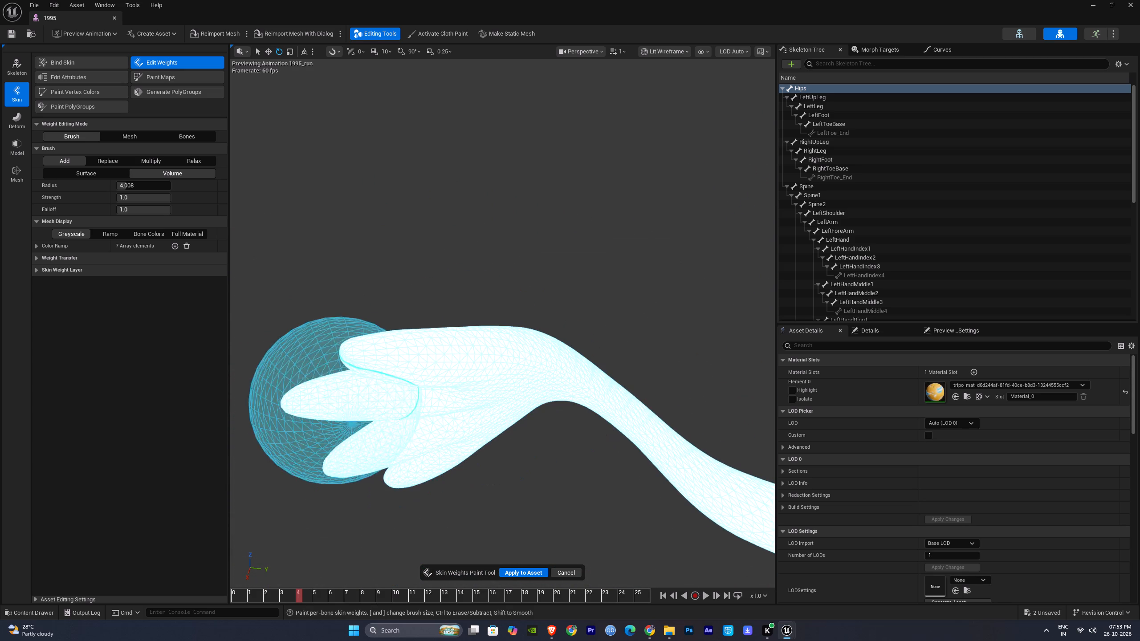
{"action": "left_click_drag", "start_coordinate": [324, 390], "coordinate": [419, 398]}
Paint Hips weight along the tail's narrow stem and across the adjoining fin.
{"action": "left_click_drag", "start_coordinate": [445, 386], "coordinate": [805, 447], "text": "alt"}
{"action": "right_click_drag", "start_coordinate": [459, 392], "coordinate": [453, 378], "text": "alt"}
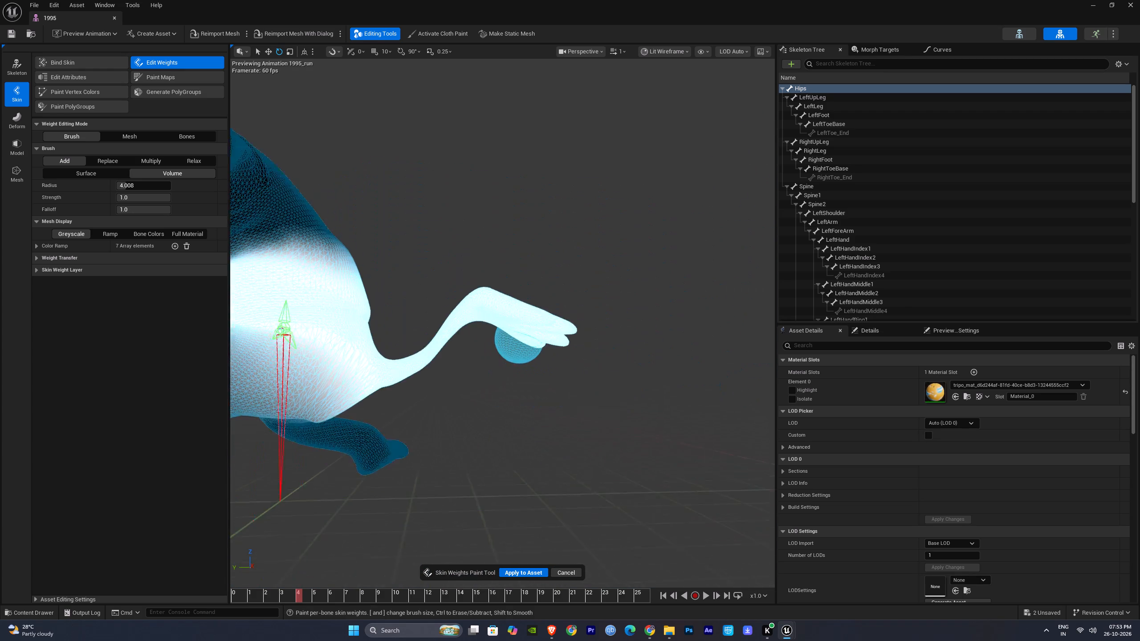
{"action": "right_click_drag", "start_coordinate": [453, 378], "coordinate": [460, 381], "text": "alt"}
{"action": "left_click_drag", "start_coordinate": [420, 394], "coordinate": [437, 388], "text": "alt"}
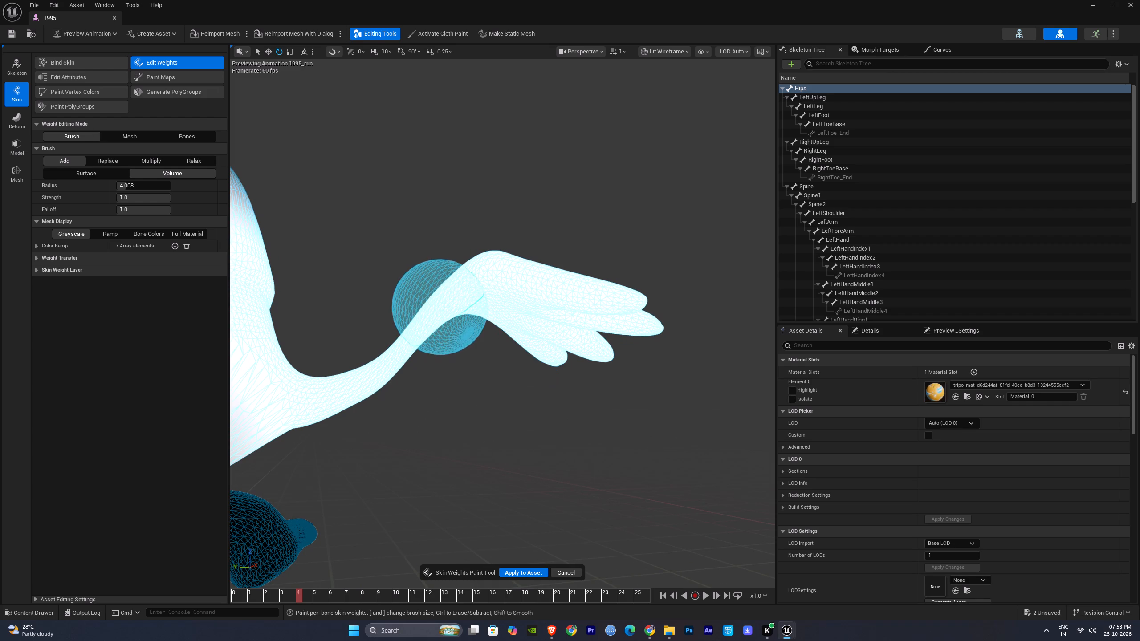
{"action": "left_click_drag", "start_coordinate": [468, 300], "coordinate": [498, 295]}
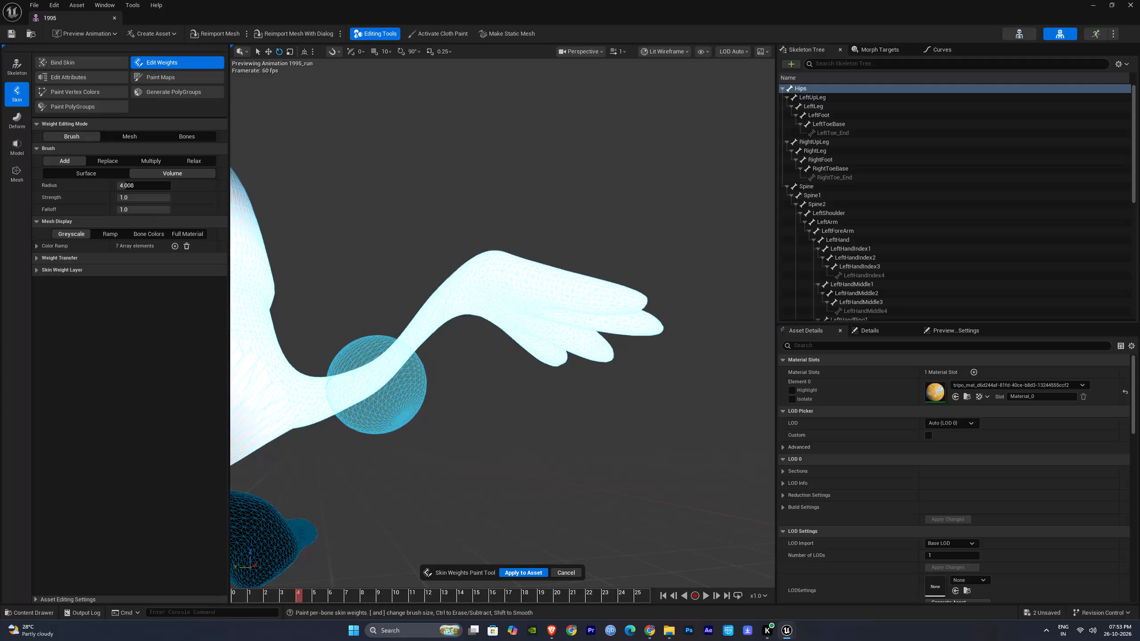
{"action": "left_click_drag", "start_coordinate": [498, 295], "coordinate": [560, 337]}
Brush Hips weight over the tail's stem and fin from the other side, and apply the painted weights to the asset.
{"action": "left_click_drag", "start_coordinate": [533, 353], "coordinate": [111, 361], "text": "alt"}
{"action": "right_click_drag", "start_coordinate": [601, 374], "coordinate": [605, 377]}
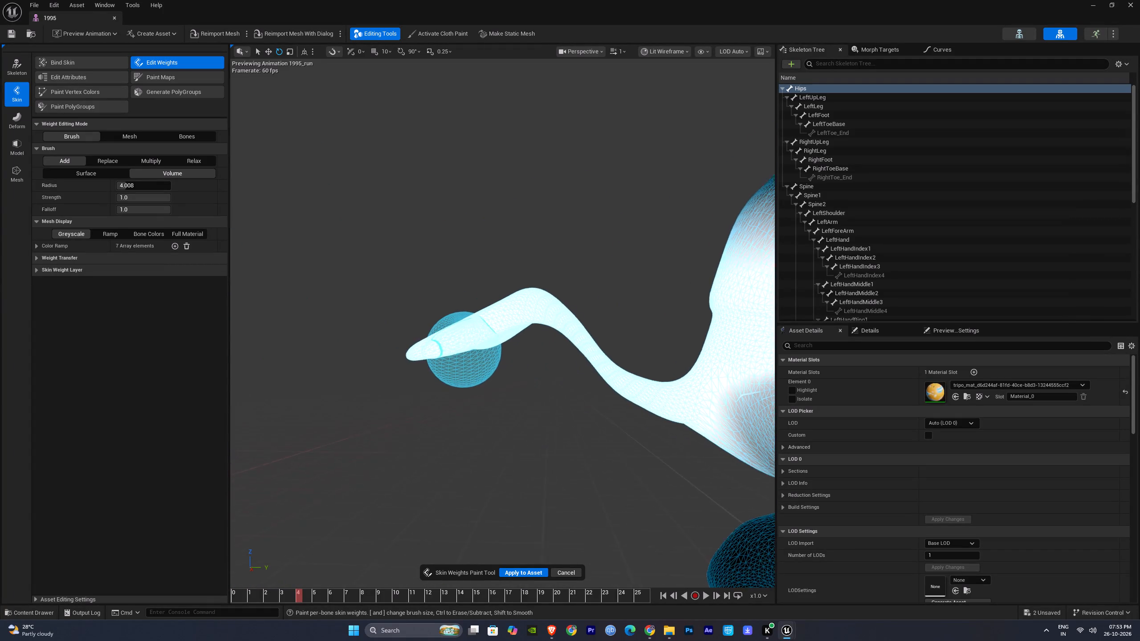
{"action": "right_click_drag", "start_coordinate": [605, 377], "coordinate": [611, 385]}
{"action": "left_click_drag", "start_coordinate": [587, 355], "coordinate": [569, 350], "text": "alt"}
{"action": "right_click_drag", "start_coordinate": [589, 355], "coordinate": [590, 361], "text": "alt"}
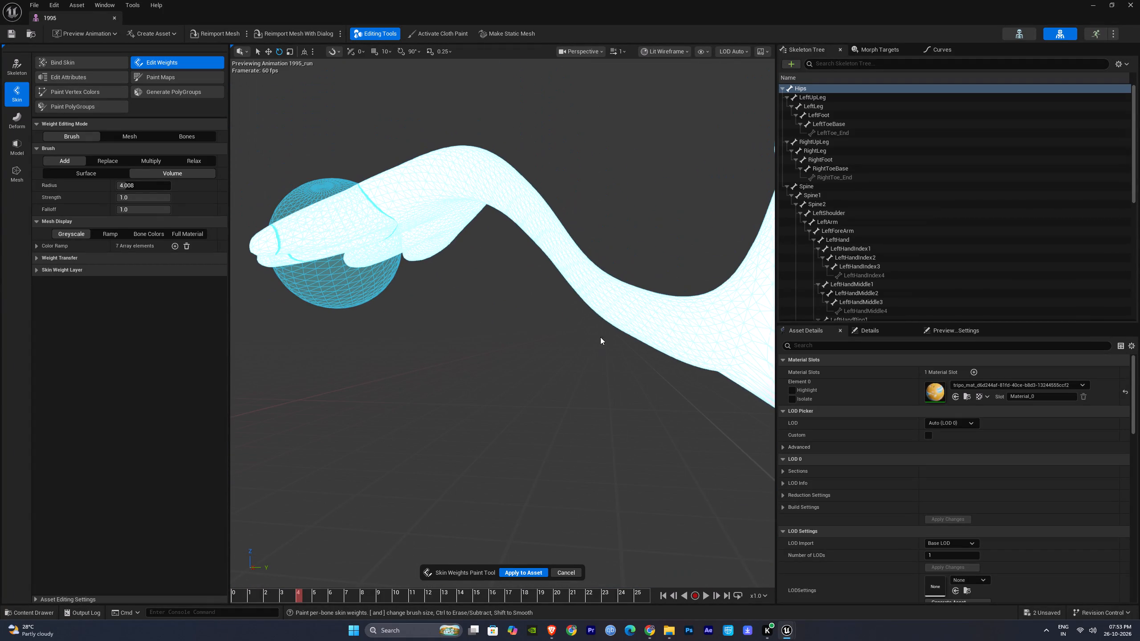
{"action": "left_click_drag", "start_coordinate": [594, 304], "coordinate": [398, 251]}
{"action": "left_click", "coordinate": [522, 570]}
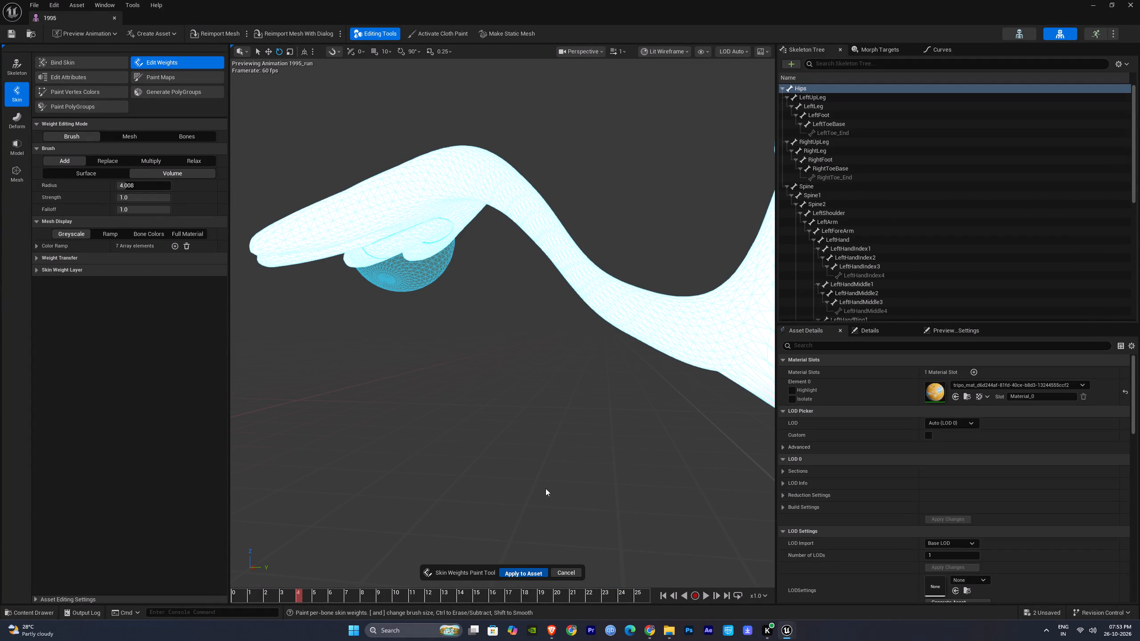
Save the 1995 skeletal mesh and close its editor.
{"action": "left_click", "coordinate": [13, 29]}
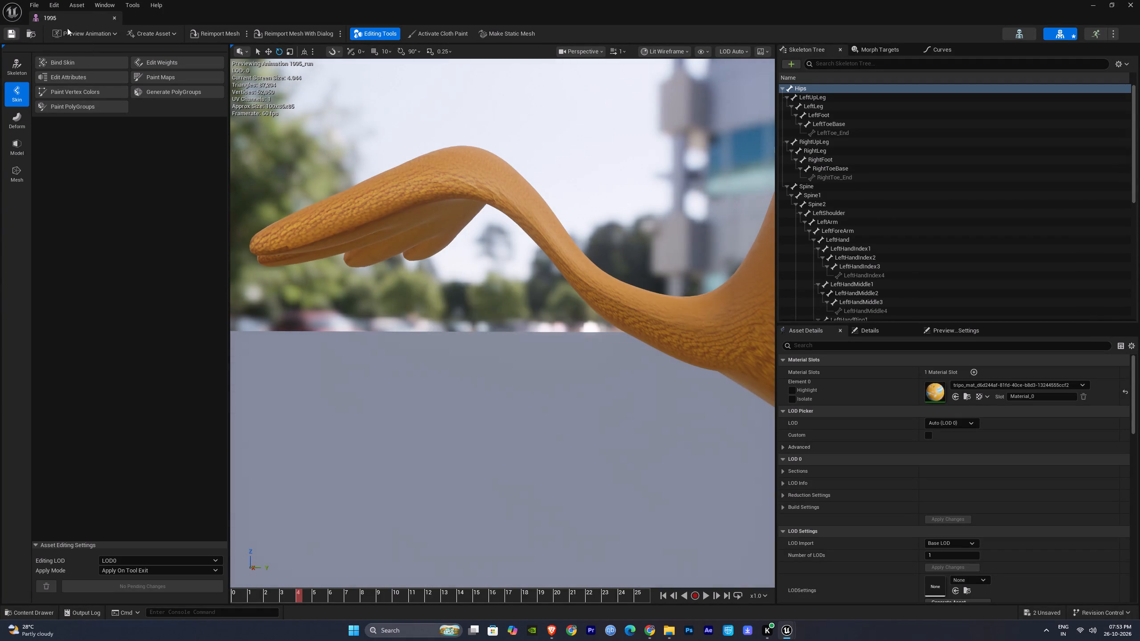
{"action": "left_click", "coordinate": [114, 19]}
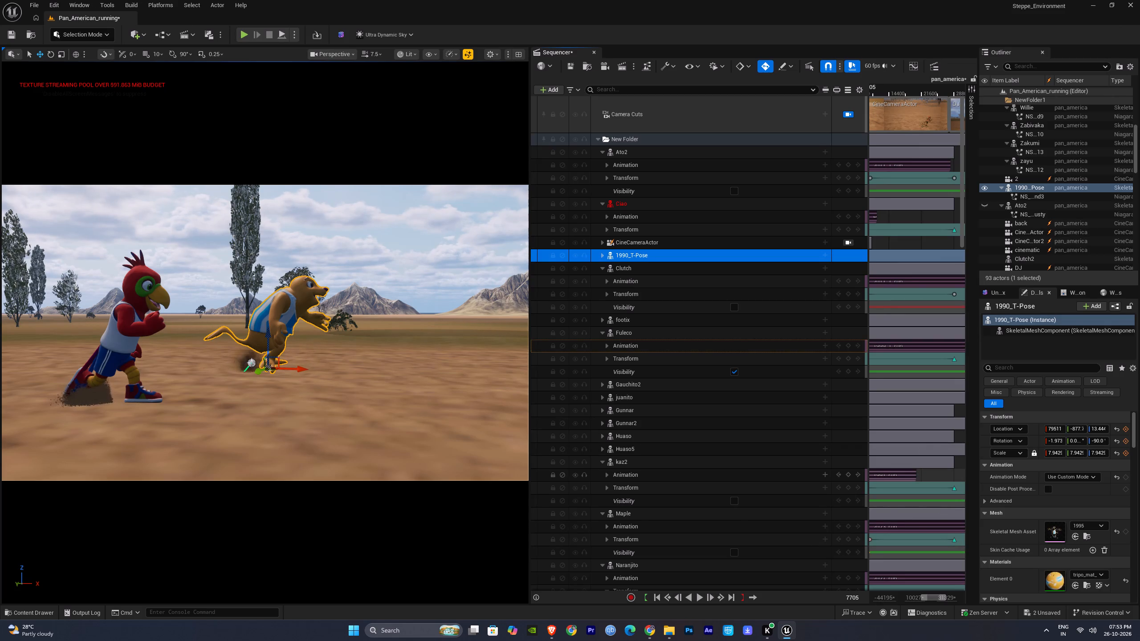
Play the run through the camera view from frame 7705 to frame 9280, checking the mascots.
{"action": "left_click", "coordinate": [941, 474]}
{"action": "key", "text": "space"}
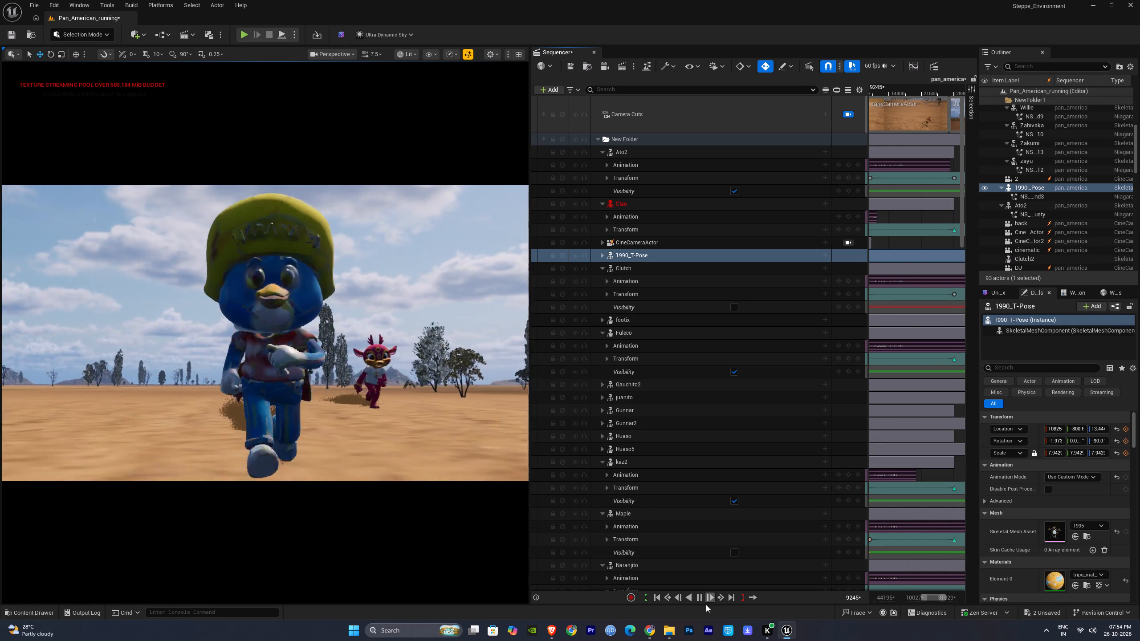
{"action": "left_click", "coordinate": [703, 600]}
Open the skeletal mesh 1991 used by the kaz2 mascot and examine the character's cape and lower back up close.
{"action": "left_click", "coordinate": [228, 364]}
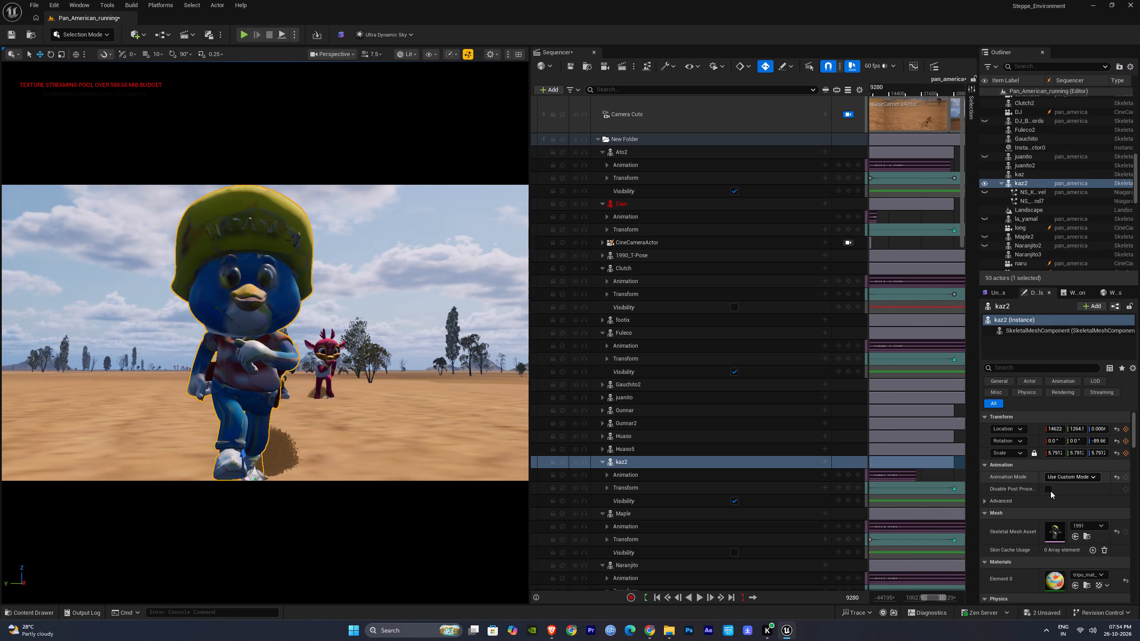
{"action": "double_click", "coordinate": [1055, 533]}
{"action": "left_click_drag", "start_coordinate": [489, 316], "coordinate": [671, 302], "text": "alt"}
{"action": "left_click_drag", "start_coordinate": [462, 385], "coordinate": [461, 360], "text": "alt"}
{"action": "right_click_drag", "start_coordinate": [467, 394], "coordinate": [470, 400], "text": "alt"}
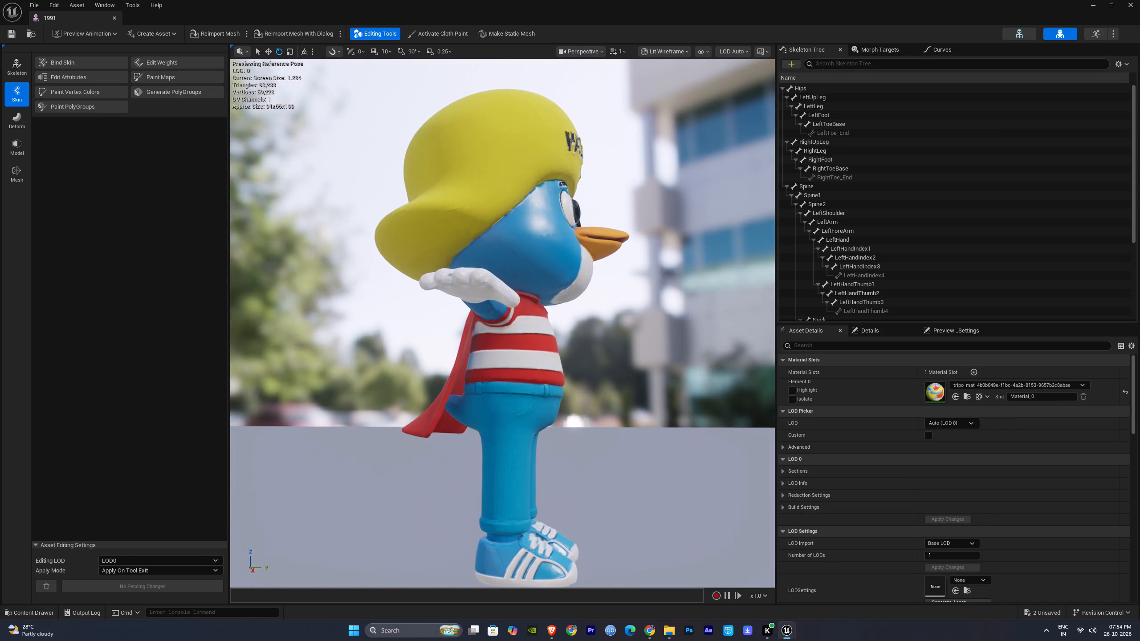
{"action": "right_click_drag", "start_coordinate": [470, 400], "coordinate": [470, 401], "text": "alt"}
{"action": "left_click_drag", "start_coordinate": [466, 395], "coordinate": [461, 389], "text": "alt"}
{"action": "right_click_drag", "start_coordinate": [491, 396], "coordinate": [482, 404]}
{"action": "right_click", "coordinate": [509, 385], "text": "alt"}
{"action": "left_click", "coordinate": [509, 389], "text": "alt"}
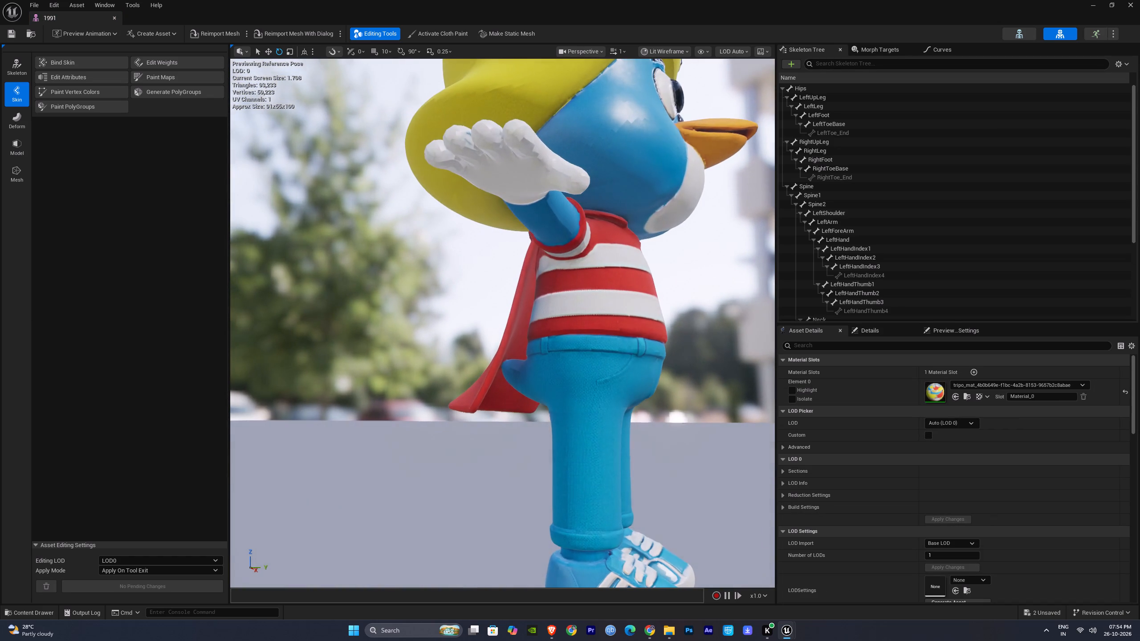
Preview the 1991_run animation on the mesh and examine the cape and tail around frame 8 from behind and from the side.
{"action": "left_click", "coordinate": [91, 34]}
{"action": "left_click", "coordinate": [119, 101]}
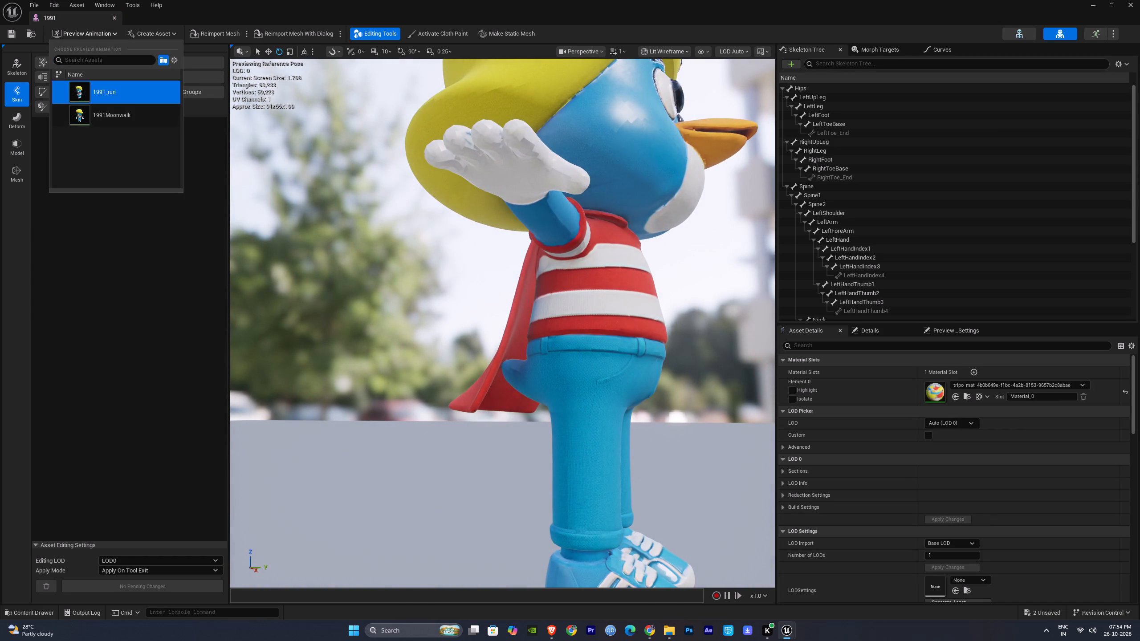
{"action": "left_click", "coordinate": [705, 599]}
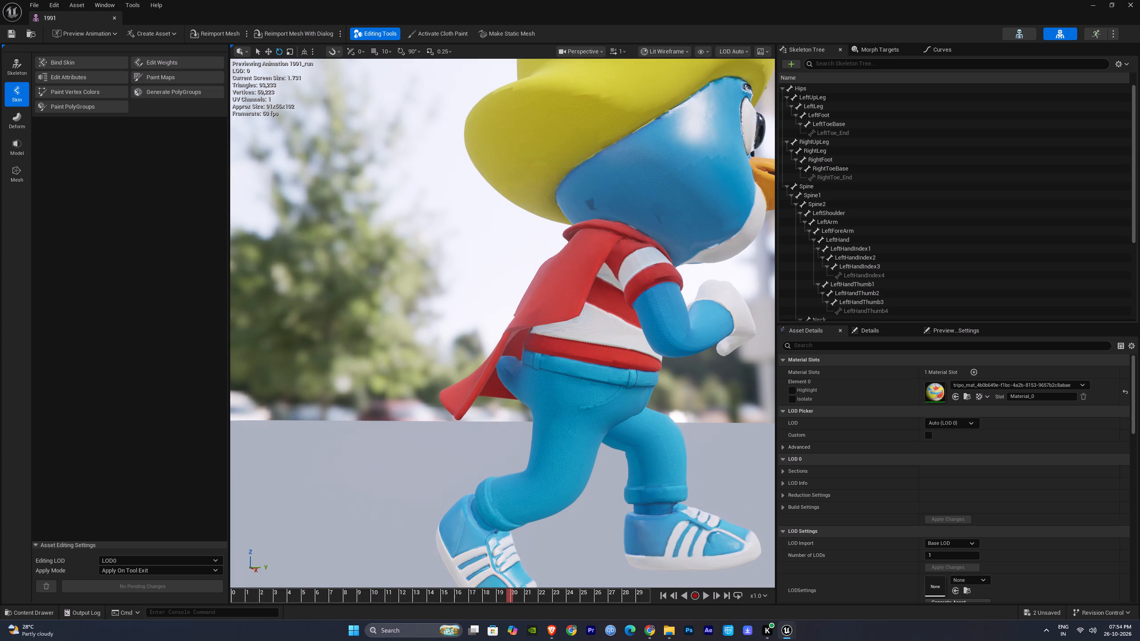
{"action": "left_click_drag", "start_coordinate": [505, 596], "coordinate": [343, 585]}
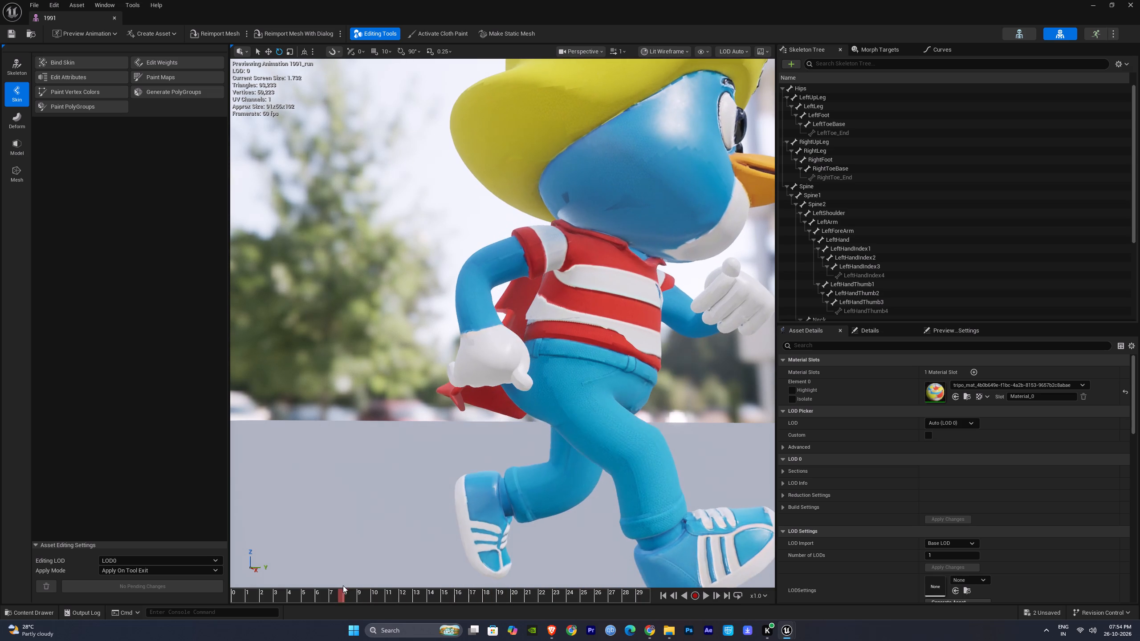
{"action": "left_click_drag", "start_coordinate": [343, 585], "coordinate": [350, 585]}
{"action": "left_click_drag", "start_coordinate": [509, 395], "coordinate": [806, 384], "text": "alt"}
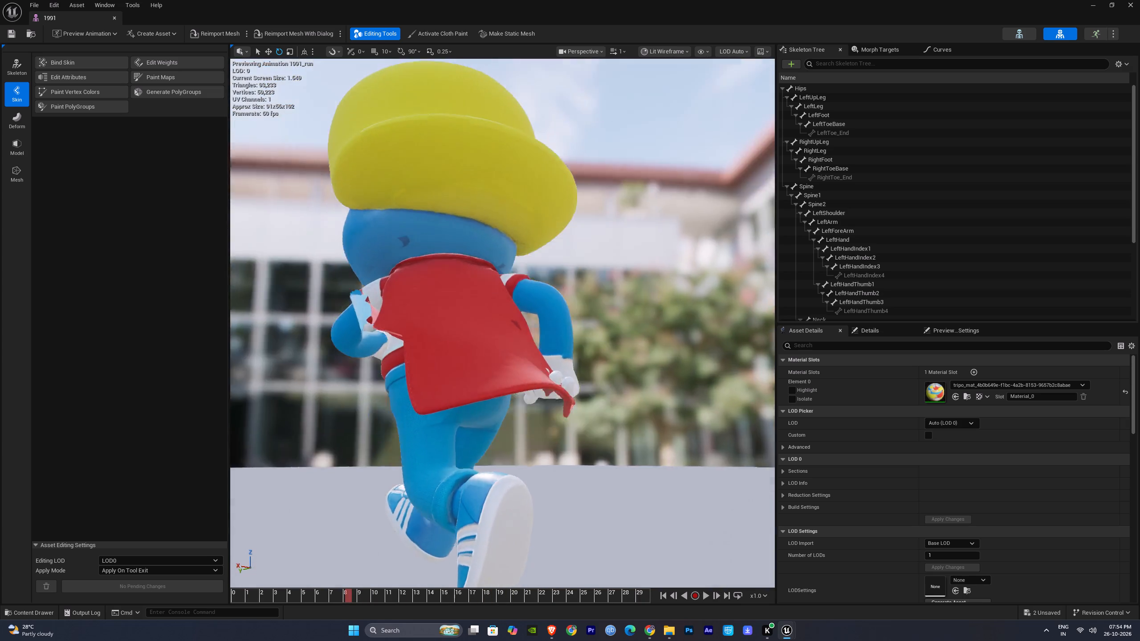
{"action": "left_click_drag", "start_coordinate": [806, 384], "coordinate": [466, 353], "text": "alt"}
{"action": "right_click_drag", "start_coordinate": [464, 380], "coordinate": [464, 385], "text": "alt"}
{"action": "left_click", "coordinate": [463, 385], "text": "alt"}
Select the Hips bone, open the skin weight editing tool and brush Hips weight over the lower cape, checking it from all sides.
{"action": "left_click", "coordinate": [809, 93]}
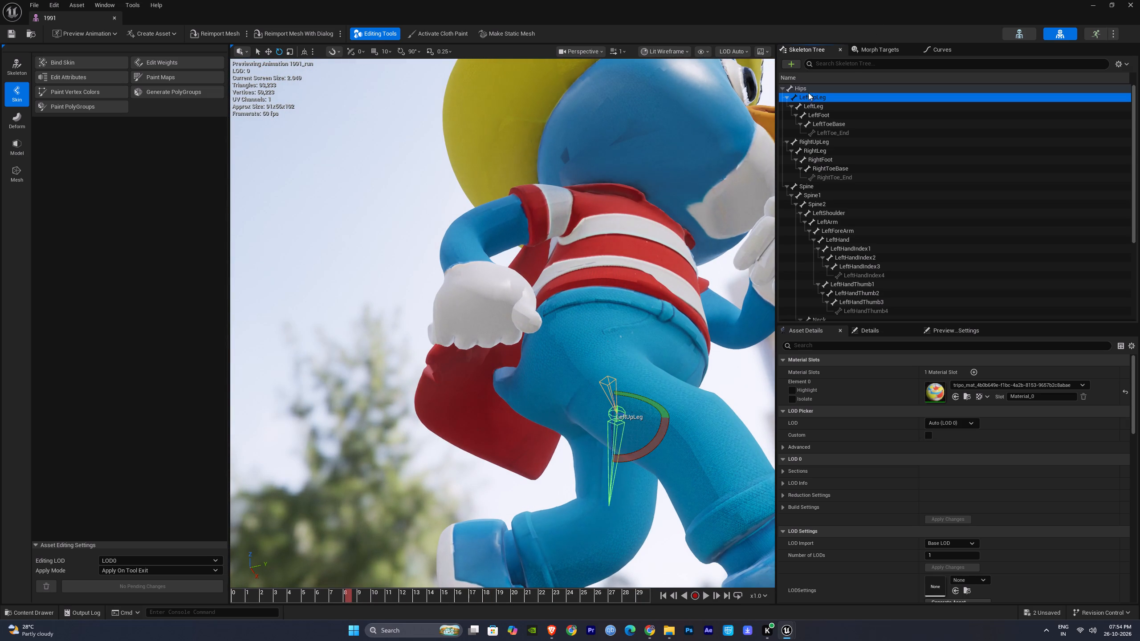
{"action": "left_click", "coordinate": [810, 90]}
{"action": "left_click", "coordinate": [172, 65]}
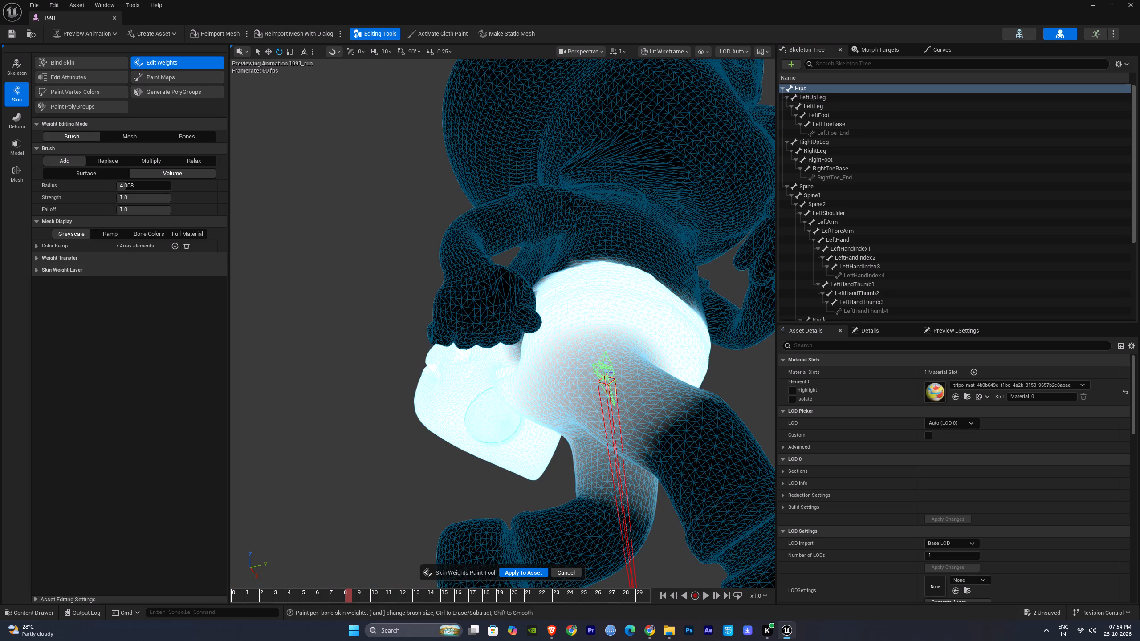
{"action": "left_click_drag", "start_coordinate": [472, 389], "coordinate": [465, 379], "text": "alt"}
{"action": "left_click_drag", "start_coordinate": [438, 371], "coordinate": [414, 365]}
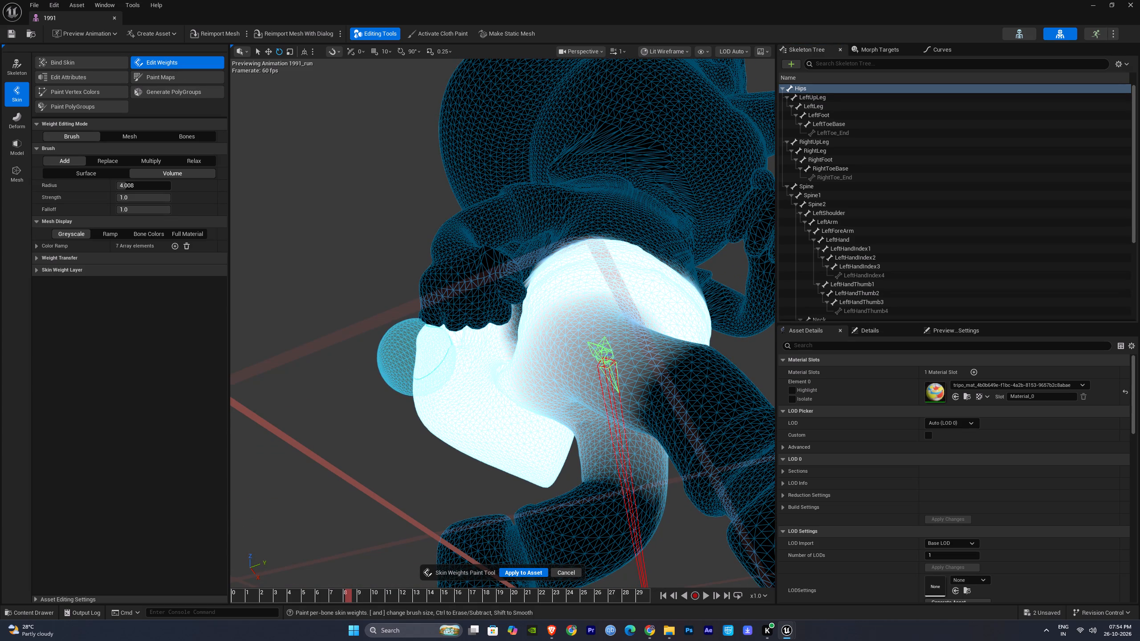
{"action": "left_click_drag", "start_coordinate": [414, 365], "coordinate": [416, 374]}
{"action": "left_click_drag", "start_coordinate": [426, 398], "coordinate": [912, 492], "text": "alt"}
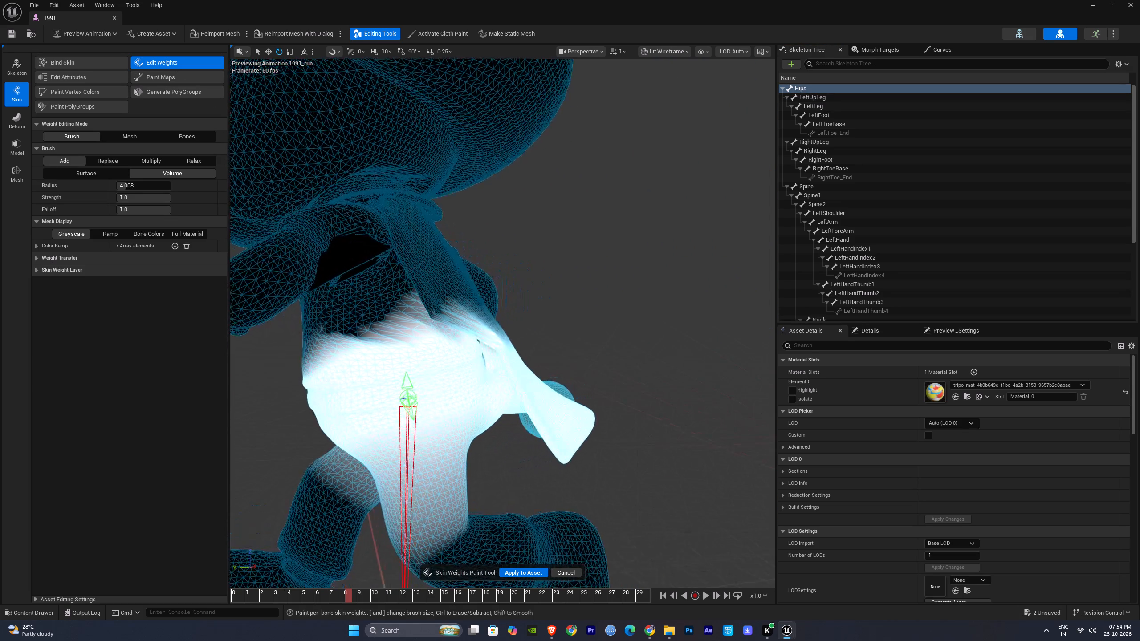
{"action": "left_click_drag", "start_coordinate": [912, 492], "coordinate": [1087, 488], "text": "alt"}
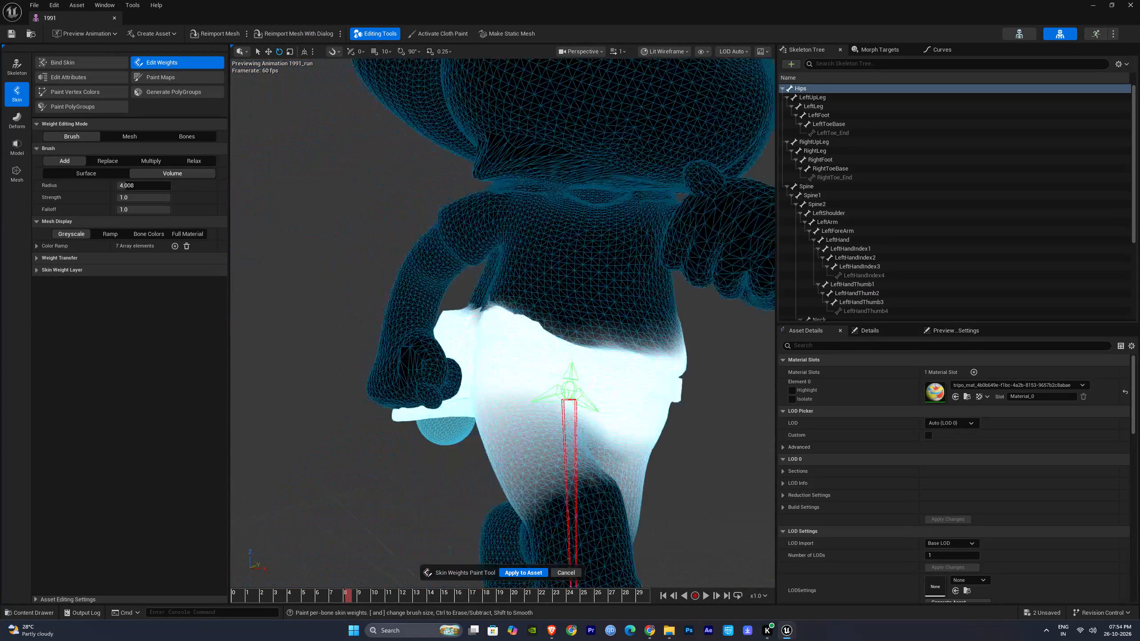
{"action": "left_click_drag", "start_coordinate": [1087, 488], "coordinate": [1139, 527], "text": "alt"}
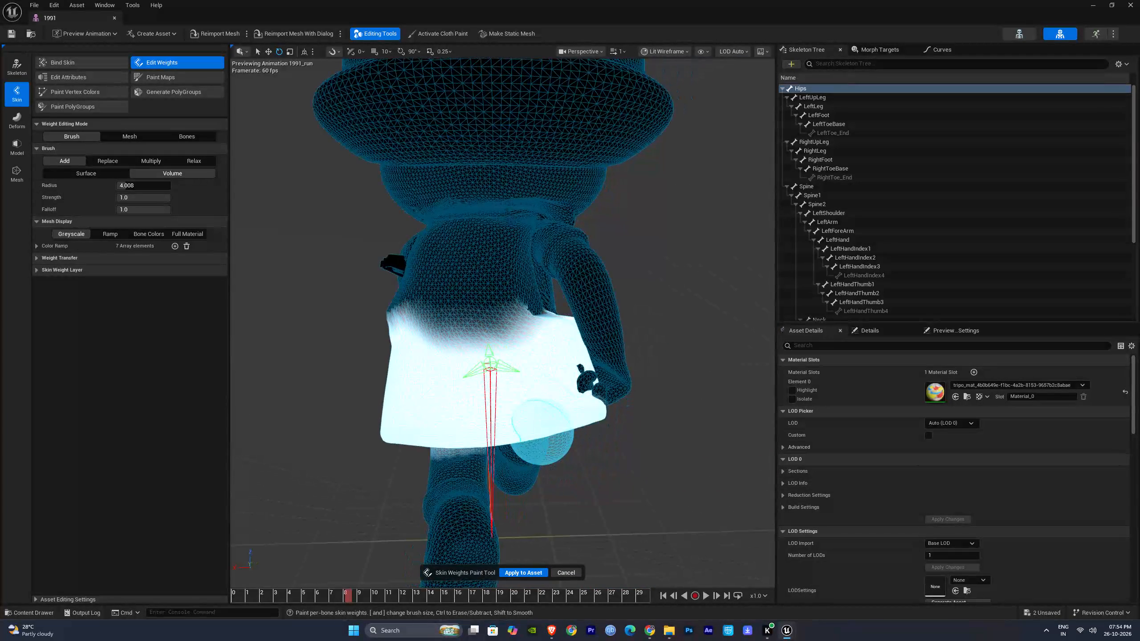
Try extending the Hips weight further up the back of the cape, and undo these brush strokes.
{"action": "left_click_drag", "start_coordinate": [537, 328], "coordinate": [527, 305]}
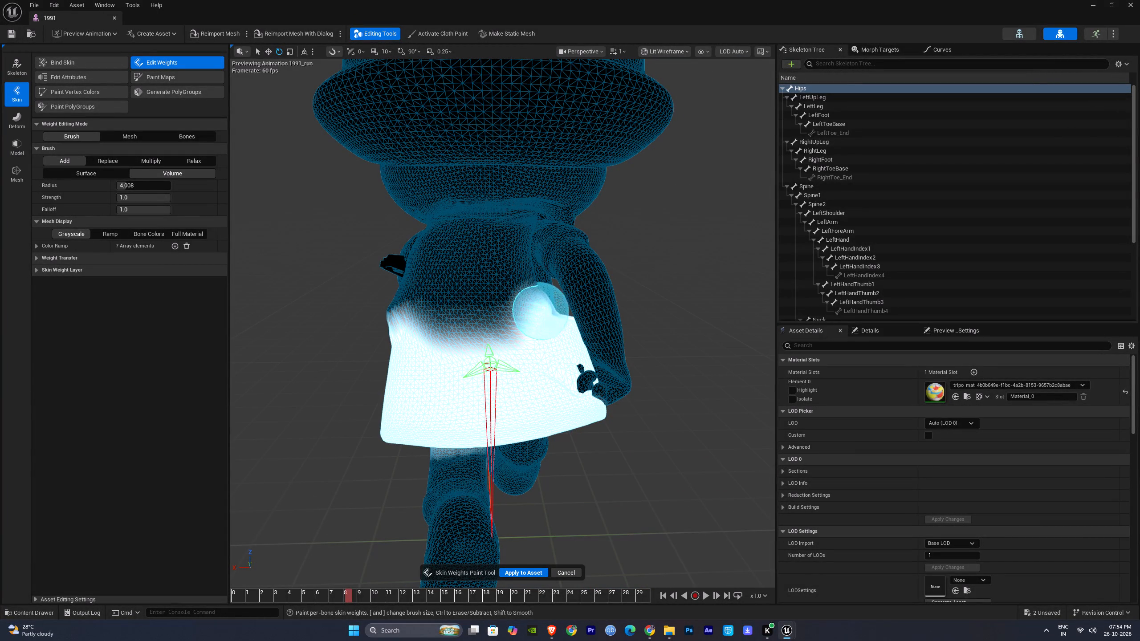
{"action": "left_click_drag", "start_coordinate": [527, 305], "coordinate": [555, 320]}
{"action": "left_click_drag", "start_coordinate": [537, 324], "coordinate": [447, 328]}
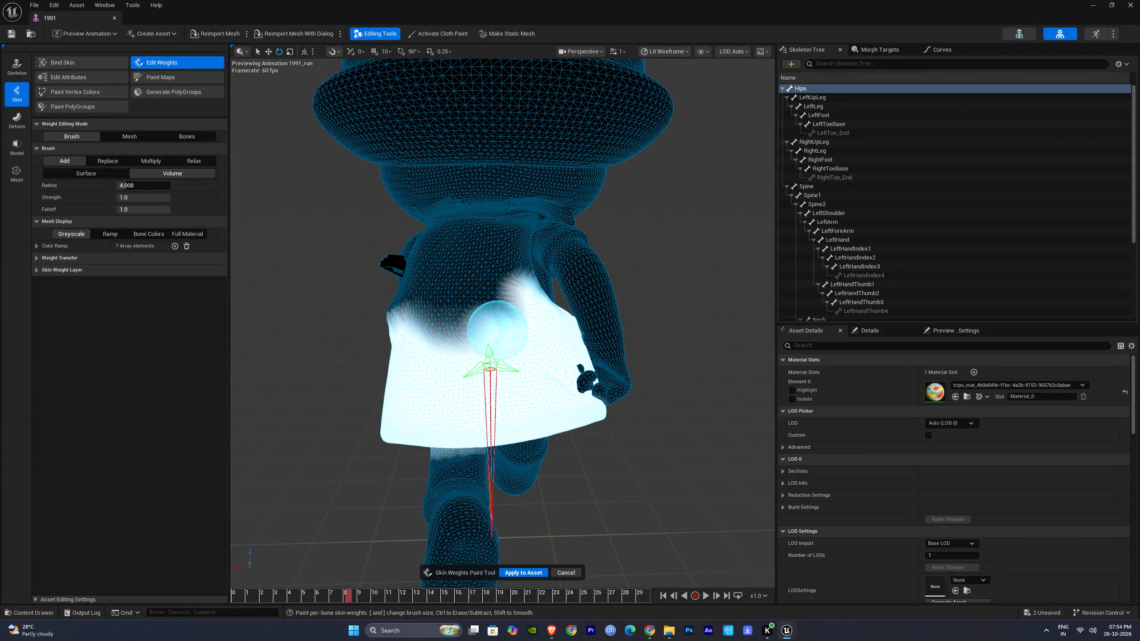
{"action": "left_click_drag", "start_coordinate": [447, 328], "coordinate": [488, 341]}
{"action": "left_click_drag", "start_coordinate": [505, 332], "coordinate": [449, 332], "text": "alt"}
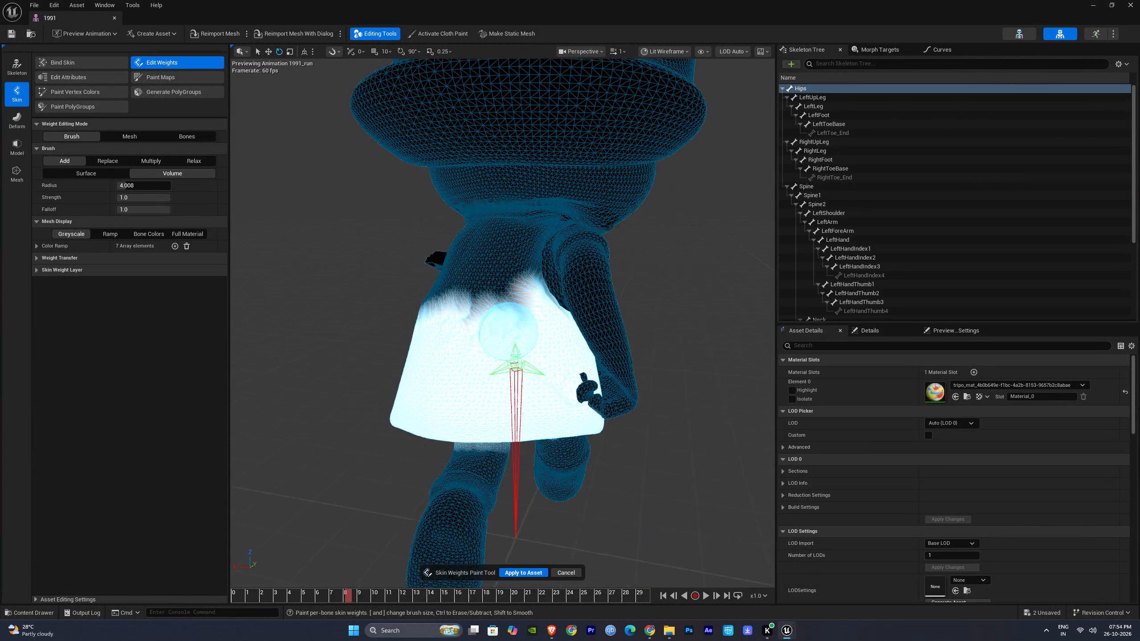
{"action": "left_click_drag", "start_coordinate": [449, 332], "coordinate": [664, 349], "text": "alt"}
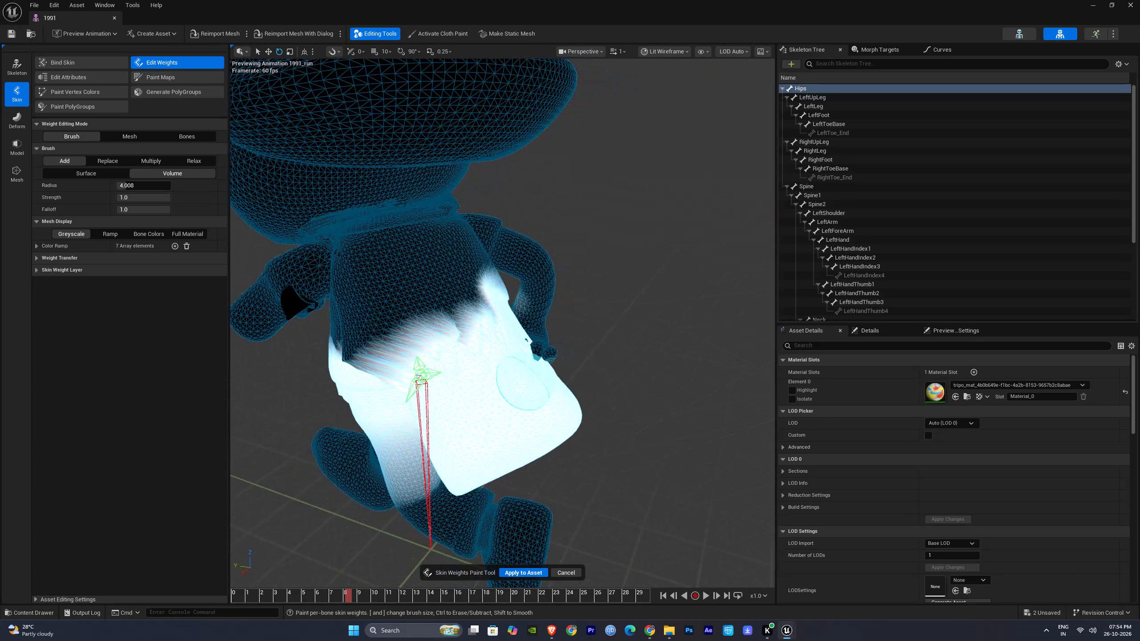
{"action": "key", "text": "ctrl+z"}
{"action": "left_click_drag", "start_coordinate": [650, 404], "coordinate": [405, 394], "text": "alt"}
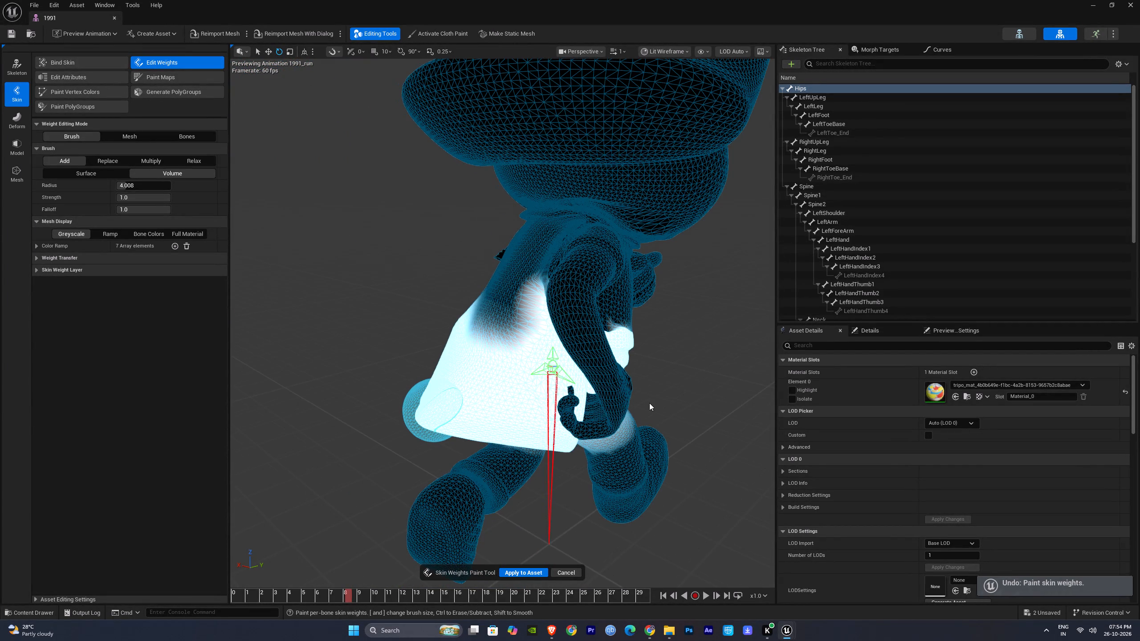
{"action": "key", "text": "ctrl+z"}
Check the cape's remaining Hips weights from the side and apply them to the asset.
{"action": "left_click_drag", "start_coordinate": [631, 462], "coordinate": [509, 383], "text": "alt"}
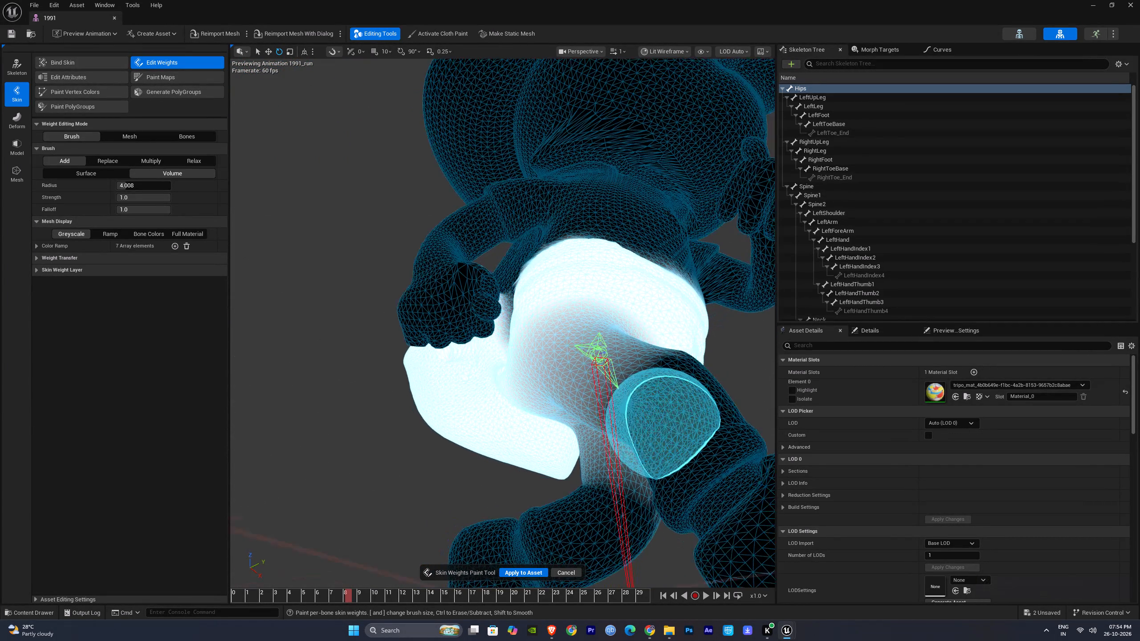
{"action": "left_click_drag", "start_coordinate": [509, 383], "coordinate": [508, 384], "text": "alt"}
{"action": "left_click", "coordinate": [534, 573]}
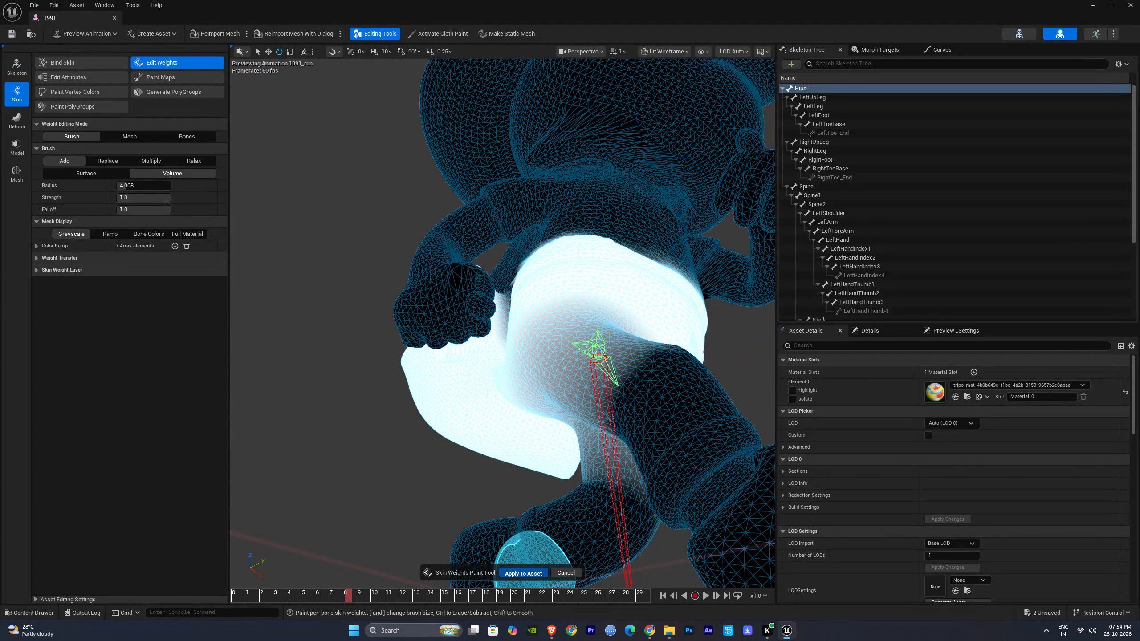
Play the run animation on the edited mesh and check the cape's deformation from the side and the front.
{"action": "left_click", "coordinate": [704, 597]}
{"action": "right_click_drag", "start_coordinate": [561, 396], "coordinate": [552, 390], "text": "alt"}
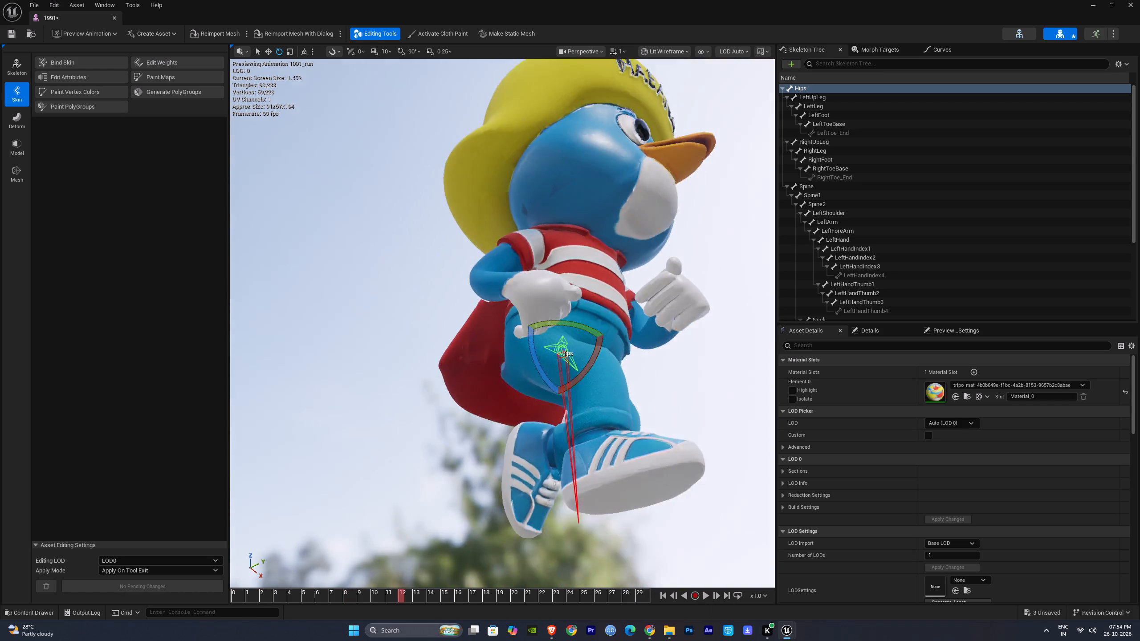
{"action": "right_click_drag", "start_coordinate": [552, 390], "coordinate": [548, 389], "text": "alt"}
{"action": "left_click_drag", "start_coordinate": [525, 408], "coordinate": [1020, 498], "text": "alt"}
{"action": "left_click_drag", "start_coordinate": [533, 400], "coordinate": [721, 421], "text": "alt"}
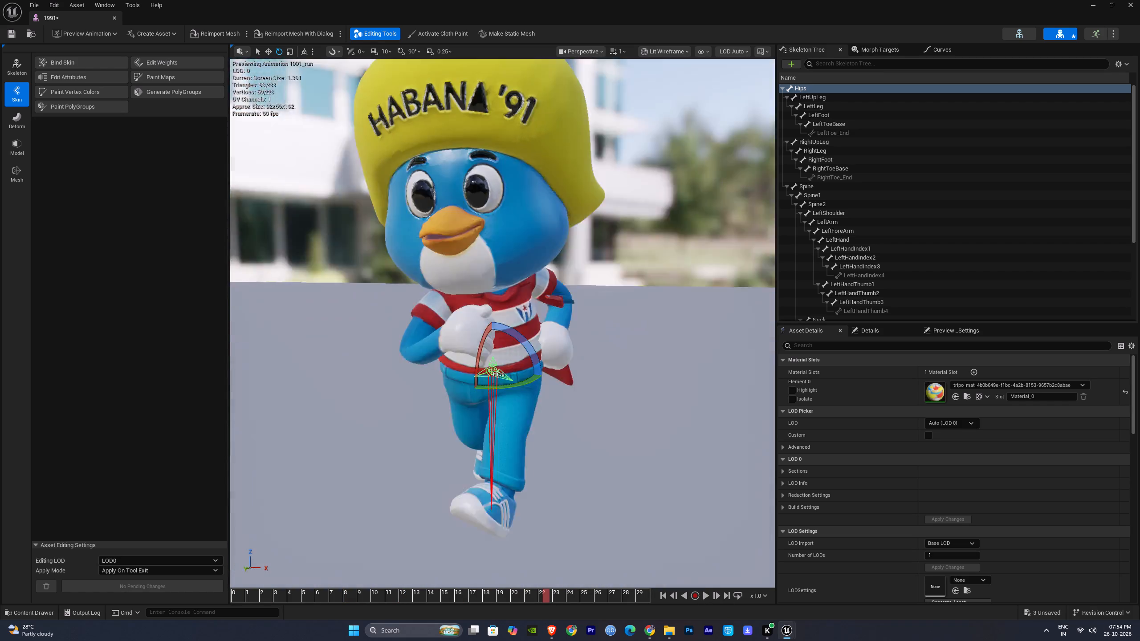
{"action": "left_click_drag", "start_coordinate": [721, 421], "coordinate": [730, 422], "text": "alt"}
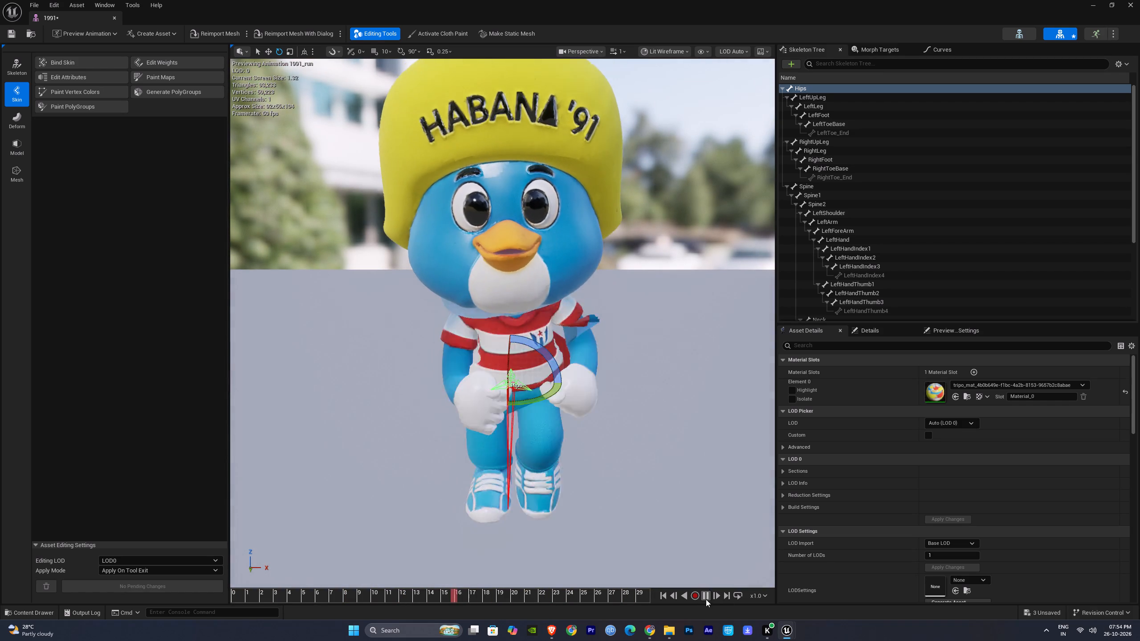
{"action": "left_click", "coordinate": [706, 599]}
Save the 1991 skeletal mesh and close its editor.
{"action": "left_click", "coordinate": [18, 34]}
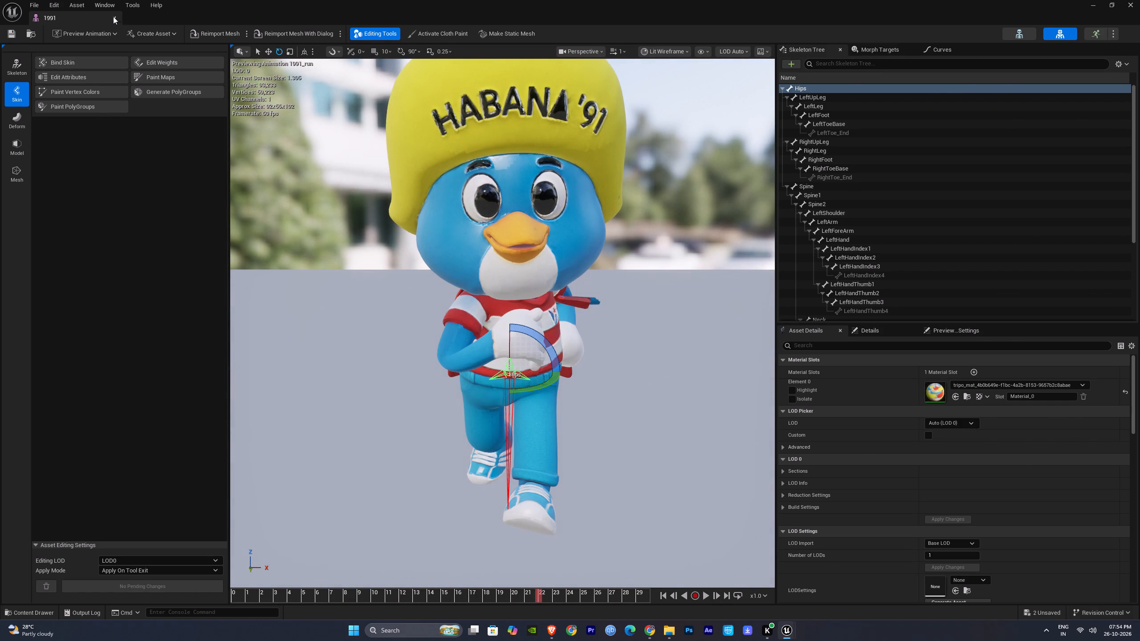
{"action": "left_click", "coordinate": [113, 16]}
{"action": "key", "text": "ctrl+space"}
{"action": "left_click", "coordinate": [438, 490]}
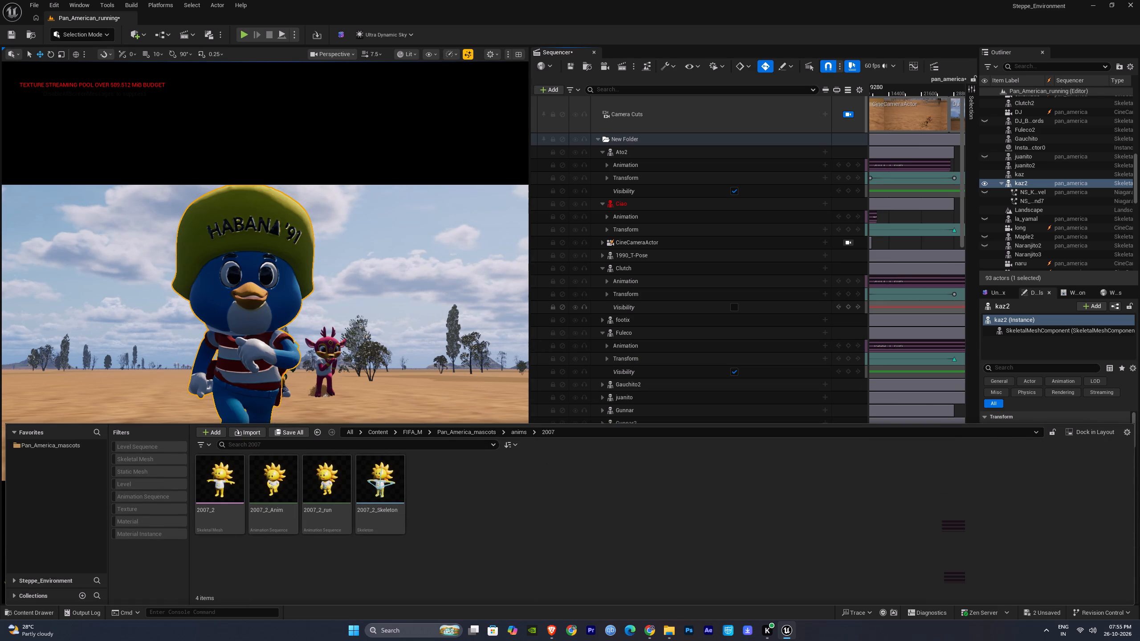
{"action": "left_click", "coordinate": [929, 310]}
{"action": "key", "text": "space"}
{"action": "key", "text": "space"}
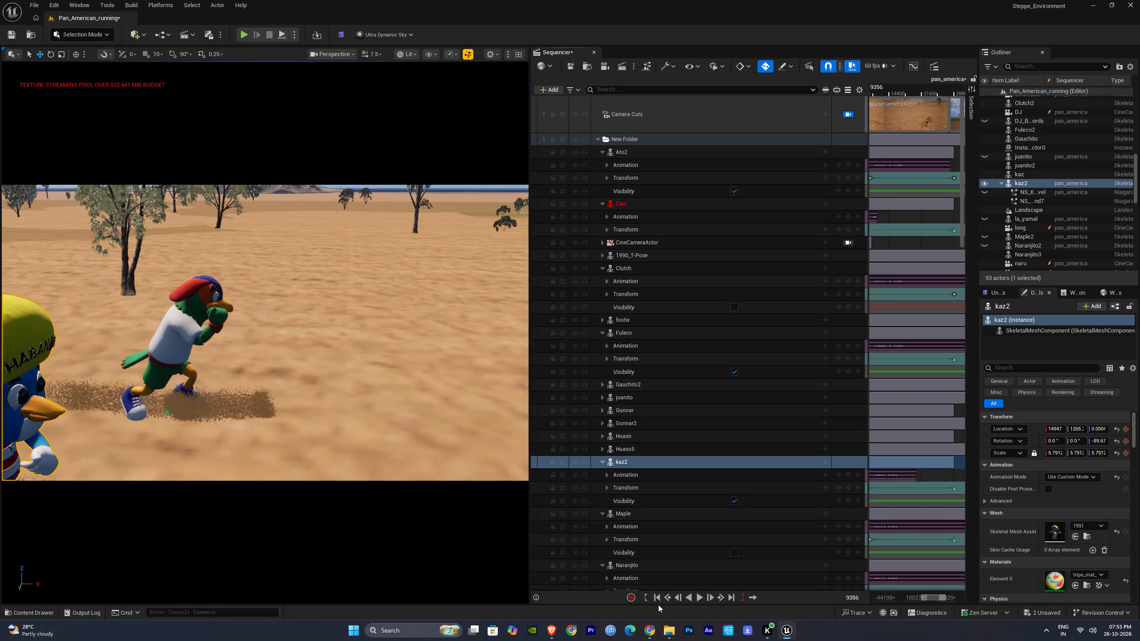
{"action": "left_click", "coordinate": [657, 598]}
{"action": "key", "text": "space"}
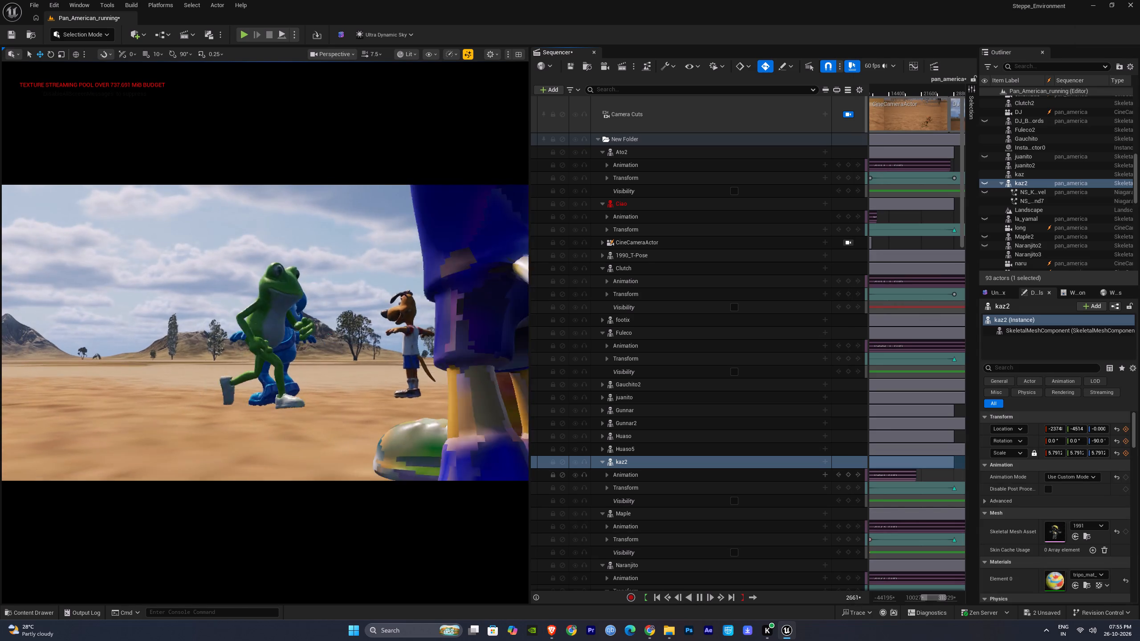
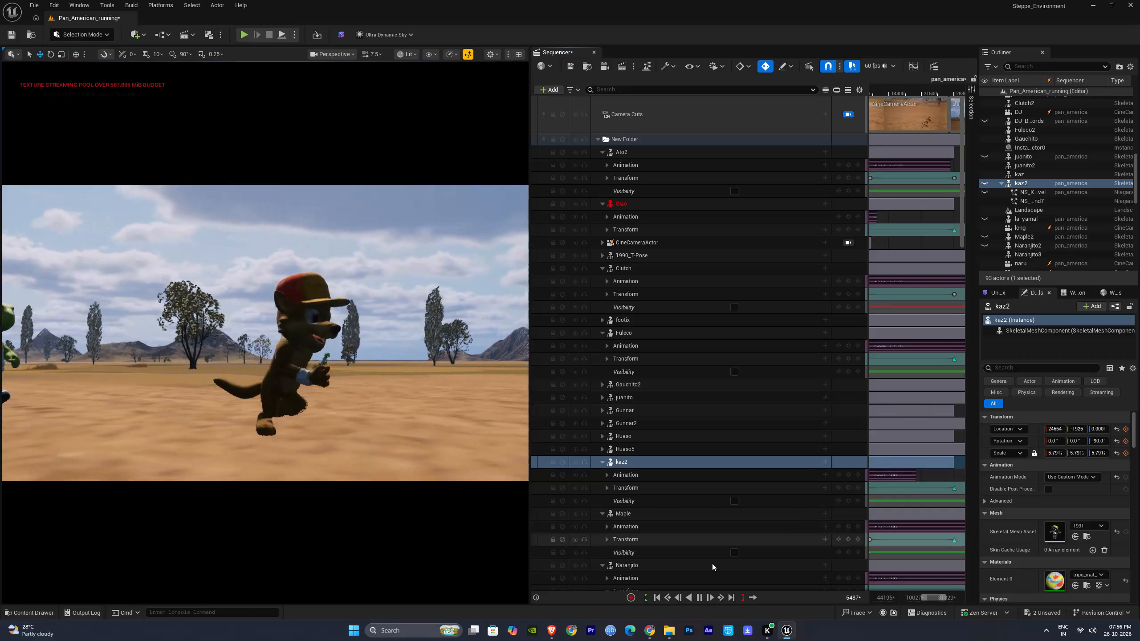
Open the tip character's 2015 skeletal mesh and preview its 2015_run animation.
{"action": "left_click", "coordinate": [702, 600]}
{"action": "left_click", "coordinate": [229, 349]}
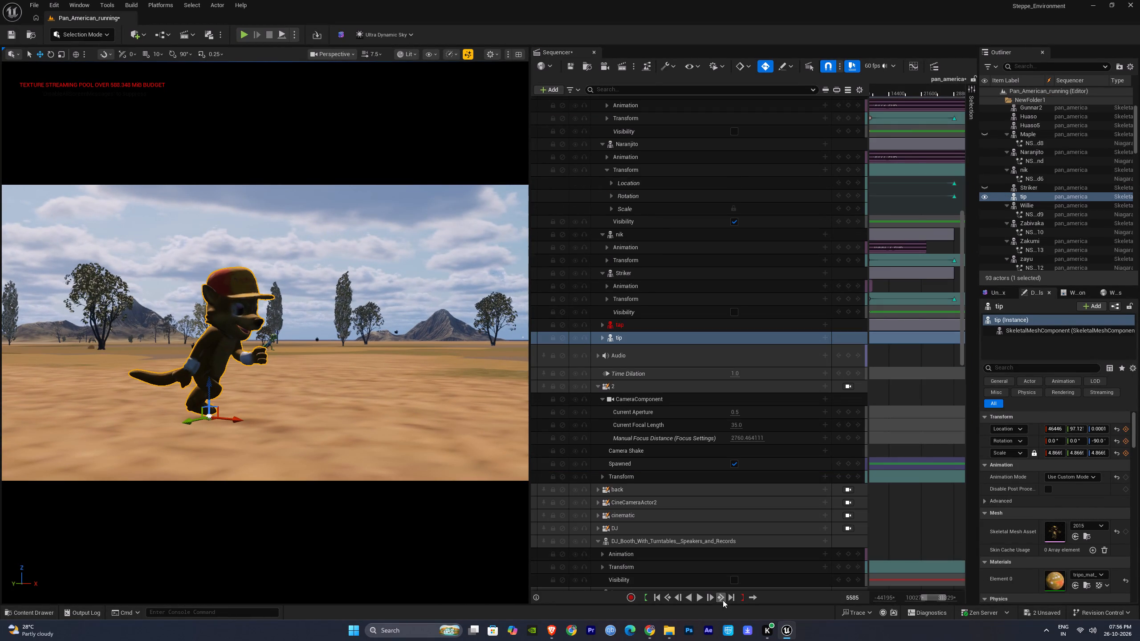
{"action": "left_click", "coordinate": [702, 599]}
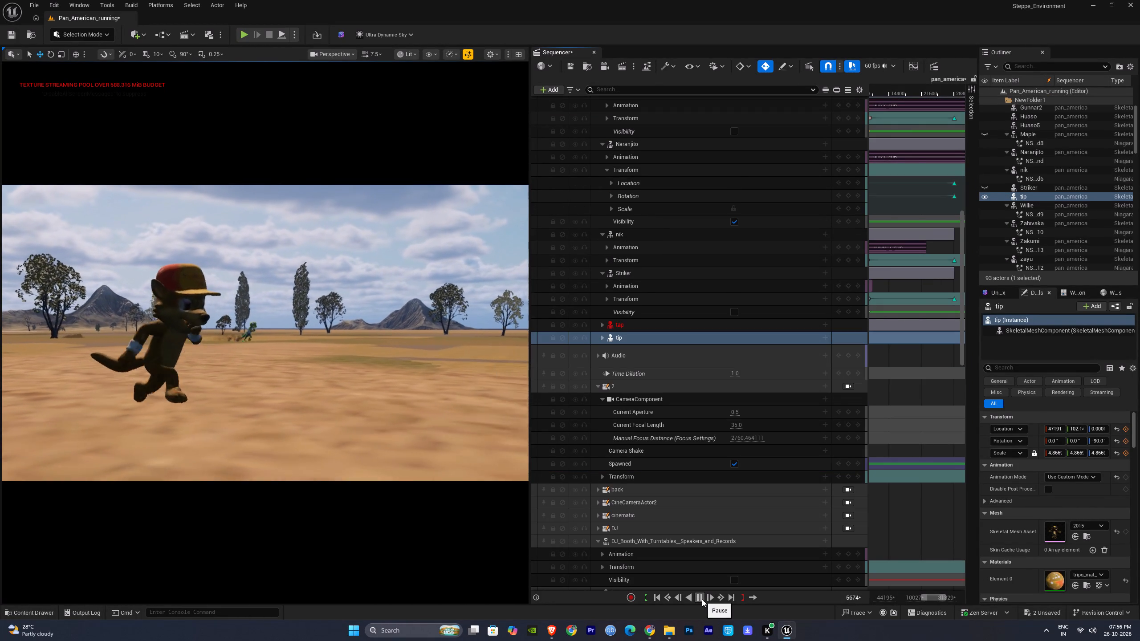
{"action": "left_click", "coordinate": [702, 599]}
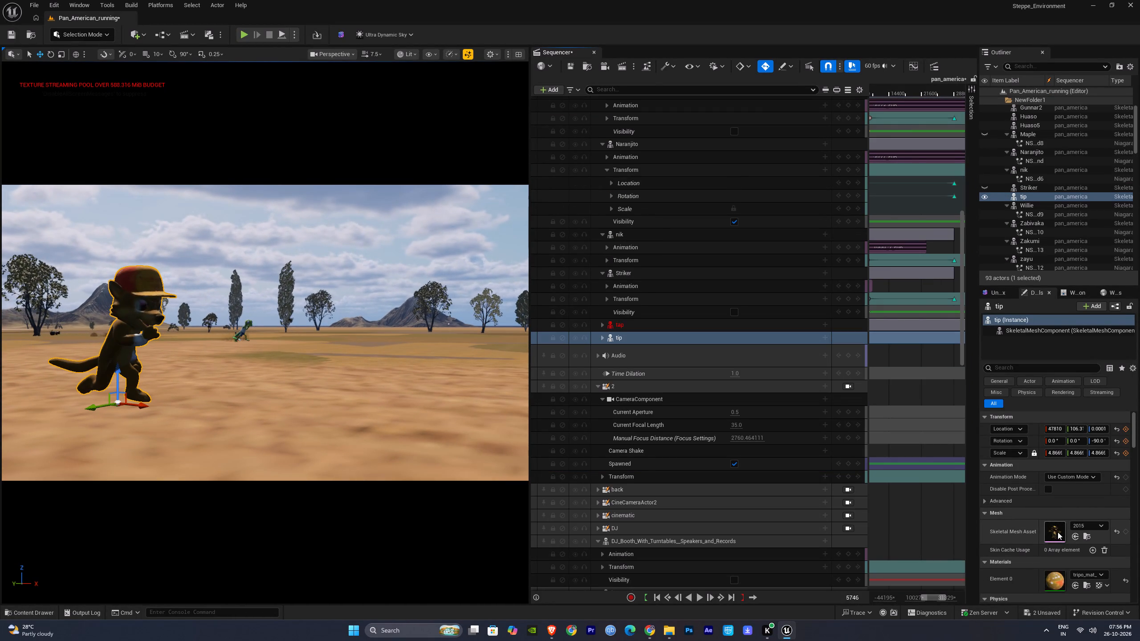
{"action": "double_click", "coordinate": [1058, 532]}
{"action": "left_click", "coordinate": [90, 33]}
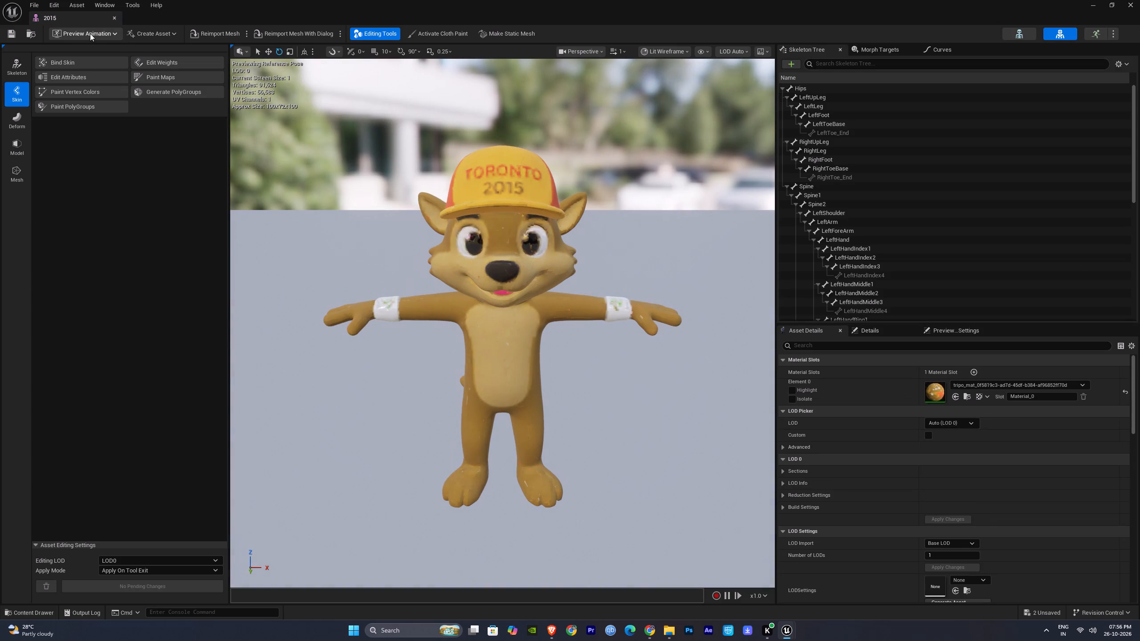
{"action": "left_click", "coordinate": [114, 111]}
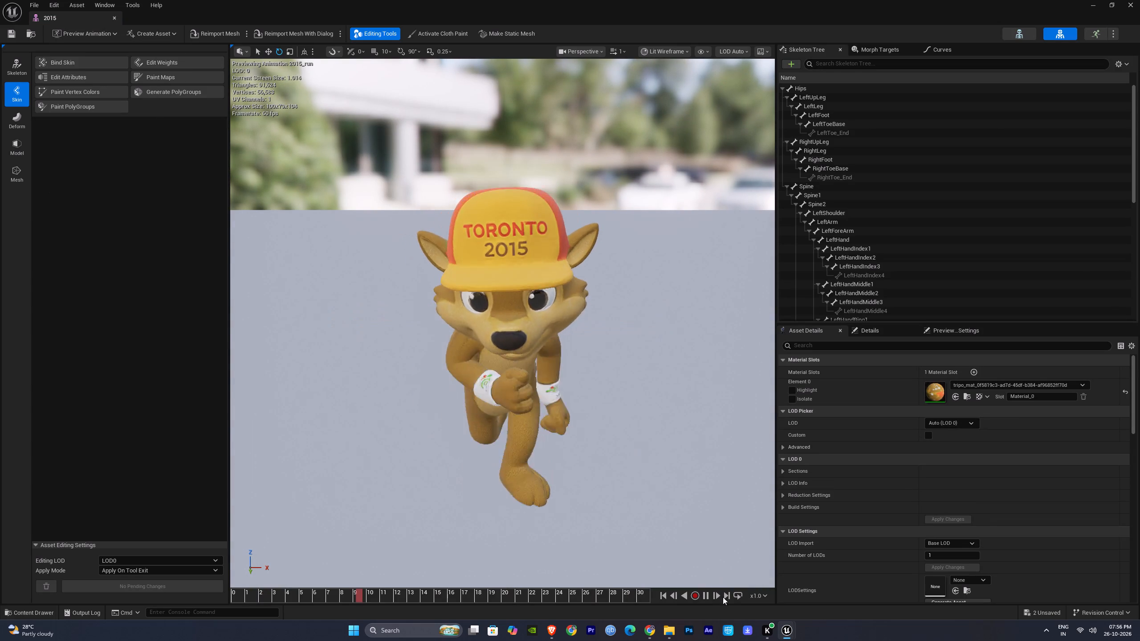
Examine tip's run animation through its final frame from the front, side and back, and close the mesh editor.
{"action": "left_click", "coordinate": [703, 600]}
{"action": "left_click_drag", "start_coordinate": [467, 463], "coordinate": [452, 446]}
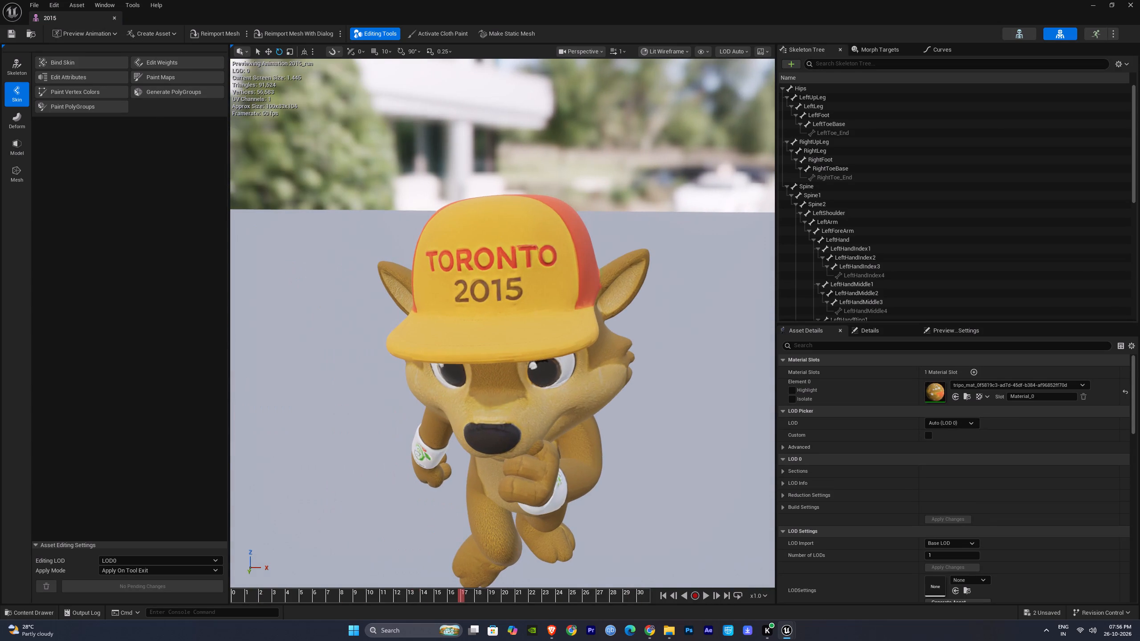
{"action": "key", "text": "f"}
{"action": "left_click_drag", "start_coordinate": [480, 403], "coordinate": [673, 377], "text": "alt"}
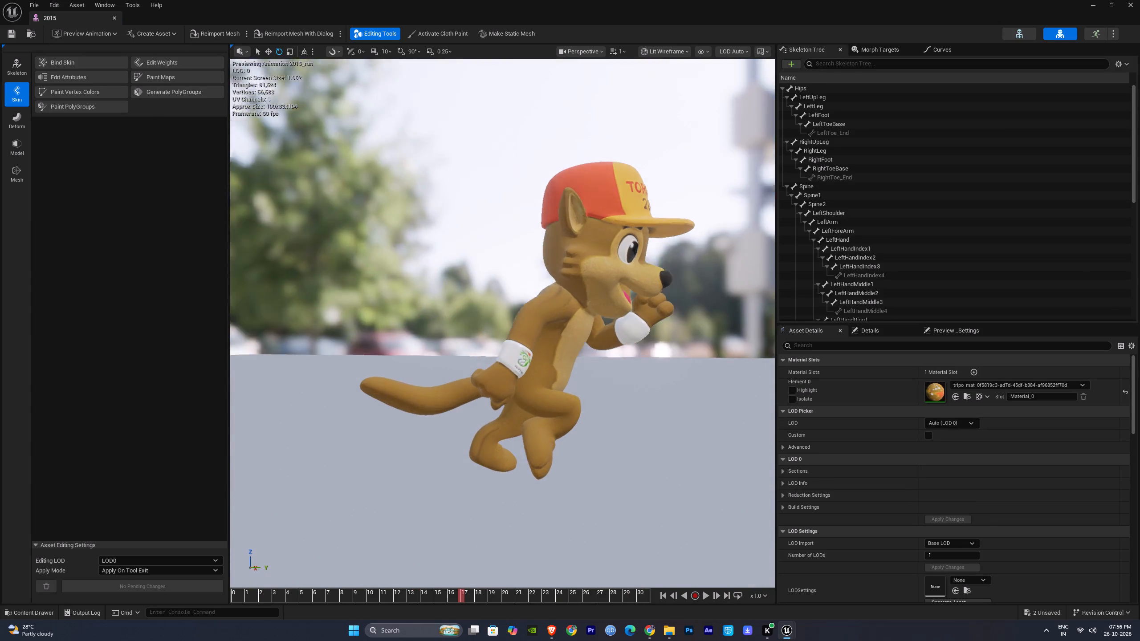
{"action": "left_click_drag", "start_coordinate": [673, 377], "coordinate": [675, 376], "text": "alt"}
{"action": "left_click_drag", "start_coordinate": [456, 594], "coordinate": [747, 594]}
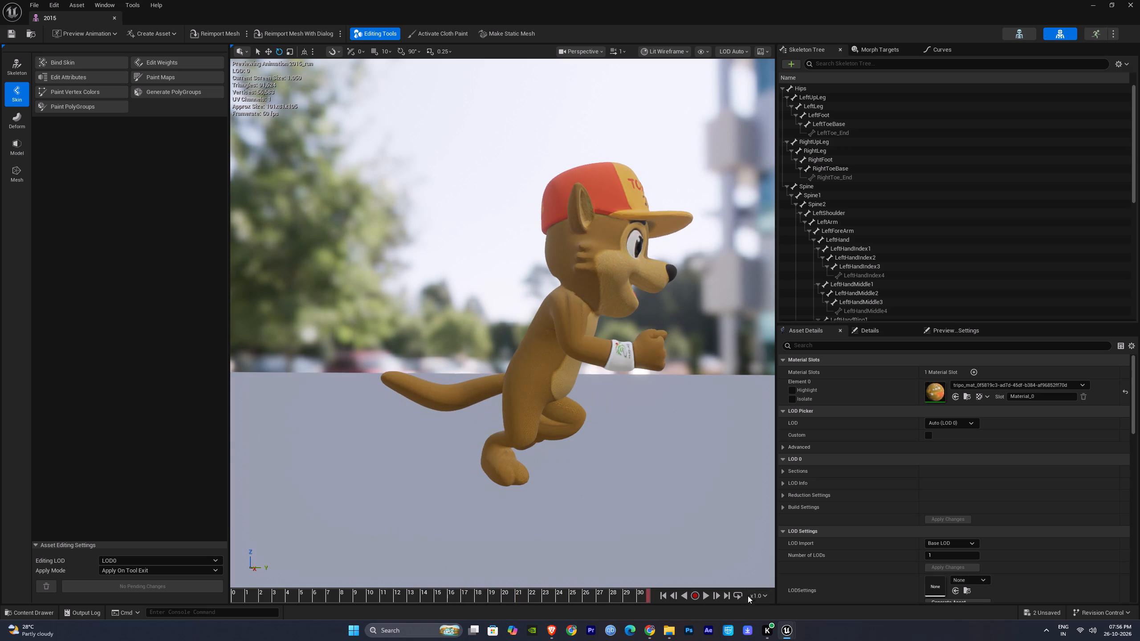
{"action": "left_click", "coordinate": [708, 596]}
{"action": "left_click_drag", "start_coordinate": [540, 402], "coordinate": [758, 472], "text": "alt"}
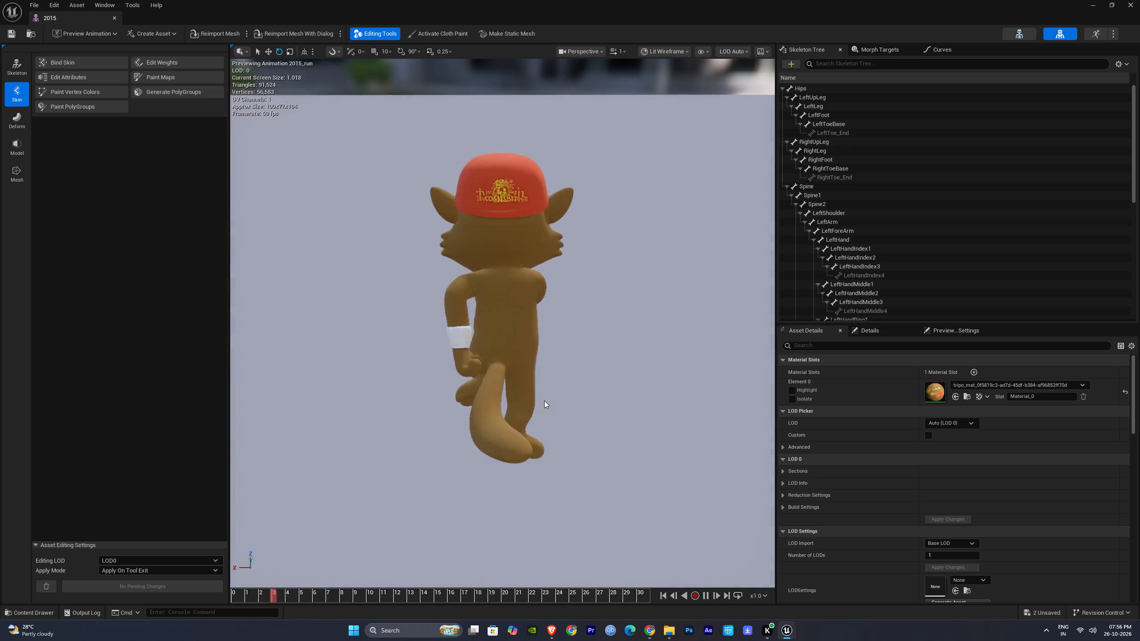
{"action": "left_click_drag", "start_coordinate": [546, 400], "coordinate": [627, 358], "text": "alt"}
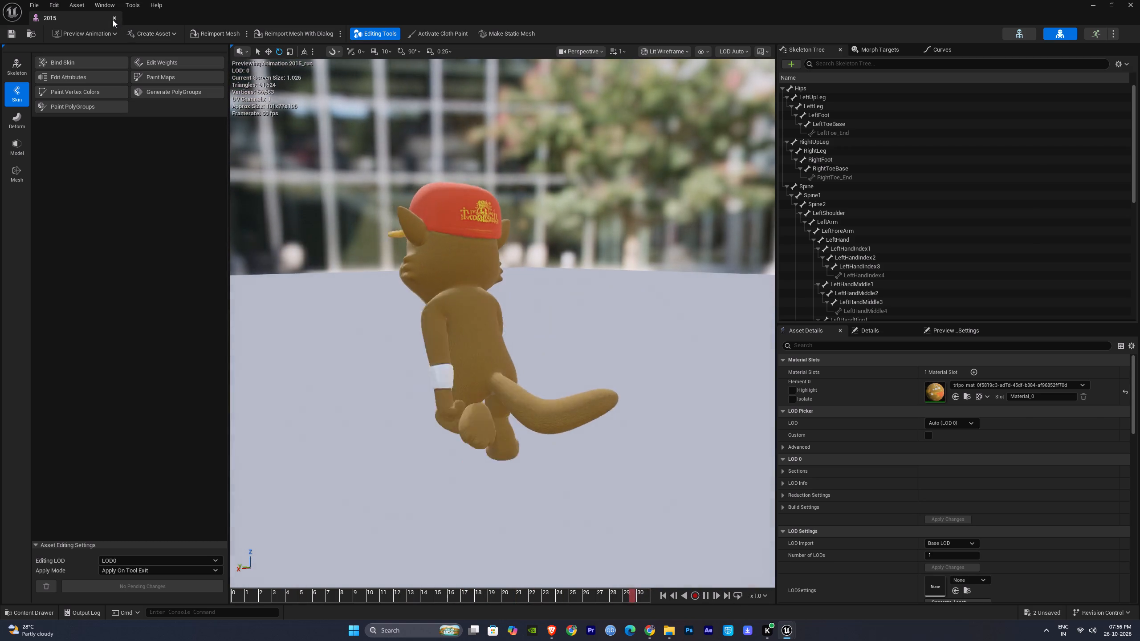
{"action": "left_click", "coordinate": [113, 20]}
Play and scrub the pan_america sequence to examine the runners and their kicked-up sand, stopping at frame 5997.
{"action": "left_click", "coordinate": [900, 502]}
{"action": "key", "text": "space"}
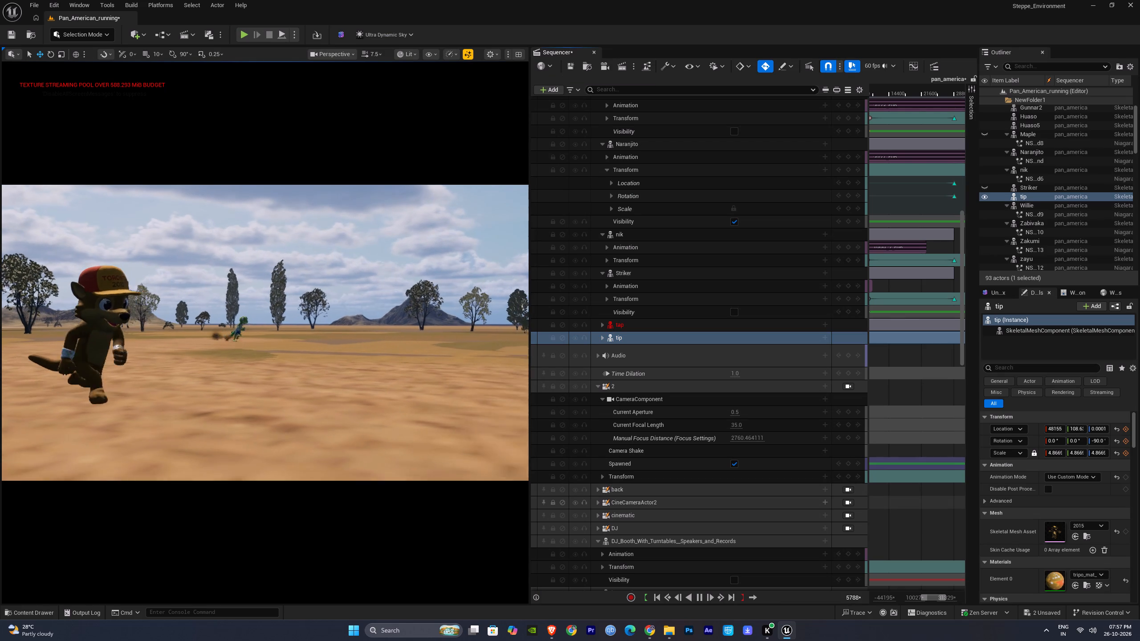
{"action": "left_click_drag", "start_coordinate": [940, 94], "coordinate": [921, 93]}
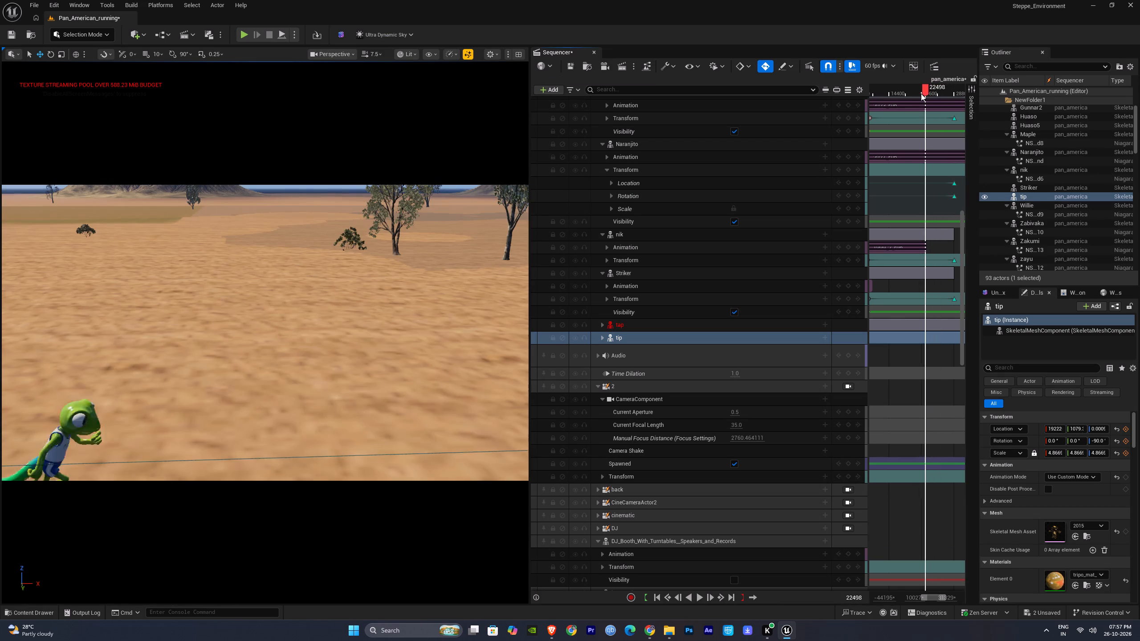
{"action": "left_click_drag", "start_coordinate": [921, 93], "coordinate": [868, 93]}
{"action": "key", "text": "space"}
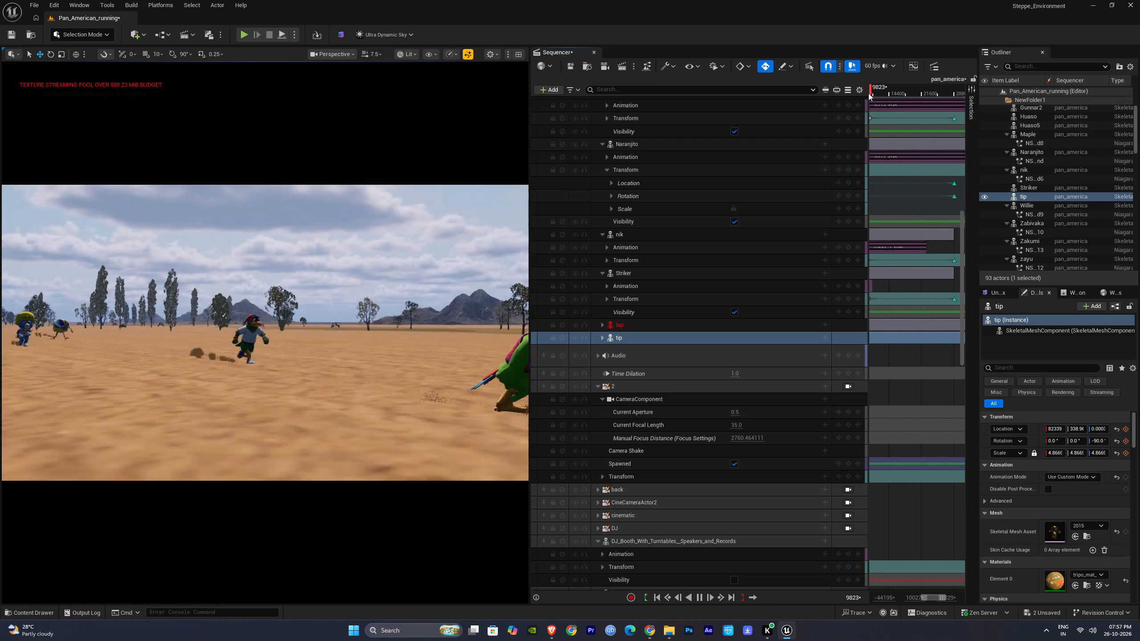
{"action": "right_click_drag", "start_coordinate": [888, 357], "coordinate": [963, 353]}
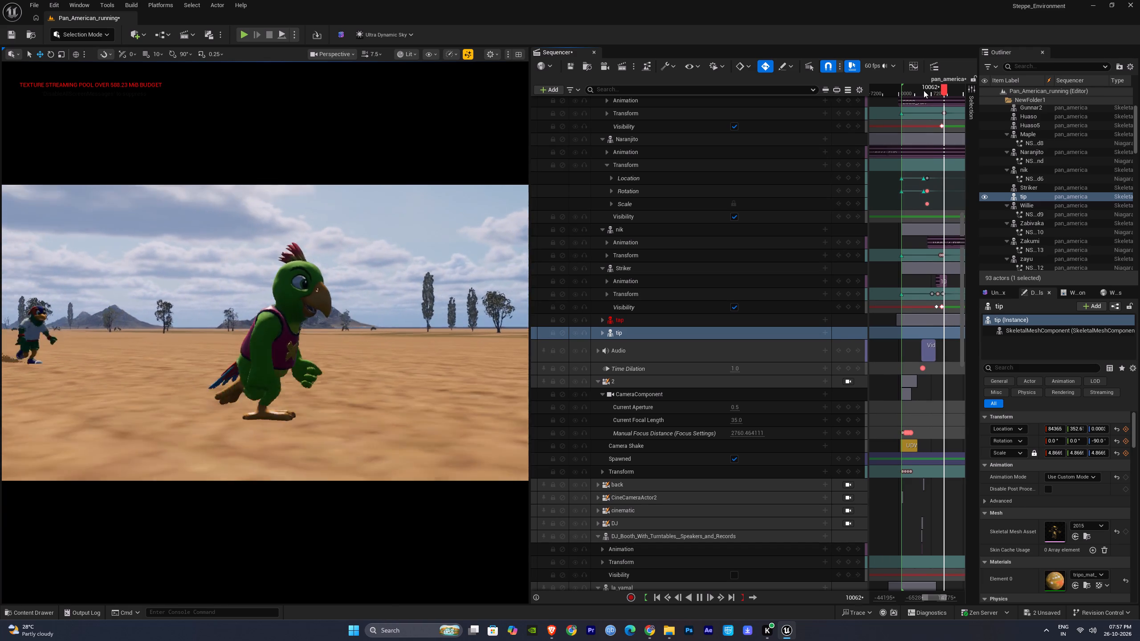
{"action": "left_click", "coordinate": [924, 90]}
{"action": "key", "text": "space"}
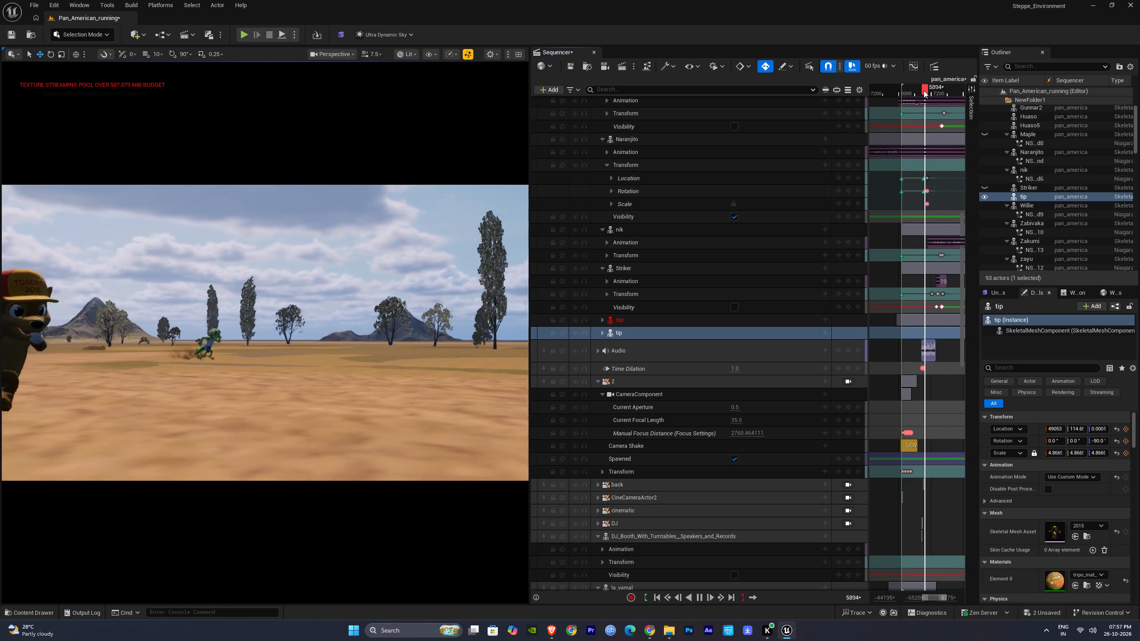
{"action": "key", "text": "space"}
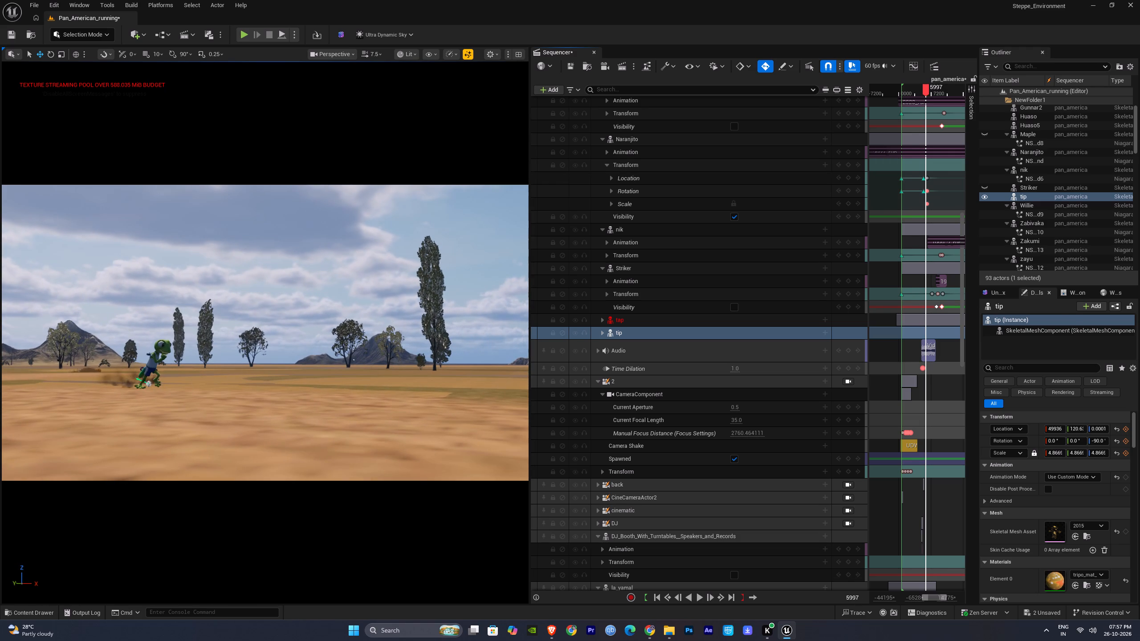
Delete the NS_KickUp_Sand4 effect attached to Fuleco.
{"action": "left_click", "coordinate": [85, 371]}
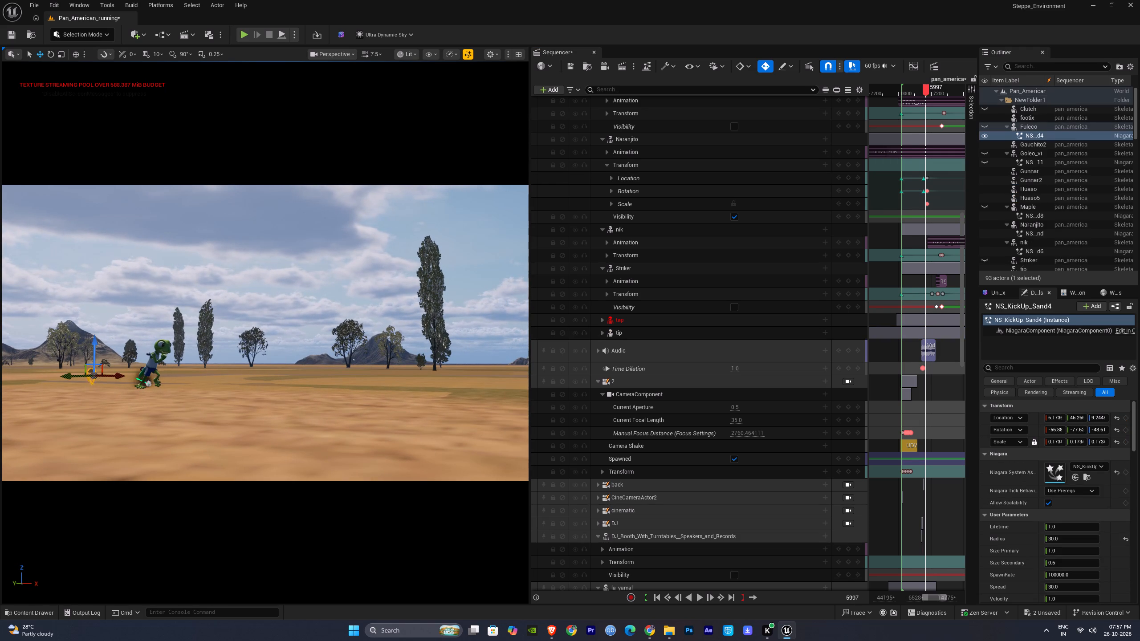
{"action": "key", "text": "Delete"}
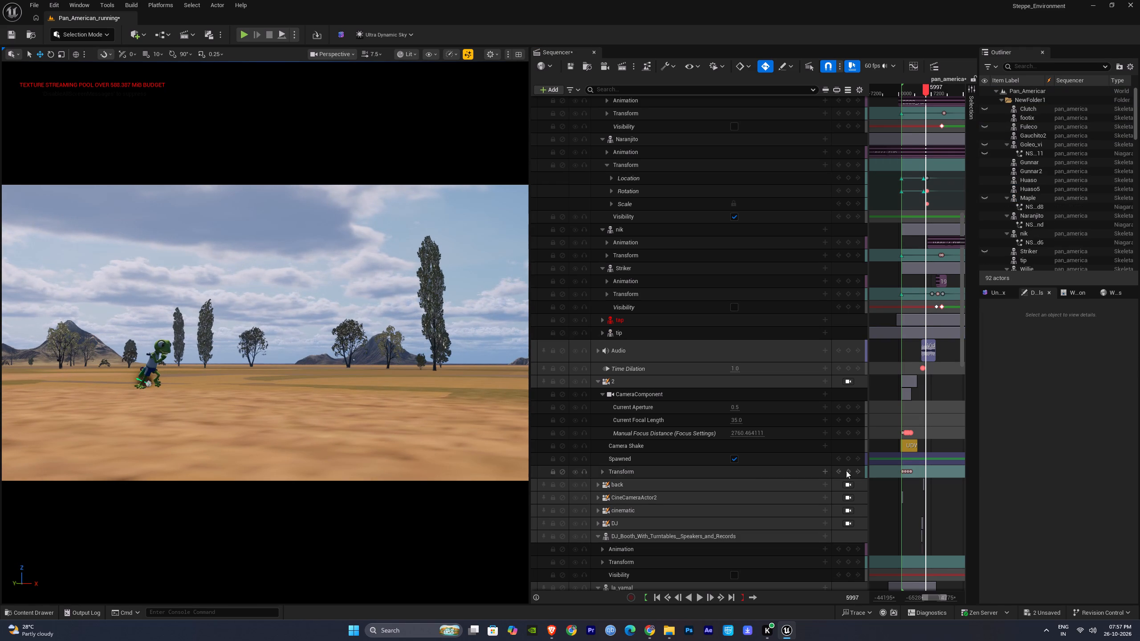
At frame 6179, reposition Naranjito's NS_KickUp_Sand effect slightly lower and farther forward at the green runner's feet.
{"action": "left_click", "coordinate": [698, 599]}
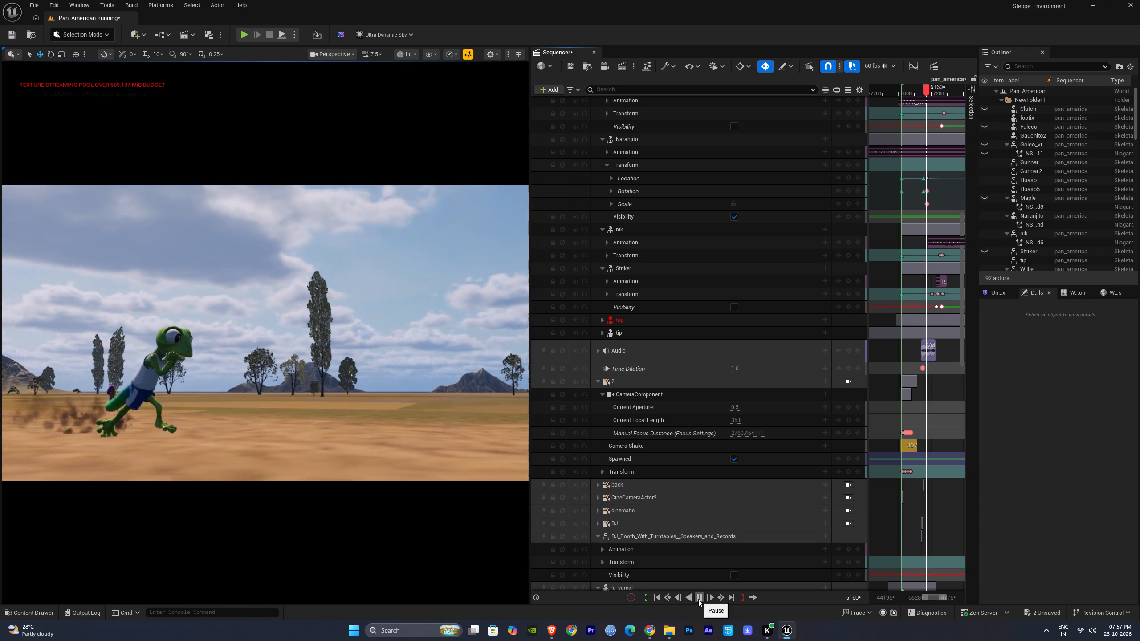
{"action": "left_click", "coordinate": [698, 599]}
{"action": "left_click", "coordinate": [166, 427]}
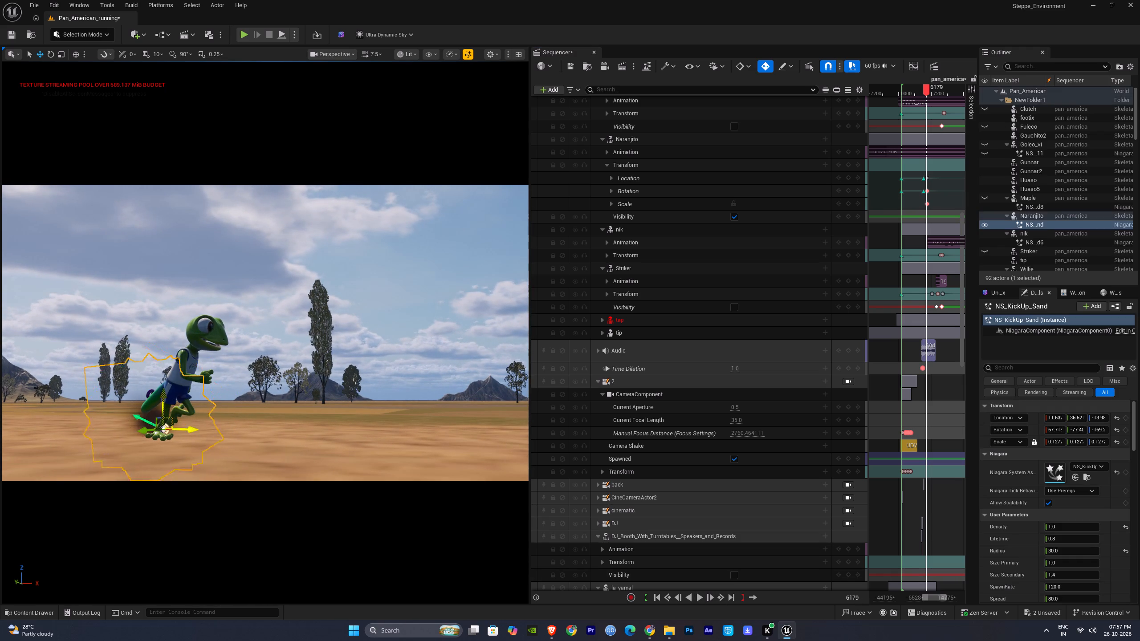
{"action": "left_click_drag", "start_coordinate": [163, 401], "coordinate": [163, 408]}
{"action": "left_click", "coordinate": [164, 402]}
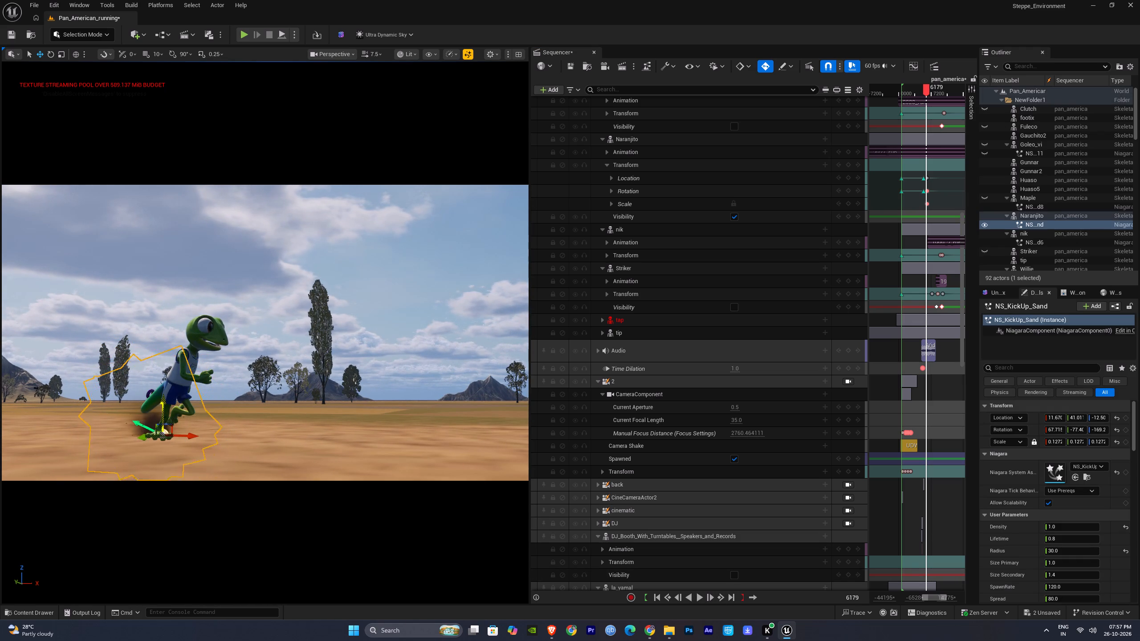
{"action": "left_click_drag", "start_coordinate": [189, 437], "coordinate": [197, 438]}
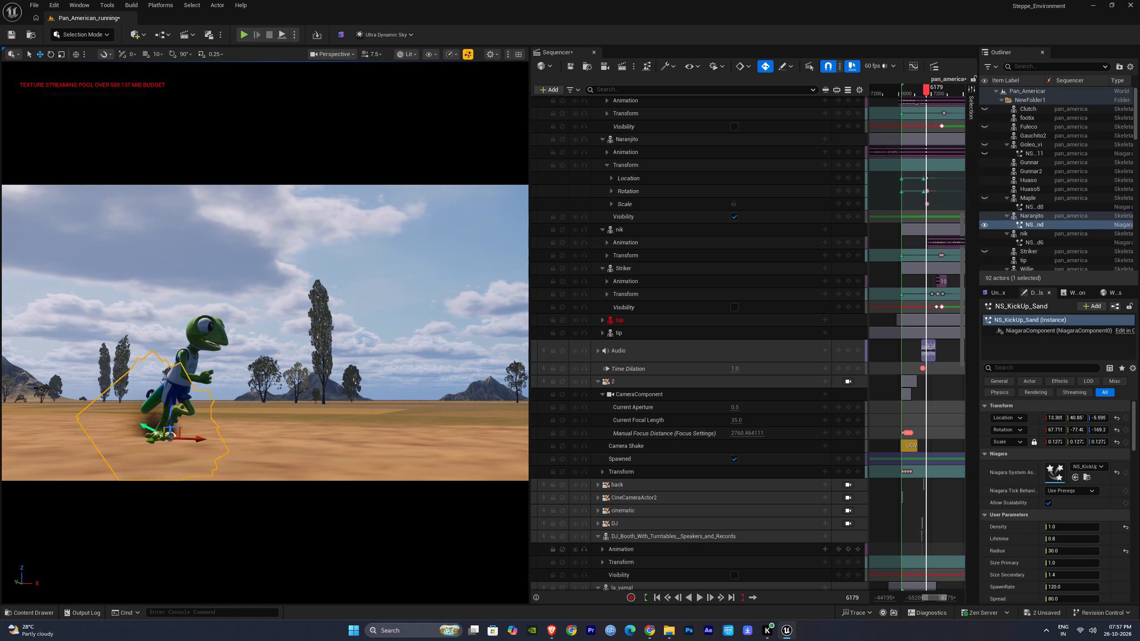
Play the sequence onward to frame 8002, examining the sand effects behind the green, mole and parrot runners.
{"action": "left_click", "coordinate": [925, 532]}
{"action": "key", "text": "space"}
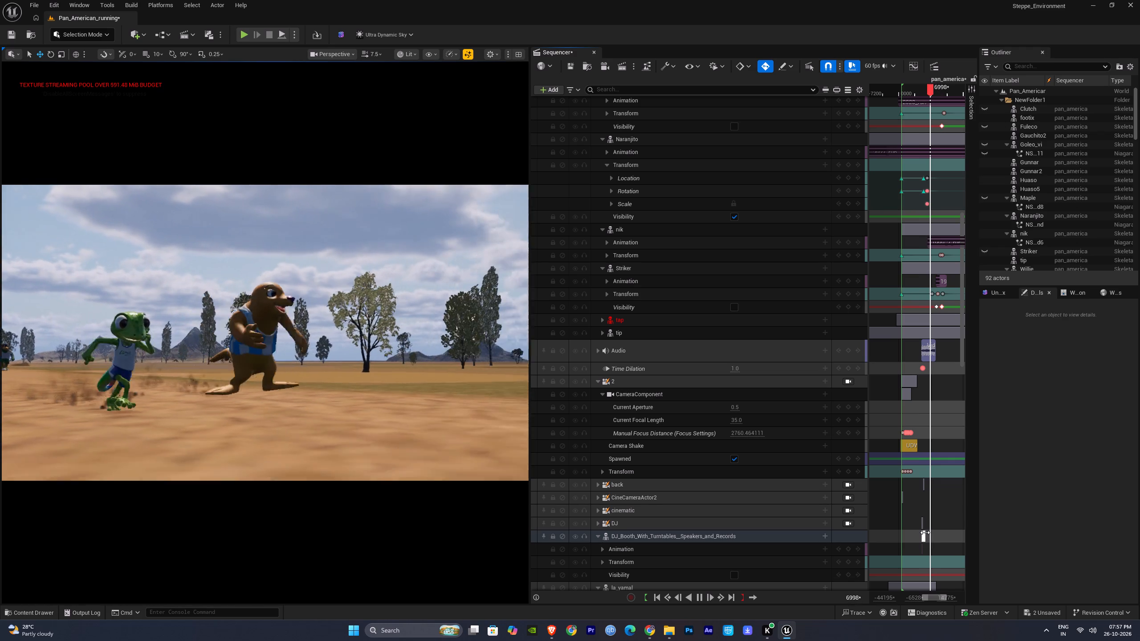
{"action": "key", "text": "space"}
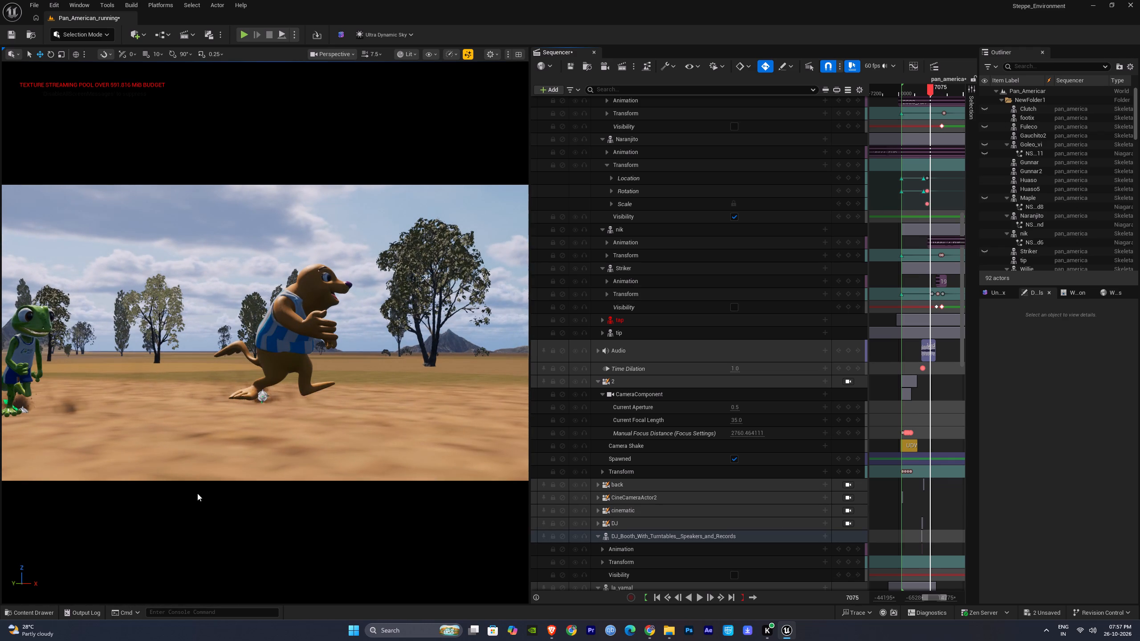
{"action": "left_click", "coordinate": [22, 407]}
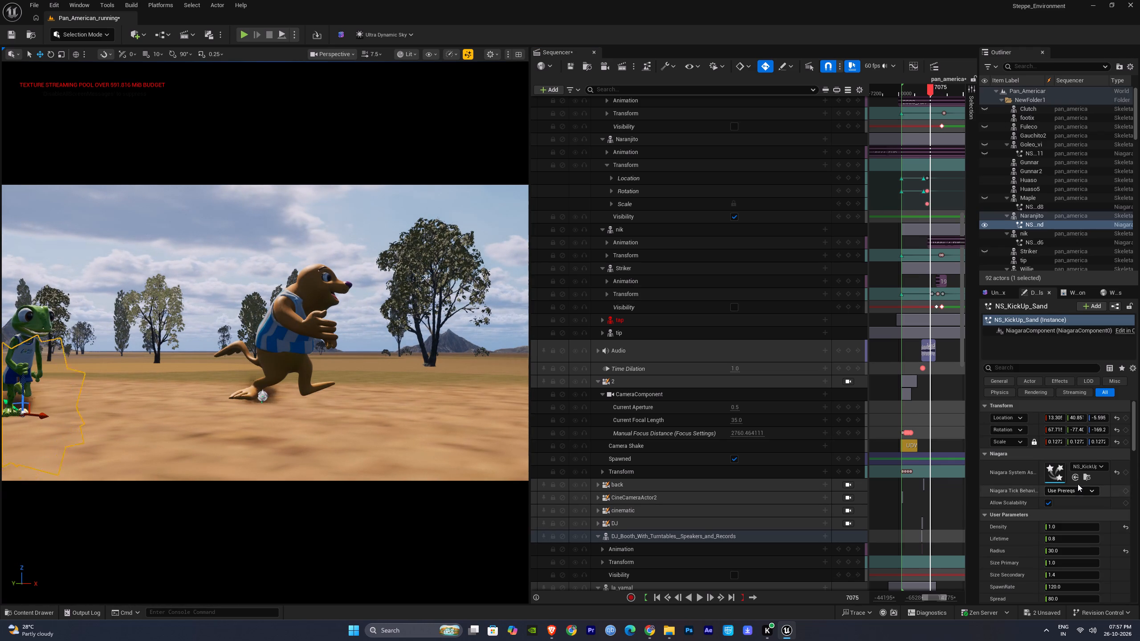
{"action": "left_click", "coordinate": [1086, 477]}
{"action": "left_click", "coordinate": [941, 394]}
{"action": "key", "text": "space"}
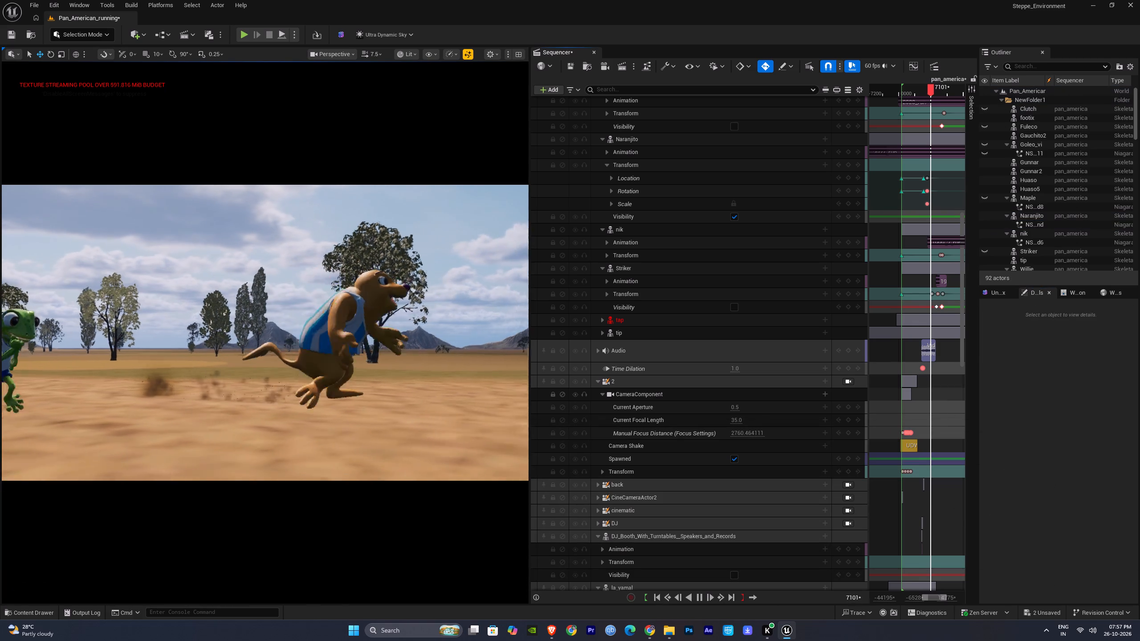
{"action": "right_click_drag", "start_coordinate": [939, 185], "coordinate": [906, 180]}
{"action": "left_click_drag", "start_coordinate": [898, 91], "coordinate": [902, 92]}
{"action": "key", "text": "space"}
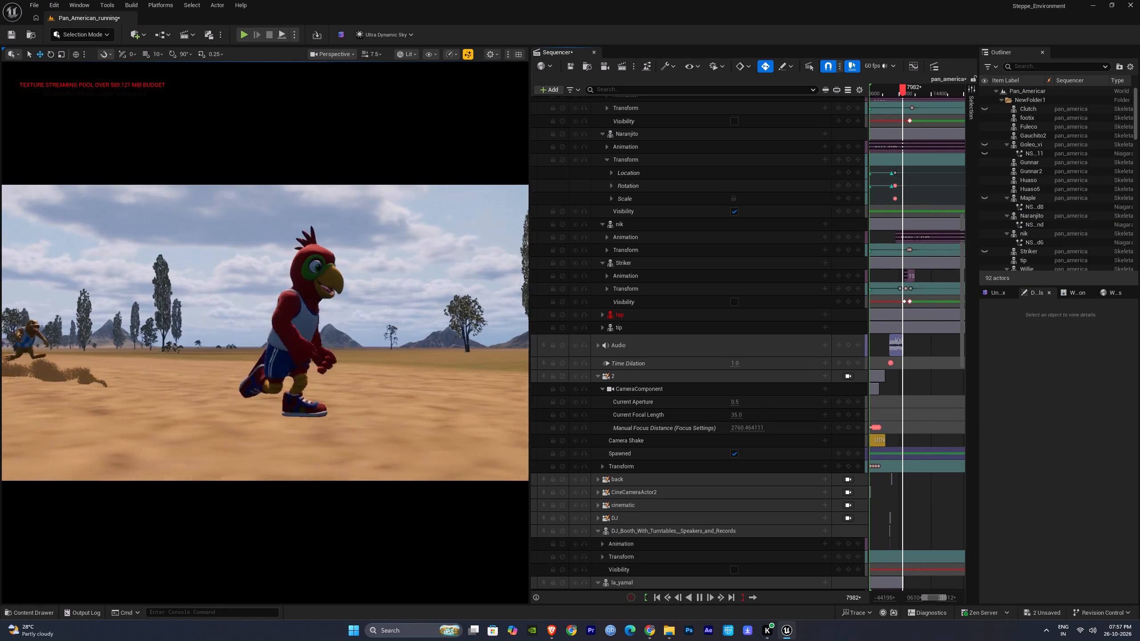
{"action": "key", "text": "space"}
Copy Fuleco's name and move kaz2's NS_KickUp_Sand7 effect to Fuleco's feet at frame 8002.
{"action": "left_click", "coordinate": [94, 403]}
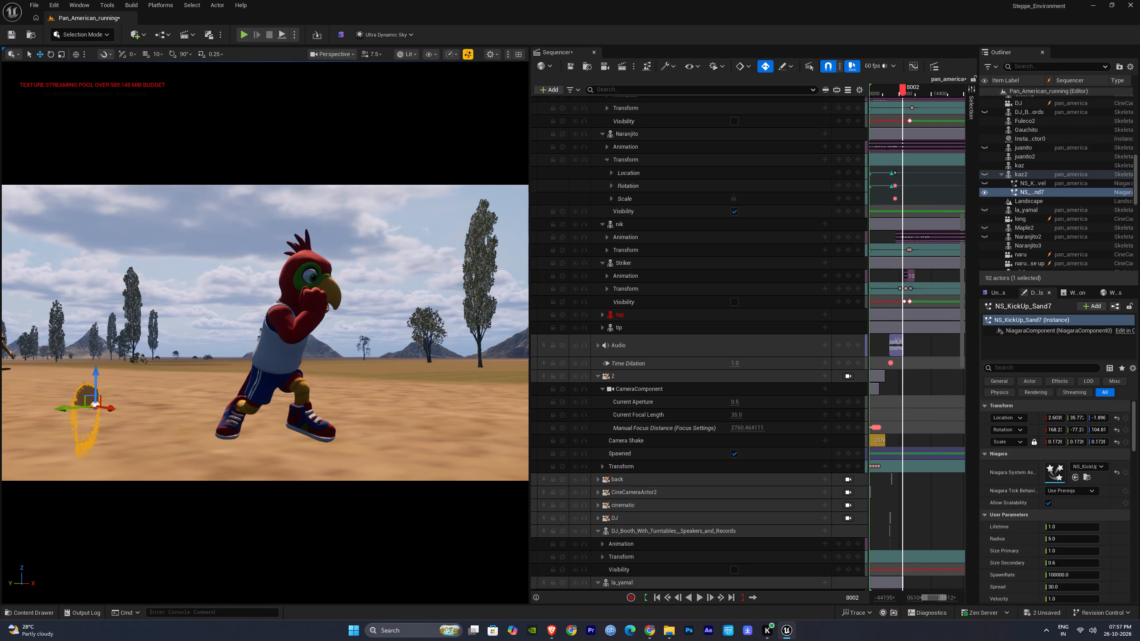
{"action": "left_click", "coordinate": [291, 353]}
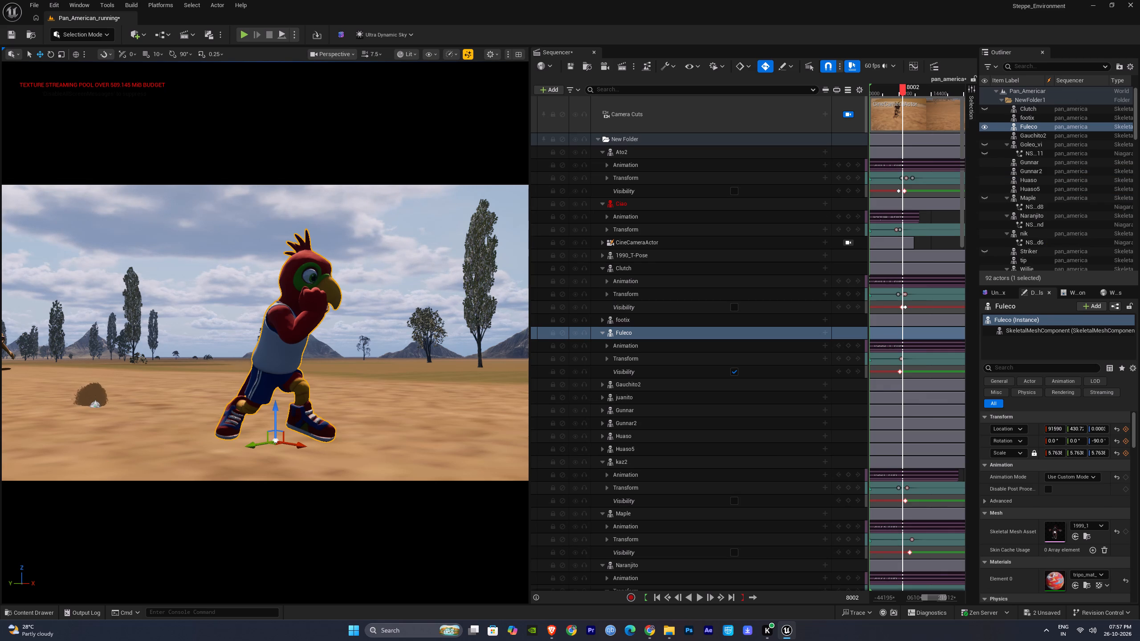
{"action": "left_click", "coordinate": [96, 400]}
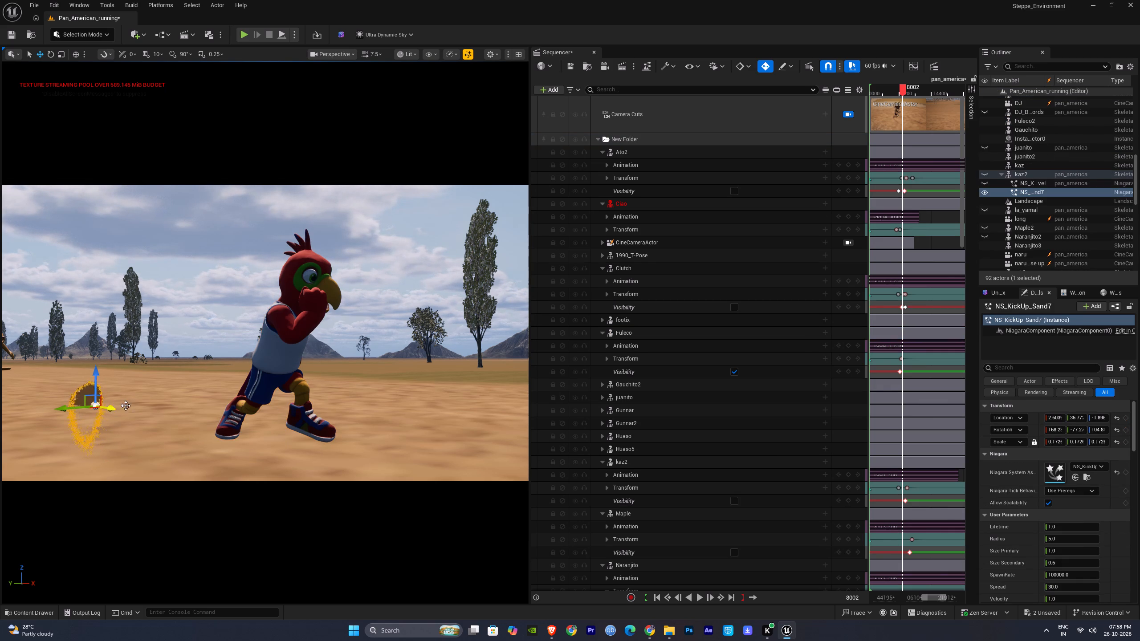
{"action": "left_click", "coordinate": [276, 360]}
{"action": "key", "text": "F2"}
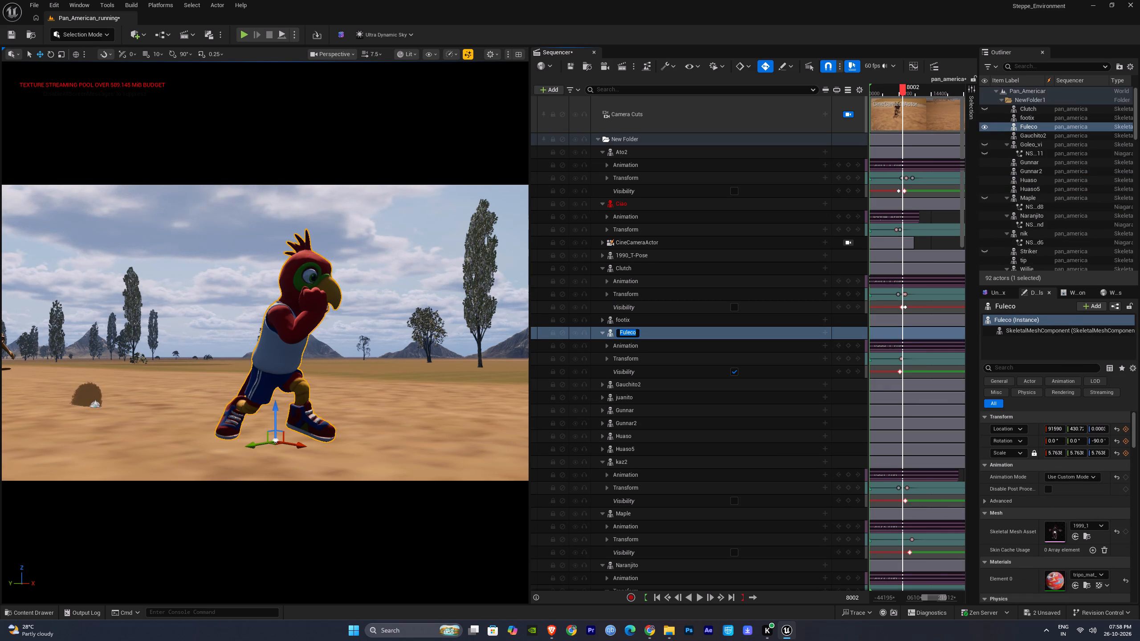
{"action": "key", "text": "ctrl+c"}
{"action": "left_click", "coordinate": [92, 405]}
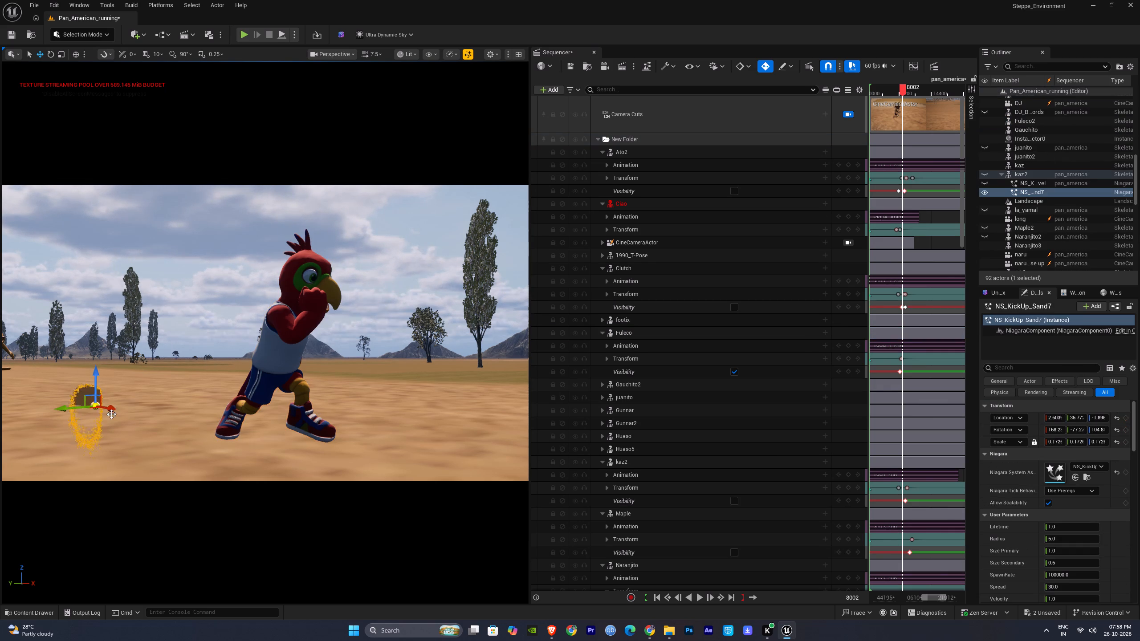
{"action": "left_click_drag", "start_coordinate": [112, 409], "coordinate": [336, 440]}
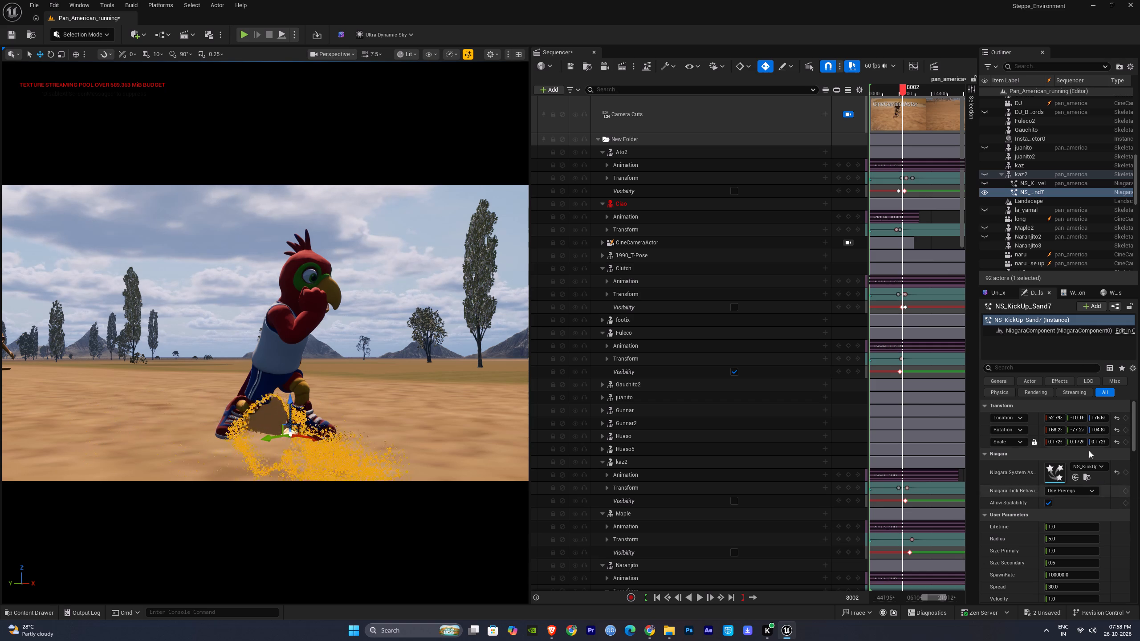
Attach the NS_KickUp_Sand7 effect to Fuleco in place of kaz2.
{"action": "right_click", "coordinate": [1031, 192]}
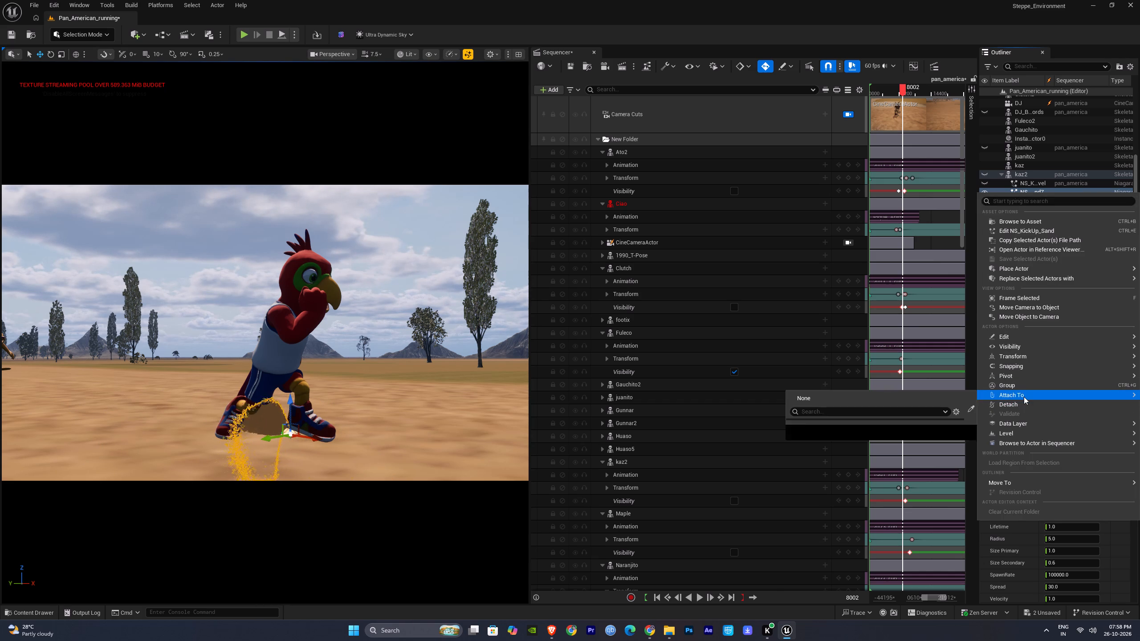
{"action": "key", "text": "ctrl+v"}
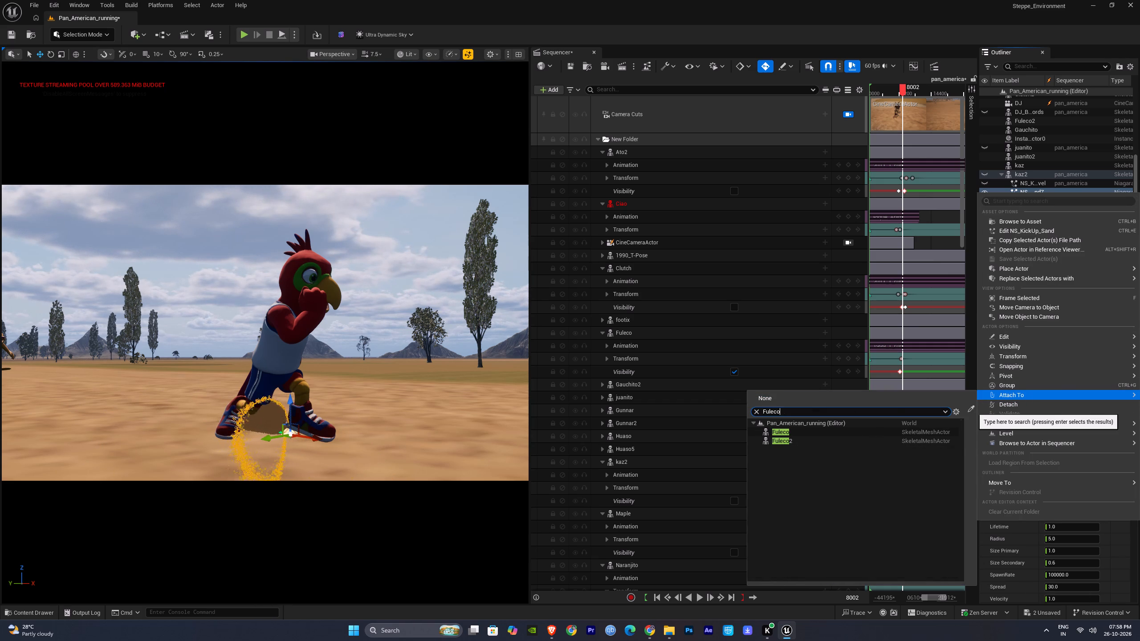
{"action": "left_click", "coordinate": [805, 432]}
{"action": "left_click", "coordinate": [831, 224]}
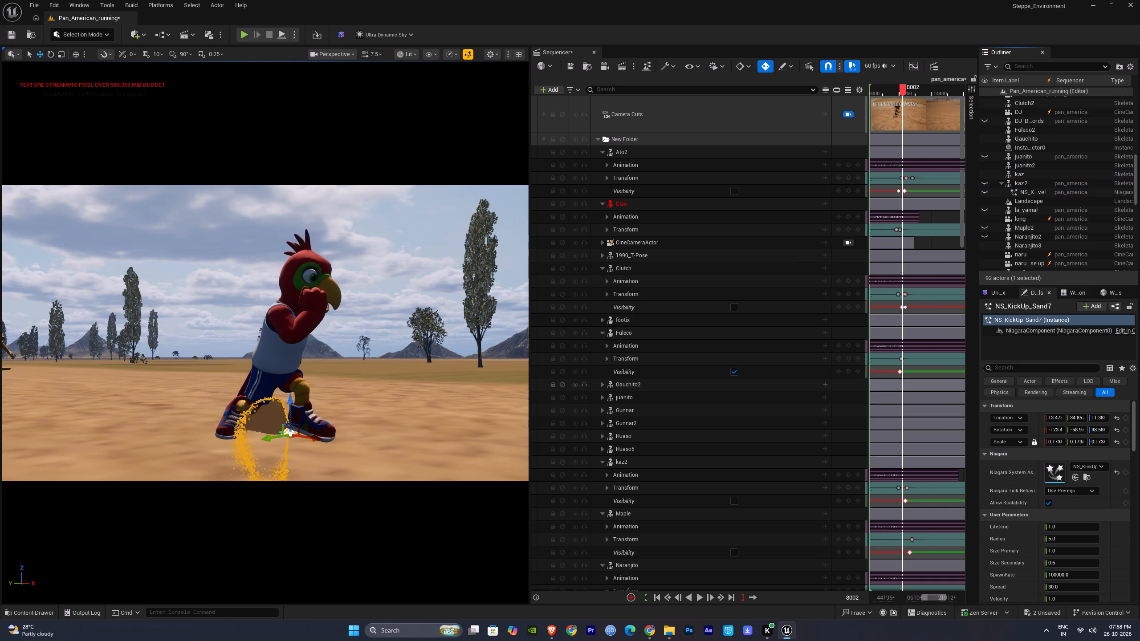
Replay Fuleco's run and stop at frame 7749 to examine the sand trail behind his feet.
{"action": "left_click", "coordinate": [935, 242]}
{"action": "key", "text": "space"}
{"action": "key", "text": "space"}
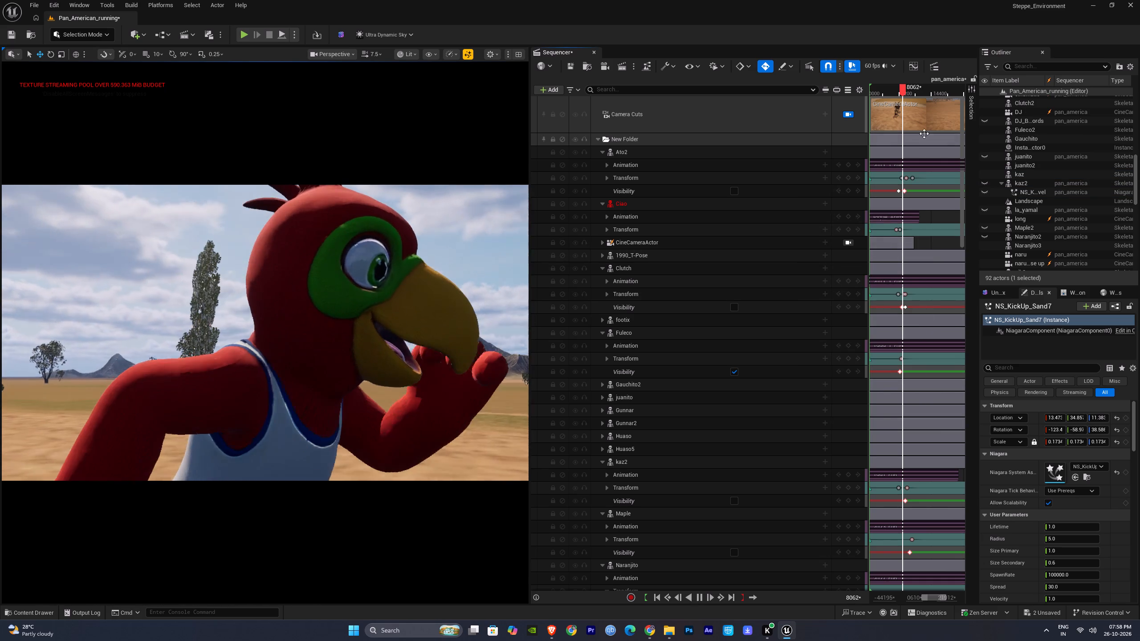
{"action": "left_click", "coordinate": [897, 89]}
{"action": "key", "text": "space"}
{"action": "left_click", "coordinate": [900, 89]}
{"action": "key", "text": "space"}
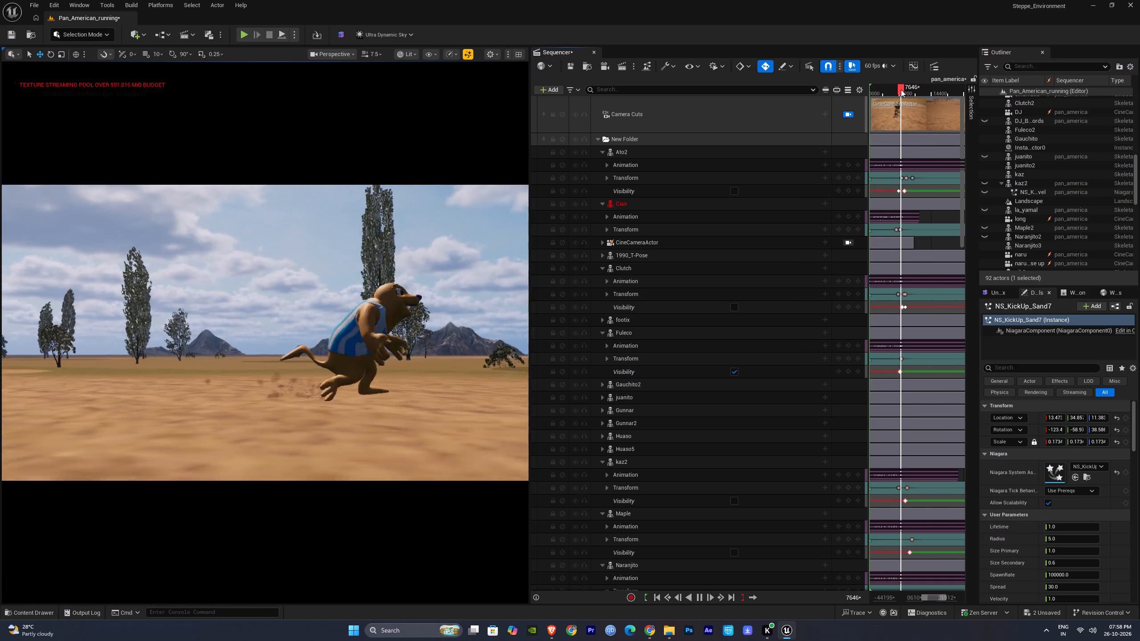
{"action": "key", "text": "space"}
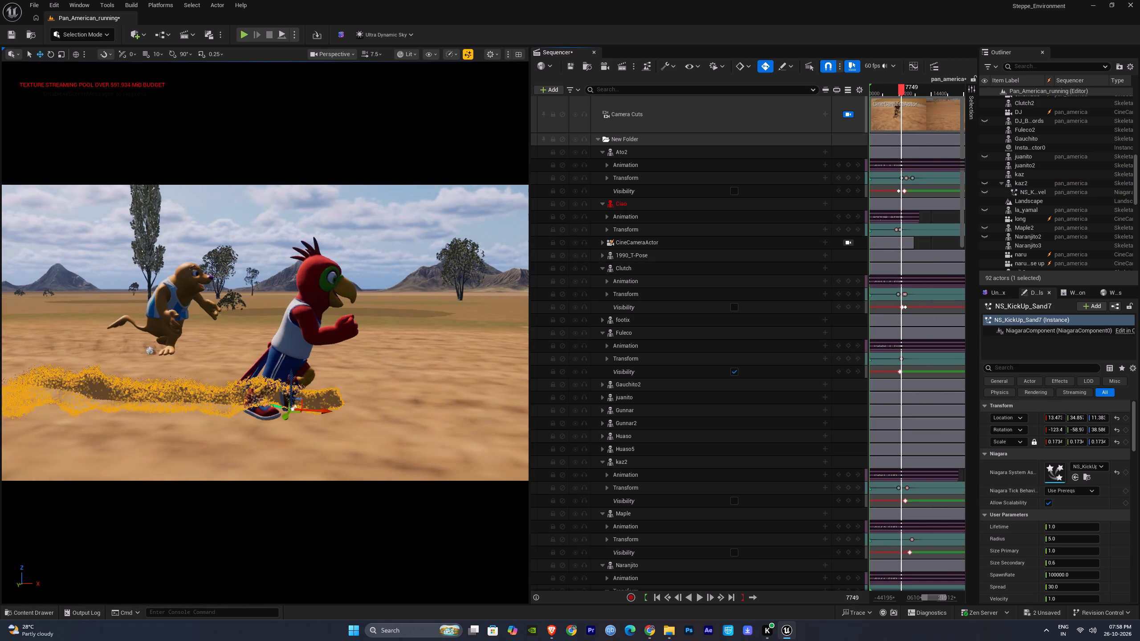
Replace the Niagara system asset of Fuleco's NS_KickUp_Sand7 effect with NS_KickUp_Gravel.
{"action": "key", "text": "ctrl+space"}
{"action": "left_click_drag", "start_coordinate": [495, 482], "coordinate": [1047, 471]}
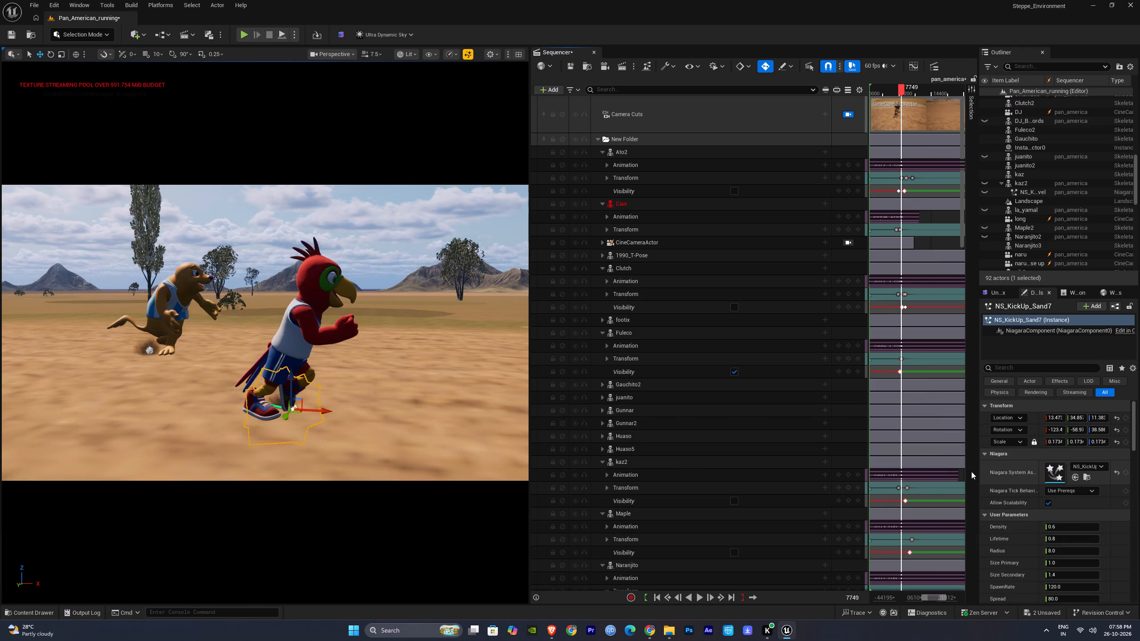
At frame 7969, nudge Fuleco's NS_KickUp_Sand7 effect slightly forward and sideways at his feet.
{"action": "left_click", "coordinate": [912, 479]}
{"action": "key", "text": "space"}
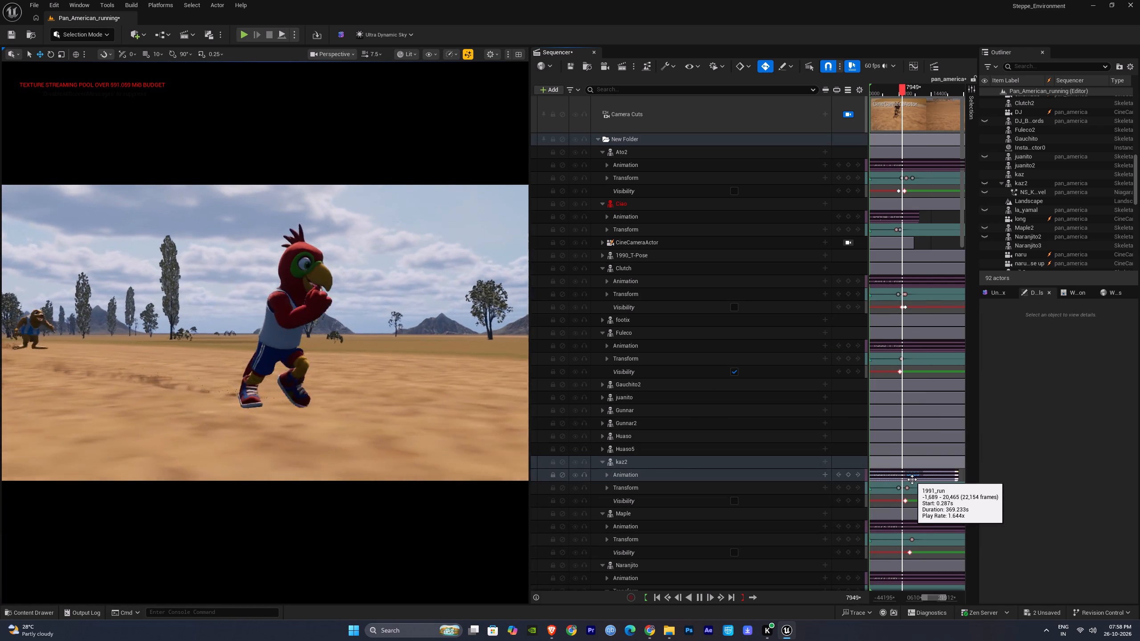
{"action": "key", "text": "space"}
{"action": "left_click", "coordinate": [304, 404]}
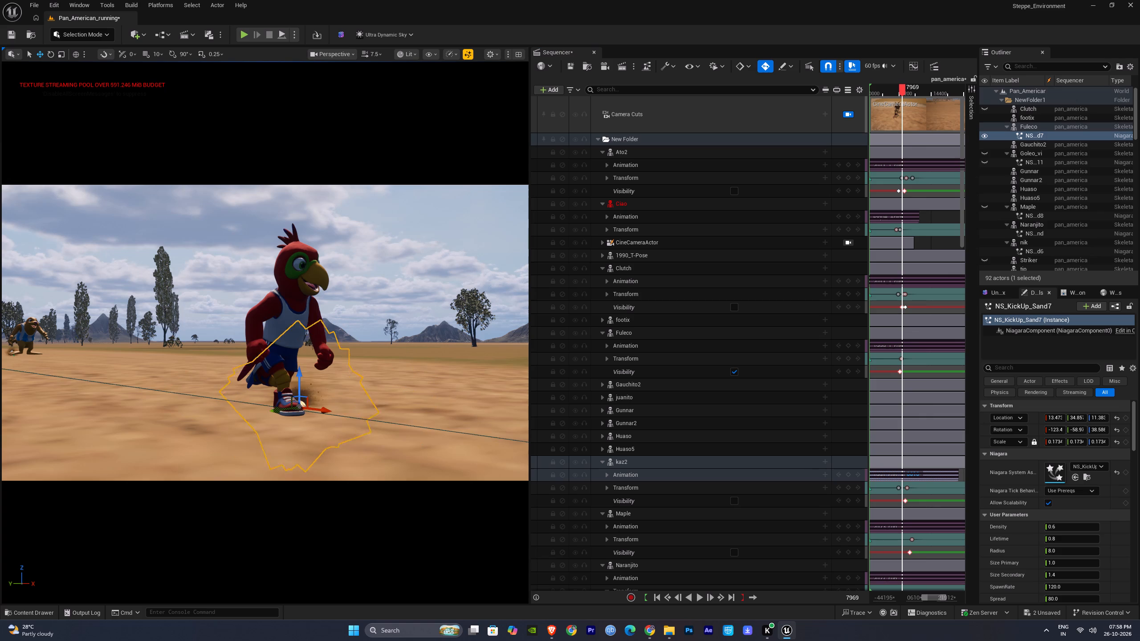
{"action": "left_click_drag", "start_coordinate": [319, 410], "coordinate": [326, 410]}
{"action": "left_click_drag", "start_coordinate": [284, 410], "coordinate": [274, 412]}
{"action": "left_click_drag", "start_coordinate": [322, 412], "coordinate": [327, 412]}
Set the Radius of Fuleco's NS_KickUp_Sand7 effect to 30.
{"action": "left_click", "coordinate": [1055, 552]}
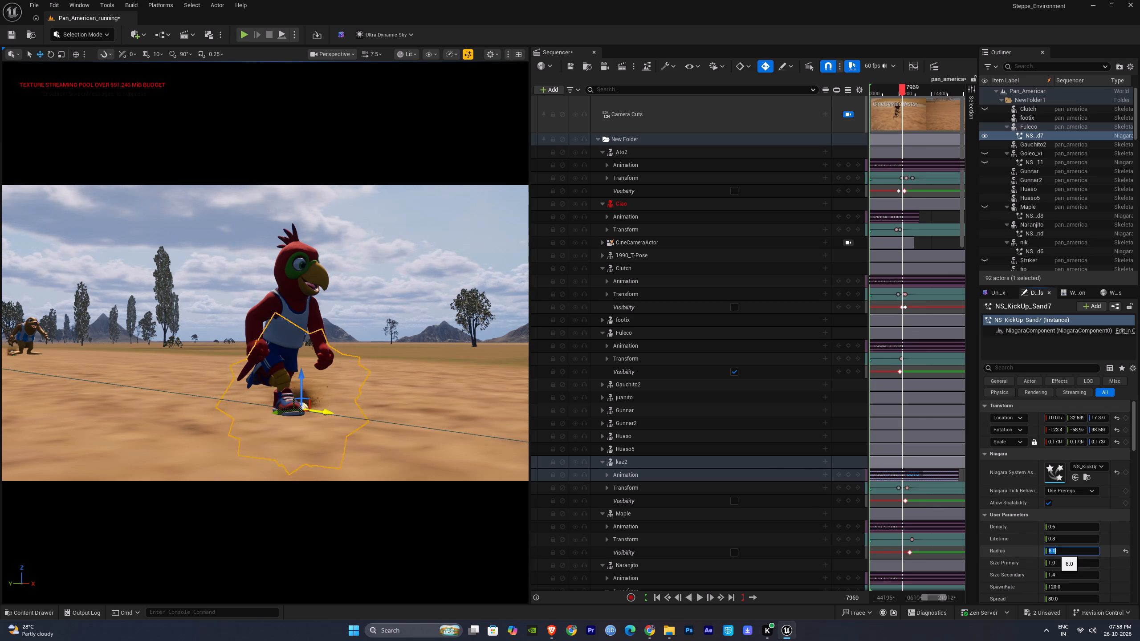
{"action": "type", "text": "30"}
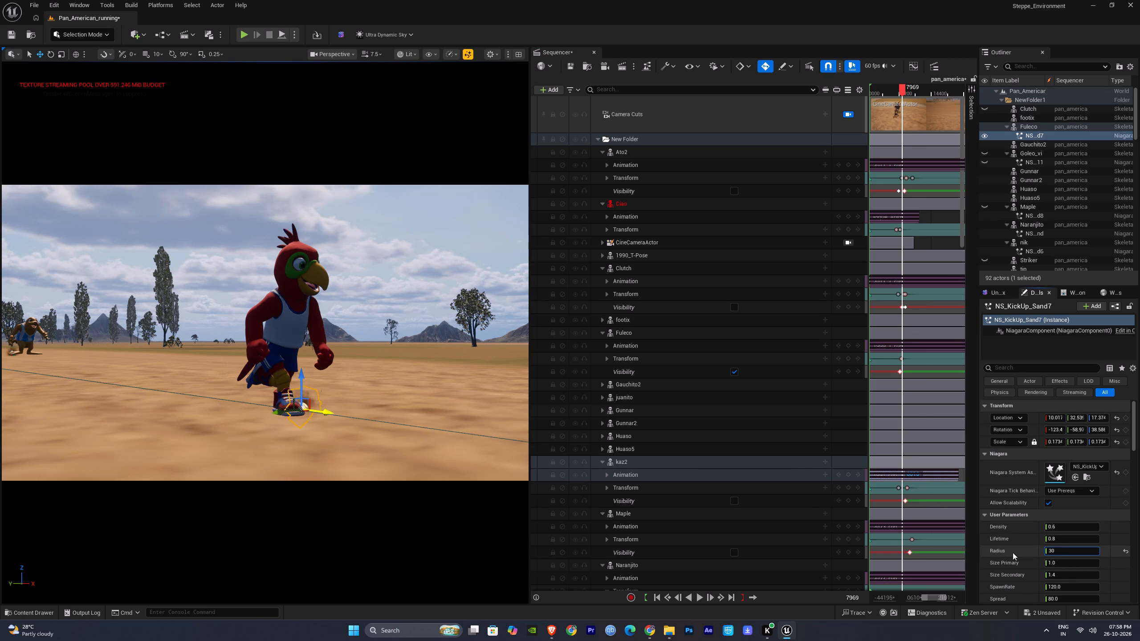
{"action": "left_click", "coordinate": [1013, 552]}
Replay Fuleco's run up to frame 8086, checking the gravel effect and the camera movement.
{"action": "left_click", "coordinate": [924, 499]}
{"action": "key", "text": "space"}
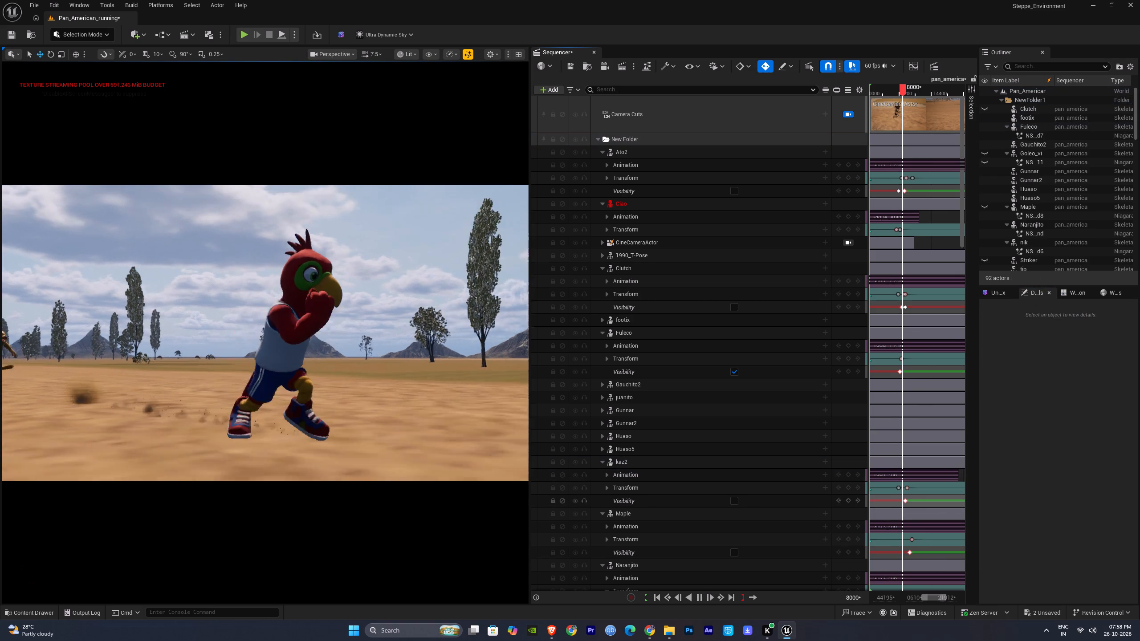
{"action": "left_click", "coordinate": [900, 92]}
{"action": "key", "text": "space"}
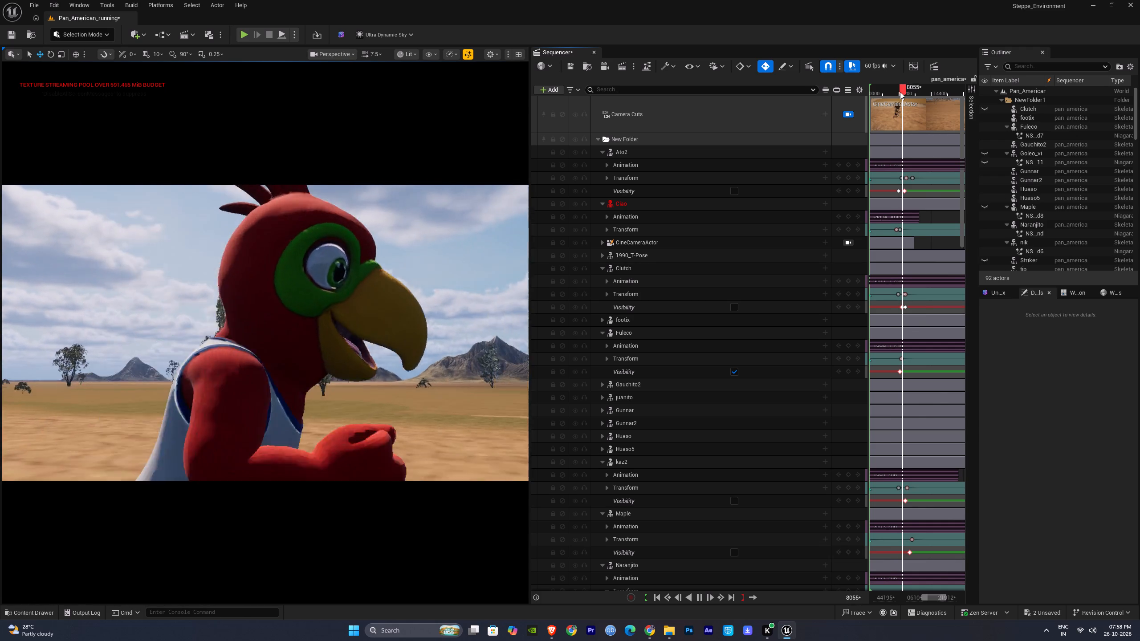
{"action": "key", "text": "space"}
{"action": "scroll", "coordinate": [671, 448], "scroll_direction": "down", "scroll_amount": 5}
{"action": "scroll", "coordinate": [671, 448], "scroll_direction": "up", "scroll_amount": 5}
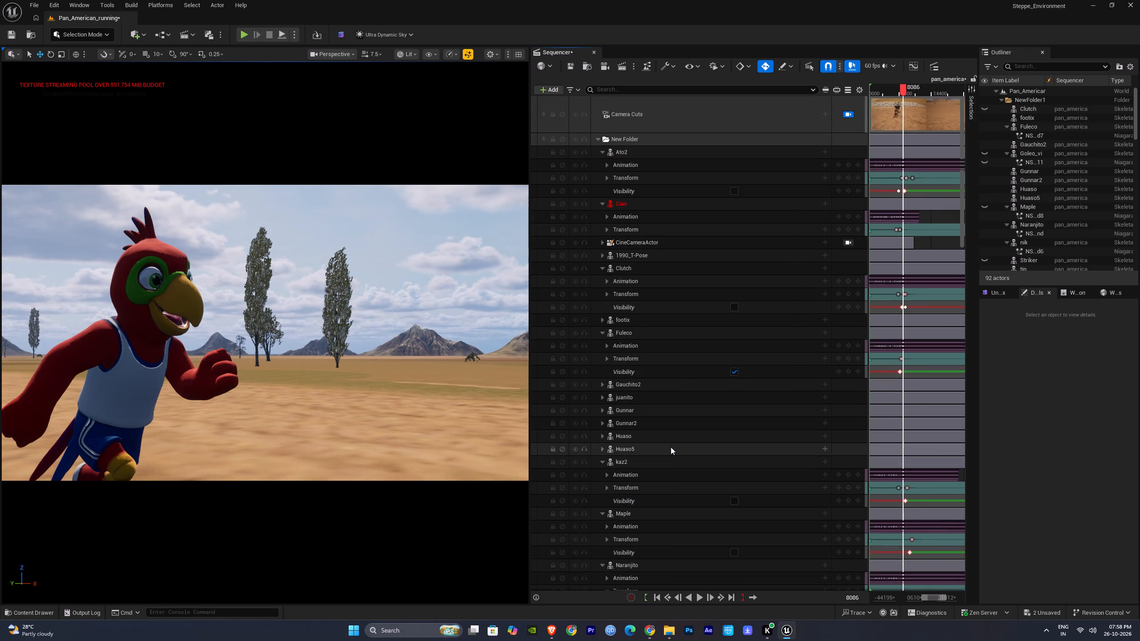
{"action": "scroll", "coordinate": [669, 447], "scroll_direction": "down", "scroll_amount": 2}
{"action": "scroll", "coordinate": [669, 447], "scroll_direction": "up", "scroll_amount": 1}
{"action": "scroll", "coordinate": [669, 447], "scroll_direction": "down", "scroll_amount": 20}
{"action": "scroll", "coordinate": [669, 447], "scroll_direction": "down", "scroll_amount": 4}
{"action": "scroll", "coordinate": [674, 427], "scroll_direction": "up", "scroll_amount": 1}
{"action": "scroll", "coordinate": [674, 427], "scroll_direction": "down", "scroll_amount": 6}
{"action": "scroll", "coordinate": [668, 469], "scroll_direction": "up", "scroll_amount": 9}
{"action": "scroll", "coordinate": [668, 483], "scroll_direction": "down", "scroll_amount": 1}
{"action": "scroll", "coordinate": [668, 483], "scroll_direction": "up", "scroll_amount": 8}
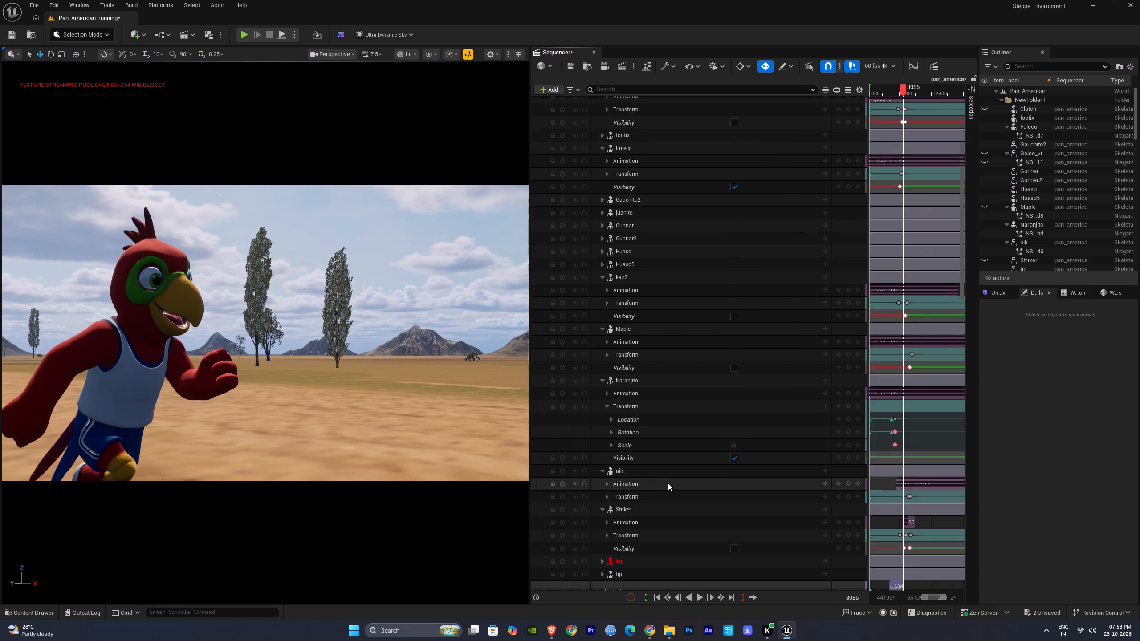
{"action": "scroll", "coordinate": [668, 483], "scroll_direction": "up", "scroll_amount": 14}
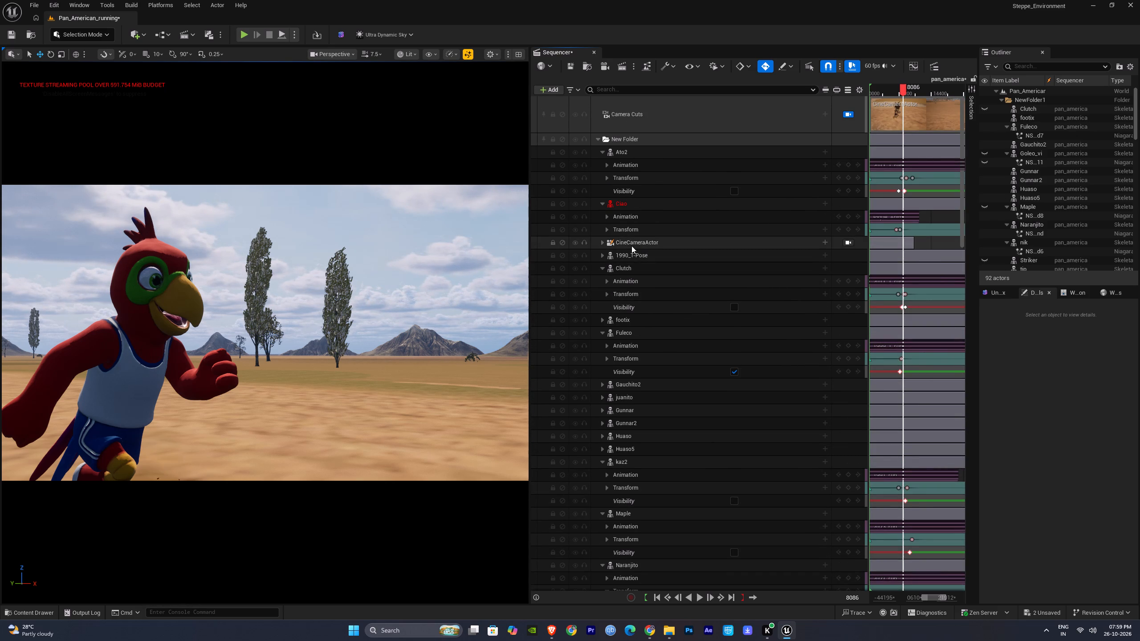
Delete CineCameraActor's Transform and Manual Focus Distance keyframes at frame 8045.
{"action": "left_click", "coordinate": [604, 243]}
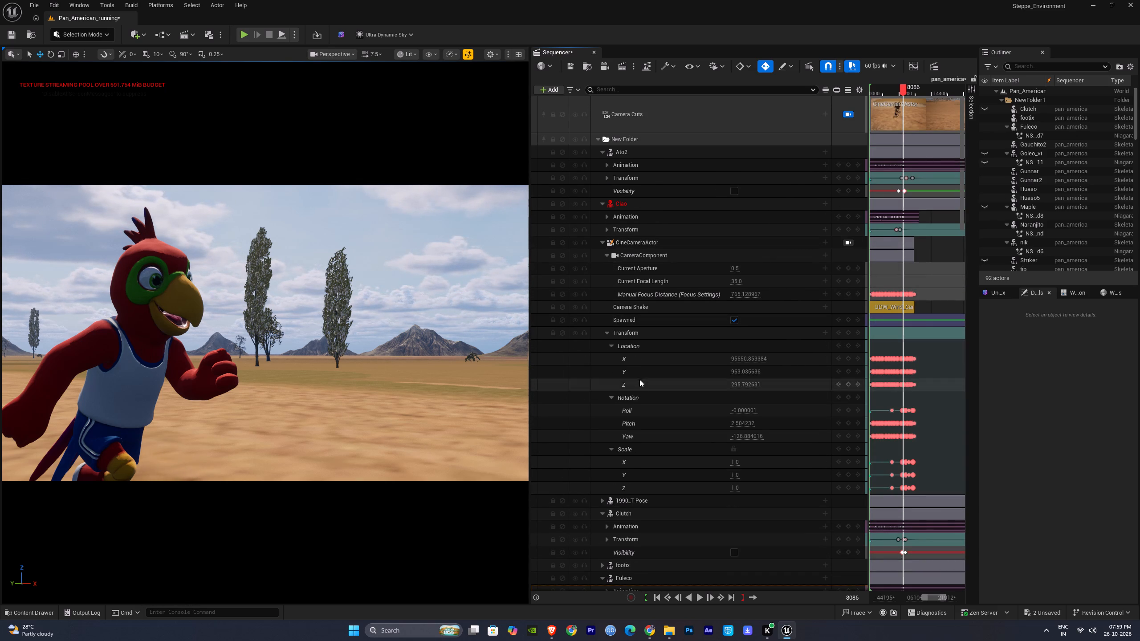
{"action": "left_click", "coordinate": [607, 335]}
{"action": "scroll", "coordinate": [915, 356], "scroll_direction": "up", "scroll_amount": 12, "text": "ctrl"}
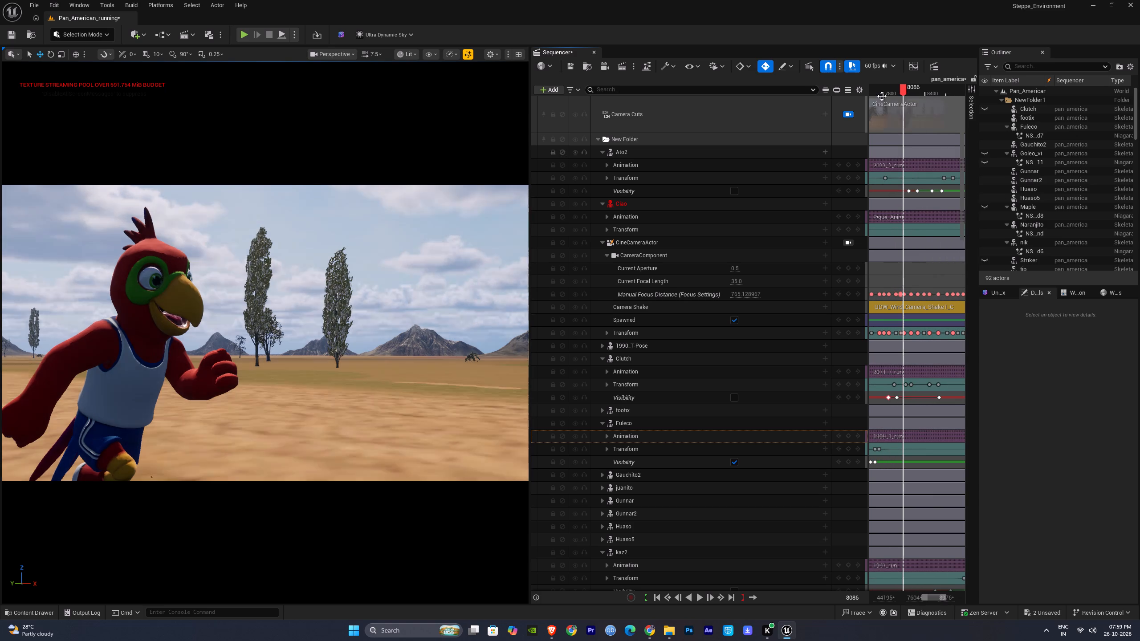
{"action": "left_click", "coordinate": [893, 88]}
{"action": "key", "text": "space"}
{"action": "scroll", "coordinate": [939, 263], "scroll_direction": "up", "scroll_amount": 7, "text": "ctrl"}
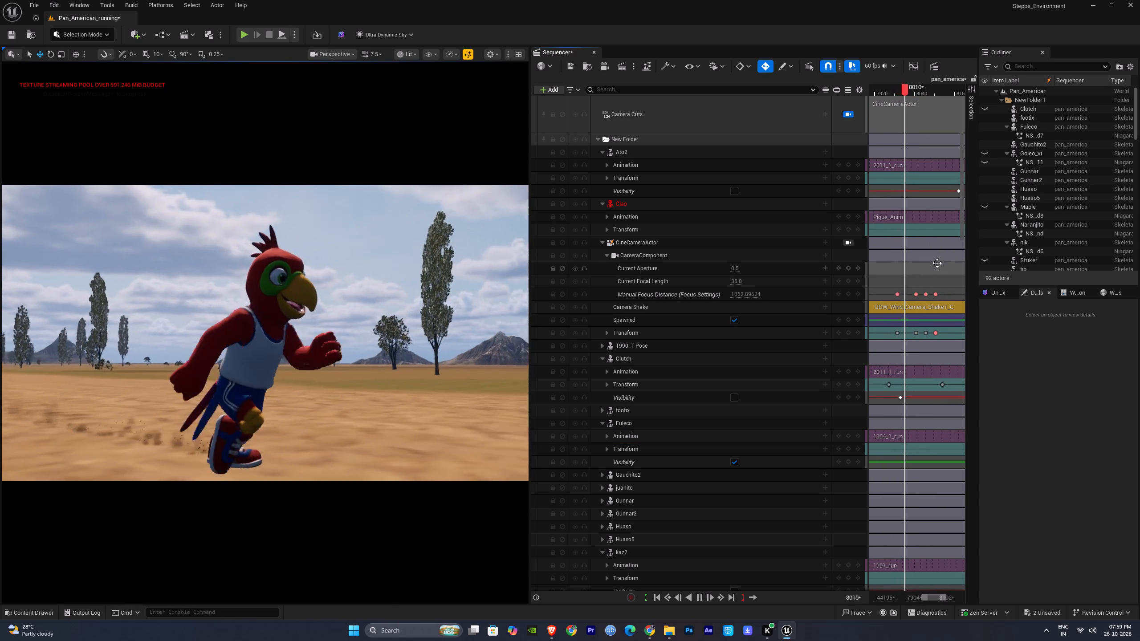
{"action": "key", "text": "space"}
{"action": "left_click", "coordinate": [916, 334]}
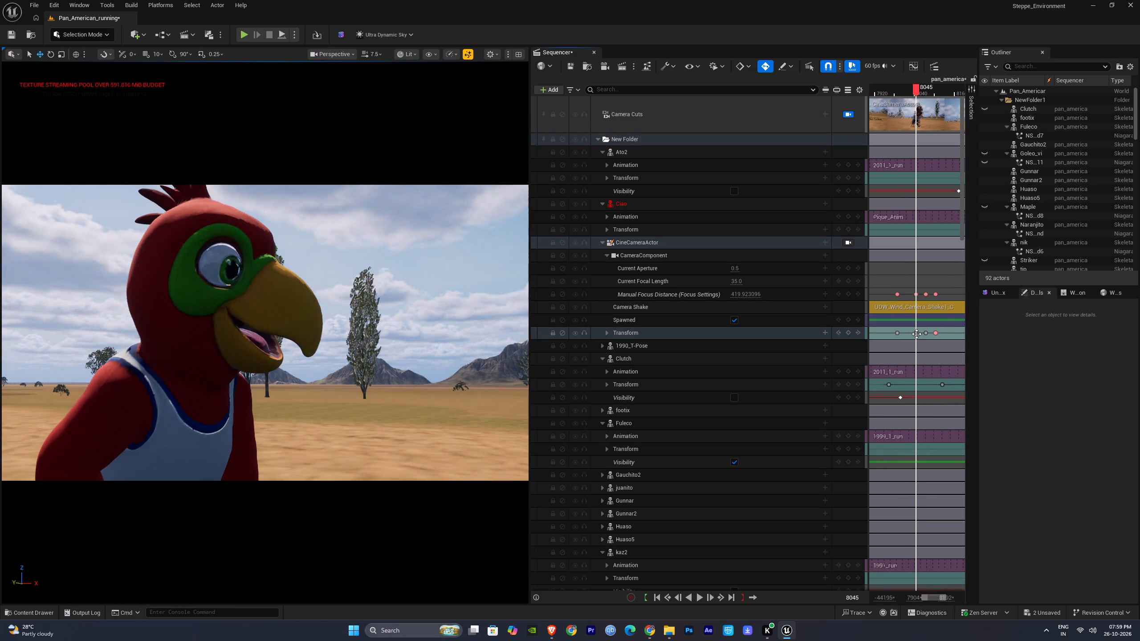
{"action": "key", "text": "Delete"}
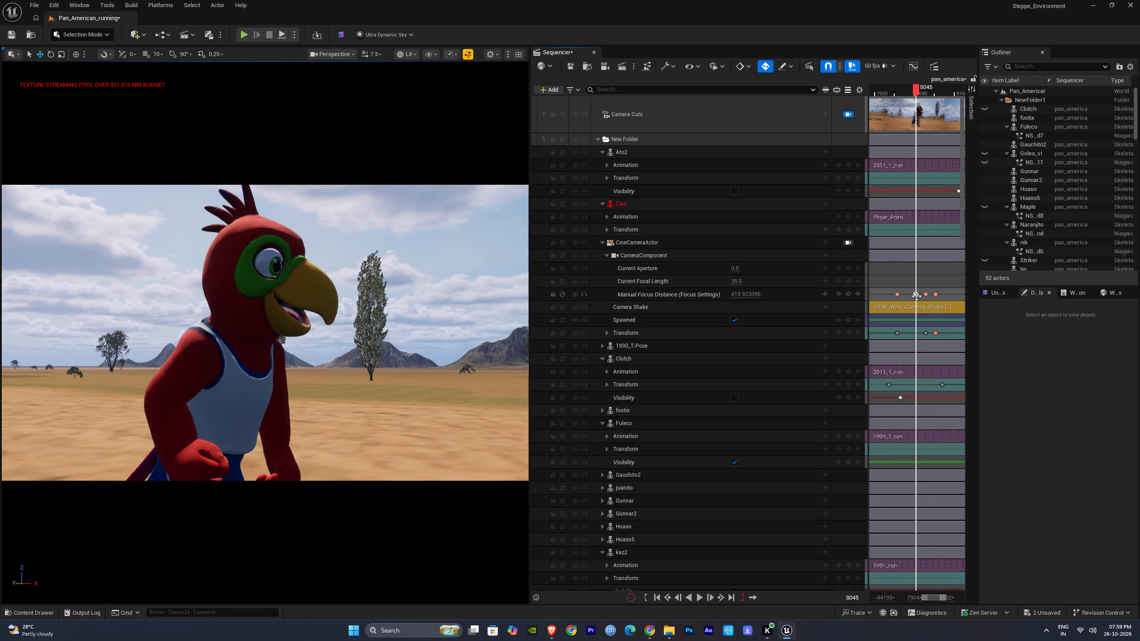
{"action": "left_click", "coordinate": [916, 295]}
{"action": "key", "text": "Delete"}
Delete CineCameraActor's Transform and Manual Focus Distance keyframes at frame 8074.
{"action": "left_click", "coordinate": [924, 349]}
{"action": "key", "text": "space"}
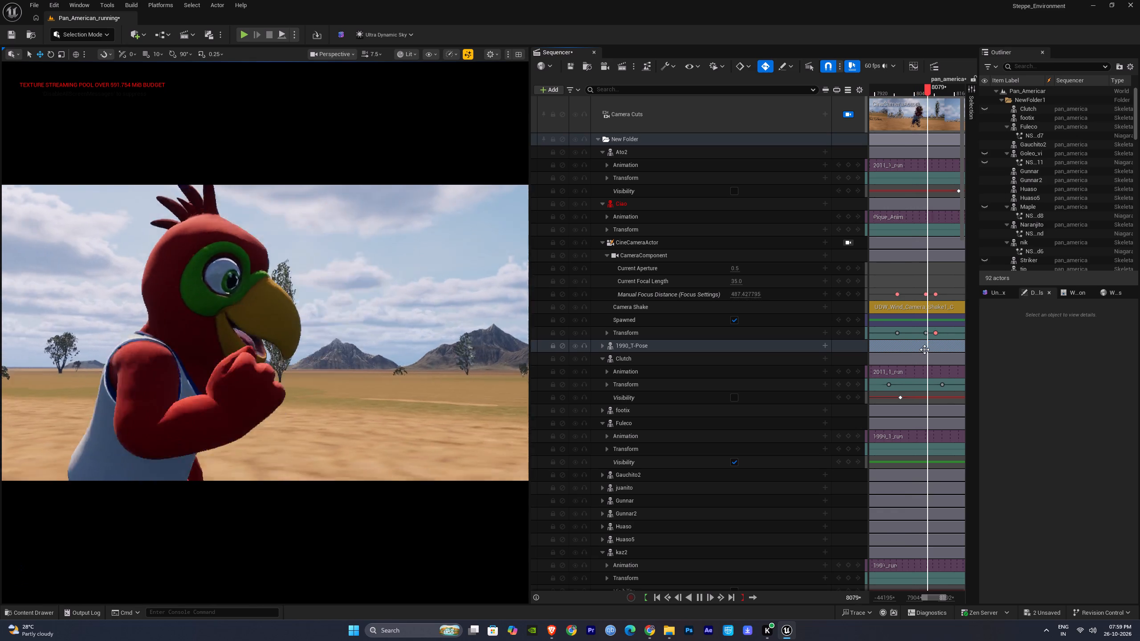
{"action": "key", "text": "space"}
{"action": "left_click", "coordinate": [926, 333]}
{"action": "key", "text": "Delete"}
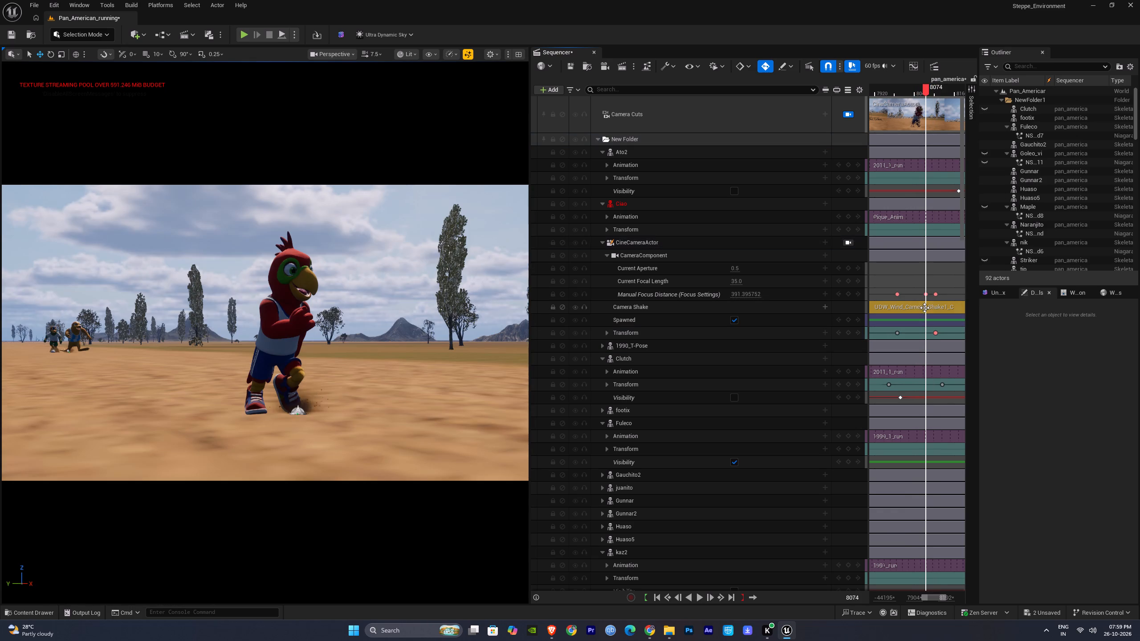
{"action": "left_click", "coordinate": [923, 294]}
{"action": "key", "text": "Delete"}
Play the sequence onward to frame 8620, examining the camera move and Ato2's kicked-up dust.
{"action": "left_click", "coordinate": [897, 93]}
{"action": "key", "text": "space"}
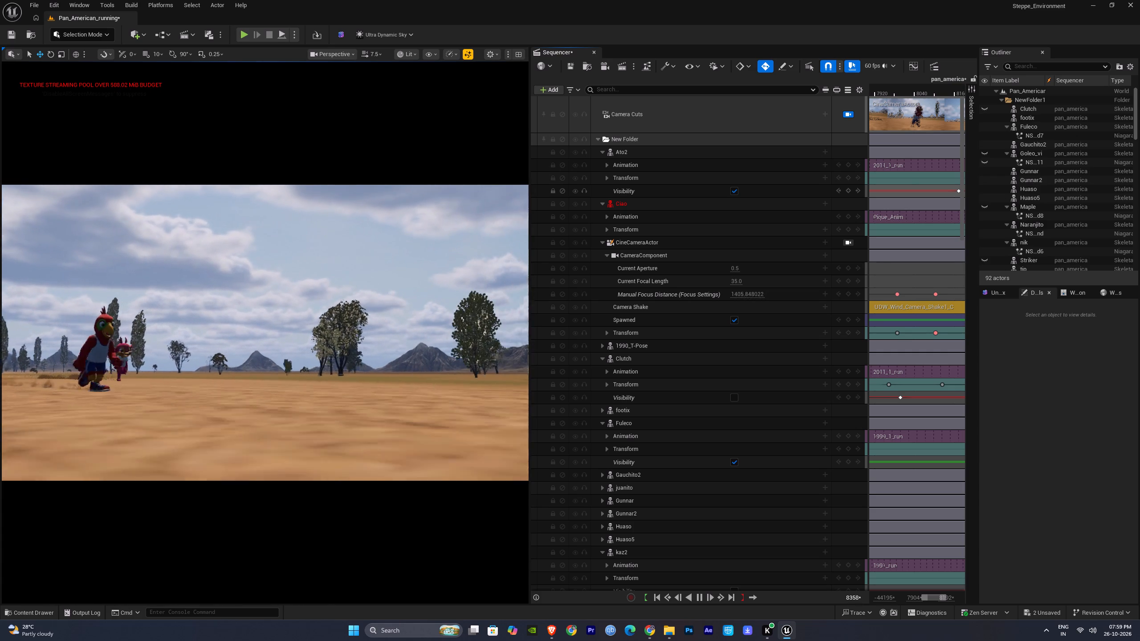
{"action": "key", "text": "space"}
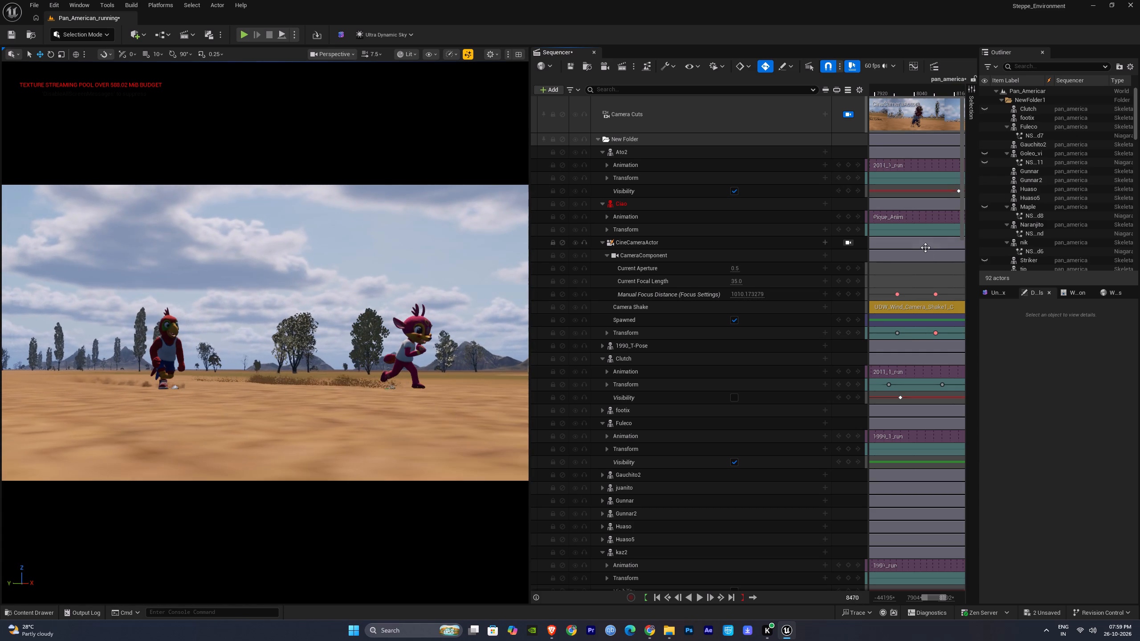
{"action": "right_click_drag", "start_coordinate": [923, 252], "coordinate": [906, 248]}
{"action": "key", "text": "space"}
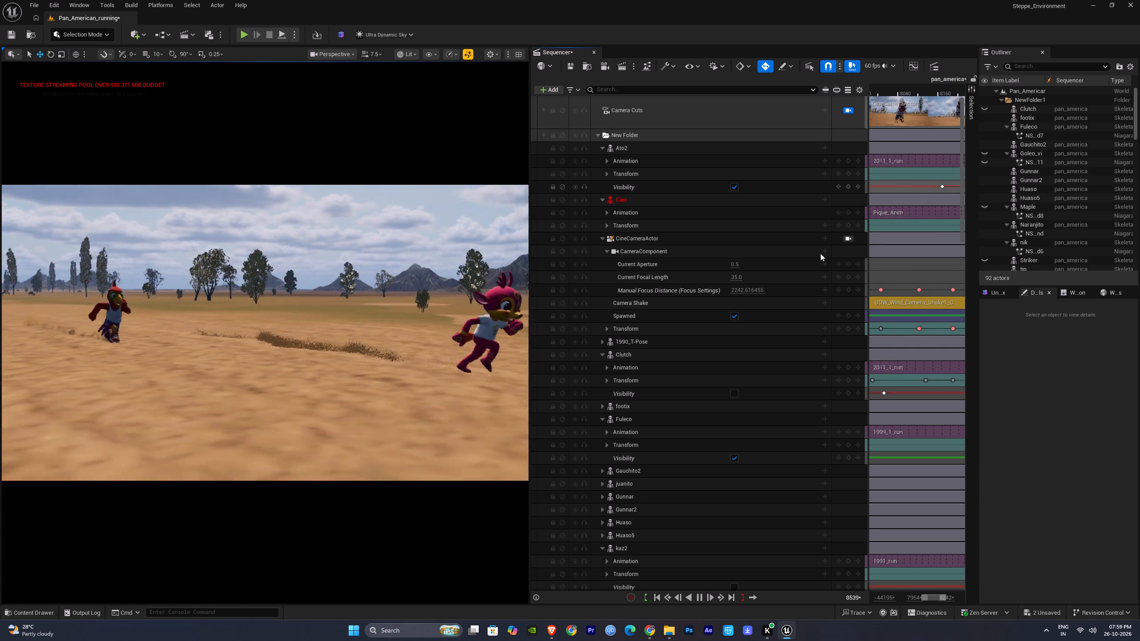
{"action": "key", "text": "space"}
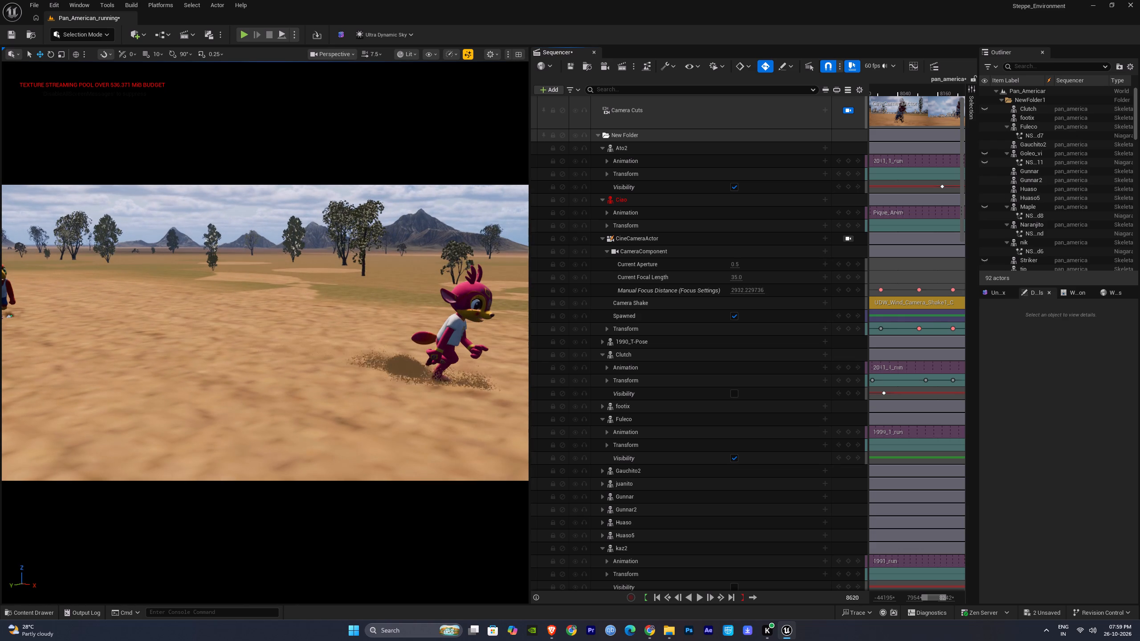
Move Ato2's NS_KickUp_Dusty effect slightly forward and switch its Niagara system asset to NS_KickUp_Gravel.
{"action": "left_click", "coordinate": [422, 373]}
{"action": "left_click_drag", "start_coordinate": [454, 381], "coordinate": [469, 381]}
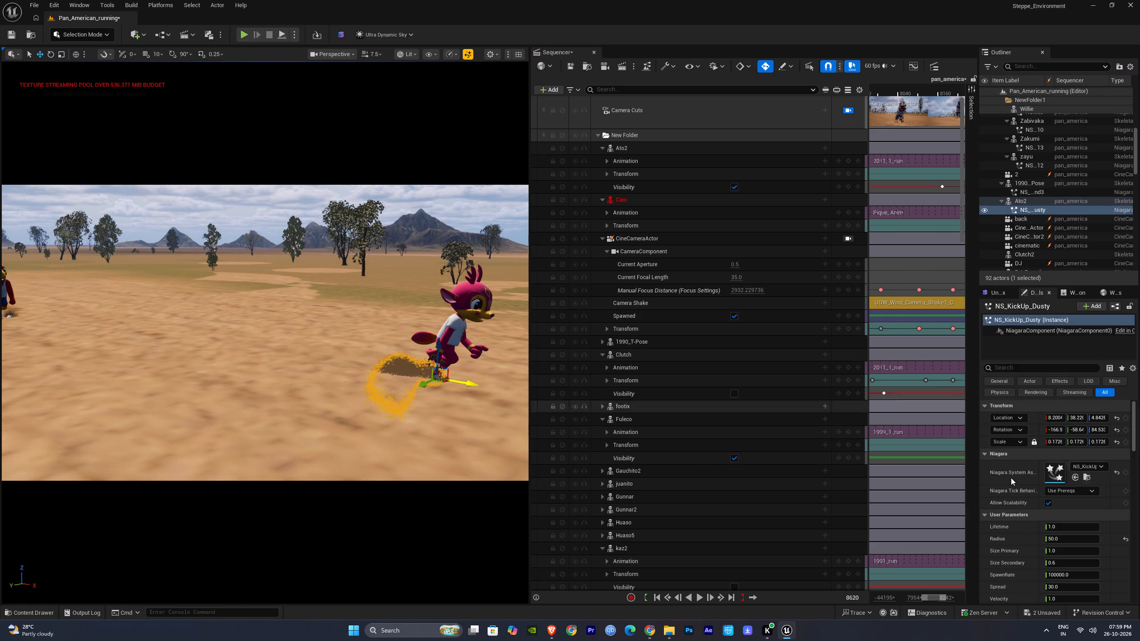
{"action": "left_click", "coordinate": [1078, 479]}
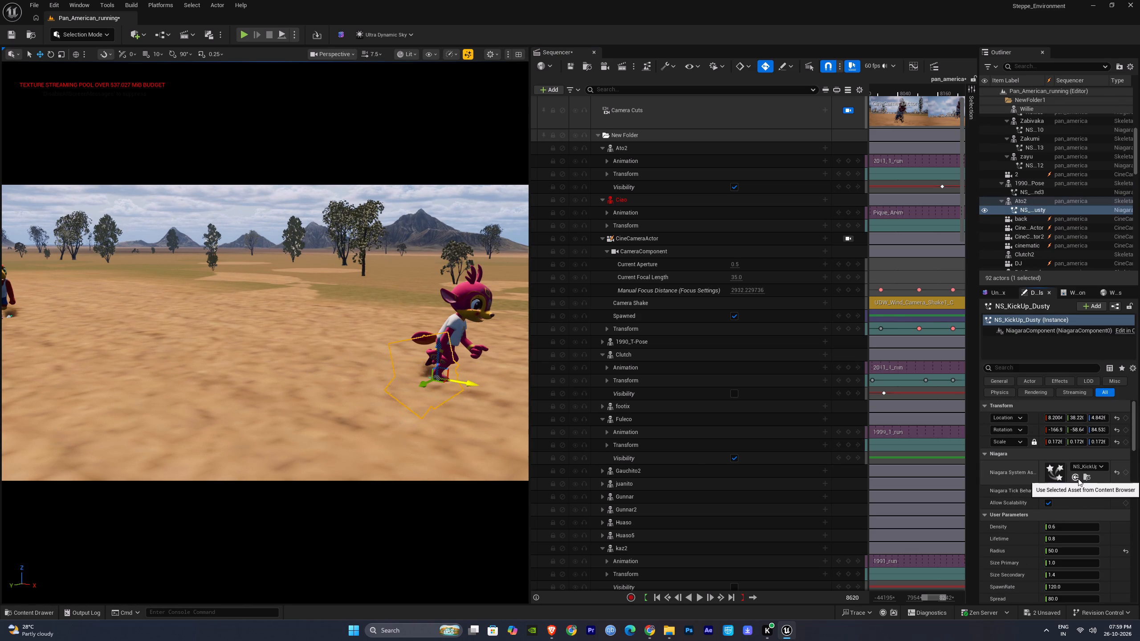
At frame 9034, place a new NS_KickUp_Gravel effect at kaz2's feet and rotate it about 178° around its vertical axis.
{"action": "left_click", "coordinate": [916, 530]}
{"action": "key", "text": "space"}
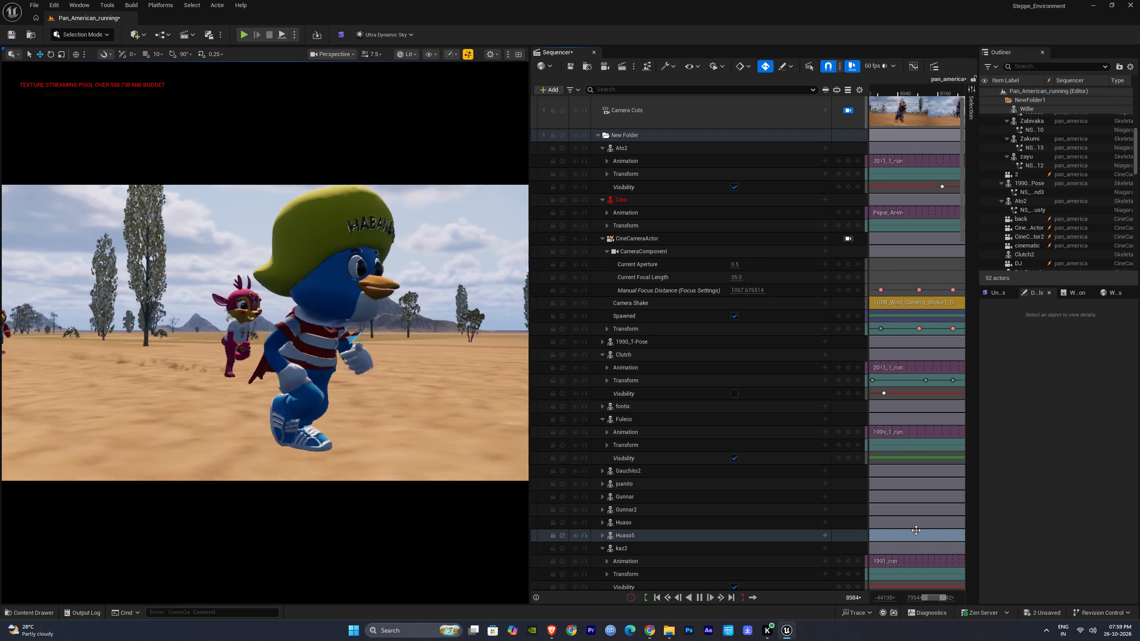
{"action": "key", "text": "space"}
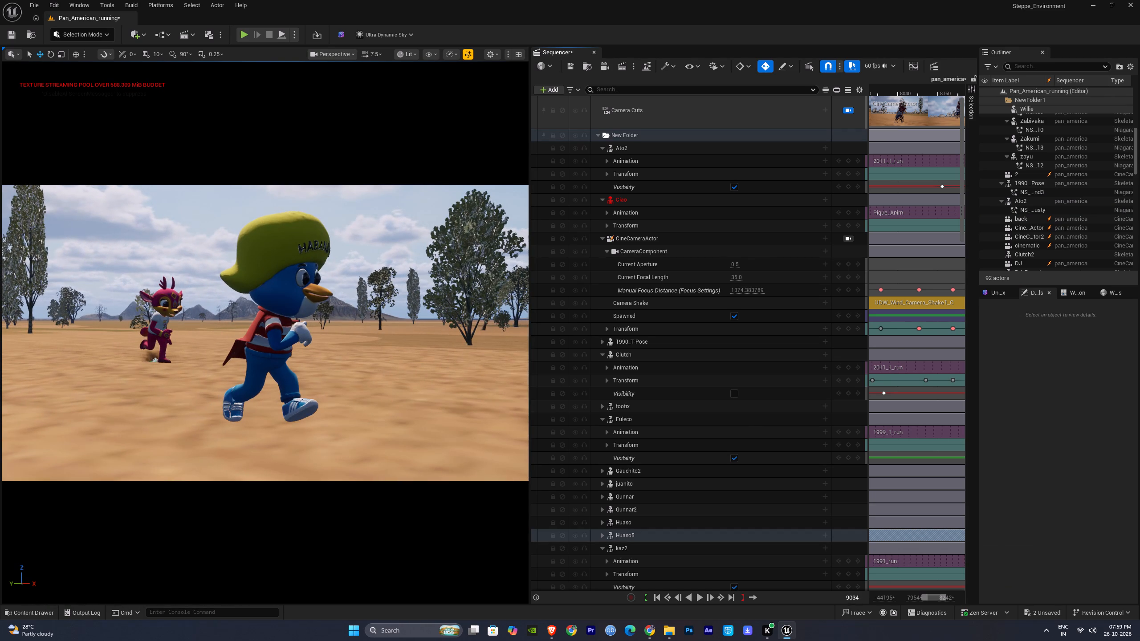
{"action": "left_click", "coordinate": [156, 359]}
{"action": "key", "text": "ctrl+space"}
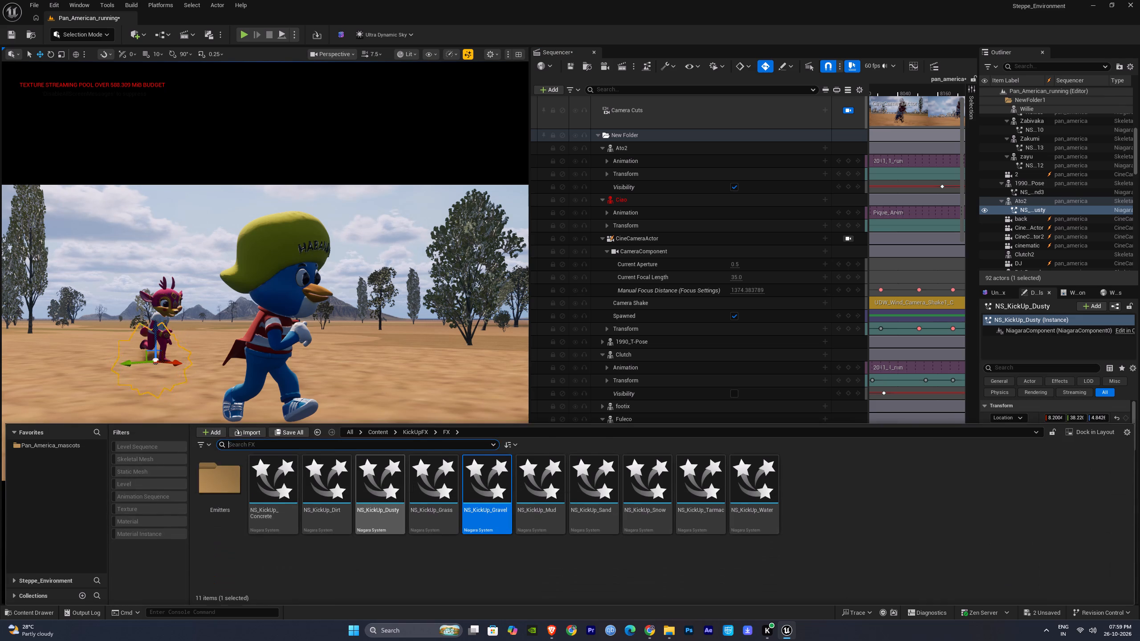
{"action": "left_click_drag", "start_coordinate": [485, 480], "coordinate": [240, 406]}
{"action": "key", "text": "e"}
{"action": "left_click_drag", "start_coordinate": [254, 430], "coordinate": [675, 406]}
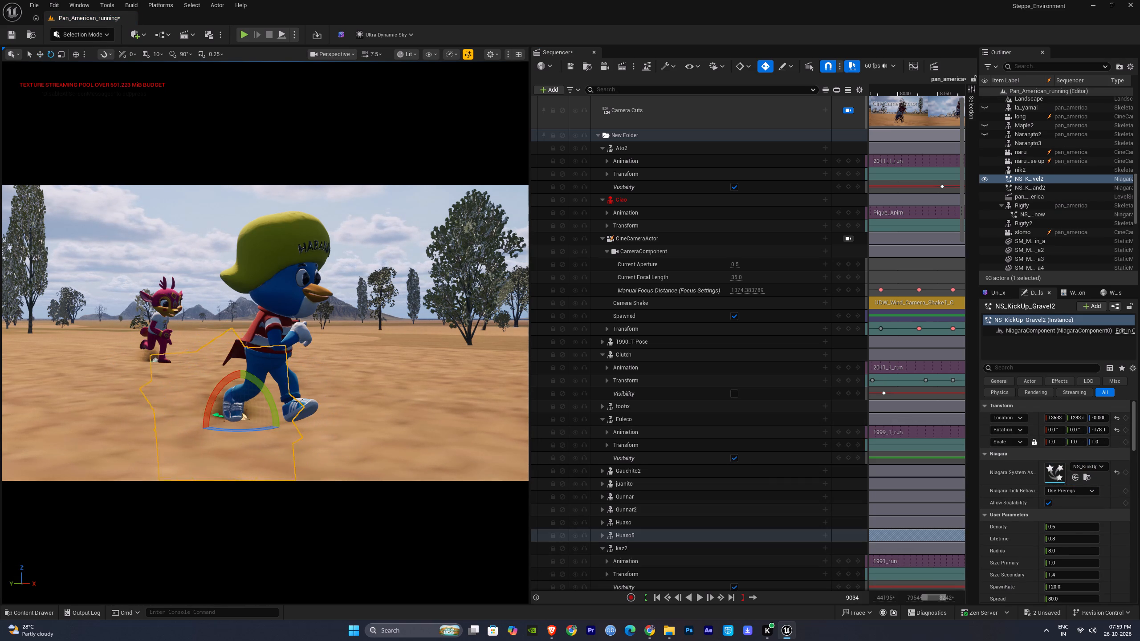
Copy kaz2's name and delete the old NS_KickUp_Gravel effect attached to kaz2.
{"action": "left_click", "coordinate": [269, 322]}
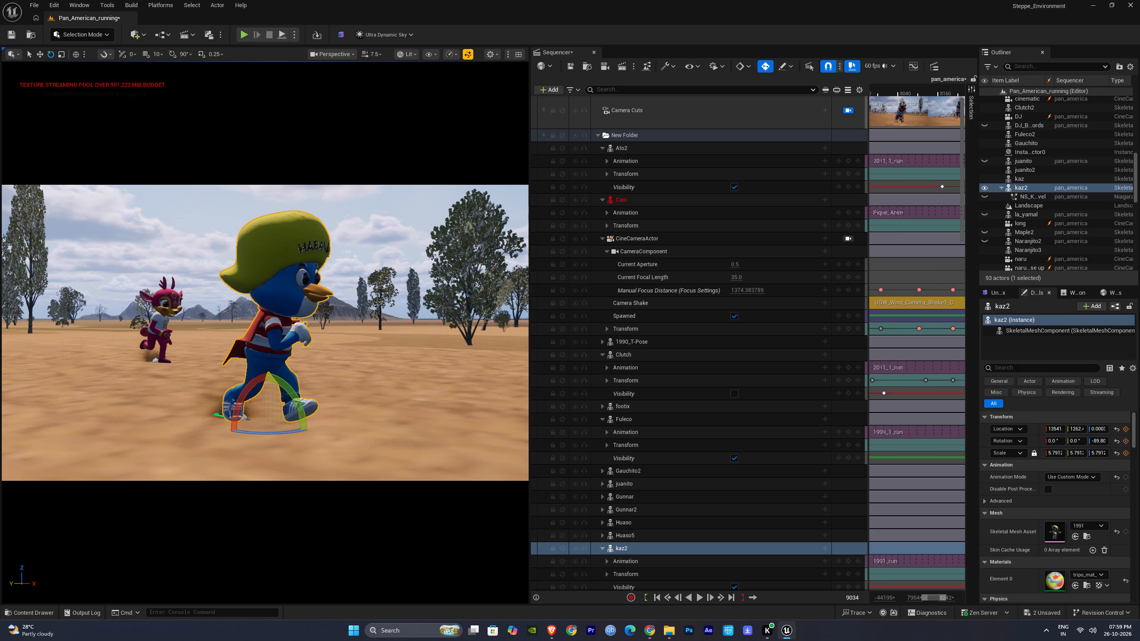
{"action": "key", "text": "F2"}
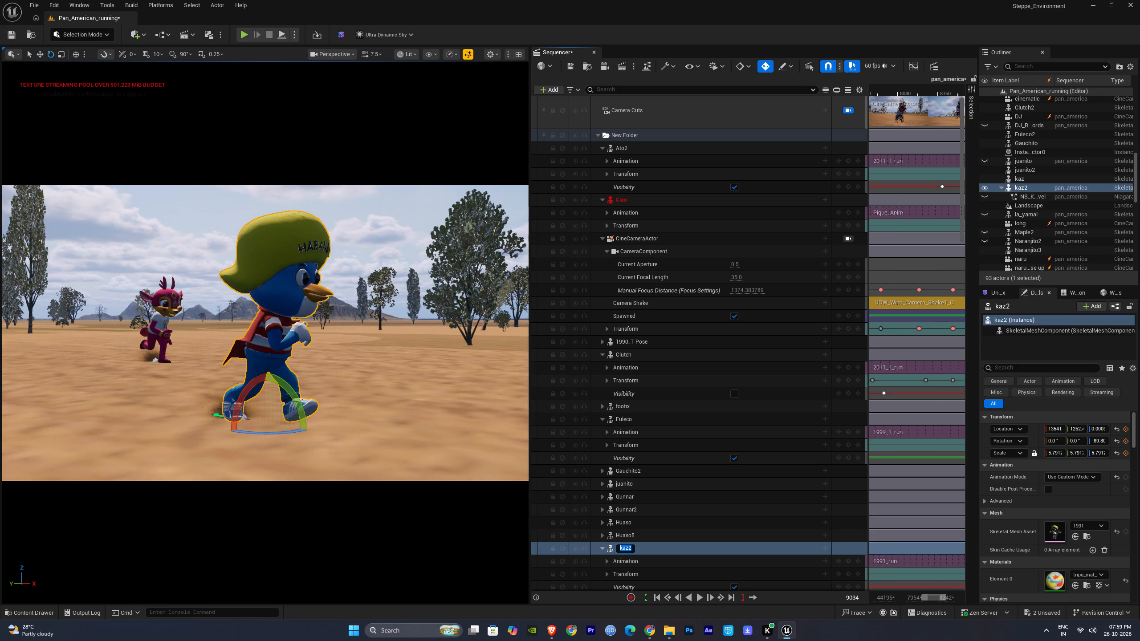
{"action": "key", "text": "ctrl+c"}
{"action": "left_click", "coordinate": [1039, 196]}
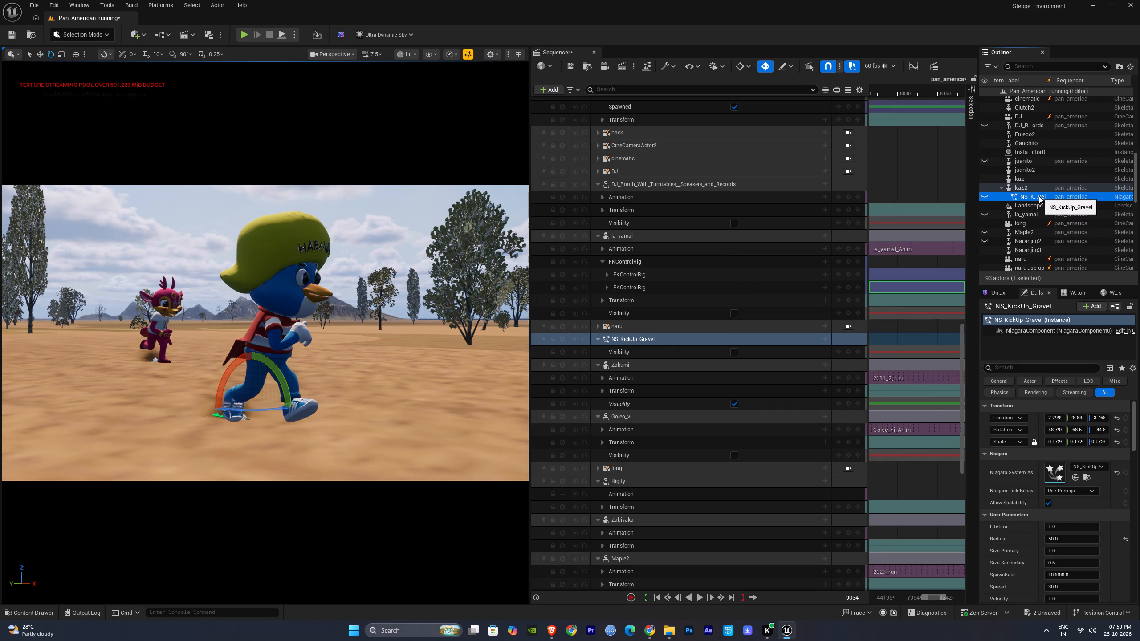
{"action": "key", "text": "Delete"}
{"action": "left_click", "coordinate": [655, 344]}
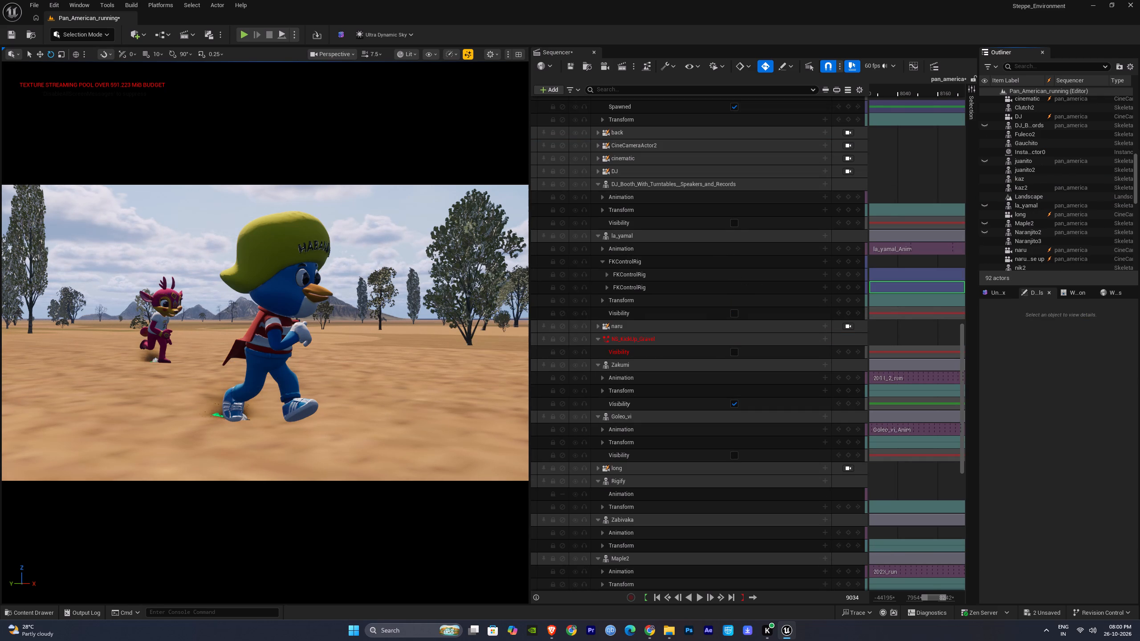
Attach the new NS_KickUp_Gravel2 effect at kaz2's feet to kaz2, choosing the Spine socket.
{"action": "left_click", "coordinate": [219, 416]}
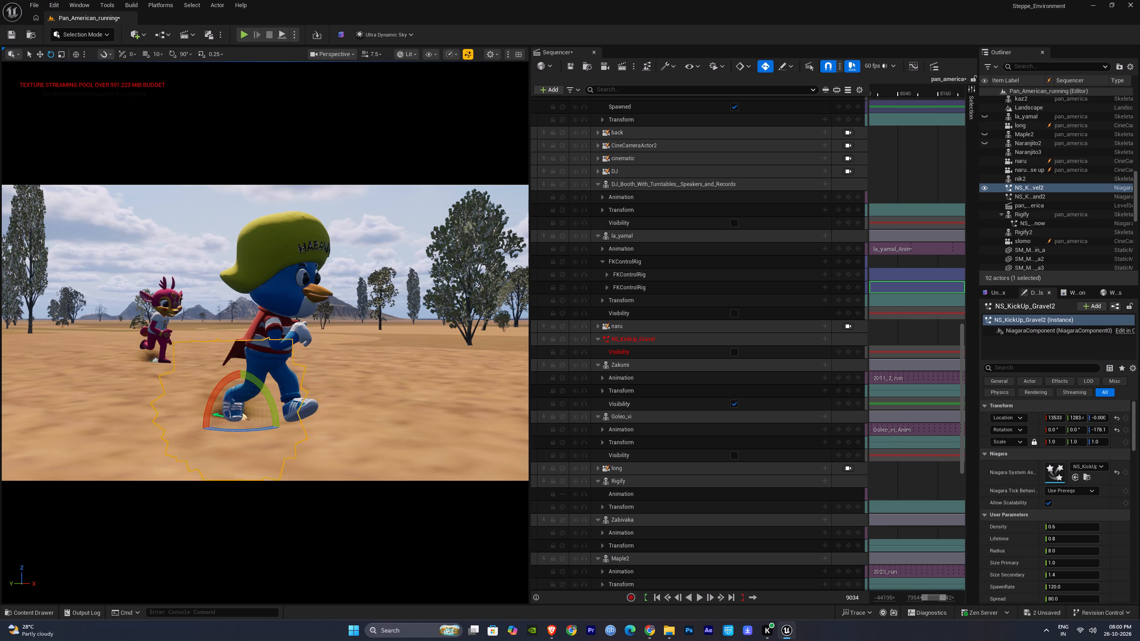
{"action": "right_click", "coordinate": [1048, 190]}
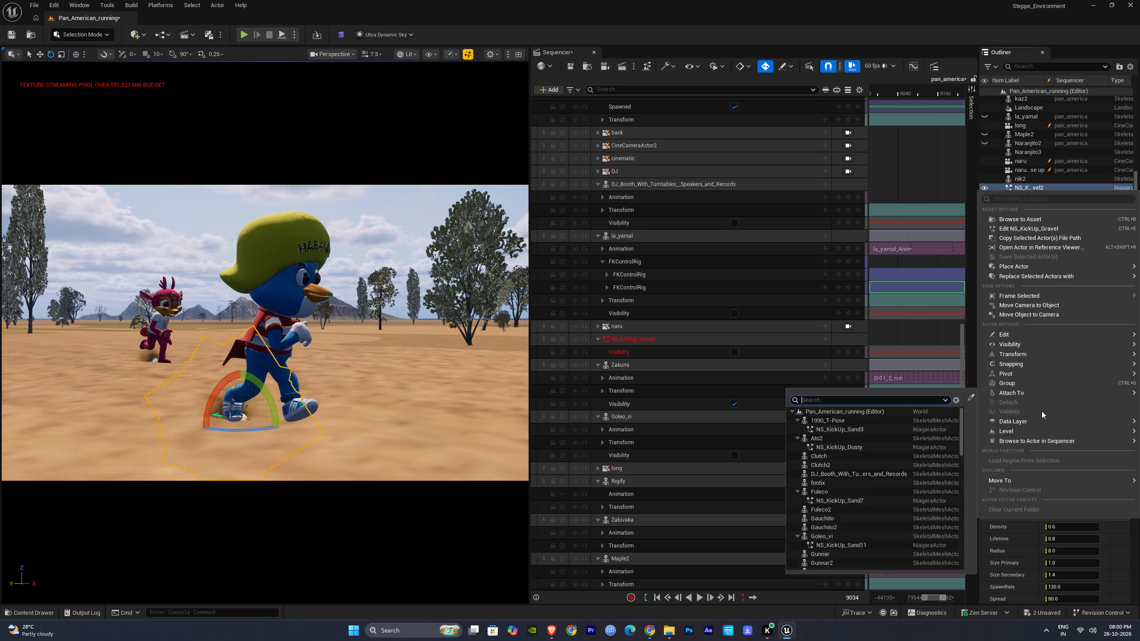
{"action": "left_click", "coordinate": [835, 401]}
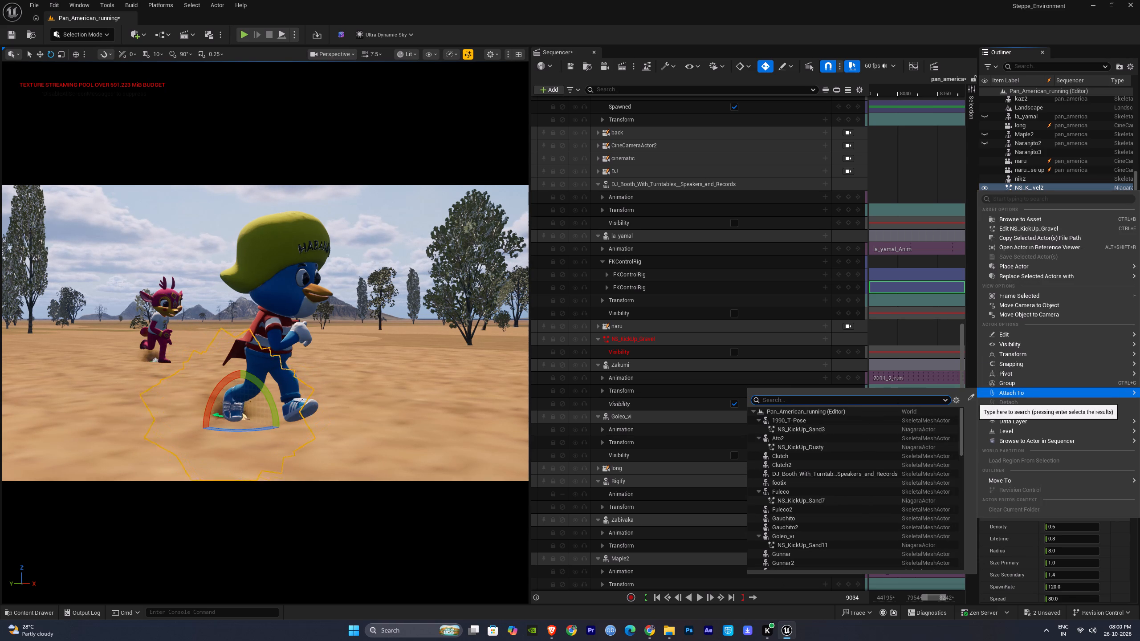
{"action": "key", "text": "ctrl+v"}
{"action": "left_click", "coordinate": [798, 419]}
{"action": "left_click", "coordinate": [826, 210]}
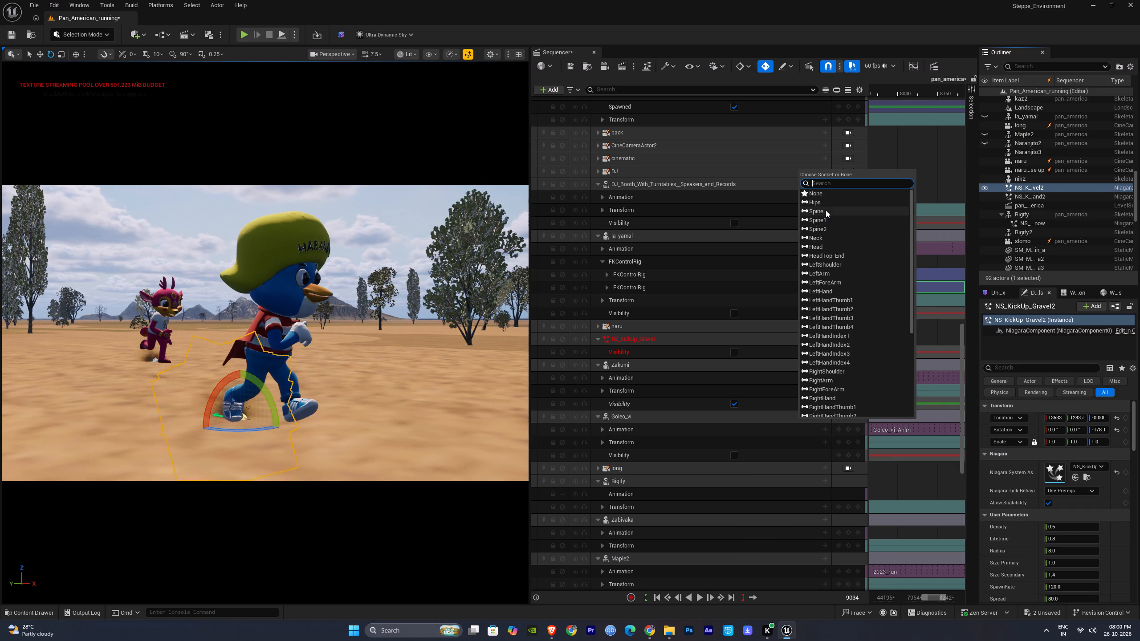
At frame 9412, switch nik's NS_KickUp_Sand6 effect to the NS_KickUp_Gravel system, shift it near the feet and rotate it around the vertical axis.
{"action": "left_click", "coordinate": [911, 480]}
{"action": "key", "text": "space"}
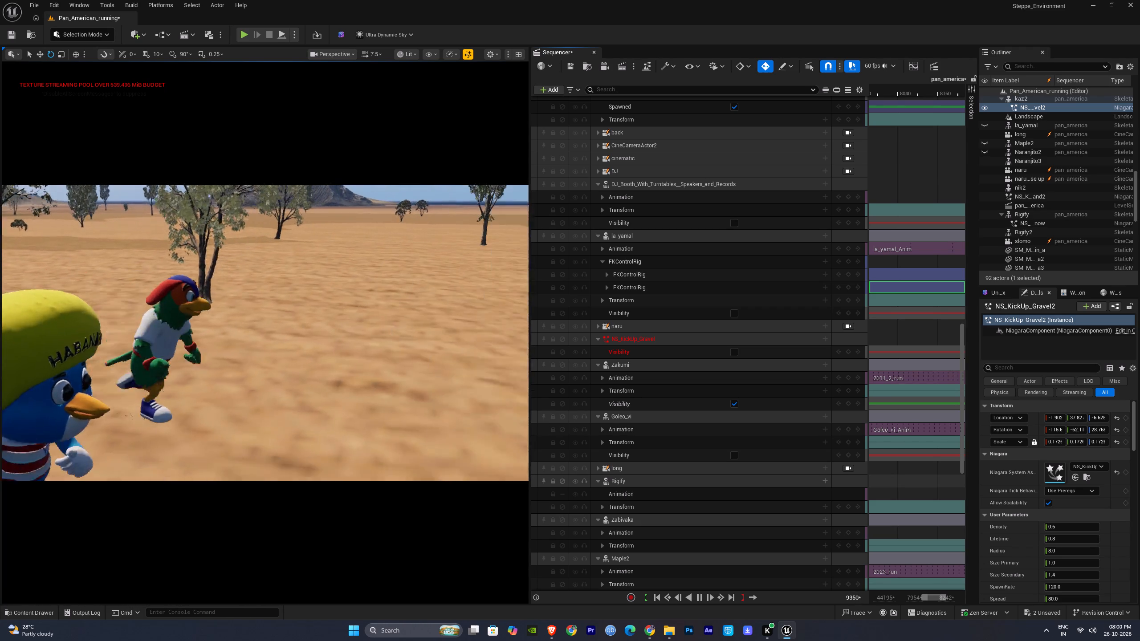
{"action": "key", "text": "space"}
{"action": "left_click", "coordinate": [352, 373]}
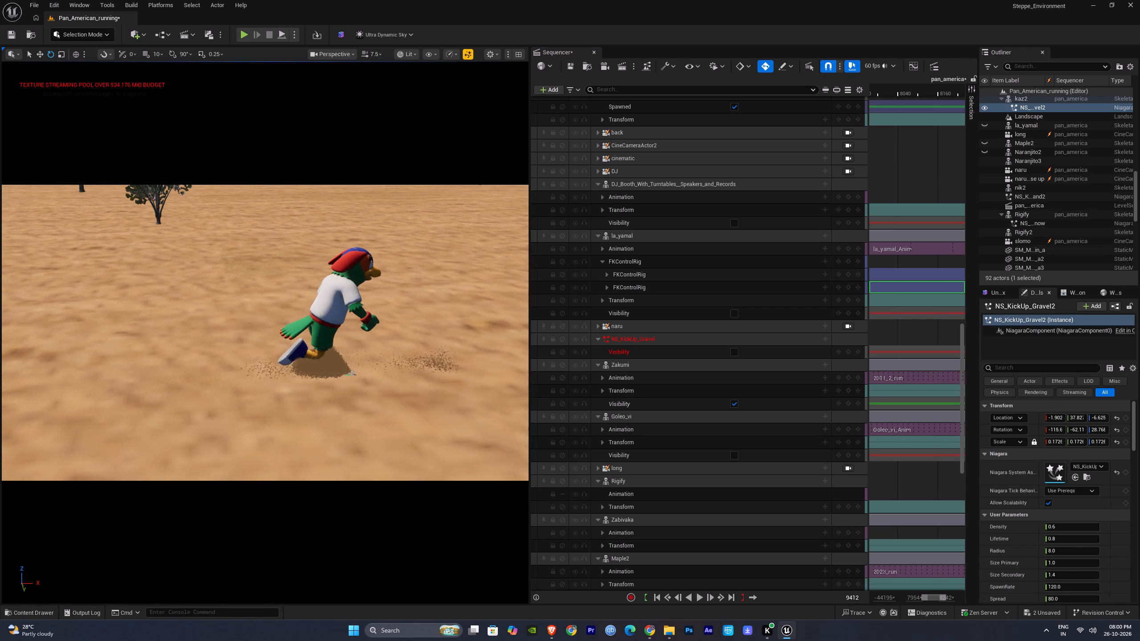
{"action": "left_click", "coordinate": [1076, 476]}
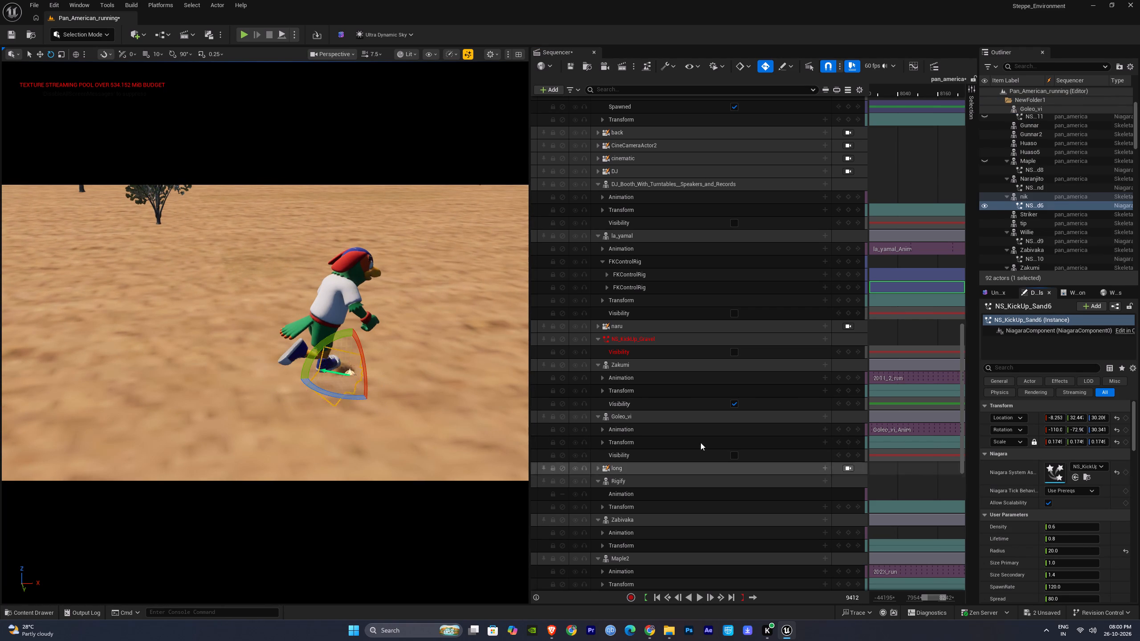
{"action": "key", "text": "w"}
{"action": "left_click_drag", "start_coordinate": [362, 389], "coordinate": [357, 378]}
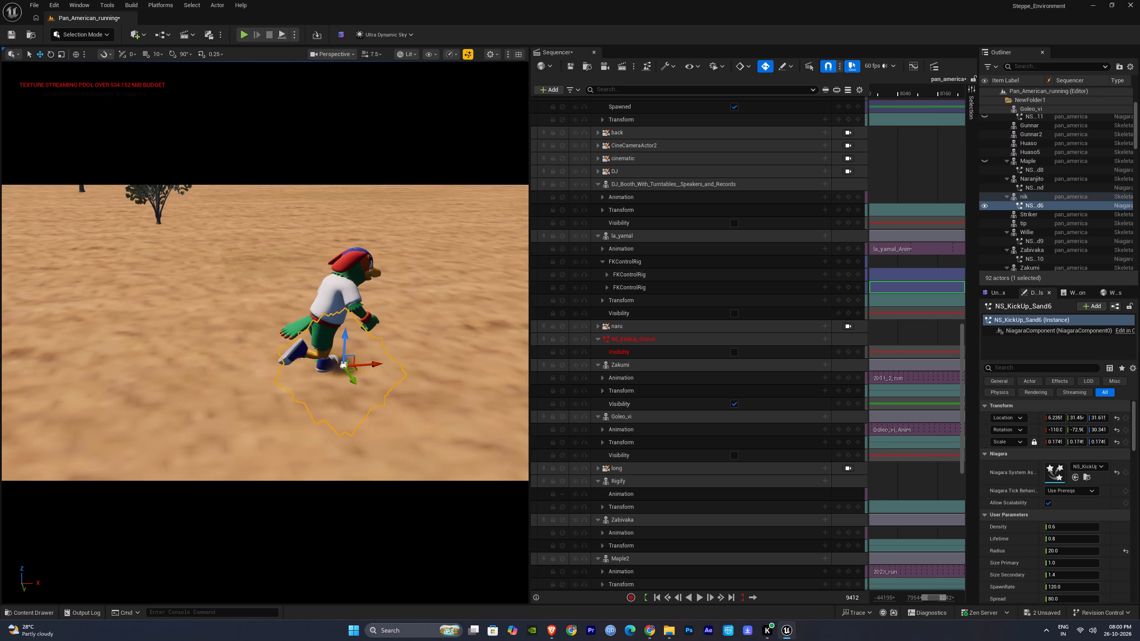
{"action": "left_click_drag", "start_coordinate": [370, 364], "coordinate": [353, 367]}
{"action": "key", "text": "e"}
{"action": "left_click_drag", "start_coordinate": [320, 387], "coordinate": [342, 385]}
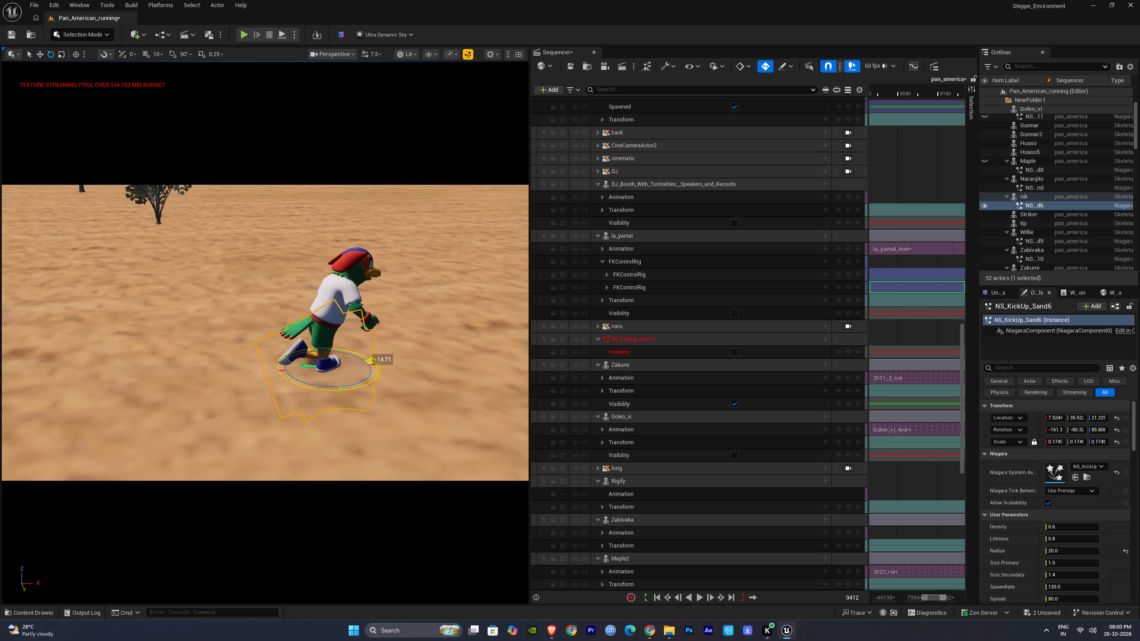
{"action": "left_click_drag", "start_coordinate": [342, 385], "coordinate": [358, 385]}
At frame 10409, switch Maple's NS_KickUp_Sand8 effect to the NS_KickUp_Gravel system and rotate it.
{"action": "left_click", "coordinate": [906, 479]}
{"action": "key", "text": "space"}
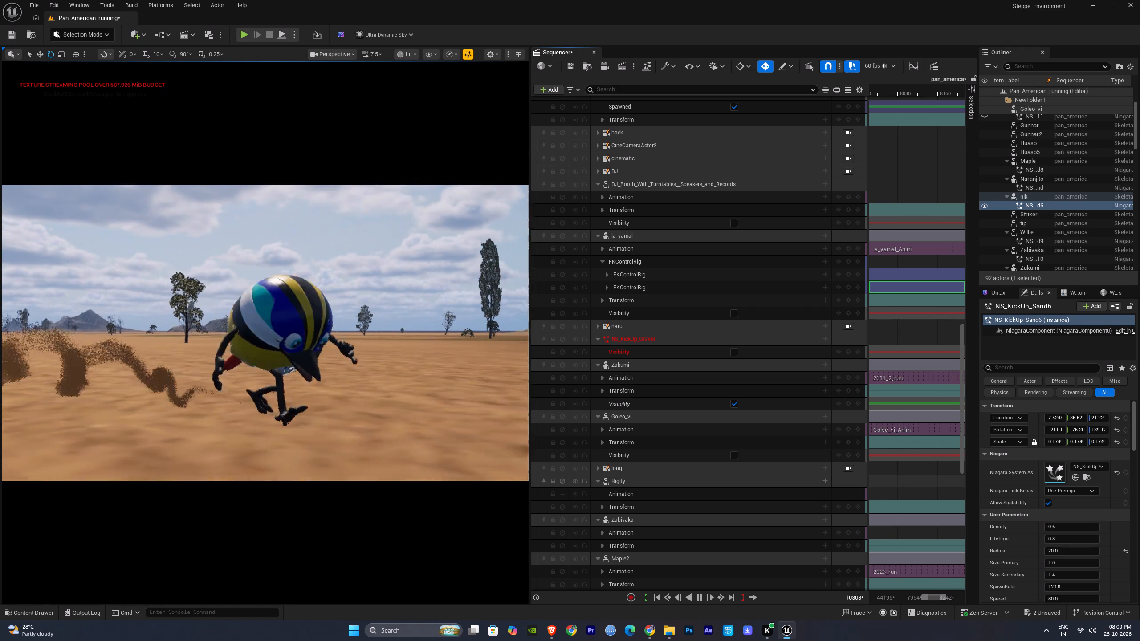
{"action": "key", "text": "space"}
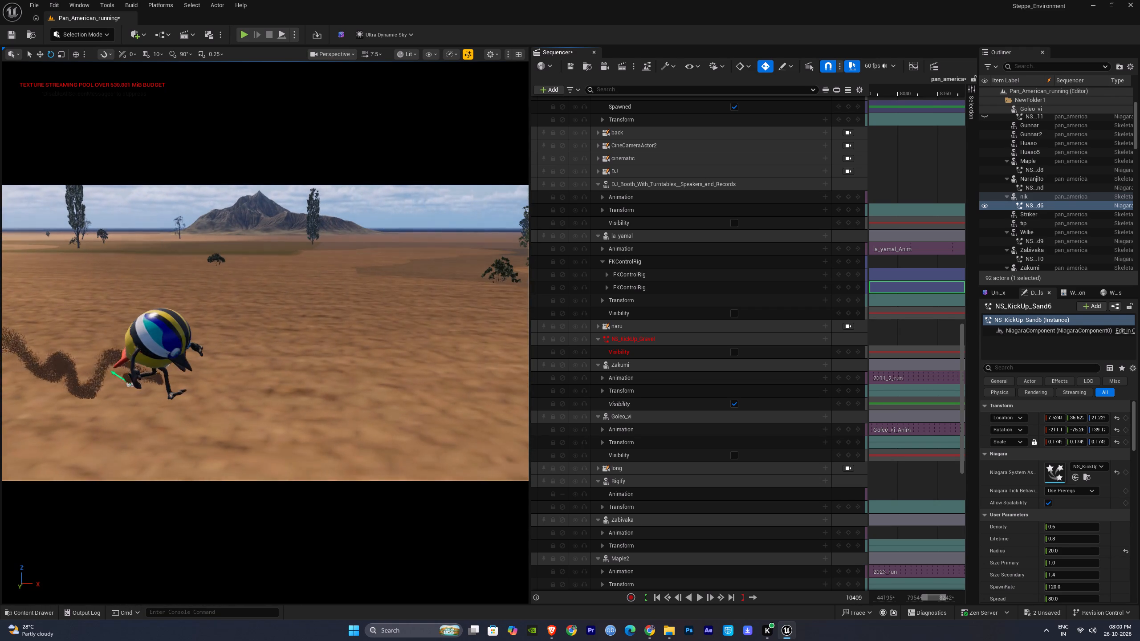
{"action": "left_click", "coordinate": [128, 385]}
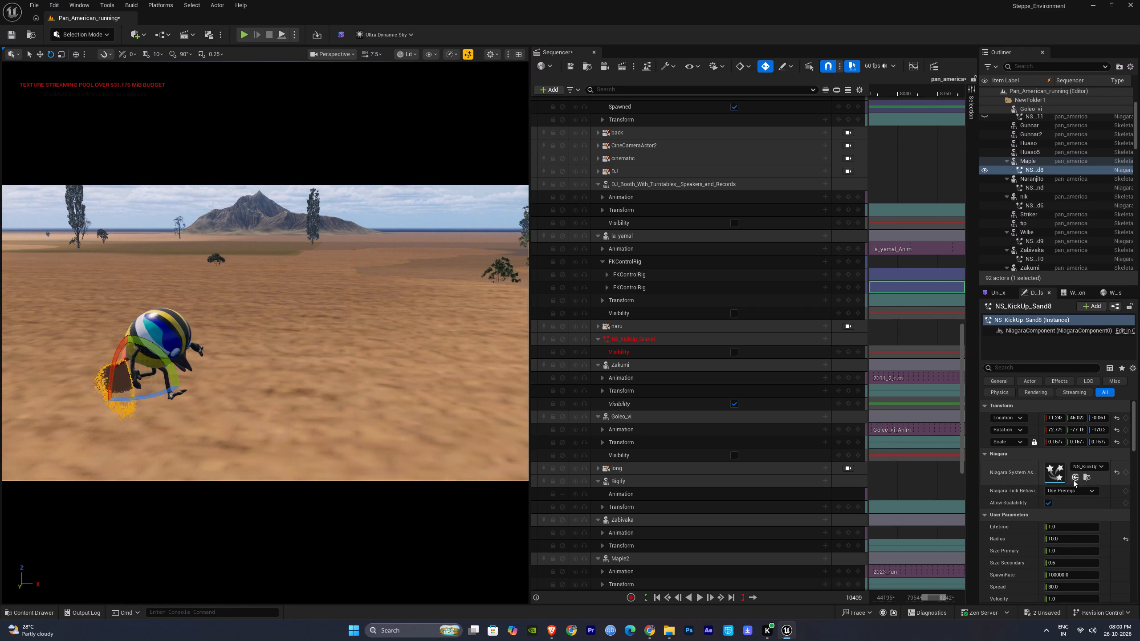
{"action": "left_click", "coordinate": [1073, 479]}
{"action": "left_click_drag", "start_coordinate": [157, 349], "coordinate": [131, 324]}
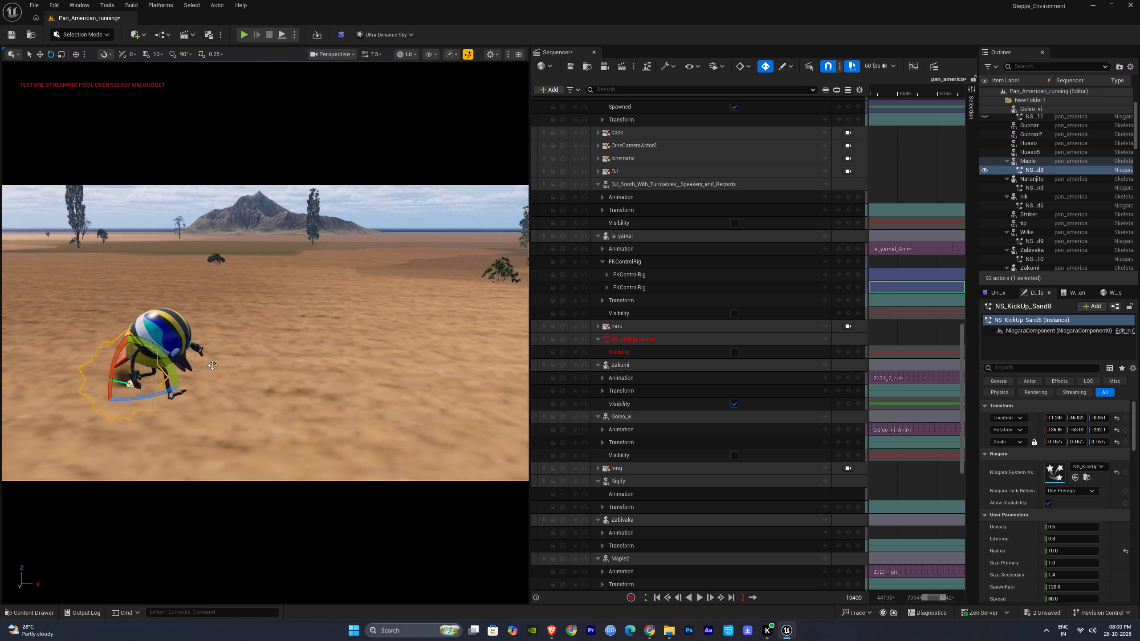
Play past Maple's shot, then go back to just before frame 9459 and replay to frame 9775, examining nik's run and kicked-up gravel.
{"action": "left_click", "coordinate": [914, 483]}
{"action": "key", "text": "space"}
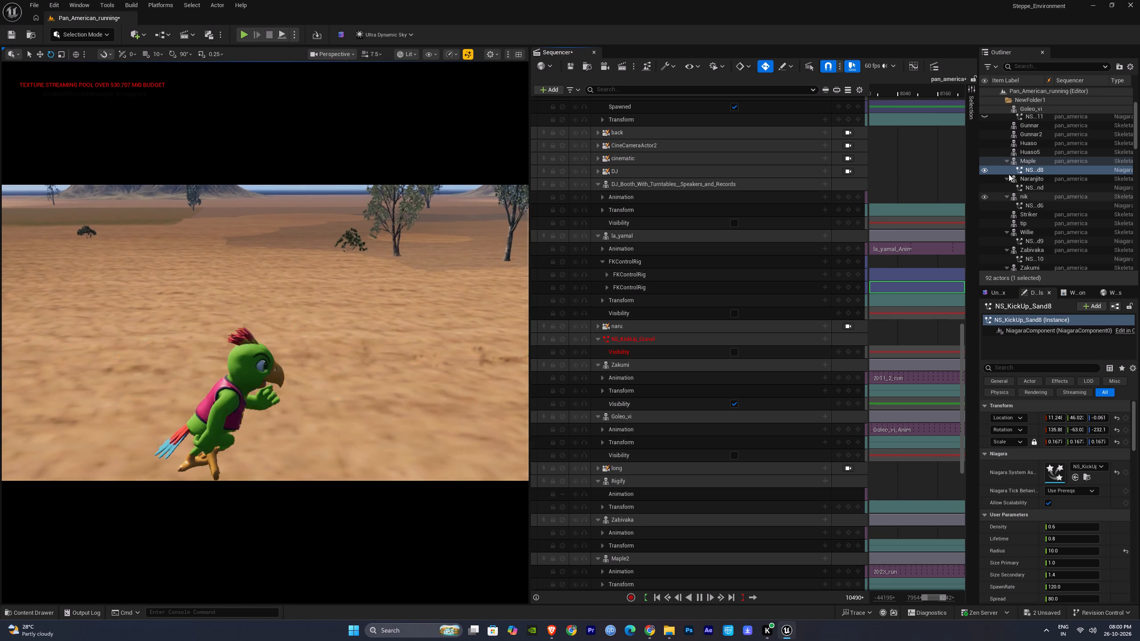
{"action": "key", "text": "space"}
{"action": "scroll", "coordinate": [928, 170], "scroll_direction": "down", "scroll_amount": 19, "text": "ctrl"}
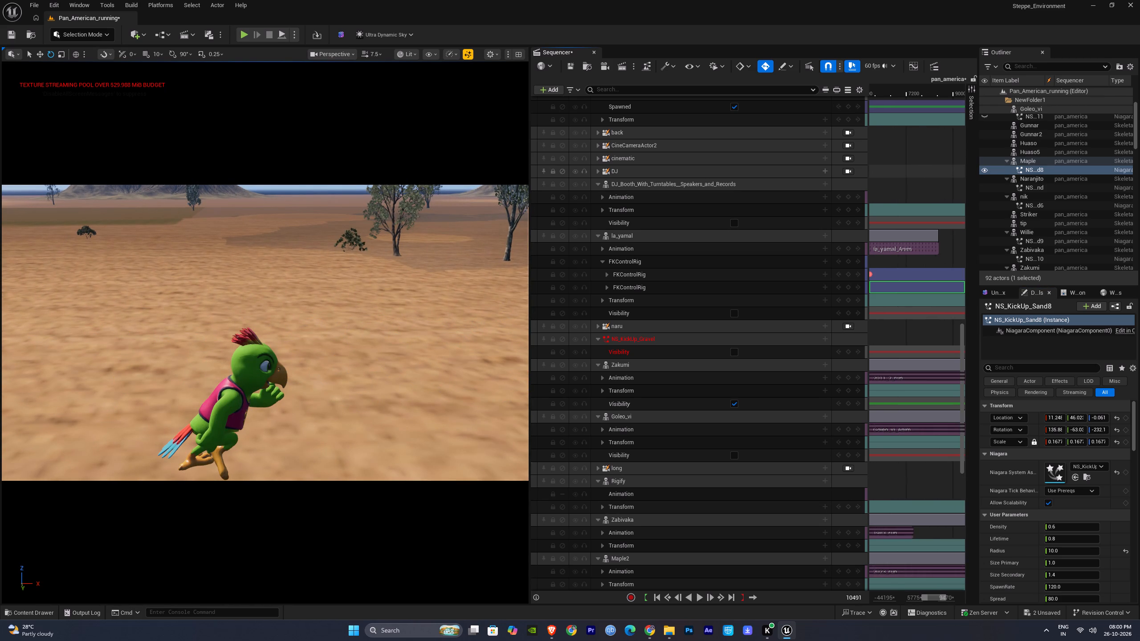
{"action": "scroll", "coordinate": [934, 170], "scroll_direction": "down", "scroll_amount": 2, "text": "ctrl"}
{"action": "left_click", "coordinate": [949, 95]}
{"action": "key", "text": "space"}
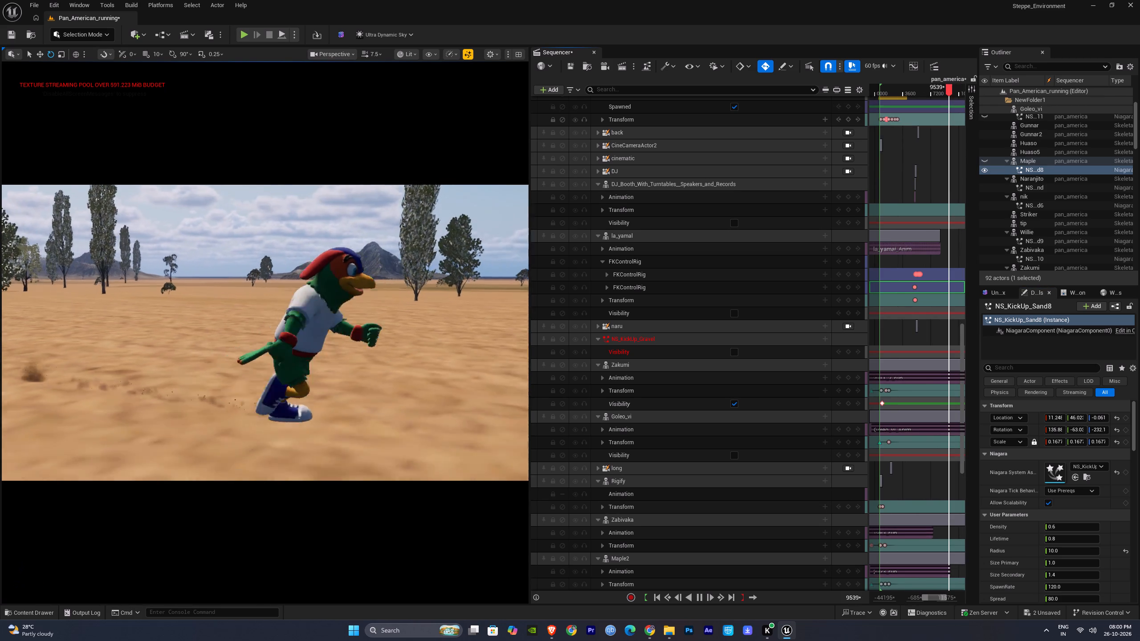
{"action": "right_click_drag", "start_coordinate": [947, 115], "coordinate": [890, 112]}
{"action": "left_click_drag", "start_coordinate": [900, 93], "coordinate": [897, 90]}
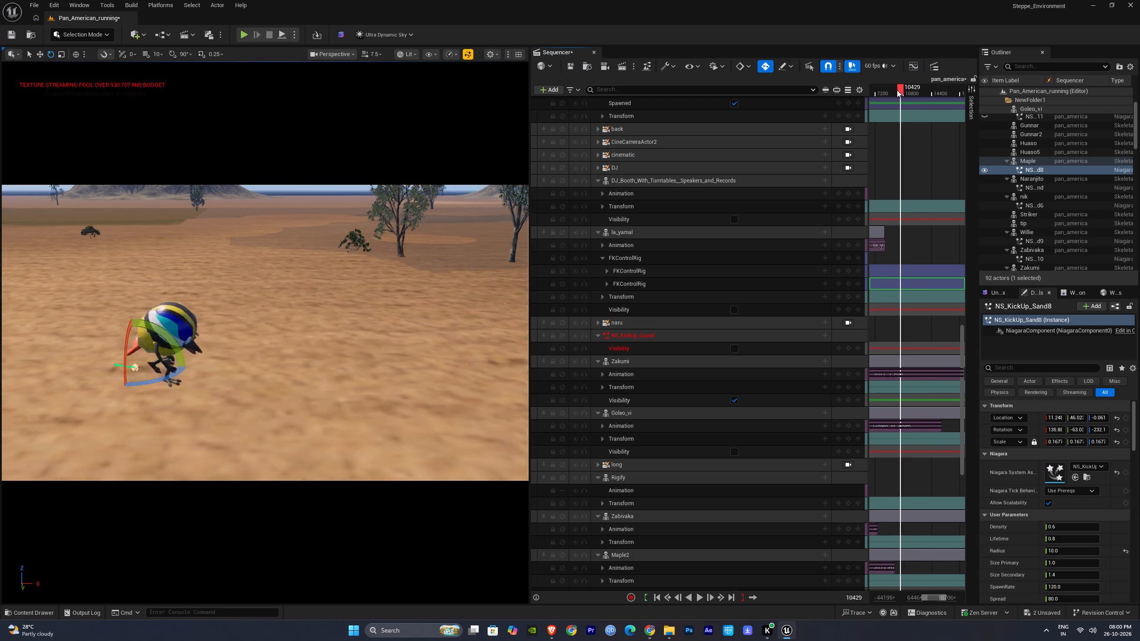
{"action": "left_click_drag", "start_coordinate": [897, 90], "coordinate": [889, 89]}
{"action": "key", "text": "space"}
{"action": "left_click", "coordinate": [909, 161]}
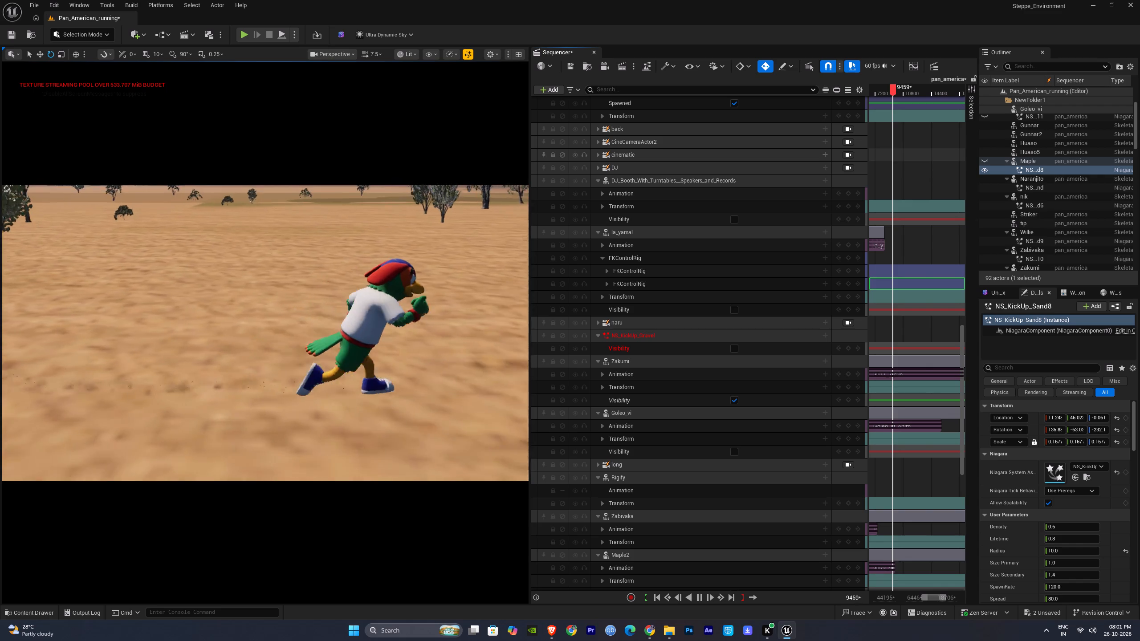
{"action": "key", "text": "space"}
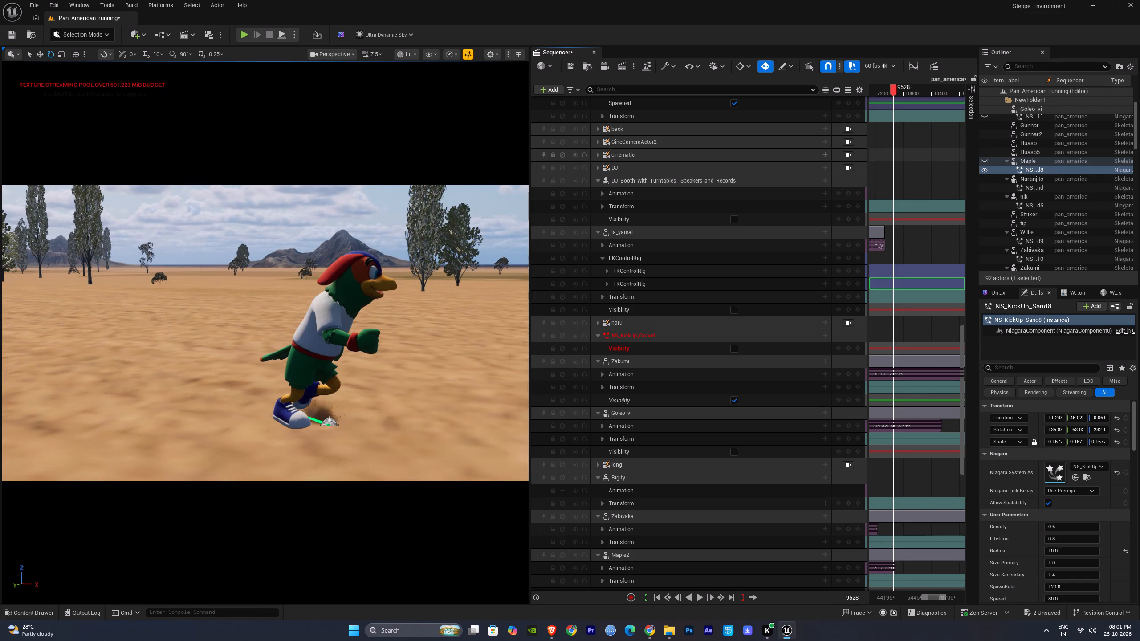
{"action": "key", "text": "space"}
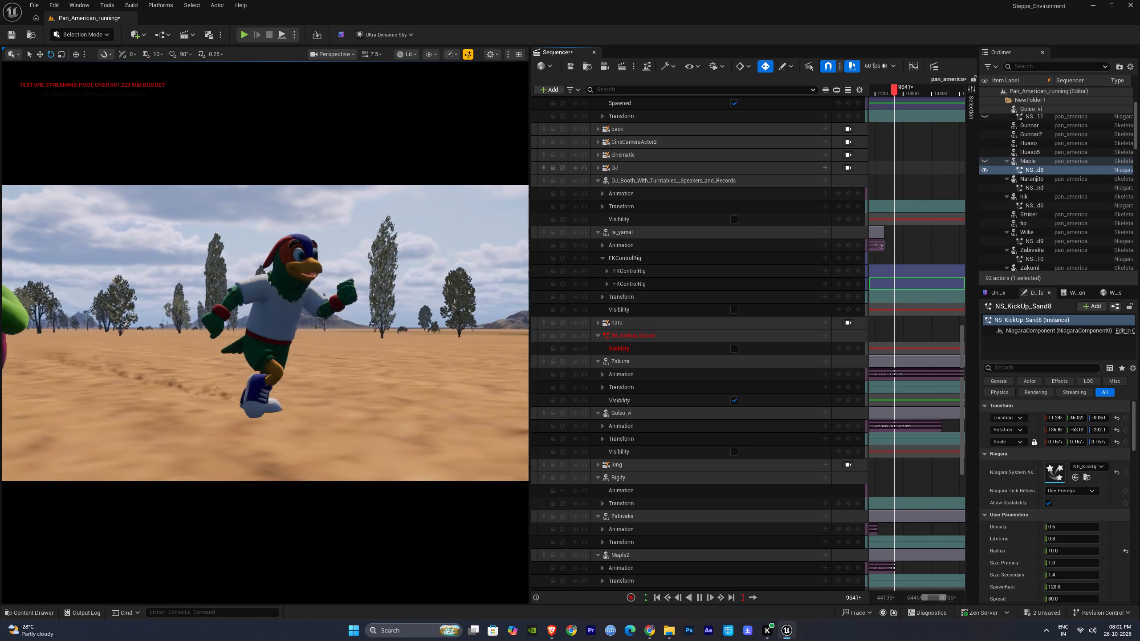
{"action": "key", "text": "space"}
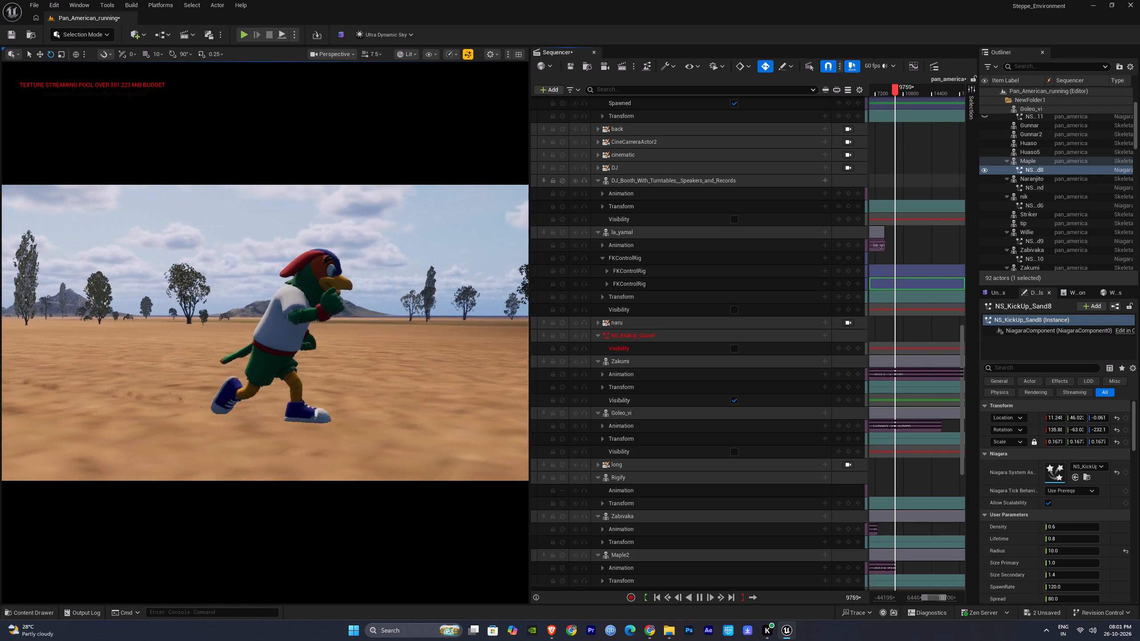
{"action": "key", "text": "space"}
{"action": "key", "text": "space"}
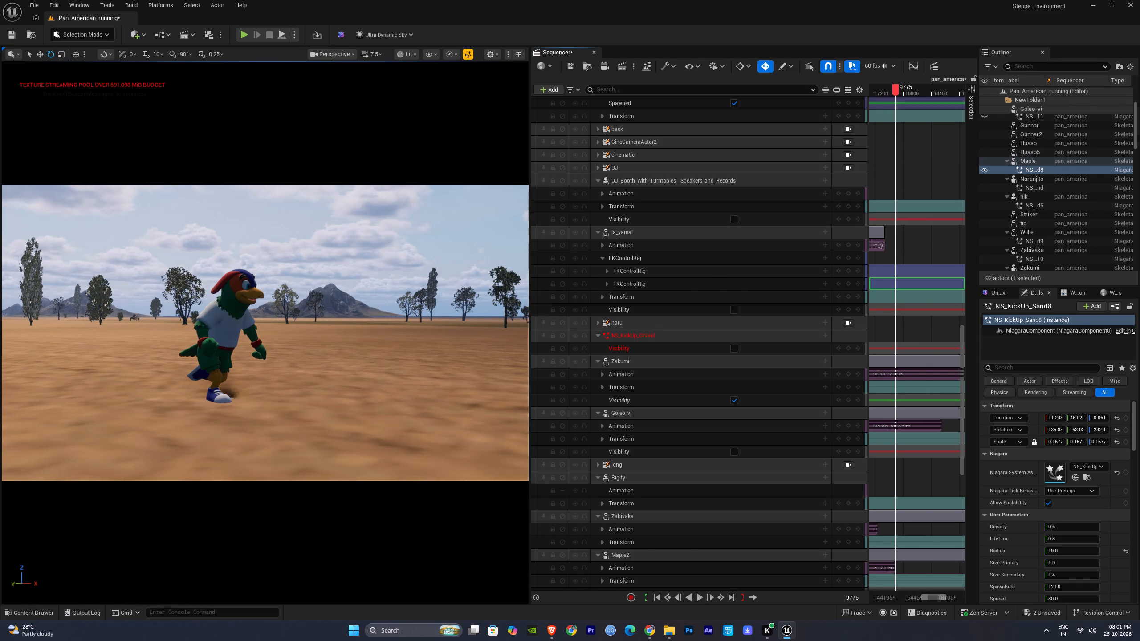
Check nik's Transform keyframes between frames 9696 and 9760, and raise nik slightly at frame 9646.
{"action": "left_click", "coordinate": [220, 347]}
{"action": "scroll", "coordinate": [916, 397], "scroll_direction": "up", "scroll_amount": 2, "text": "ctrl"}
{"action": "scroll", "coordinate": [916, 397], "scroll_direction": "down", "scroll_amount": 1, "text": "ctrl"}
{"action": "scroll", "coordinate": [916, 397], "scroll_direction": "up", "scroll_amount": 13, "text": "ctrl"}
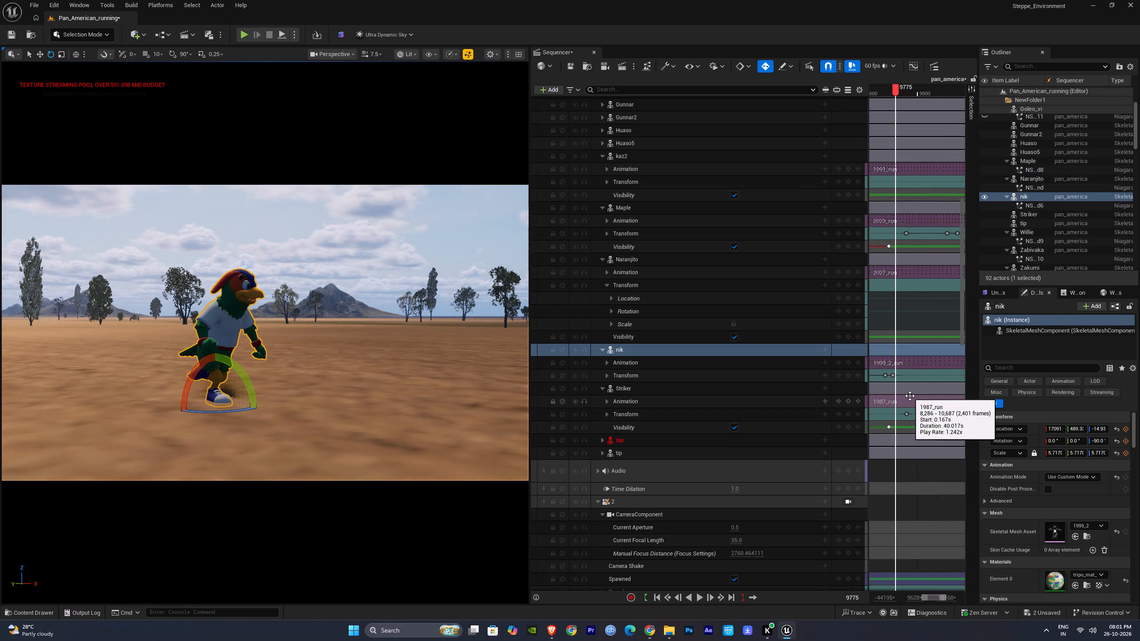
{"action": "left_click", "coordinate": [894, 377]}
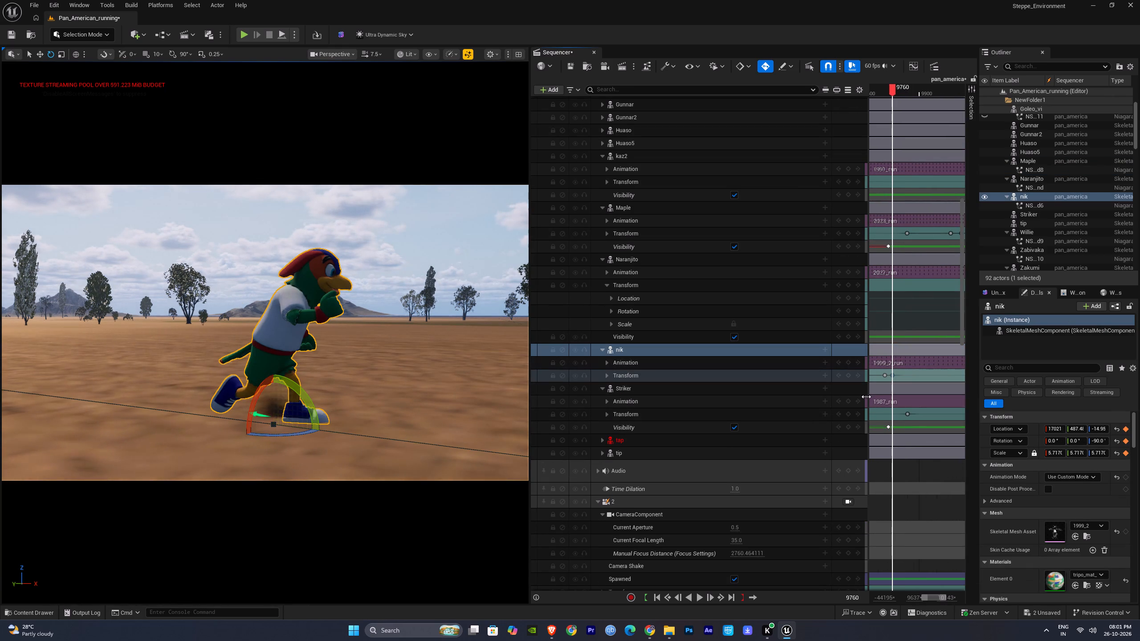
{"action": "left_click", "coordinate": [884, 374]}
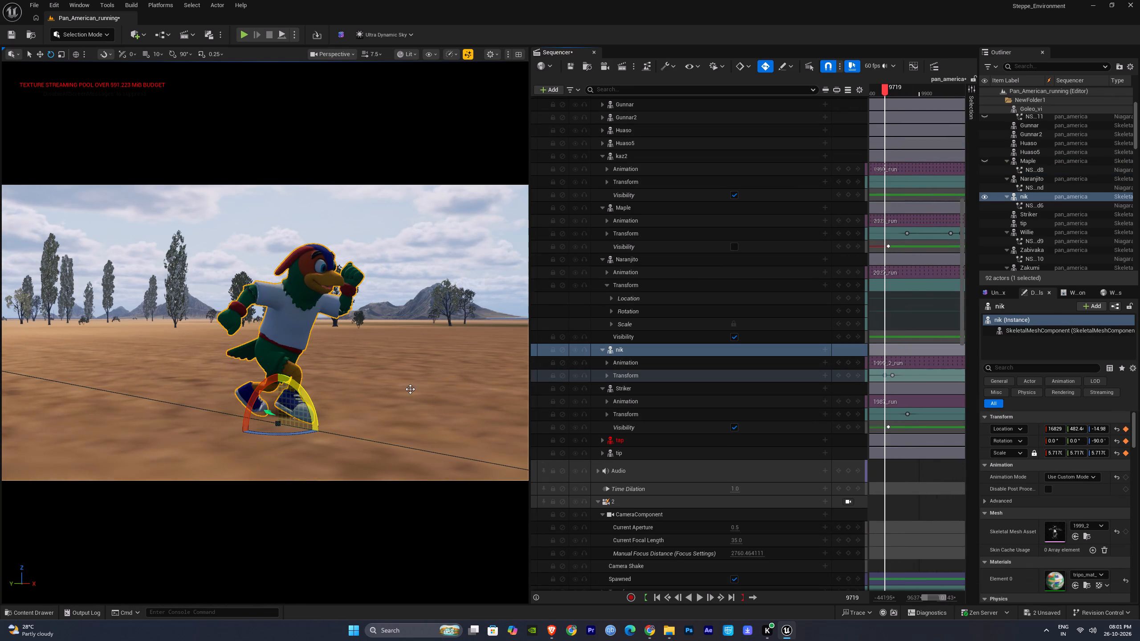
{"action": "right_click_drag", "start_coordinate": [873, 354], "coordinate": [904, 353]}
{"action": "left_click", "coordinate": [914, 88]}
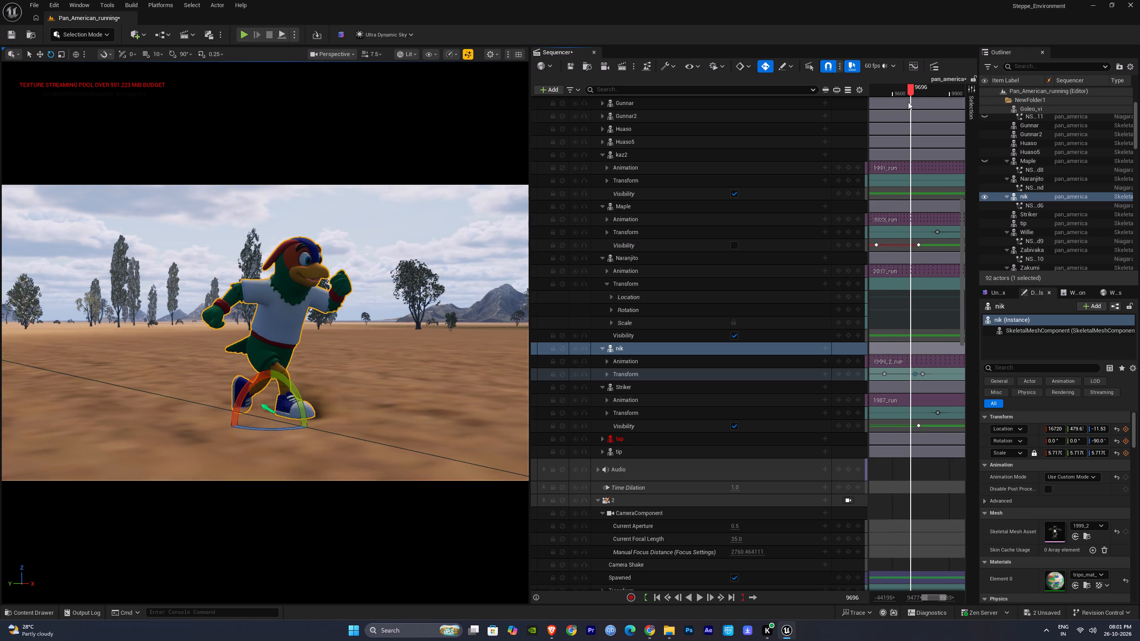
{"action": "key", "text": "space"}
{"action": "key", "text": "space"}
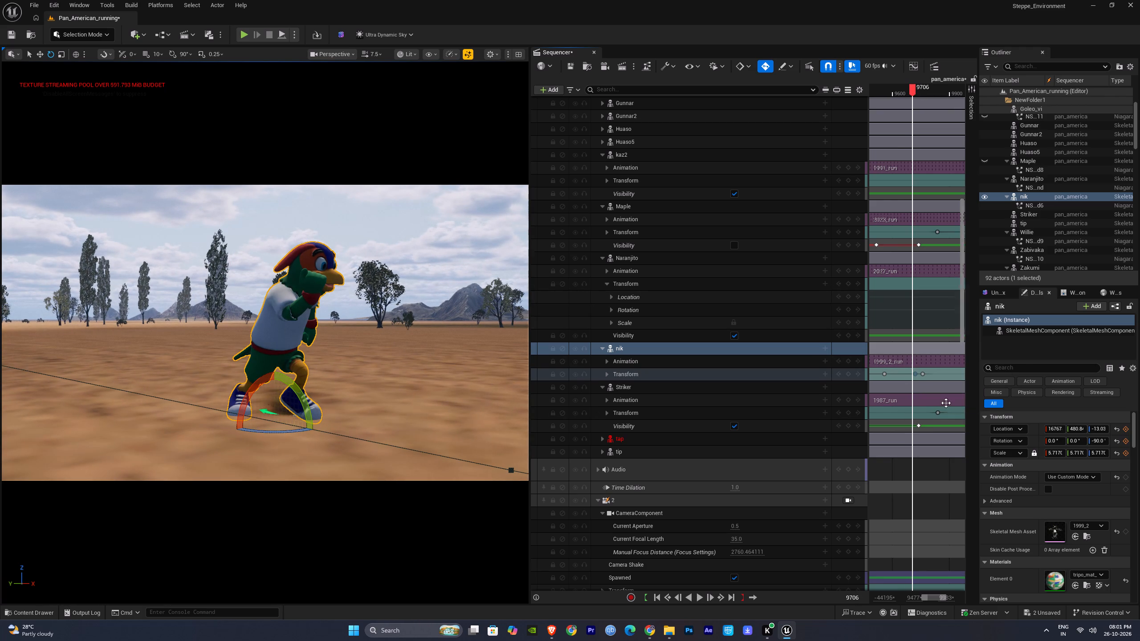
{"action": "left_click", "coordinate": [901, 91]}
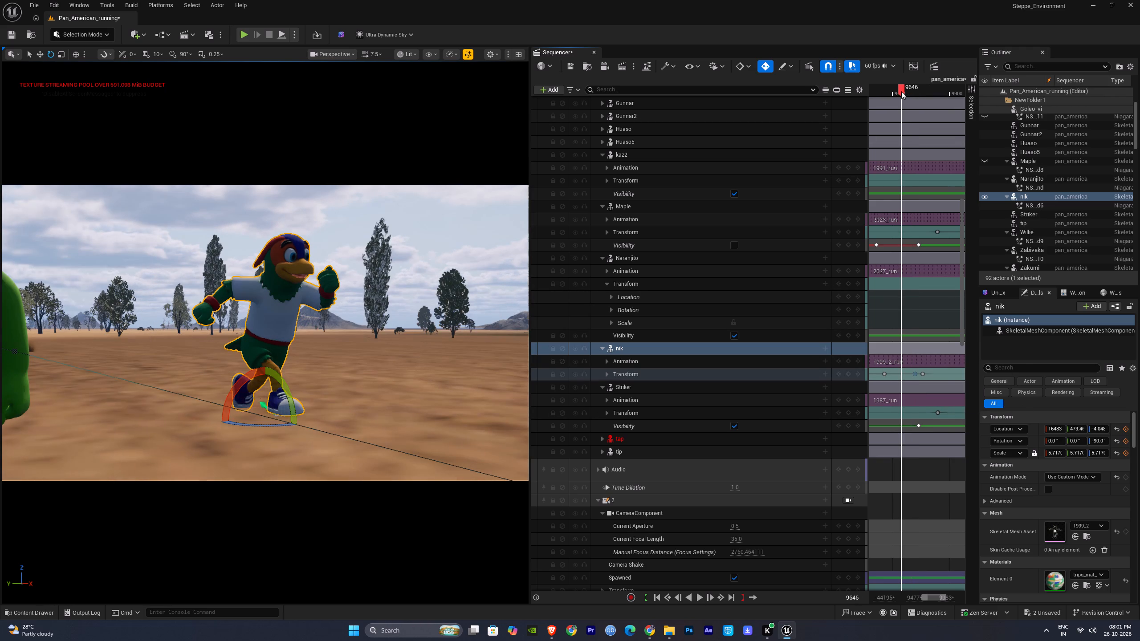
{"action": "key", "text": "w"}
{"action": "left_click_drag", "start_coordinate": [265, 382], "coordinate": [267, 377]}
Replay nik's run from frame 9646, go back to frame 9752 and raise nik to a Z location of about -5.4.
{"action": "left_click", "coordinate": [919, 320]}
{"action": "key", "text": "space"}
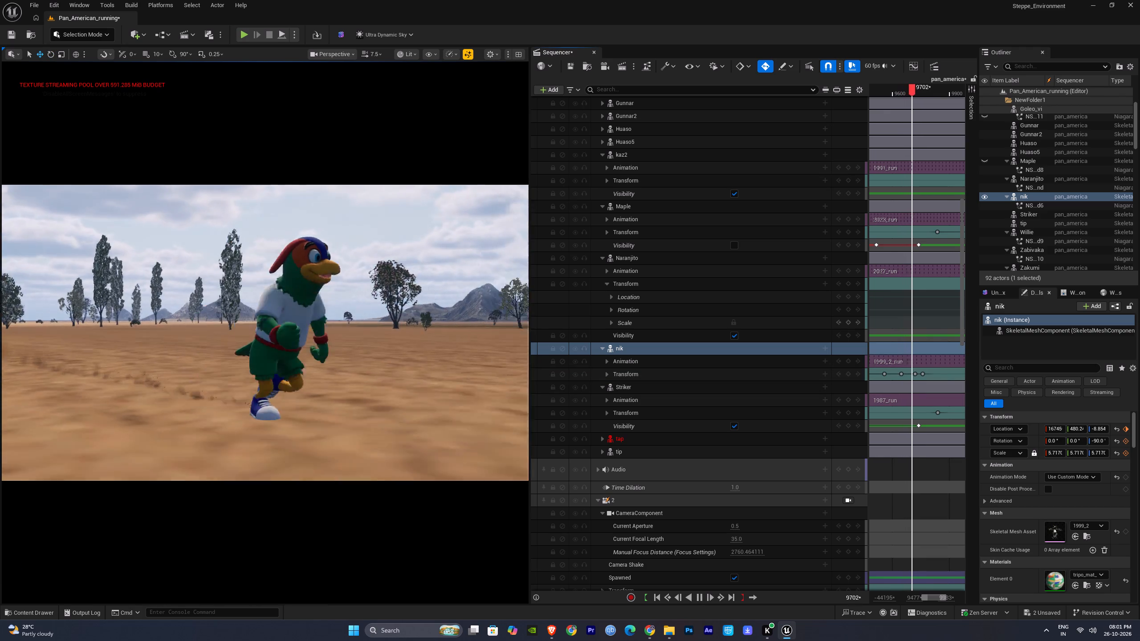
{"action": "key", "text": "space"}
{"action": "key", "text": "space"}
{"action": "key", "text": "space"}
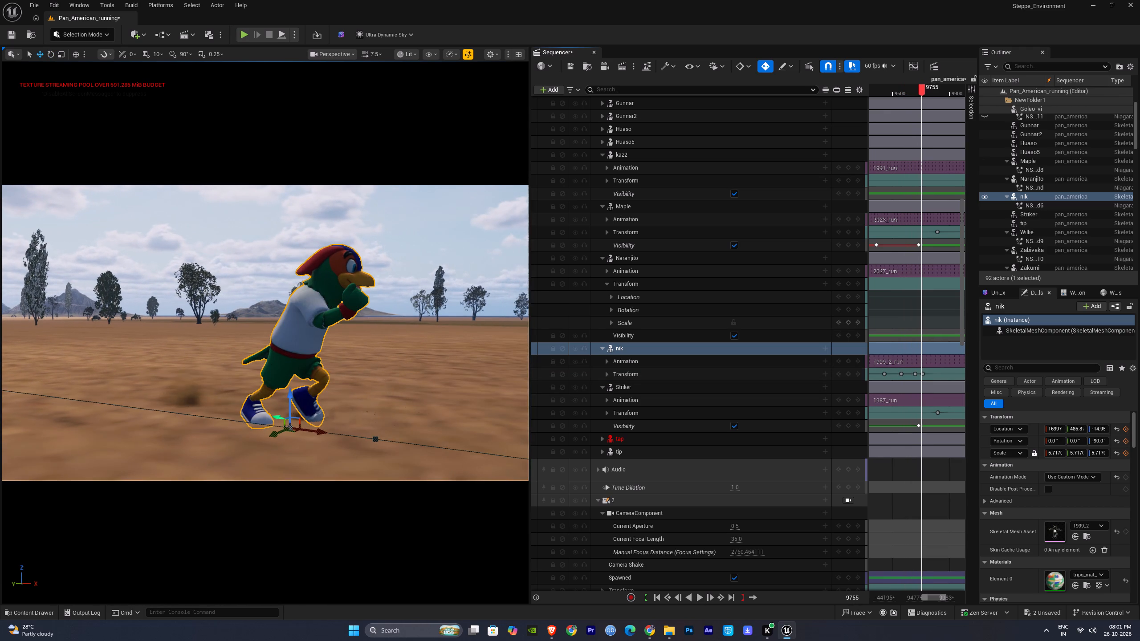
{"action": "left_click", "coordinate": [923, 467]}
{"action": "key", "text": "Left"}
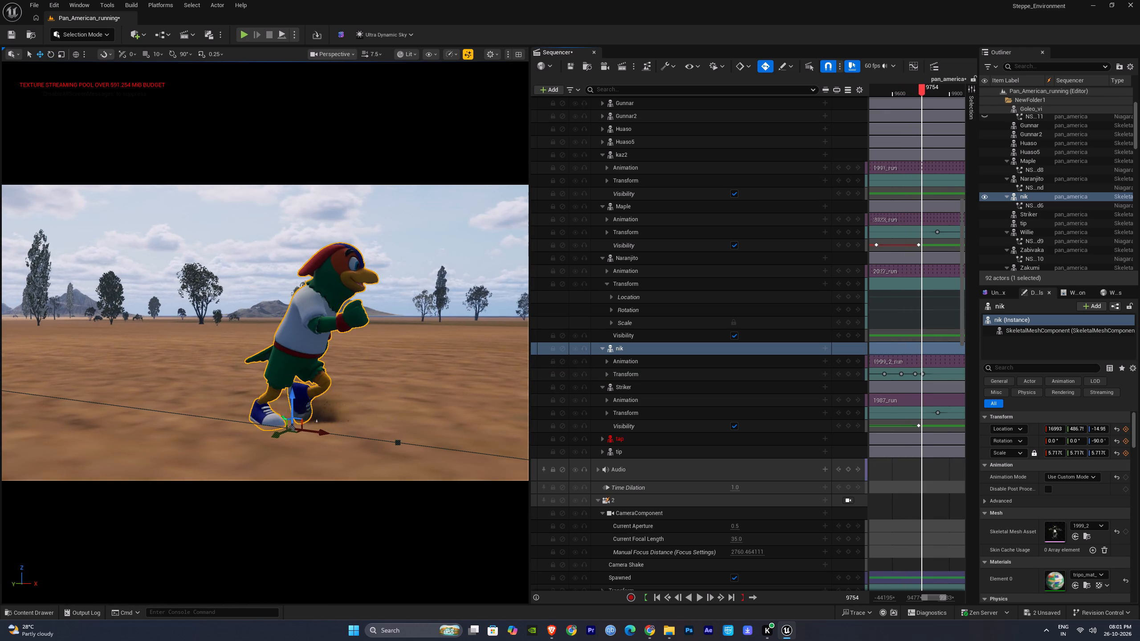
{"action": "key", "text": "Left"}
{"action": "key", "text": "Left"}
{"action": "left_click", "coordinate": [297, 399]}
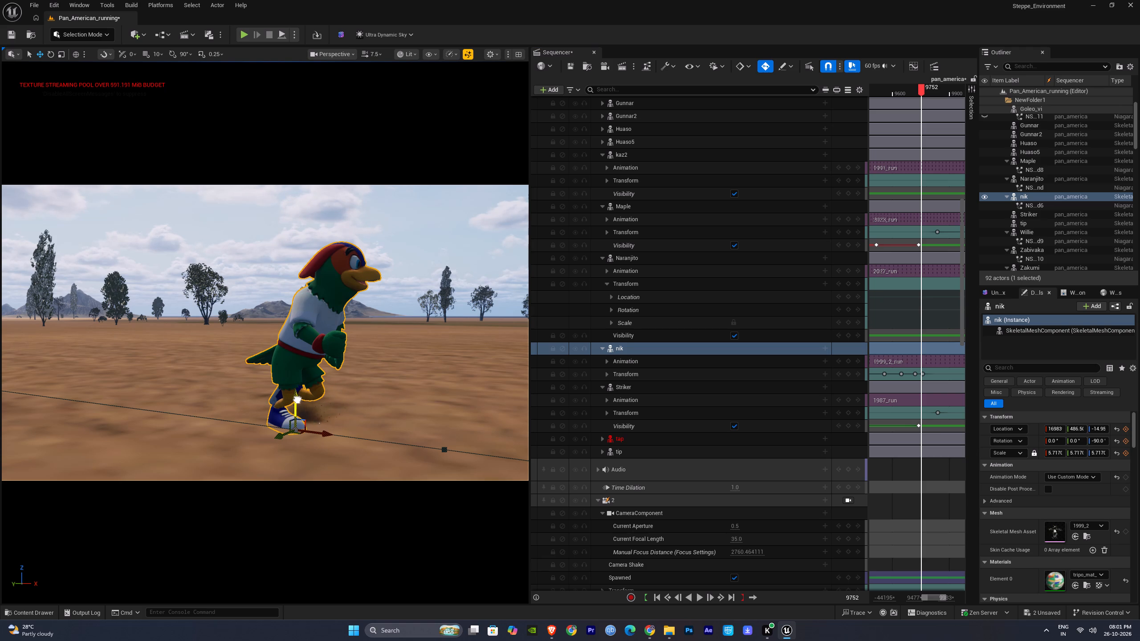
Delete nik's Transform keyframe at frame 9760.
{"action": "scroll", "coordinate": [937, 373], "scroll_direction": "up", "scroll_amount": 5, "text": "ctrl"}
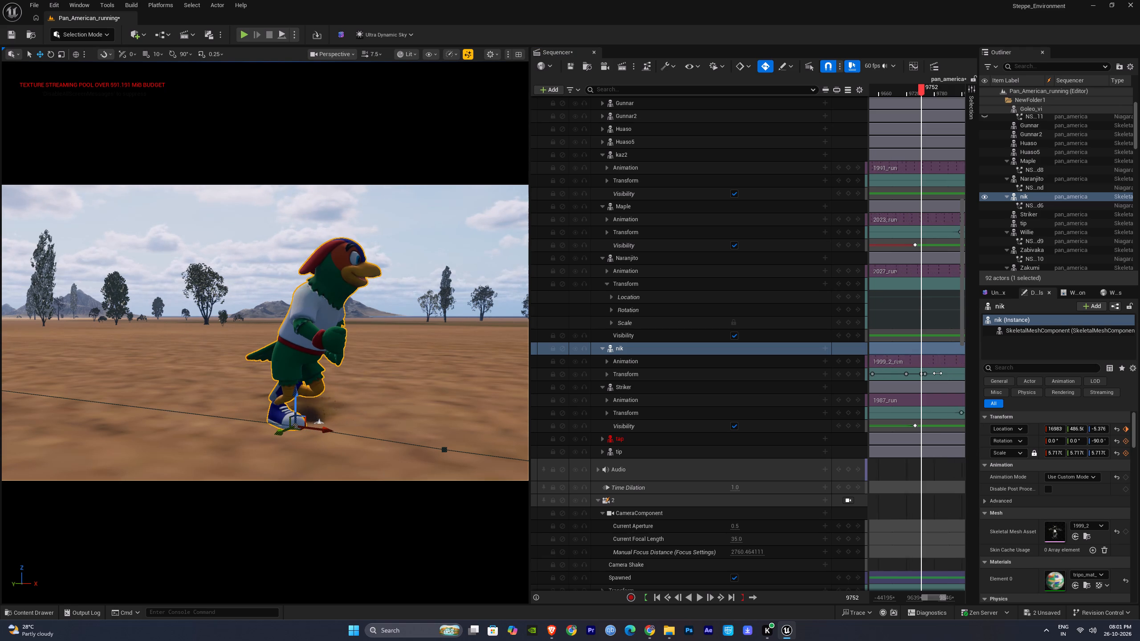
{"action": "scroll", "coordinate": [937, 373], "scroll_direction": "up", "scroll_amount": 6, "text": "ctrl"}
{"action": "left_click", "coordinate": [942, 376]}
{"action": "left_click", "coordinate": [939, 373]}
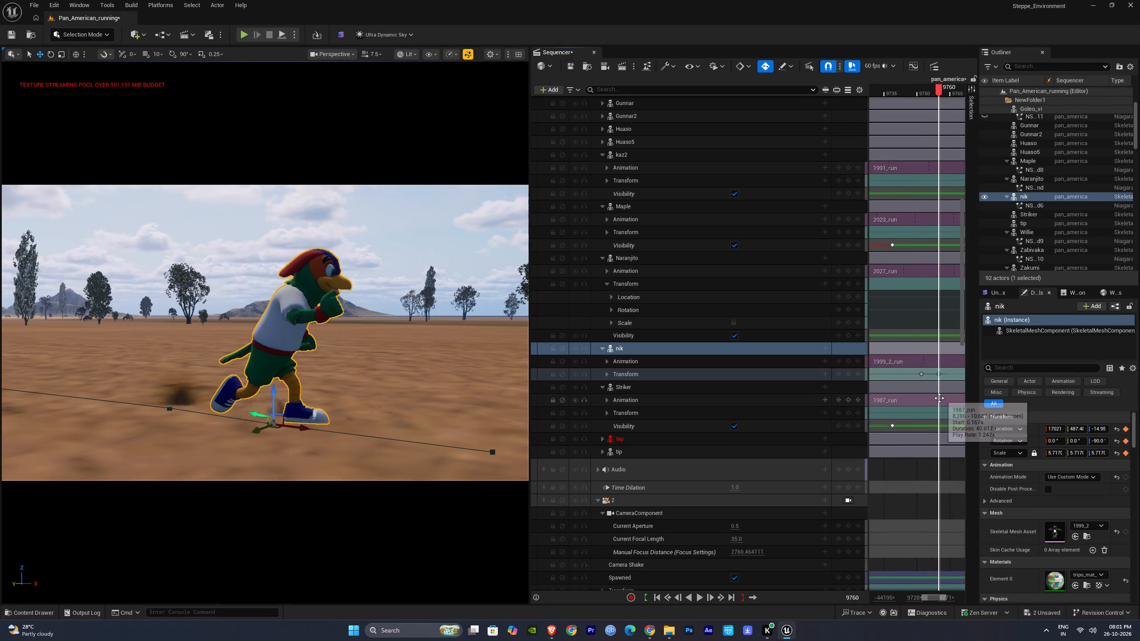
{"action": "key", "text": "Delete"}
Replay from just before frame 9760 to frame 10028, examining nik's corrected height and the following runner's shot.
{"action": "left_click", "coordinate": [902, 92]}
{"action": "key", "text": "space"}
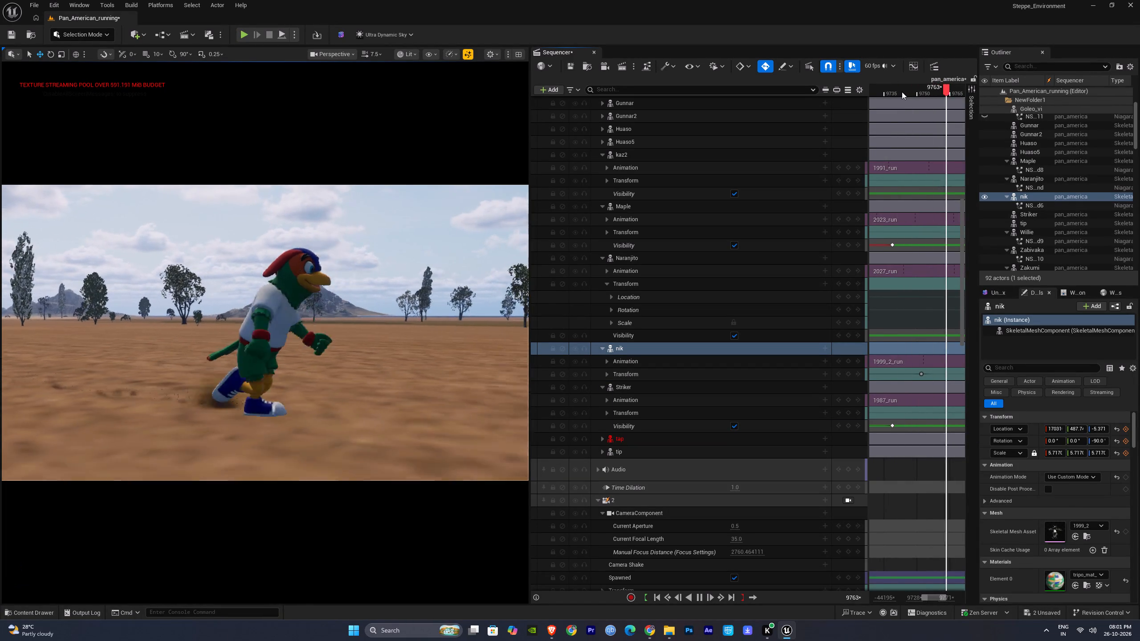
{"action": "key", "text": "space"}
{"action": "key", "text": "space"}
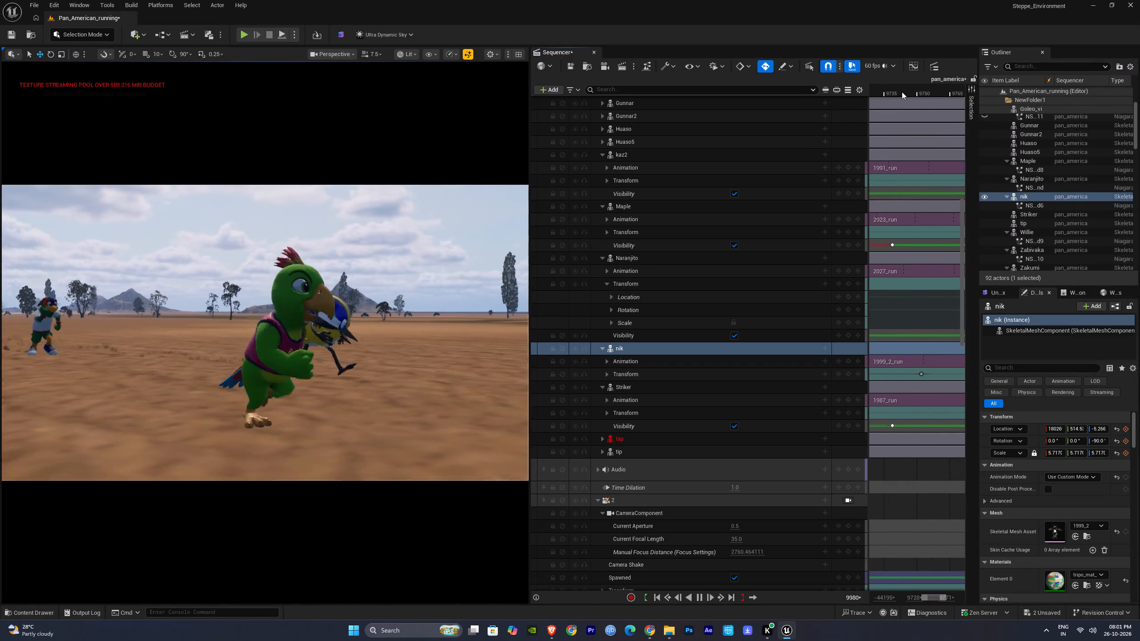
{"action": "key", "text": "space"}
{"action": "key", "text": "space"}
{"action": "key", "text": "space"}
Extend the end of nik's 1999_2_run animation section past his last Transform keyframe at frame 28960.
{"action": "right_click_drag", "start_coordinate": [939, 404], "coordinate": [915, 392]}
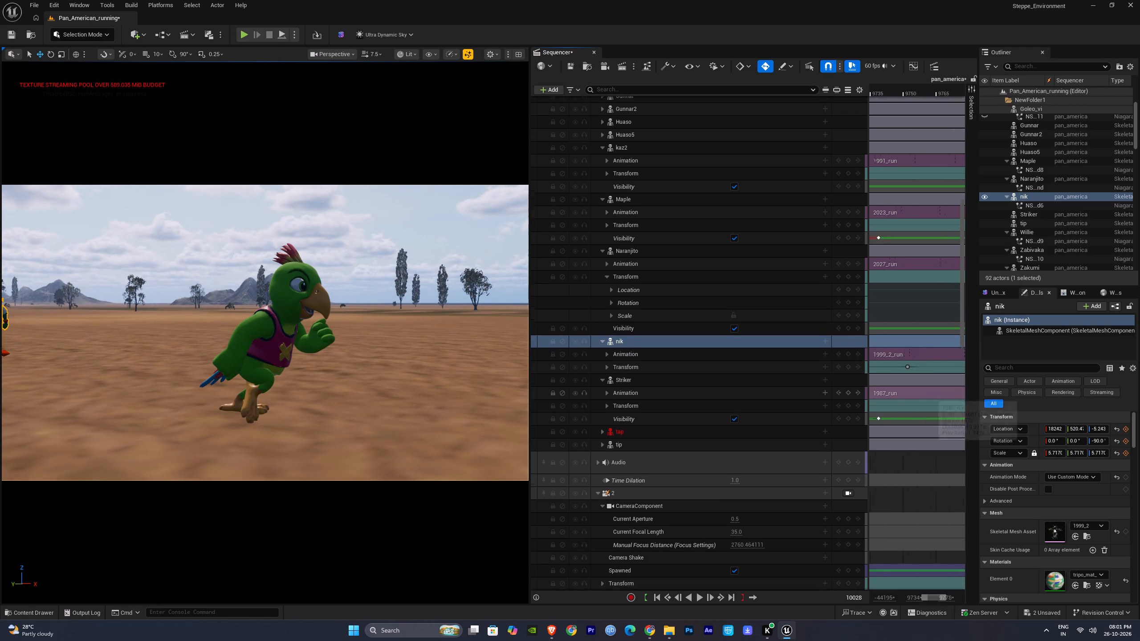
{"action": "right_click_drag", "start_coordinate": [915, 392], "coordinate": [868, 390]}
{"action": "scroll", "coordinate": [922, 388], "scroll_direction": "down", "scroll_amount": 13, "text": "ctrl"}
{"action": "scroll", "coordinate": [923, 389], "scroll_direction": "up", "scroll_amount": 1, "text": "ctrl"}
{"action": "scroll", "coordinate": [923, 391], "scroll_direction": "down", "scroll_amount": 9, "text": "ctrl"}
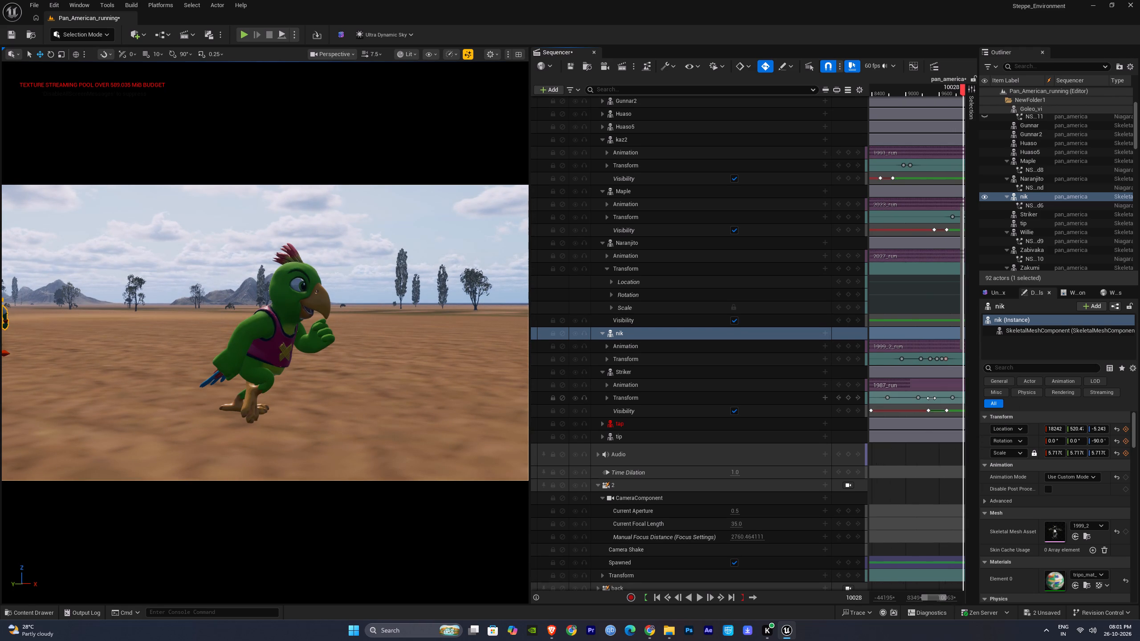
{"action": "right_click_drag", "start_coordinate": [927, 457], "coordinate": [875, 456]}
{"action": "scroll", "coordinate": [909, 449], "scroll_direction": "down", "scroll_amount": 6, "text": "ctrl"}
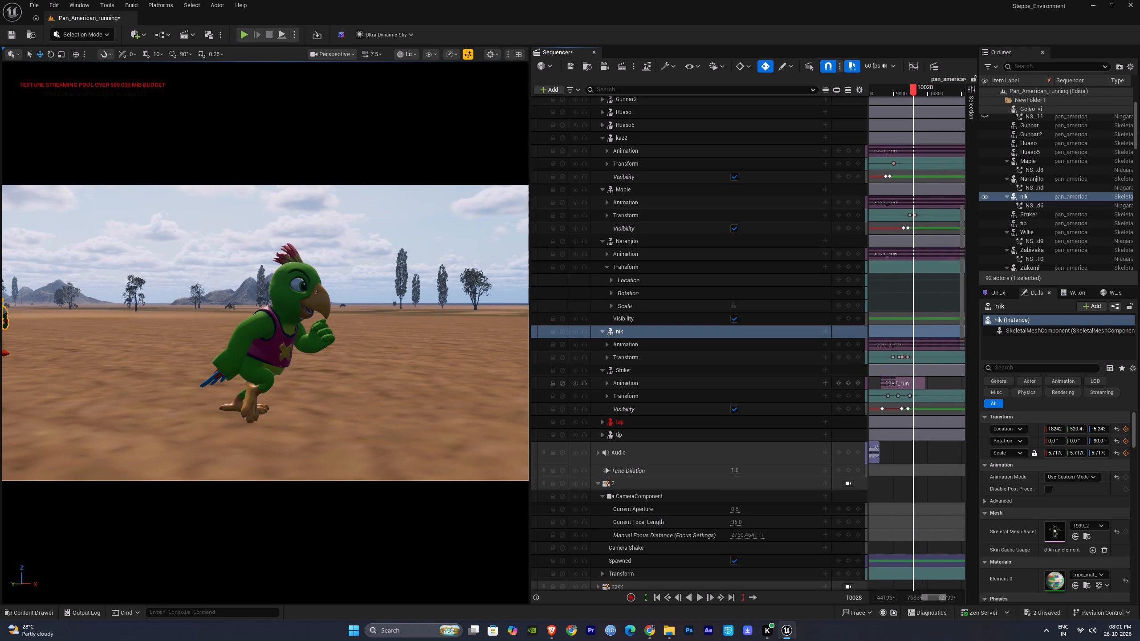
{"action": "right_click_drag", "start_coordinate": [941, 385], "coordinate": [888, 384]}
{"action": "scroll", "coordinate": [938, 385], "scroll_direction": "down", "scroll_amount": 3, "text": "ctrl"}
{"action": "right_click_drag", "start_coordinate": [944, 384], "coordinate": [874, 382]}
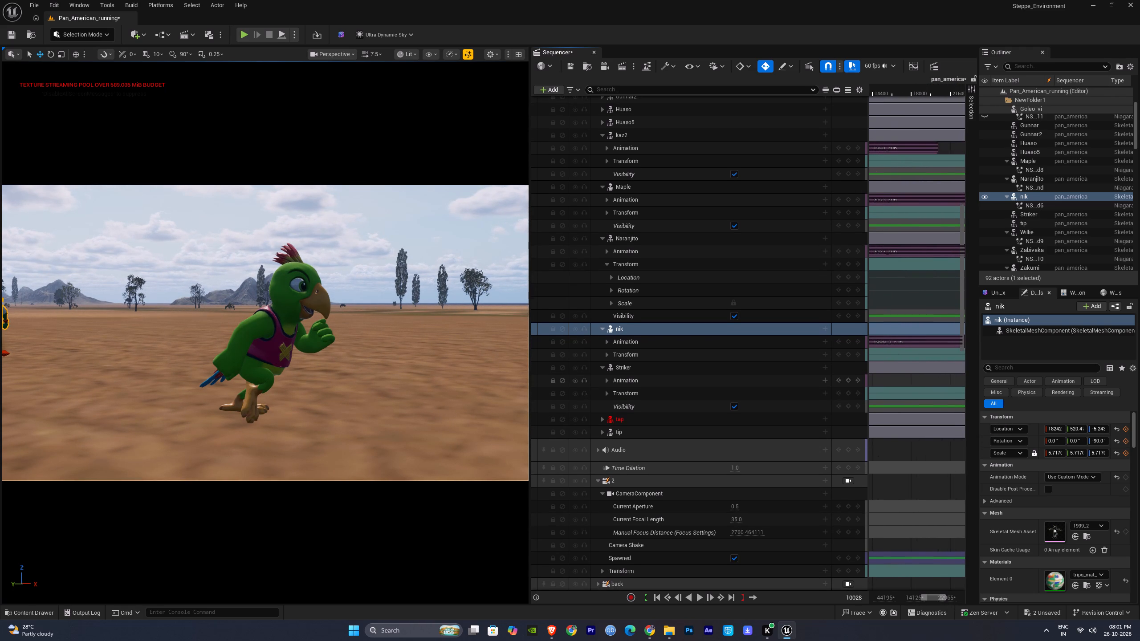
{"action": "scroll", "coordinate": [940, 376], "scroll_direction": "down", "scroll_amount": 6, "text": "ctrl"}
{"action": "left_click", "coordinate": [953, 355]}
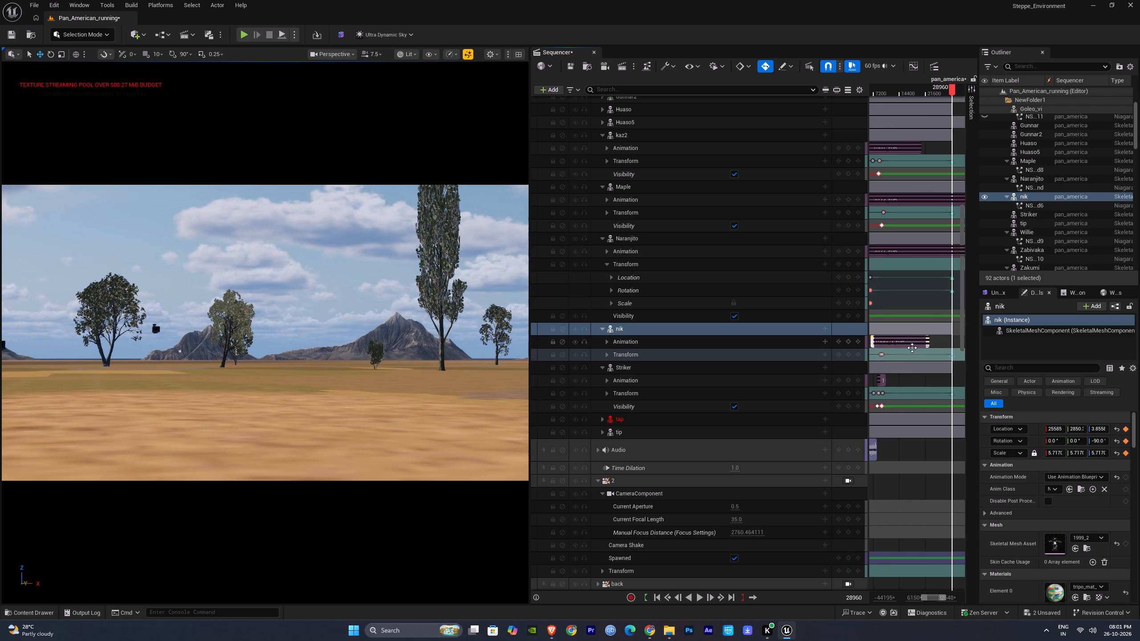
{"action": "left_click_drag", "start_coordinate": [928, 343], "coordinate": [972, 345]}
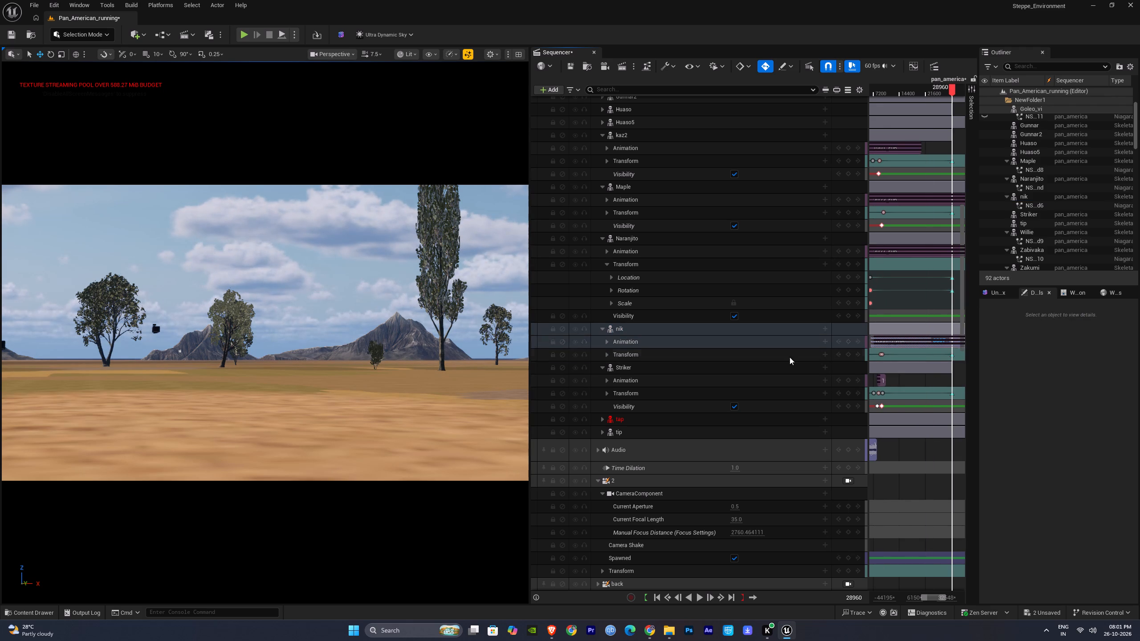
Unlock the view from the shot camera, frame nik and step back from frame 28960 to 28876, examining his extended run.
{"action": "left_click", "coordinate": [671, 332]}
{"action": "key", "text": "shift+c"}
{"action": "right_click_drag", "start_coordinate": [336, 355], "coordinate": [348, 346]}
{"action": "key", "text": "f"}
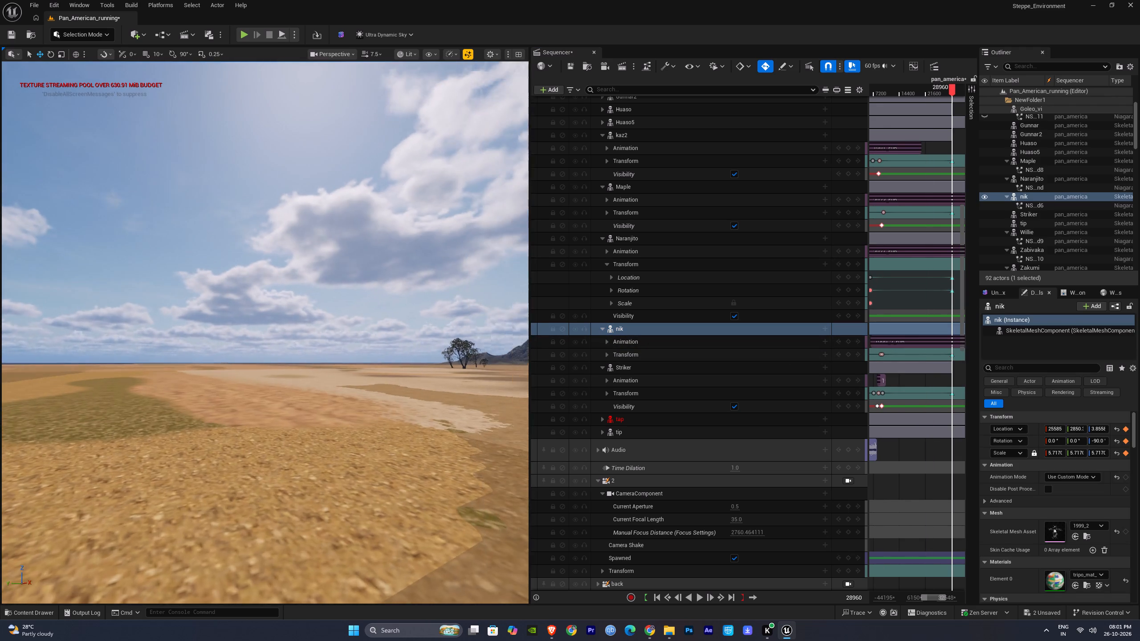
{"action": "left_click_drag", "start_coordinate": [345, 363], "coordinate": [359, 389], "text": "alt"}
{"action": "right_click_drag", "start_coordinate": [327, 339], "coordinate": [335, 354], "text": "alt"}
{"action": "left_click", "coordinate": [905, 450]}
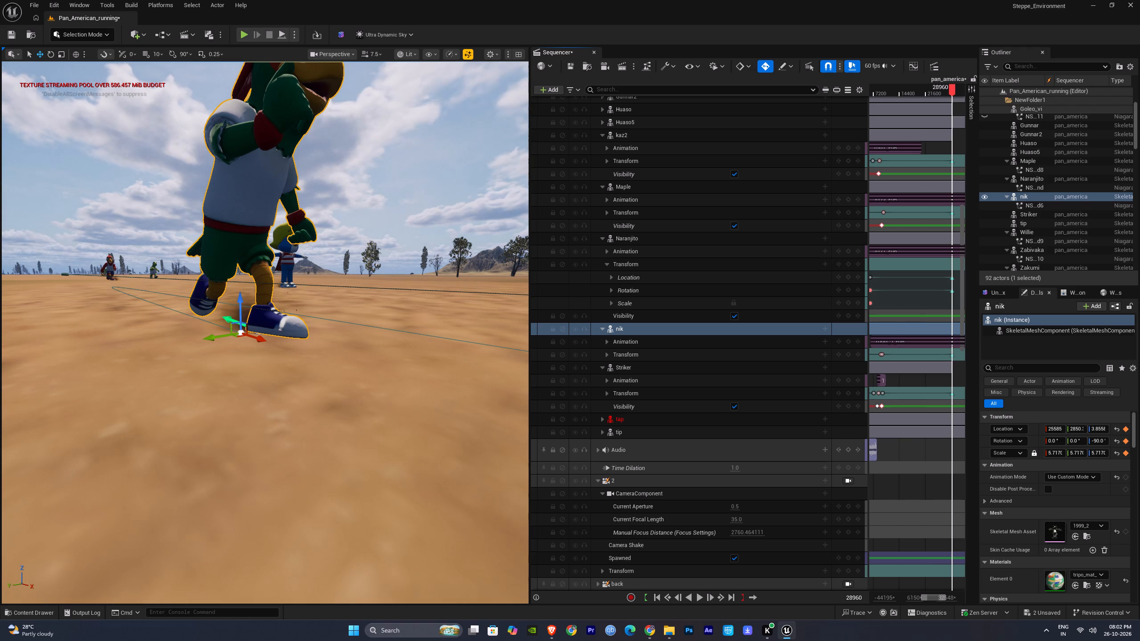
{"action": "key", "text": "Left"}
{"action": "key", "text": "Left"}
{"action": "key", "text": "Left"}
{"action": "key", "text": "Left"}
{"action": "key", "text": "Left"}
{"action": "key", "text": "Left"}
{"action": "key", "text": "Left"}
{"action": "key", "text": "Left"}
{"action": "key", "text": "Left"}
{"action": "key", "text": "Left"}
{"action": "key", "text": "Left"}
{"action": "key", "text": "Left"}
{"action": "key", "text": "Left"}
{"action": "key", "text": "Left"}
{"action": "key", "text": "Left"}
{"action": "key", "text": "Left"}
{"action": "key", "text": "Left"}
{"action": "key", "text": "Left"}
{"action": "key", "text": "Left"}
{"action": "key", "text": "Left"}
{"action": "key", "text": "Left"}
{"action": "key", "text": "Left"}
{"action": "key", "text": "Left"}
{"action": "key", "text": "Left"}
{"action": "key", "text": "Left"}
{"action": "key", "text": "Left"}
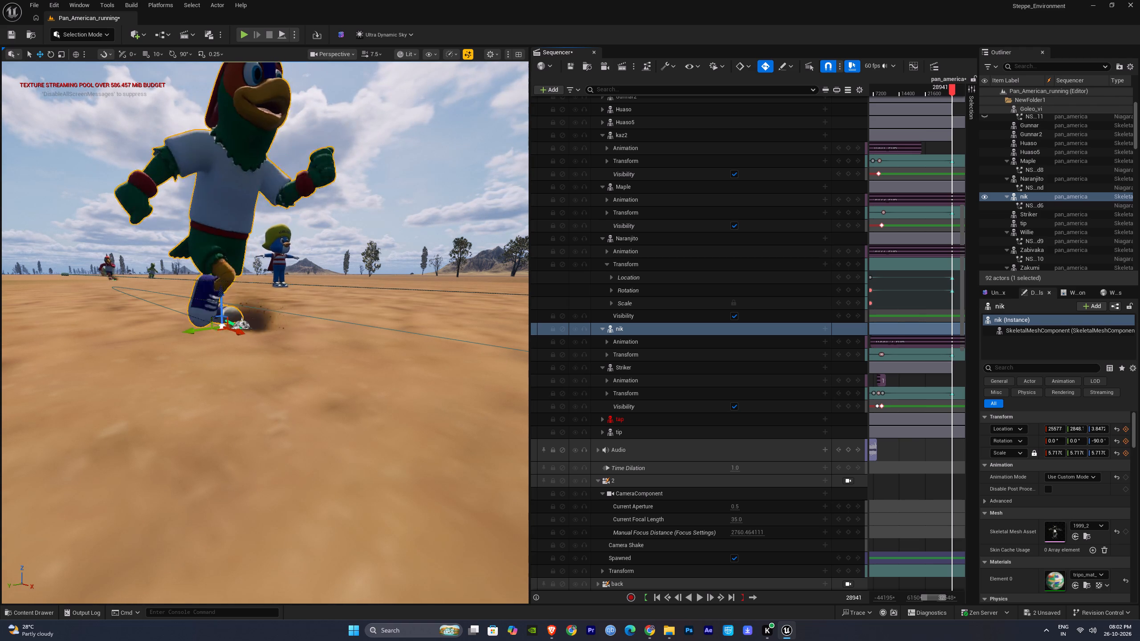
{"action": "key", "text": "Left"}
{"action": "key", "text": "Left"}
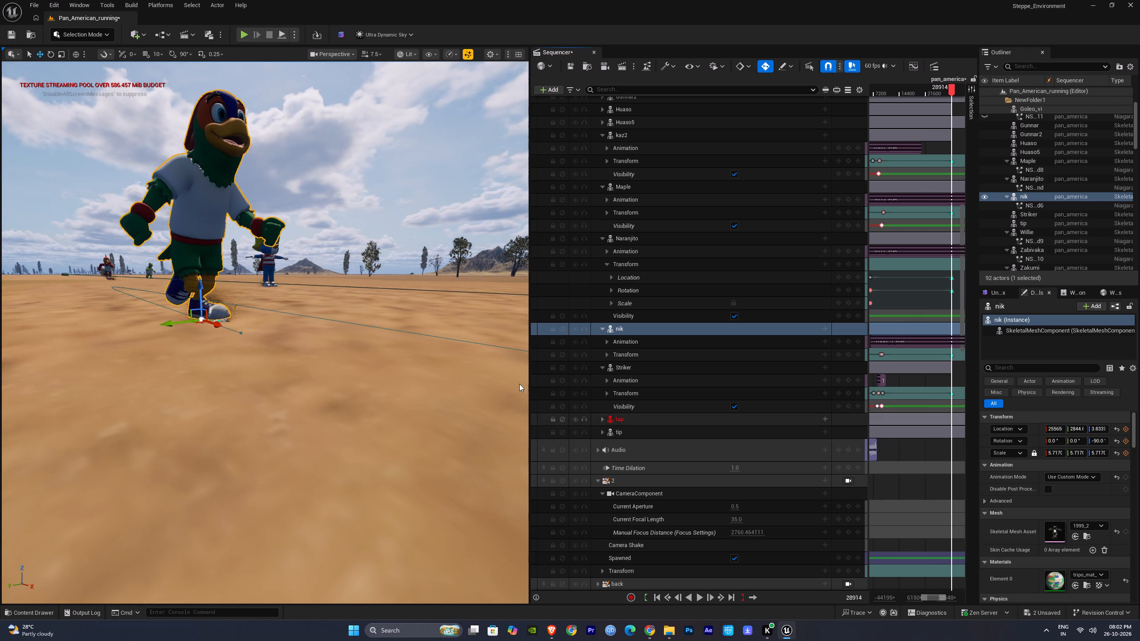
{"action": "key", "text": "Left"}
{"action": "key", "text": "Left"}
{"action": "key", "text": "Left"}
{"action": "key", "text": "Left"}
{"action": "key", "text": "Left"}
{"action": "key", "text": "Left"}
{"action": "key", "text": "Left"}
{"action": "key", "text": "Left"}
{"action": "key", "text": "Left"}
{"action": "key", "text": "Left"}
{"action": "key", "text": "Left"}
{"action": "key", "text": "Left"}
{"action": "key", "text": "Left"}
{"action": "key", "text": "Left"}
{"action": "key", "text": "Left"}
{"action": "key", "text": "Left"}
{"action": "key", "text": "Left"}
{"action": "key", "text": "Left"}
{"action": "key", "text": "Left"}
{"action": "key", "text": "Left"}
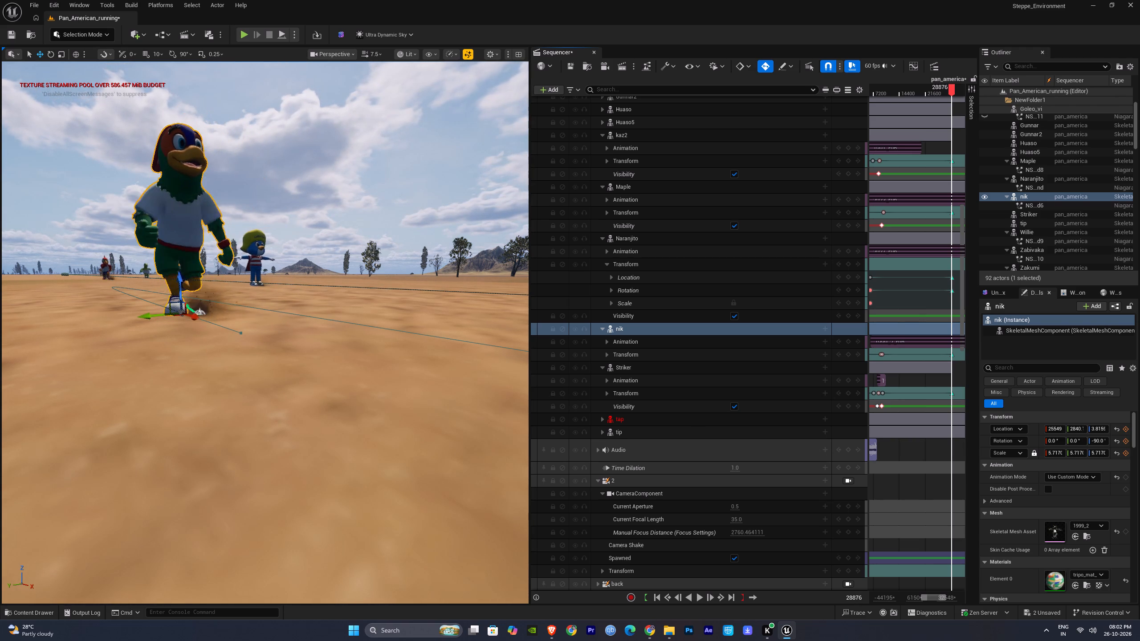
Return to the shot camera view and replay portions of the sequence from frame 7110 to 10046, examining the runners and their kicked-up gravel.
{"action": "left_click_drag", "start_coordinate": [901, 87], "coordinate": [892, 87]}
{"action": "key", "text": "space"}
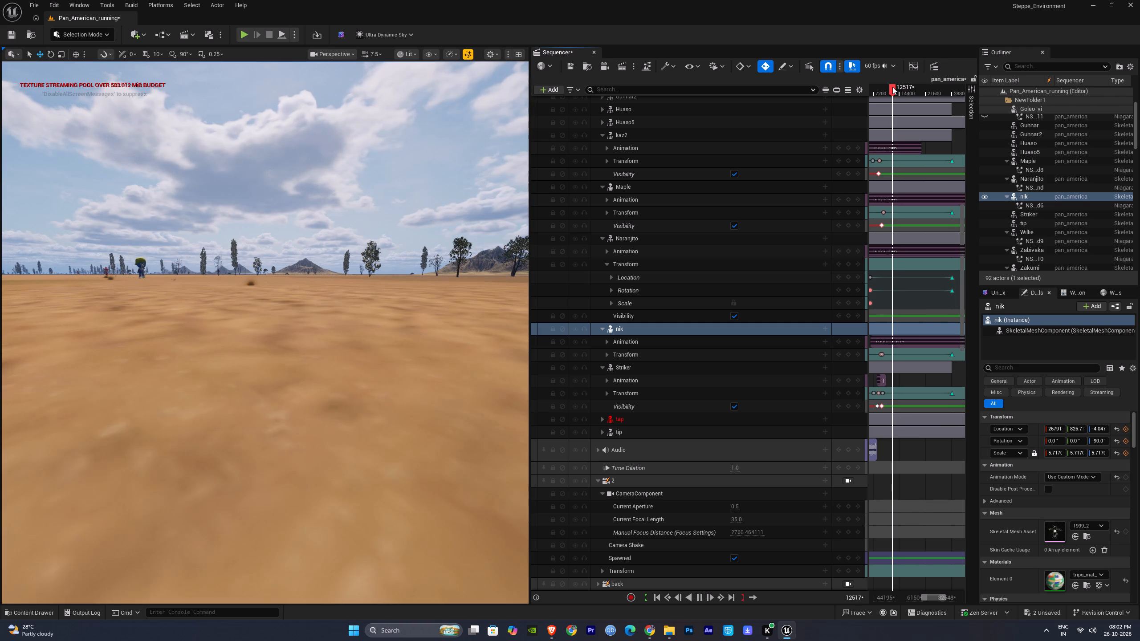
{"action": "type", "text": "C"}
{"action": "left_click_drag", "start_coordinate": [892, 87], "coordinate": [872, 87]}
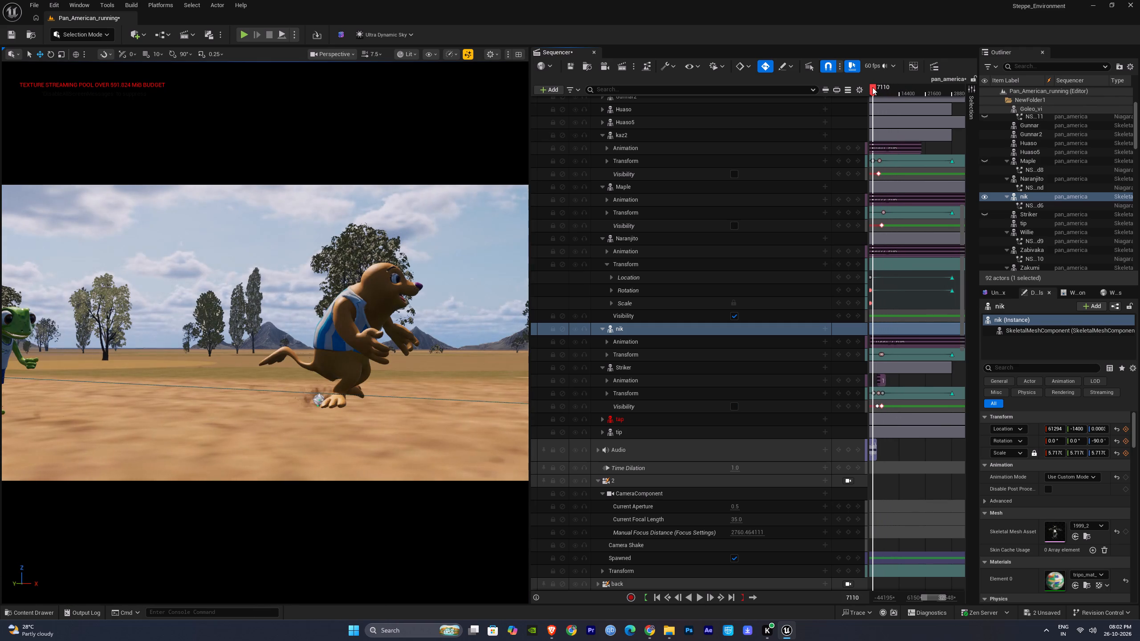
{"action": "left_click_drag", "start_coordinate": [872, 87], "coordinate": [874, 90]}
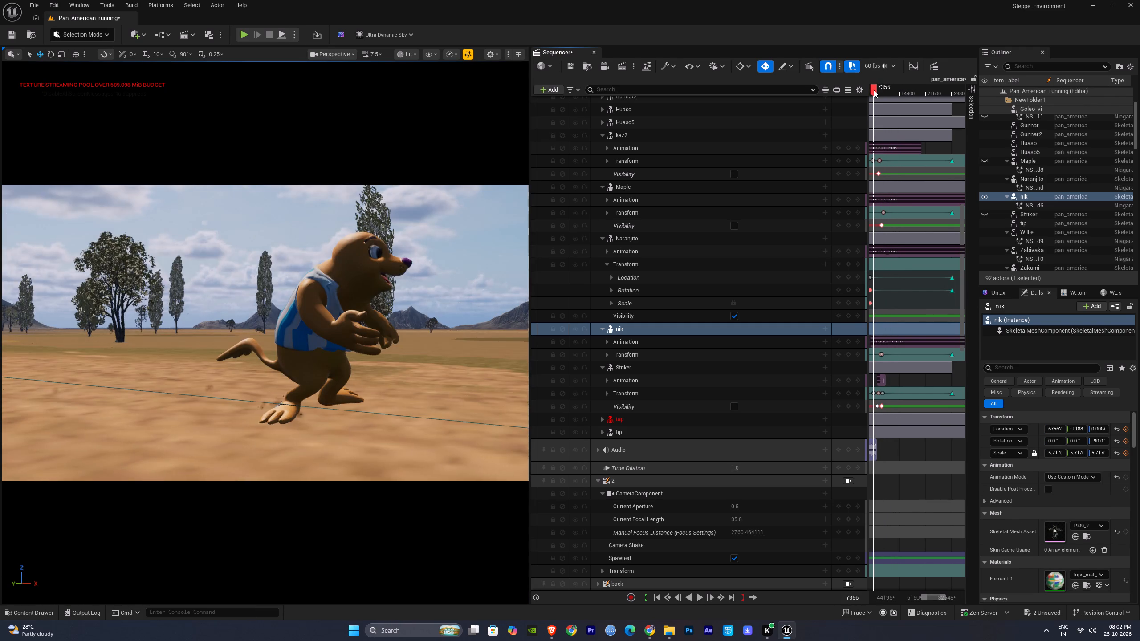
{"action": "left_click_drag", "start_coordinate": [874, 90], "coordinate": [876, 91]}
{"action": "key", "text": "space"}
{"action": "left_click", "coordinate": [888, 87]}
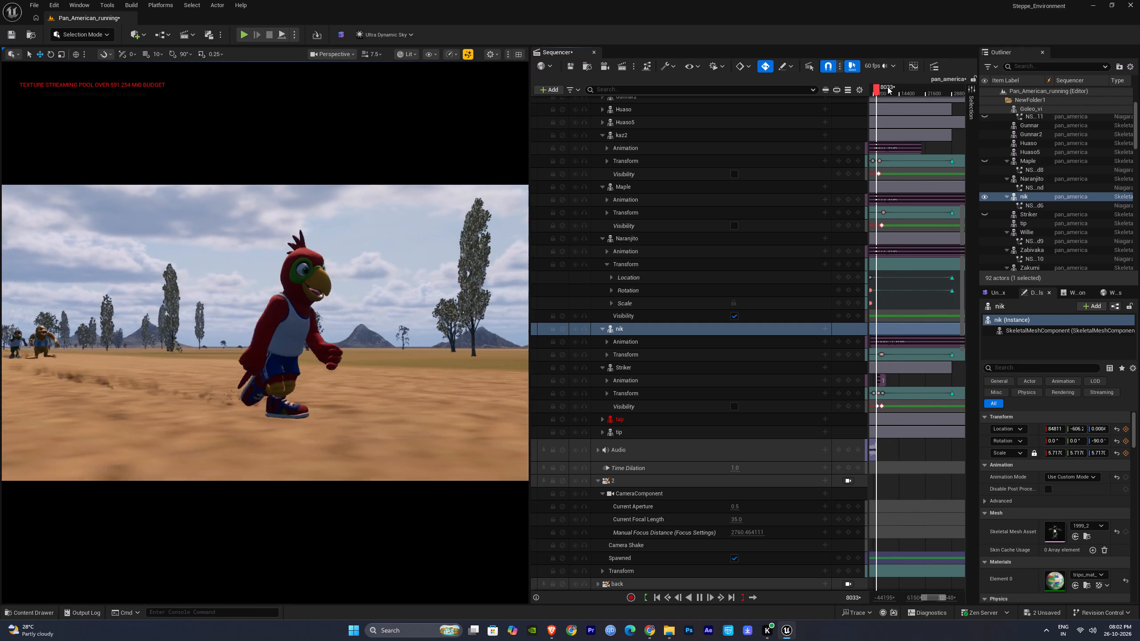
{"action": "key", "text": "space"}
{"action": "left_click_drag", "start_coordinate": [890, 87], "coordinate": [879, 87]}
{"action": "key", "text": "space"}
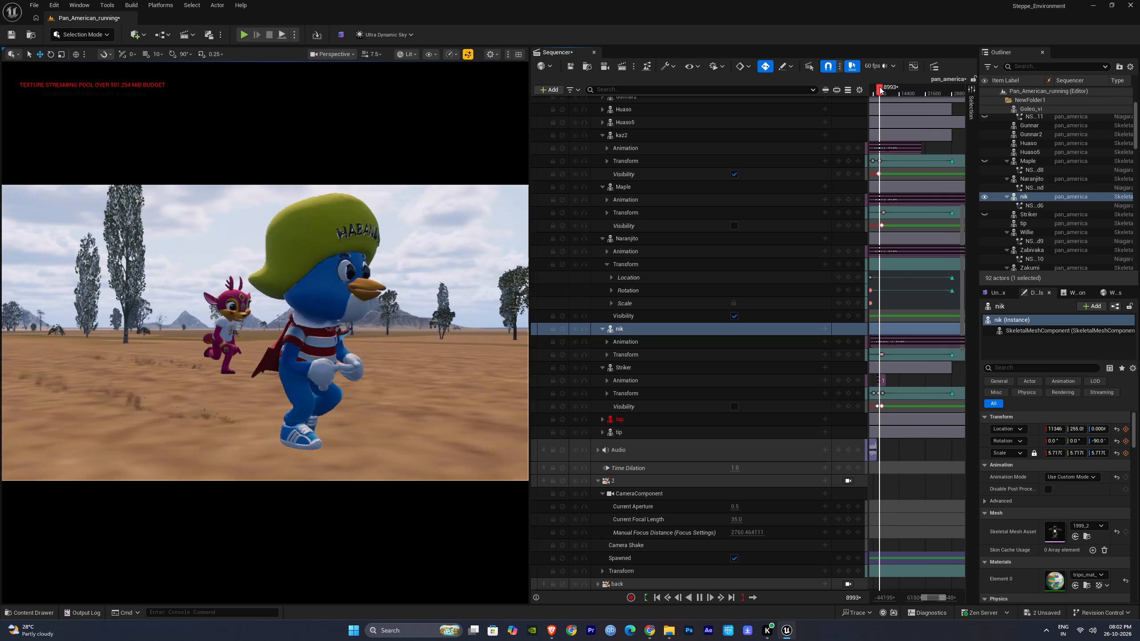
{"action": "left_click", "coordinate": [880, 87]}
{"action": "key", "text": "space"}
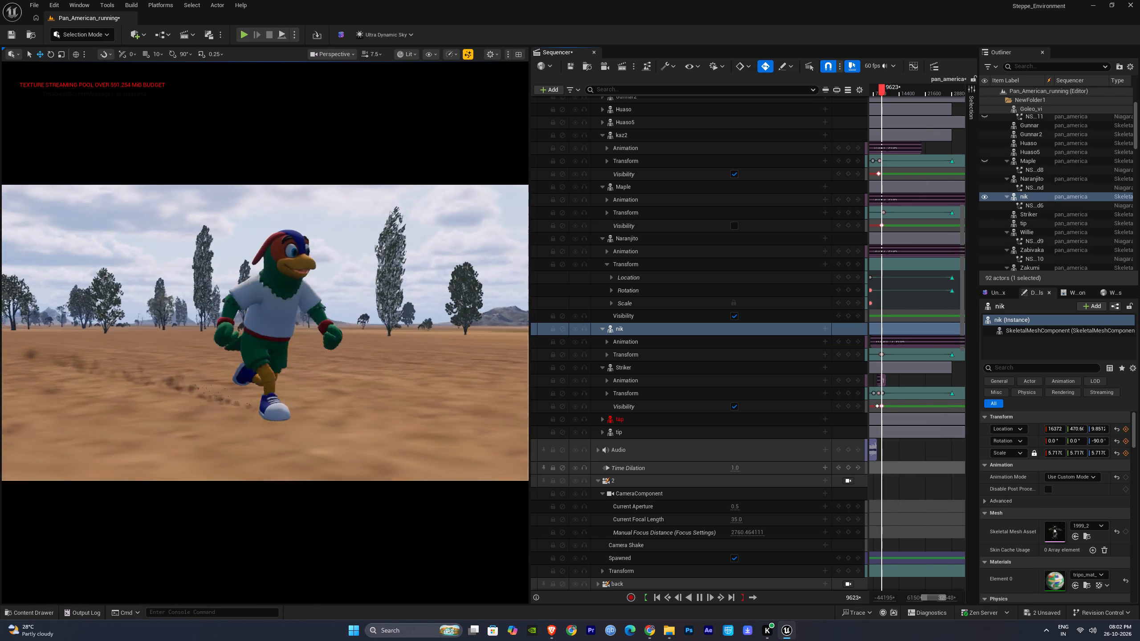
{"action": "left_click", "coordinate": [912, 448]}
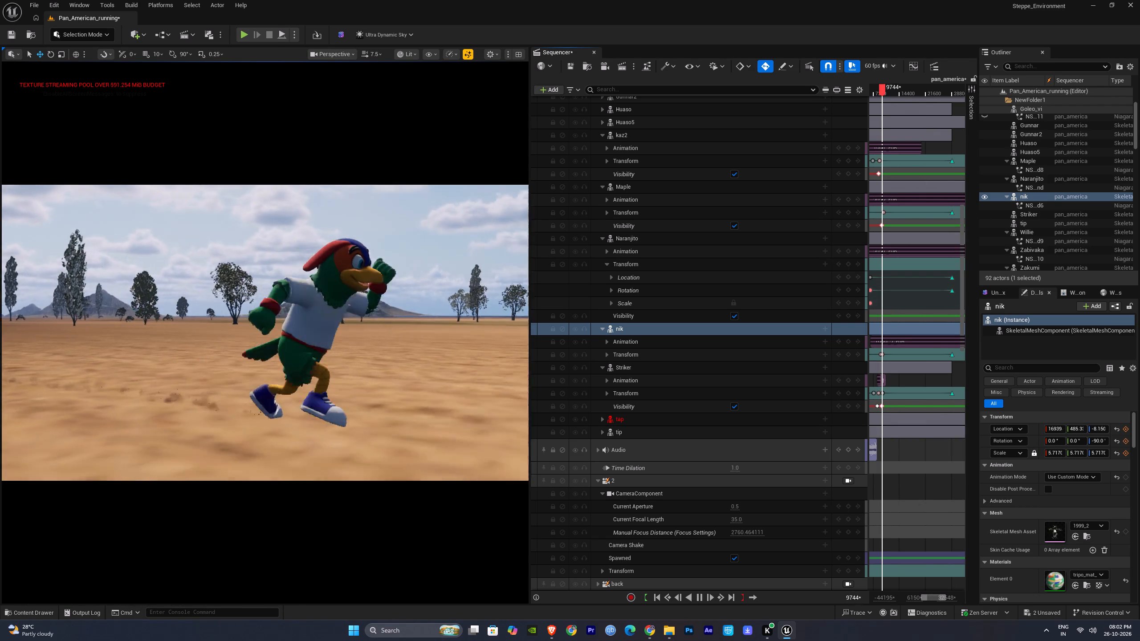
{"action": "key", "text": "space"}
{"action": "key", "text": "space"}
{"action": "key", "text": "space"}
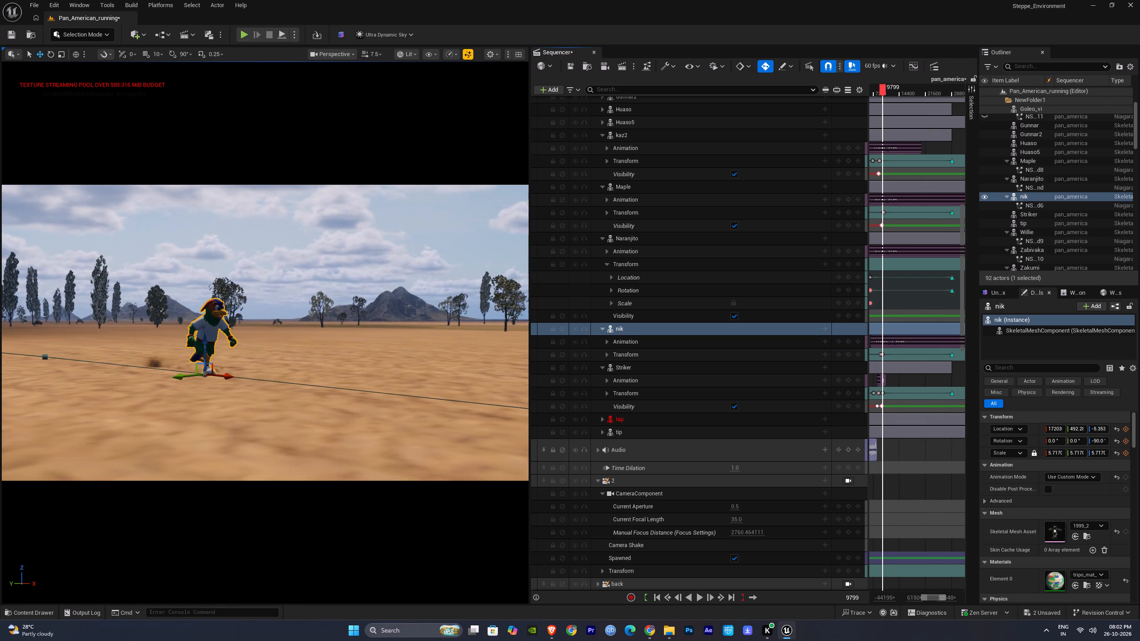
{"action": "key", "text": "space"}
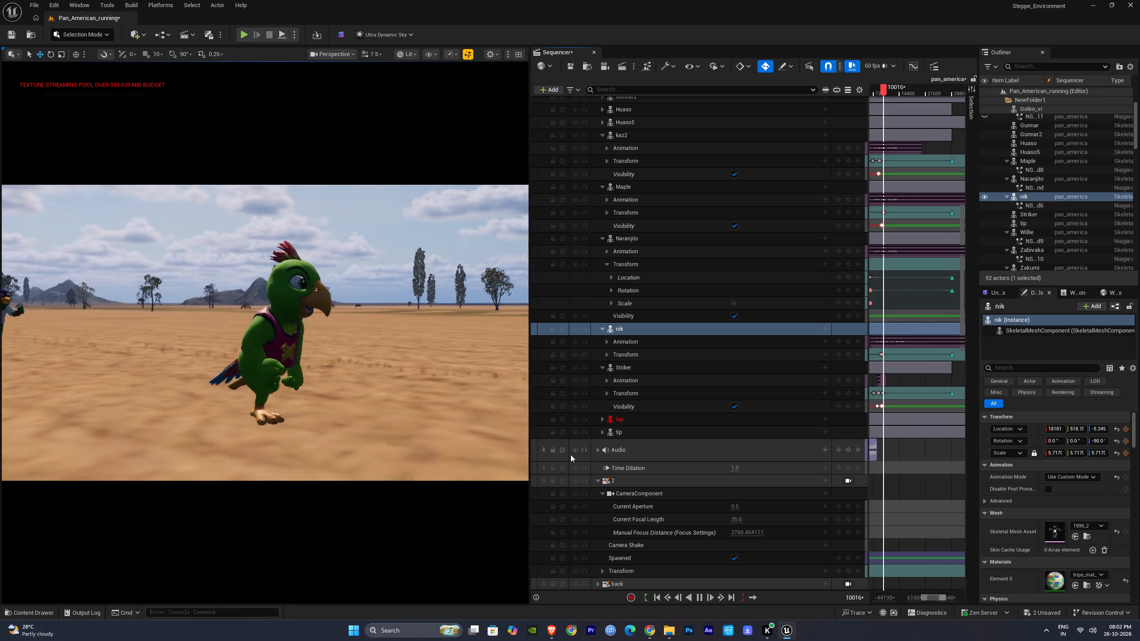
{"action": "key", "text": "space"}
Place an NS_KickUp_Gravel effect from the KickUpFX FX folder at Striker's feet at frame 10046 and adjust its position.
{"action": "key", "text": "ctrl+space"}
{"action": "left_click_drag", "start_coordinate": [491, 487], "coordinate": [486, 473]}
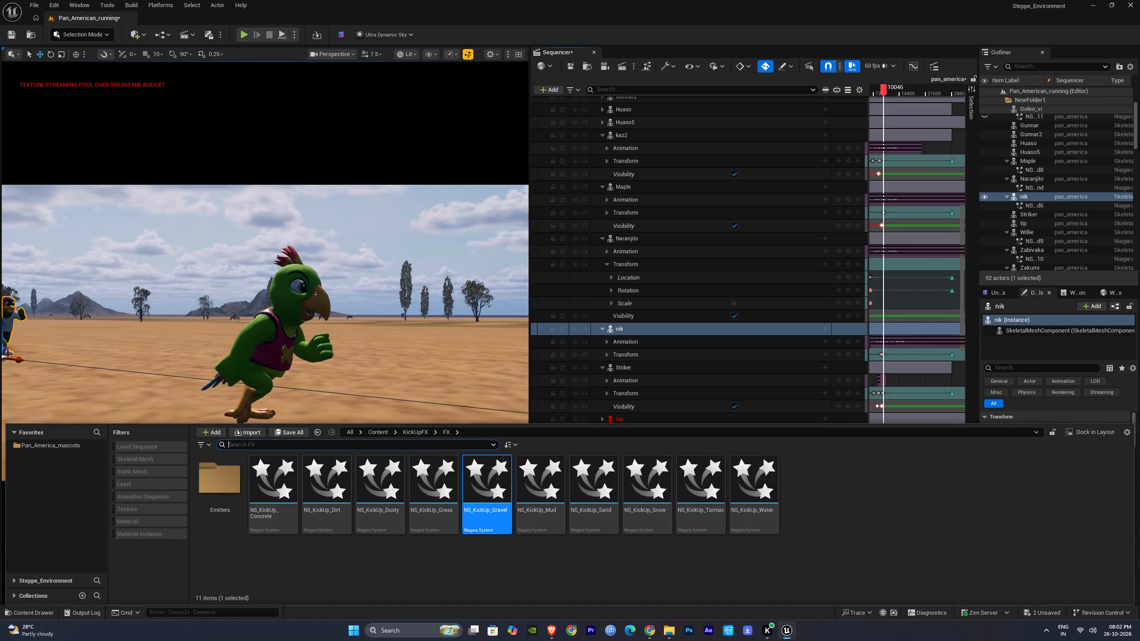
{"action": "left_click_drag", "start_coordinate": [486, 473], "coordinate": [241, 402]}
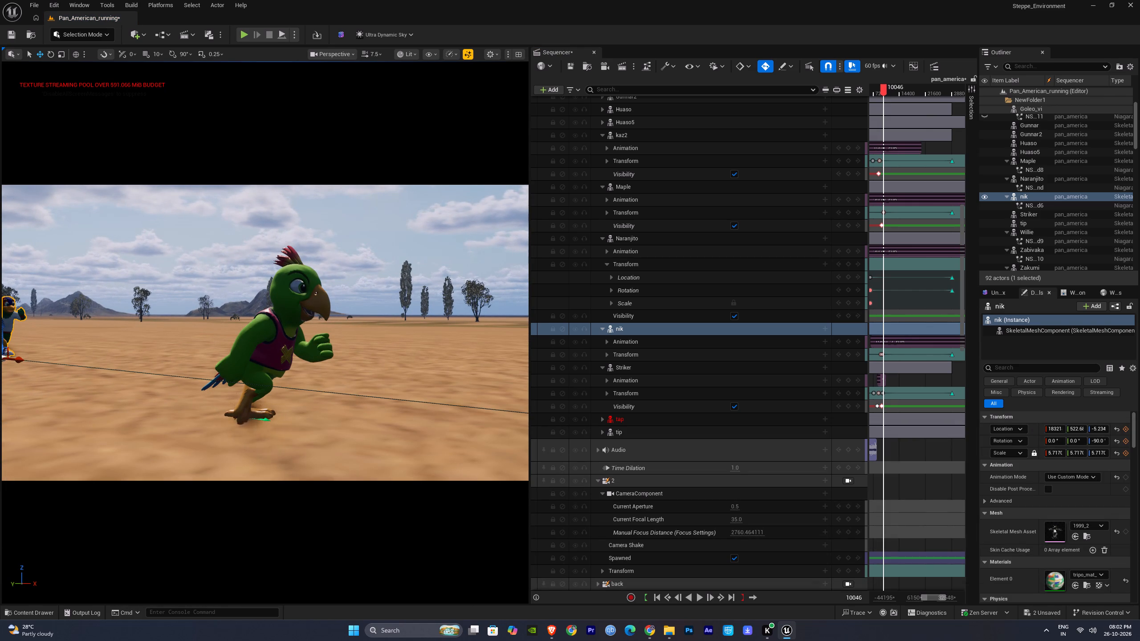
{"action": "left_click_drag", "start_coordinate": [241, 402], "coordinate": [240, 403]}
{"action": "left_click_drag", "start_coordinate": [220, 422], "coordinate": [210, 422]}
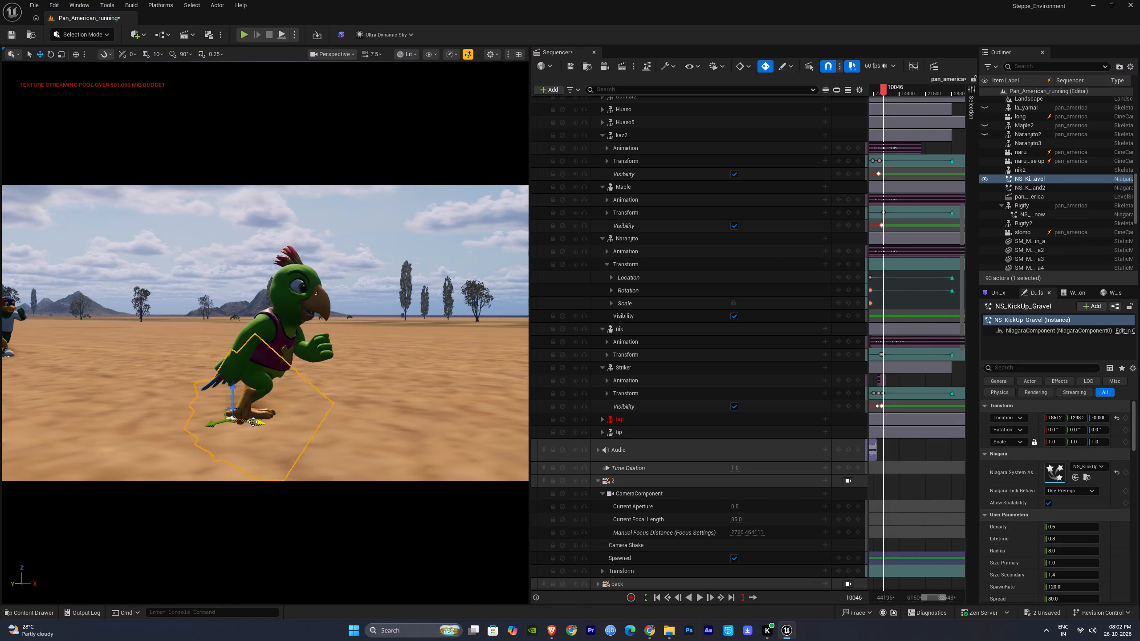
{"action": "left_click_drag", "start_coordinate": [256, 422], "coordinate": [276, 427]}
Attach the new NS_KickUp_Gravel effect to a skeleton bone of the Striker actor, finding the actor by its copied name.
{"action": "left_click", "coordinate": [268, 372]}
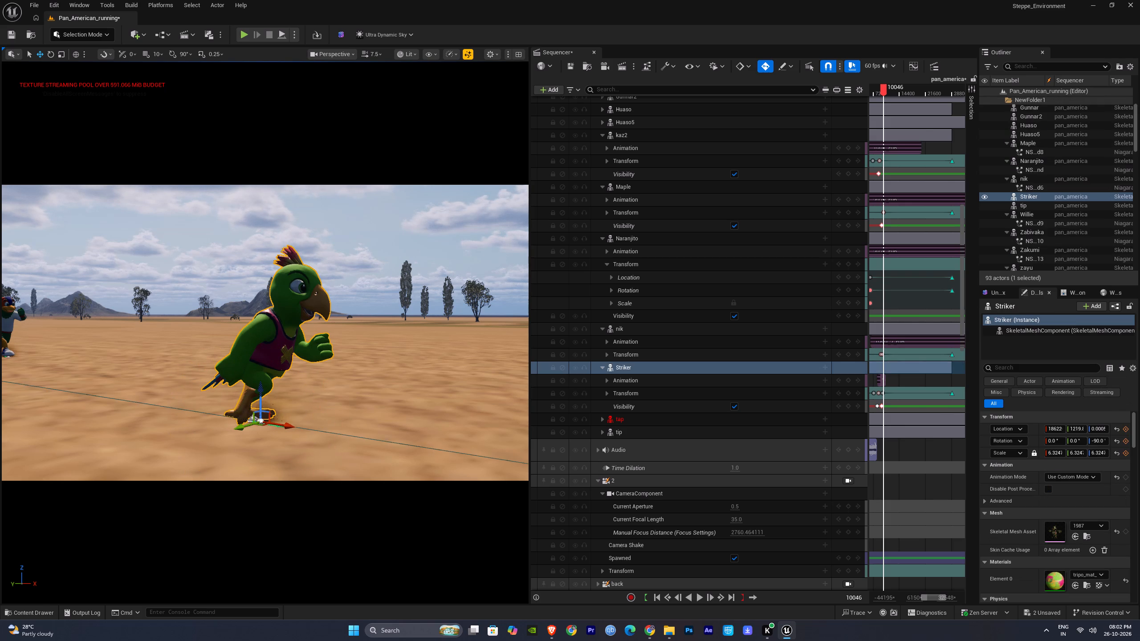
{"action": "key", "text": "F2"}
{"action": "key", "text": "ctrl+c"}
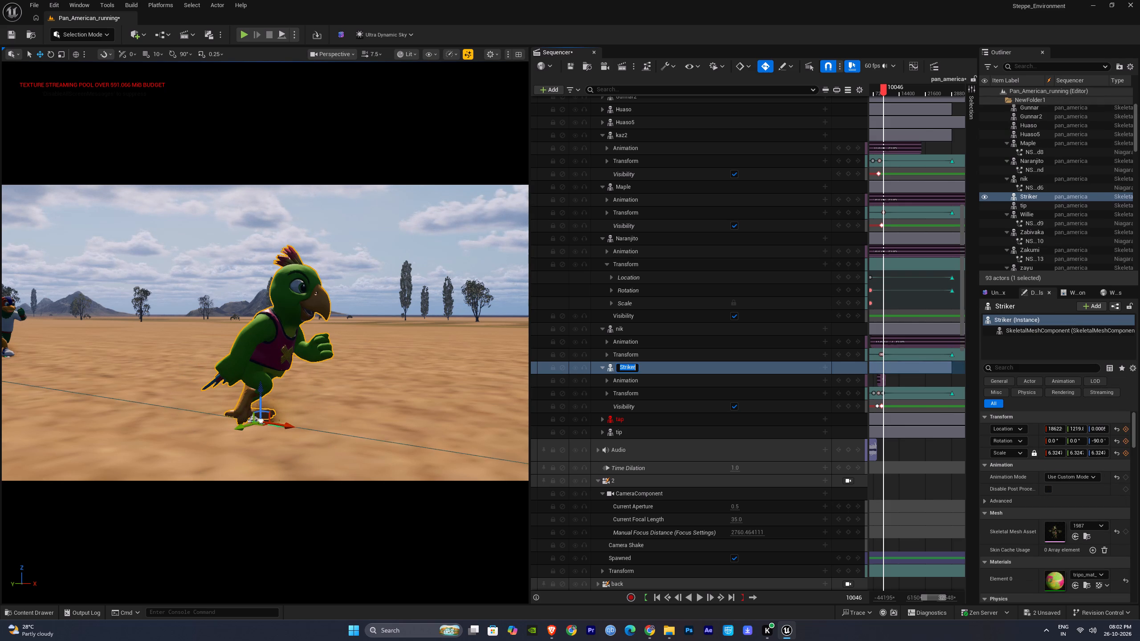
{"action": "left_click", "coordinate": [251, 422]}
{"action": "left_click", "coordinate": [252, 422]}
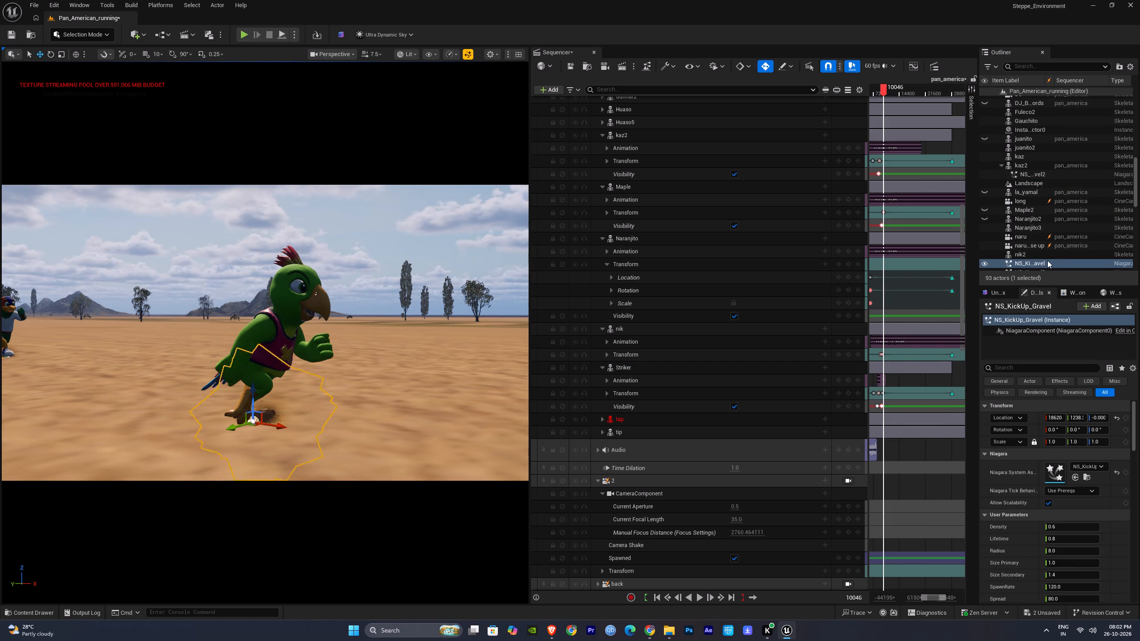
{"action": "right_click", "coordinate": [1033, 262]}
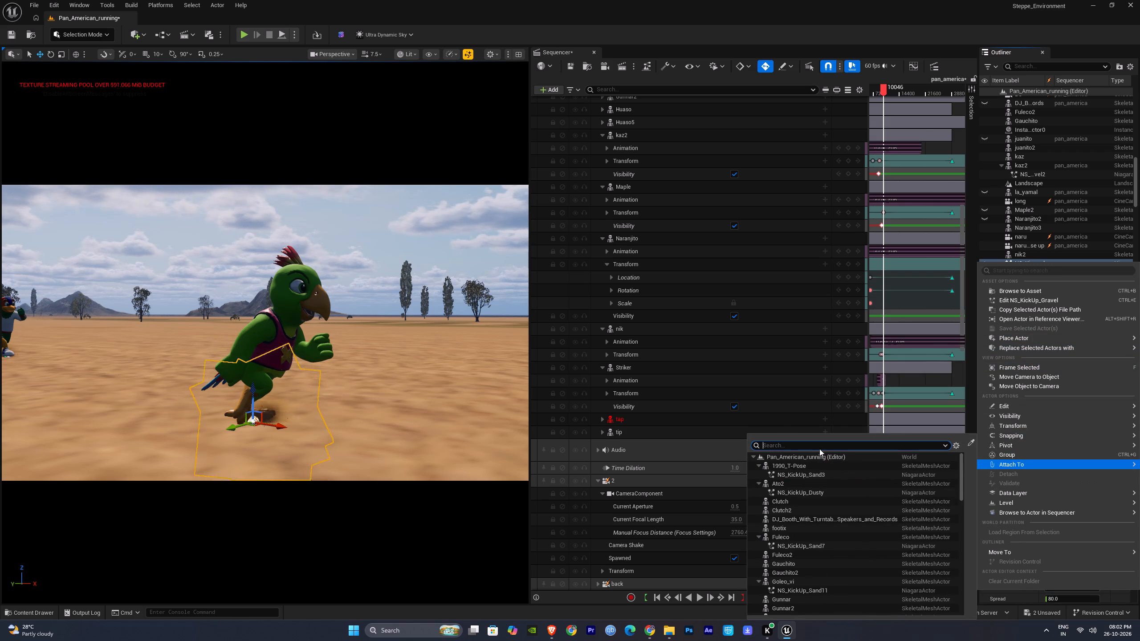
{"action": "left_click", "coordinate": [819, 449]}
{"action": "left_click", "coordinate": [819, 445]}
{"action": "key", "text": "ctrl+v"}
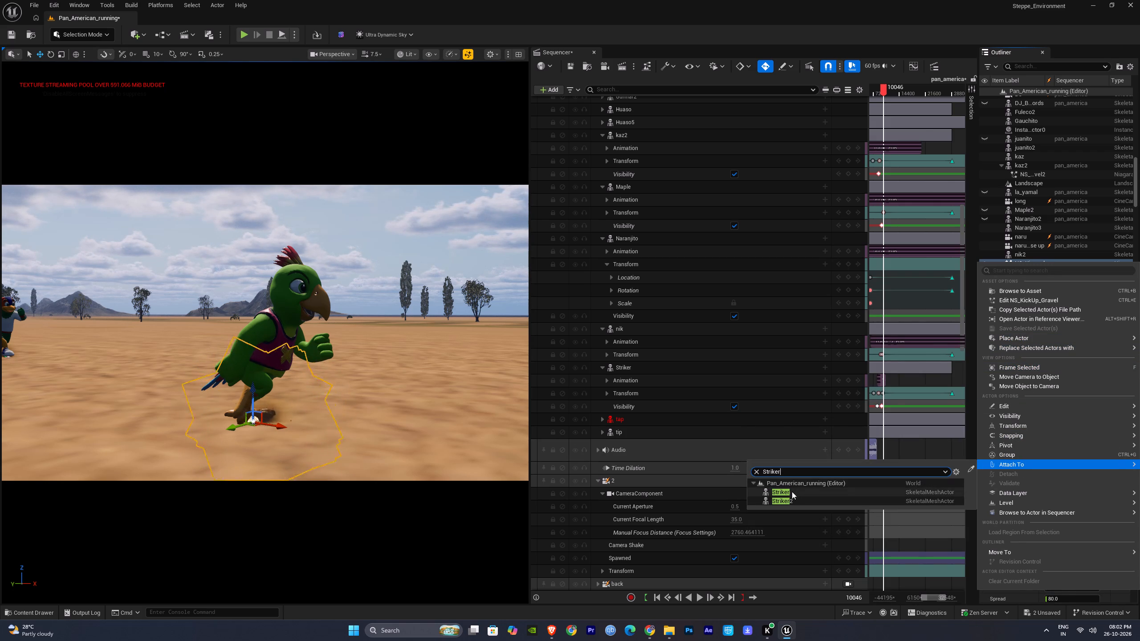
{"action": "left_click", "coordinate": [792, 491]}
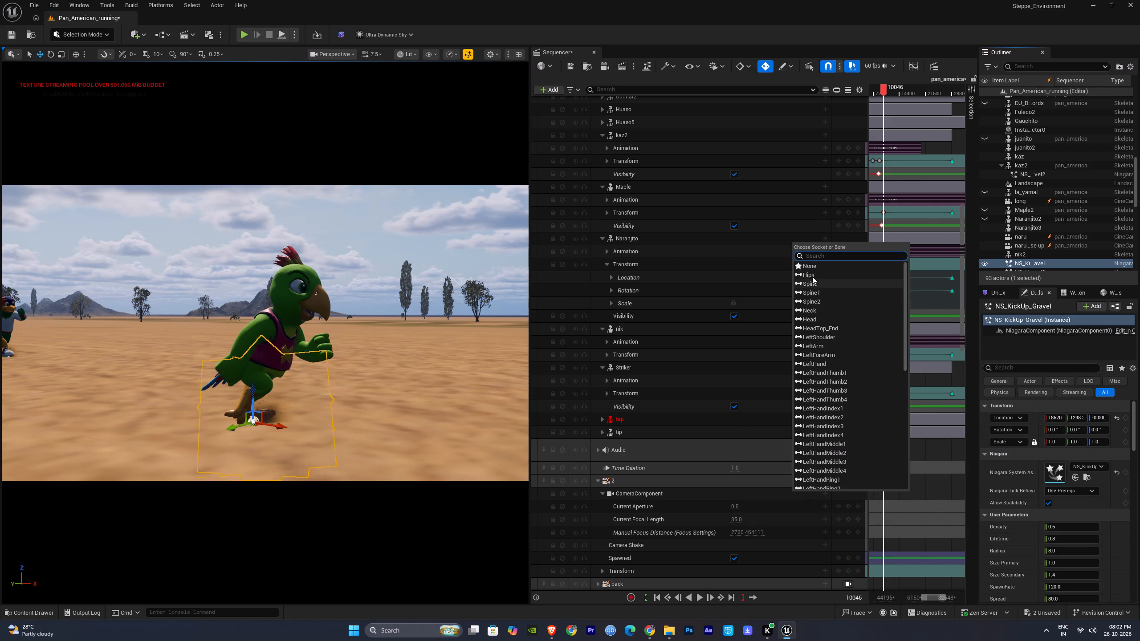
{"action": "left_click", "coordinate": [810, 281]}
Play the sequence on from frame 10046 to frame 10765 to check Striker's gravel effect and the following shots.
{"action": "left_click", "coordinate": [925, 448]}
{"action": "key", "text": "space"}
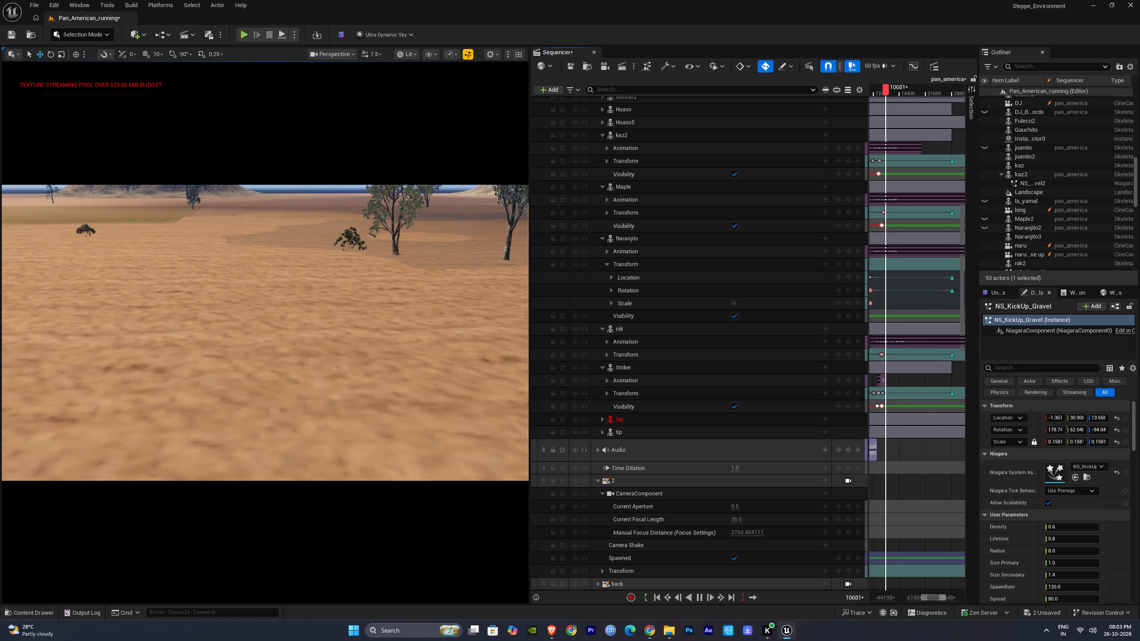
{"action": "key", "text": "space"}
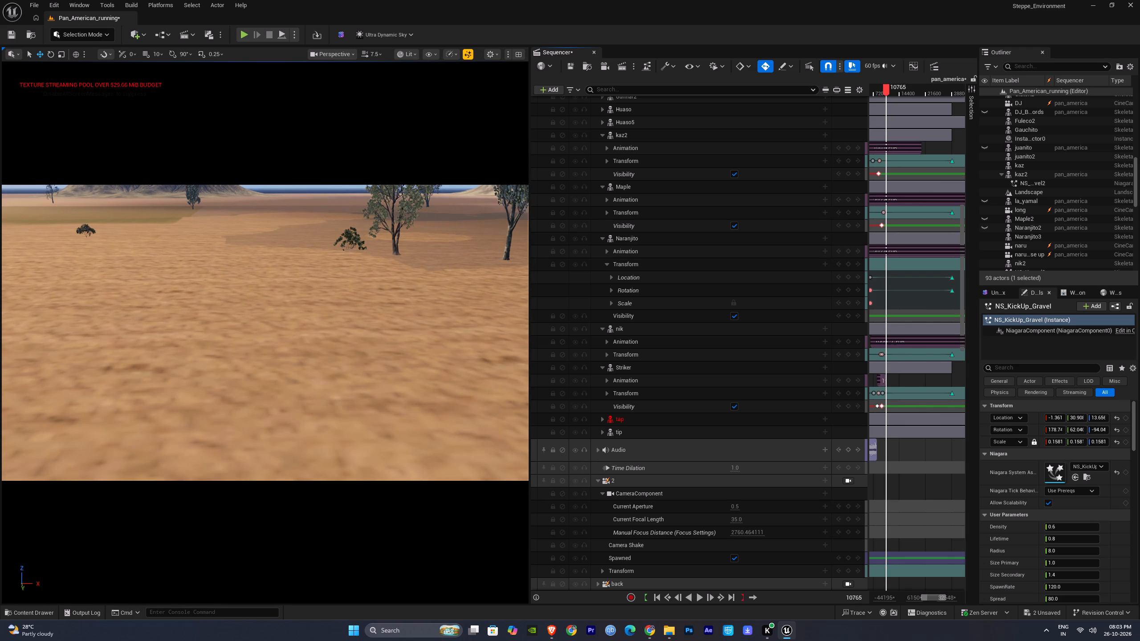
Save the pan_america level sequence.
{"action": "key", "text": "ctrl+s"}
Return the playhead to the start of the sequence.
{"action": "left_click", "coordinate": [659, 597]}
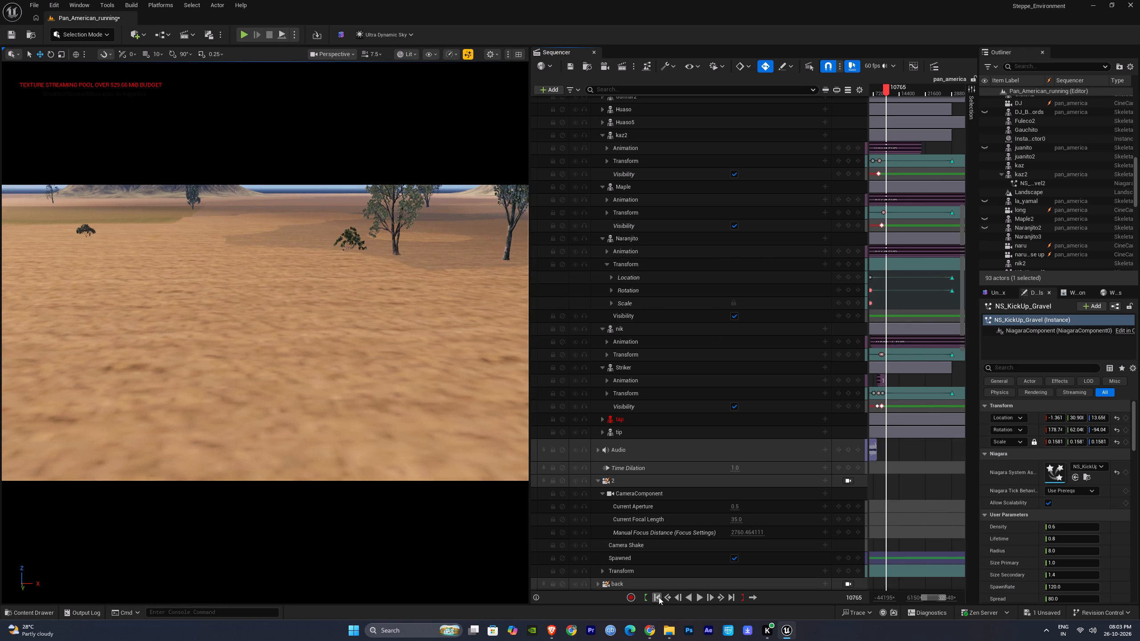
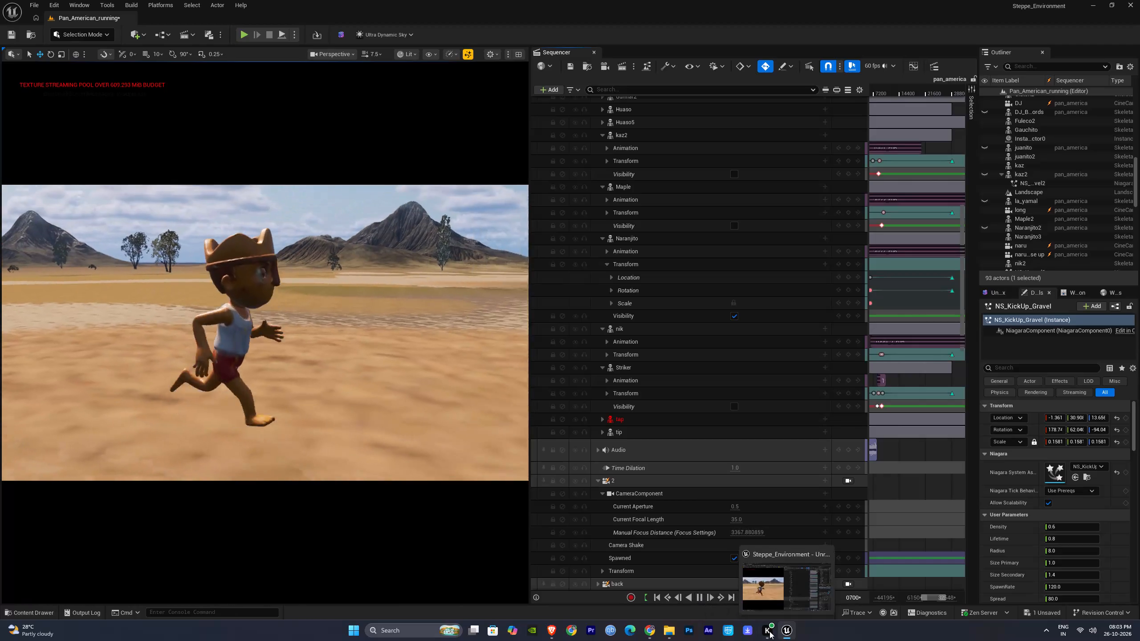
Scrub through the running sequence and play it on from frame 4776 to review the runners.
{"action": "left_click", "coordinate": [700, 597]}
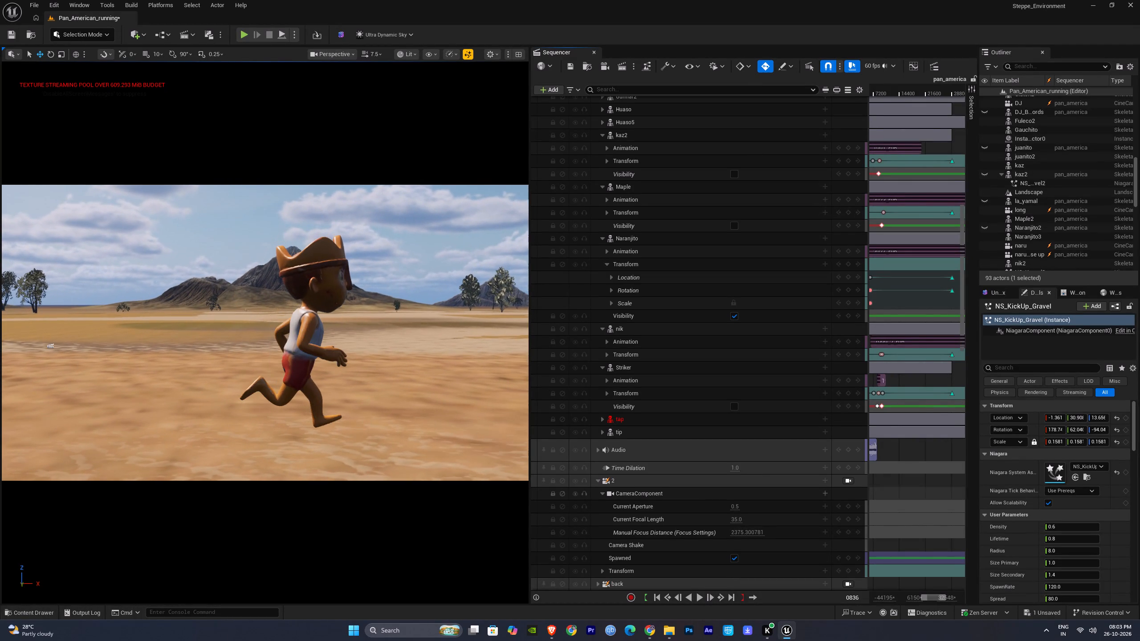
{"action": "right_click_drag", "start_coordinate": [922, 450], "coordinate": [900, 449]}
{"action": "left_click_drag", "start_coordinate": [898, 88], "coordinate": [915, 93]}
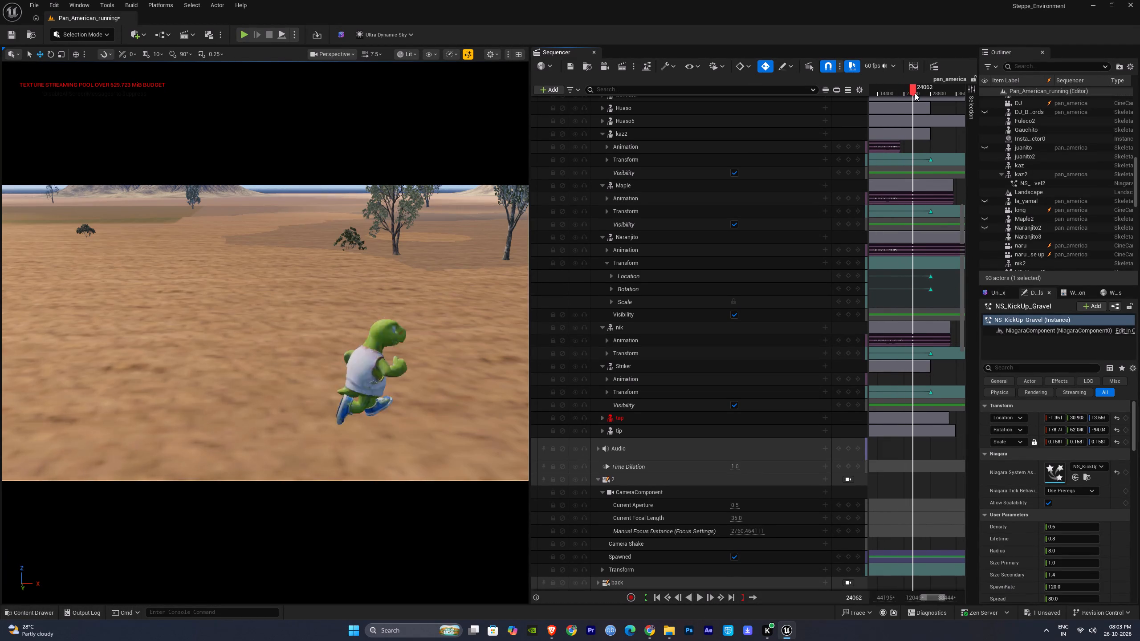
{"action": "left_click_drag", "start_coordinate": [915, 93], "coordinate": [843, 94]}
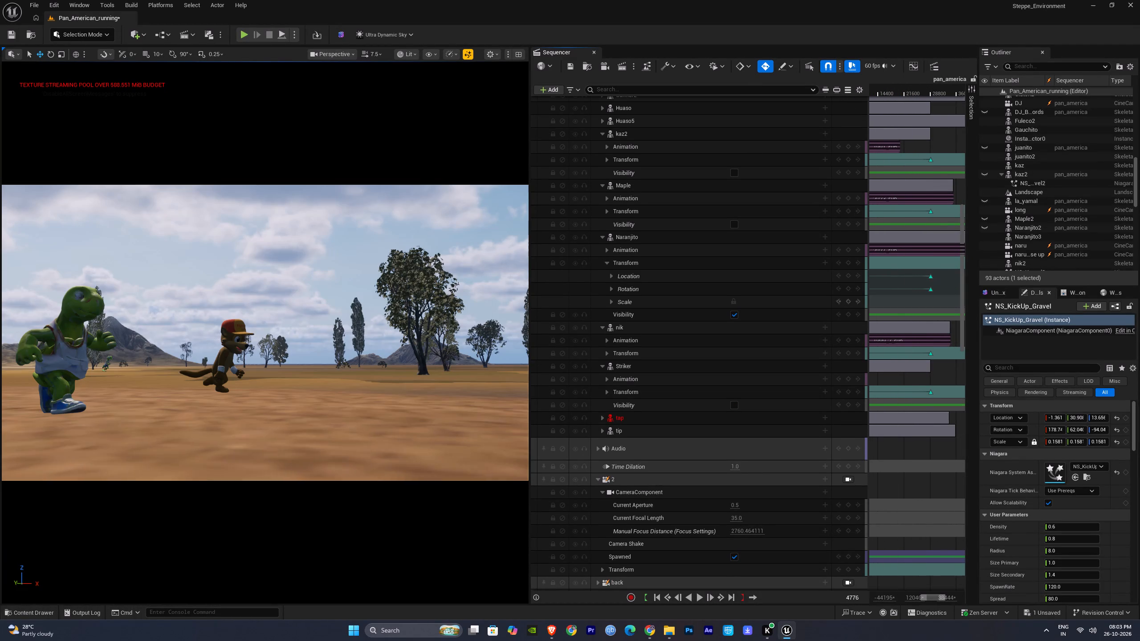
{"action": "right_click_drag", "start_coordinate": [884, 379], "coordinate": [931, 377]}
{"action": "scroll", "coordinate": [928, 380], "scroll_direction": "down", "scroll_amount": 3, "text": "ctrl"}
{"action": "right_click_drag", "start_coordinate": [921, 381], "coordinate": [927, 380]}
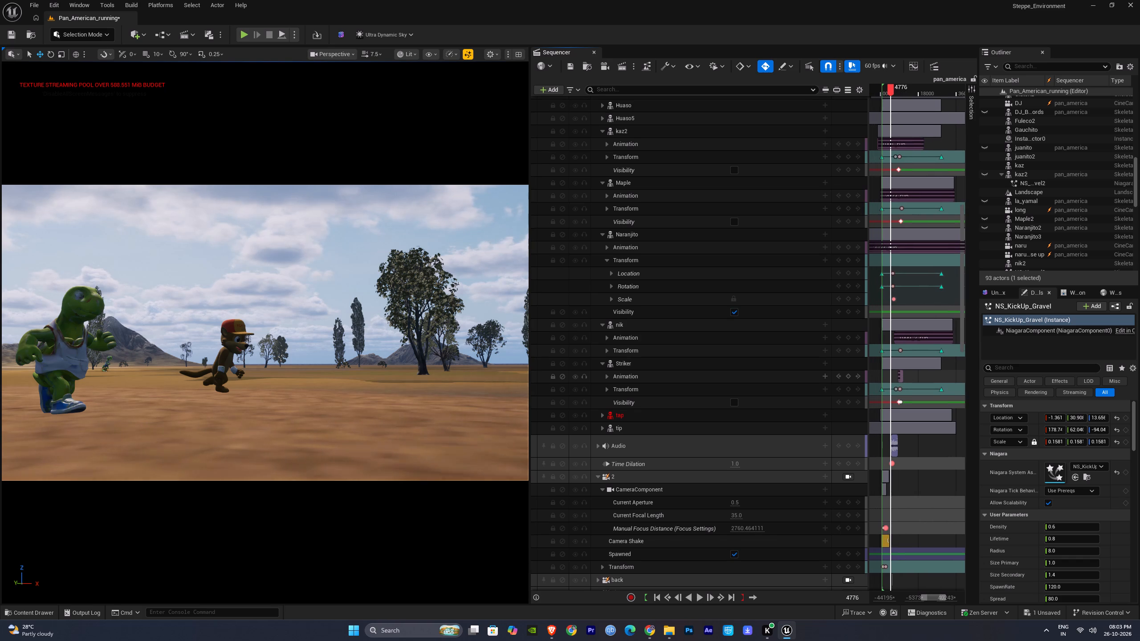
{"action": "right_click_drag", "start_coordinate": [927, 380], "coordinate": [930, 382]}
{"action": "left_click", "coordinate": [930, 382]}
{"action": "key", "text": "space"}
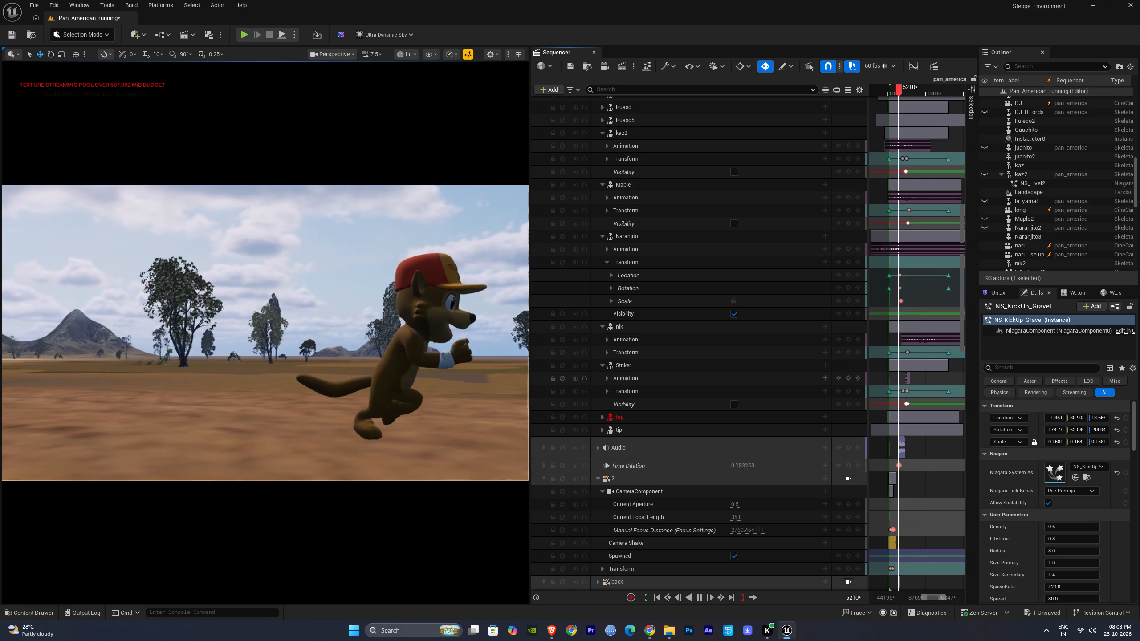
Play the closing runner shots from about frame 10083 and set the sequence's playback end at frame 10654.
{"action": "left_click", "coordinate": [910, 91]}
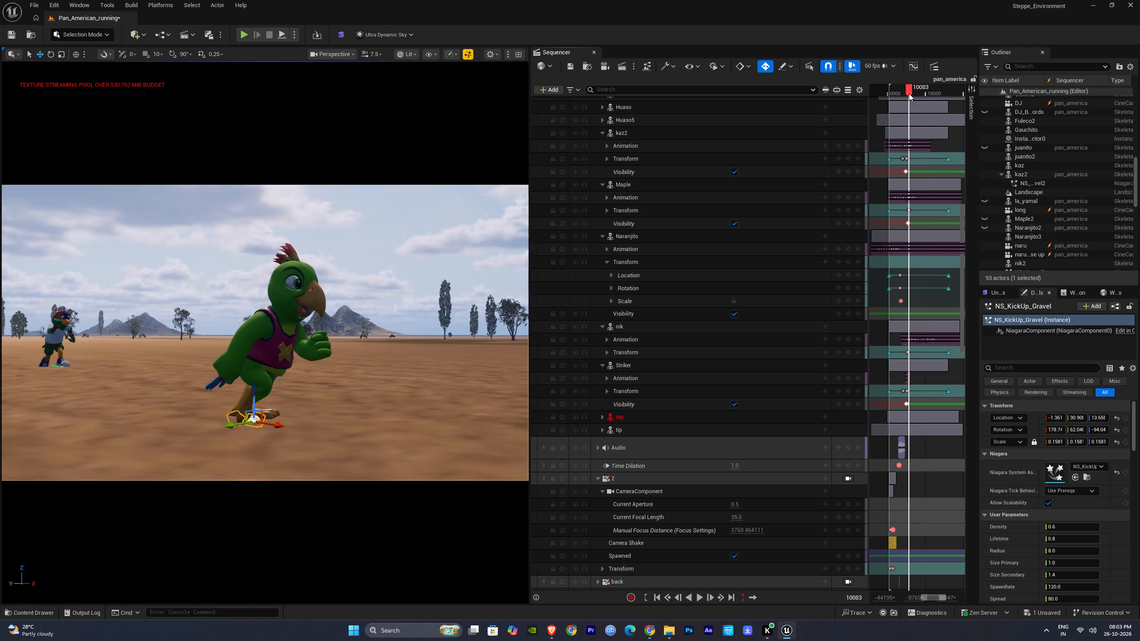
{"action": "key", "text": "space"}
{"action": "scroll", "coordinate": [934, 203], "scroll_direction": "up", "scroll_amount": 10, "text": "ctrl"}
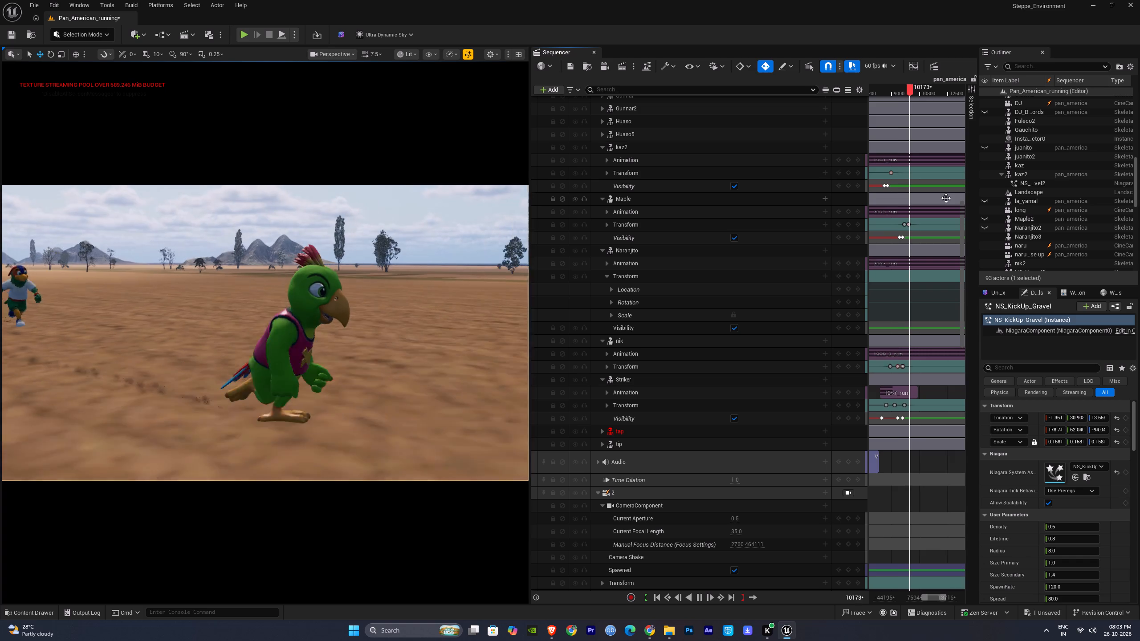
{"action": "right_click_drag", "start_coordinate": [945, 198], "coordinate": [902, 197]}
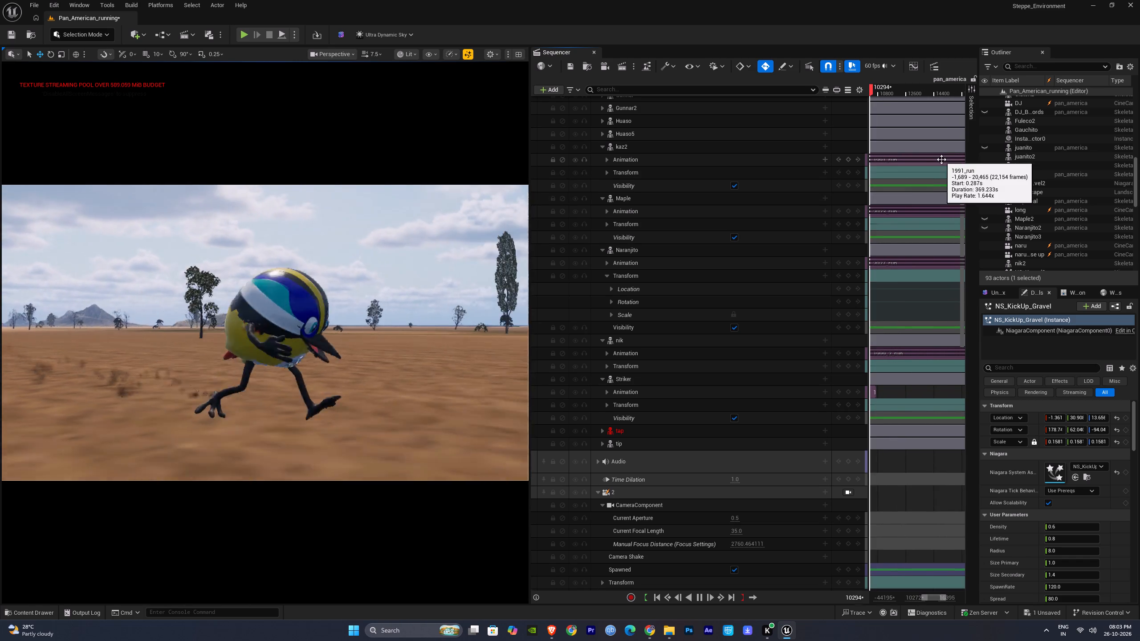
{"action": "right_click_drag", "start_coordinate": [916, 172], "coordinate": [930, 170]}
{"action": "right_click_drag", "start_coordinate": [899, 170], "coordinate": [912, 170]}
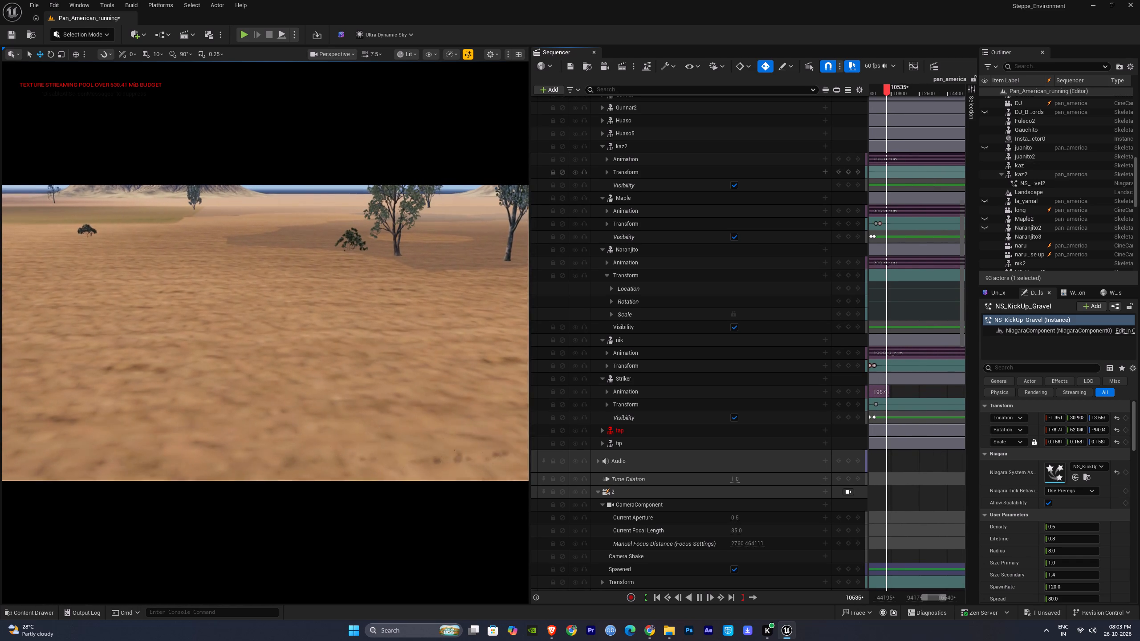
{"action": "key", "text": "space"}
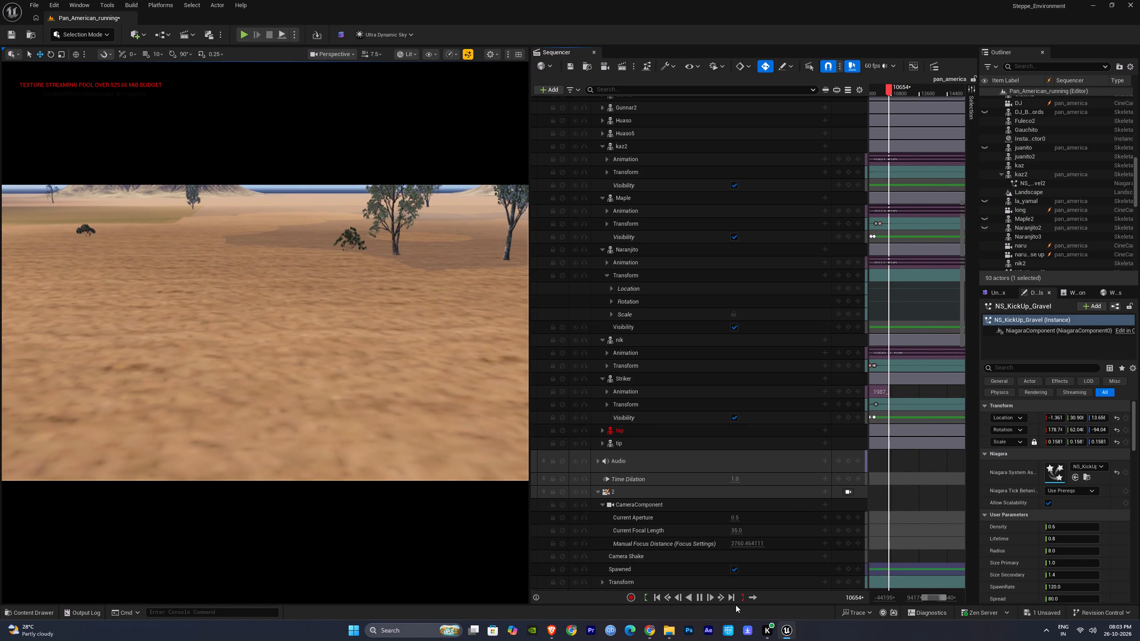
{"action": "left_click", "coordinate": [745, 600]}
Spot-check the sequence by playing short stretches from the opening shot through to the final runners near frame 9525.
{"action": "scroll", "coordinate": [902, 474], "scroll_direction": "down", "scroll_amount": 12, "text": "ctrl"}
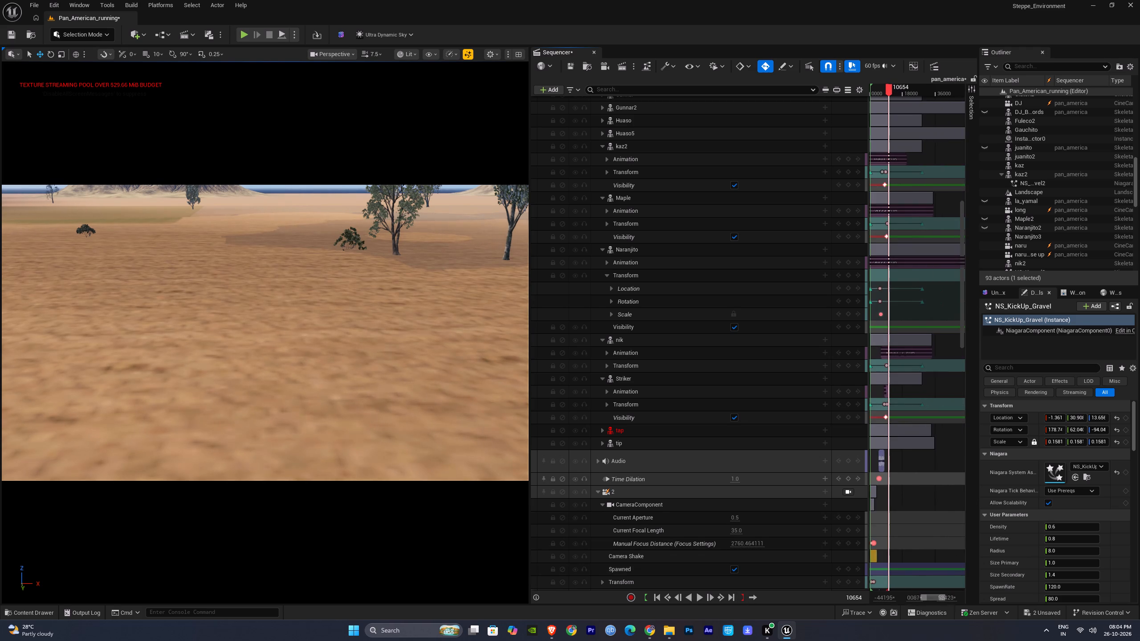
{"action": "right_click_drag", "start_coordinate": [901, 463], "coordinate": [936, 461]}
{"action": "scroll", "coordinate": [936, 462], "scroll_direction": "up", "scroll_amount": 4, "text": "ctrl"}
{"action": "key", "text": "space"}
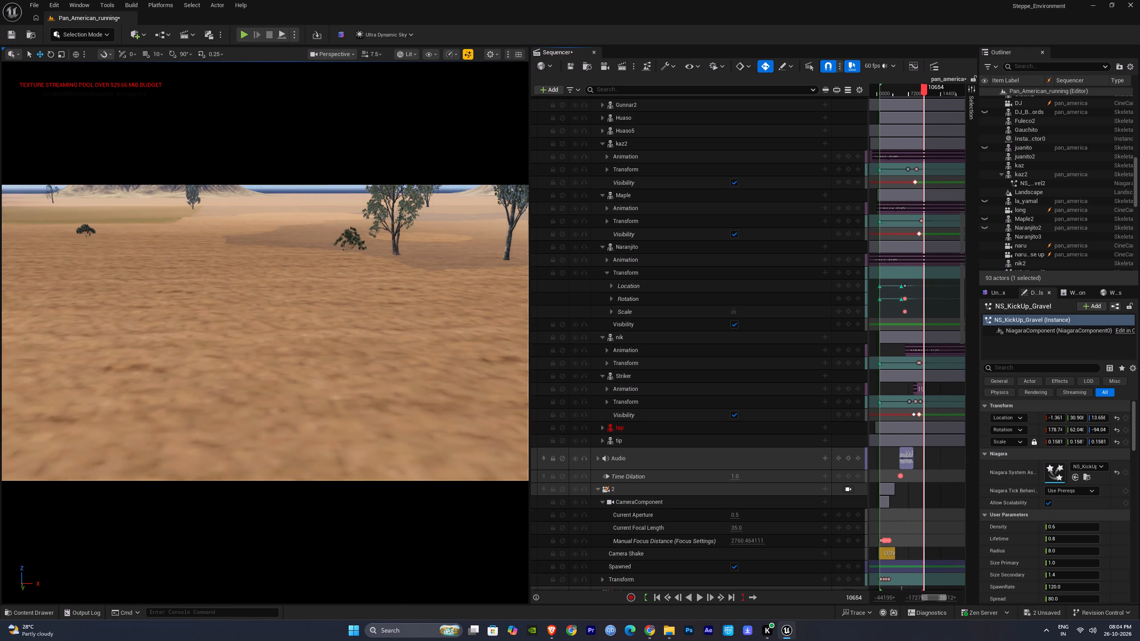
{"action": "left_click", "coordinate": [884, 88]}
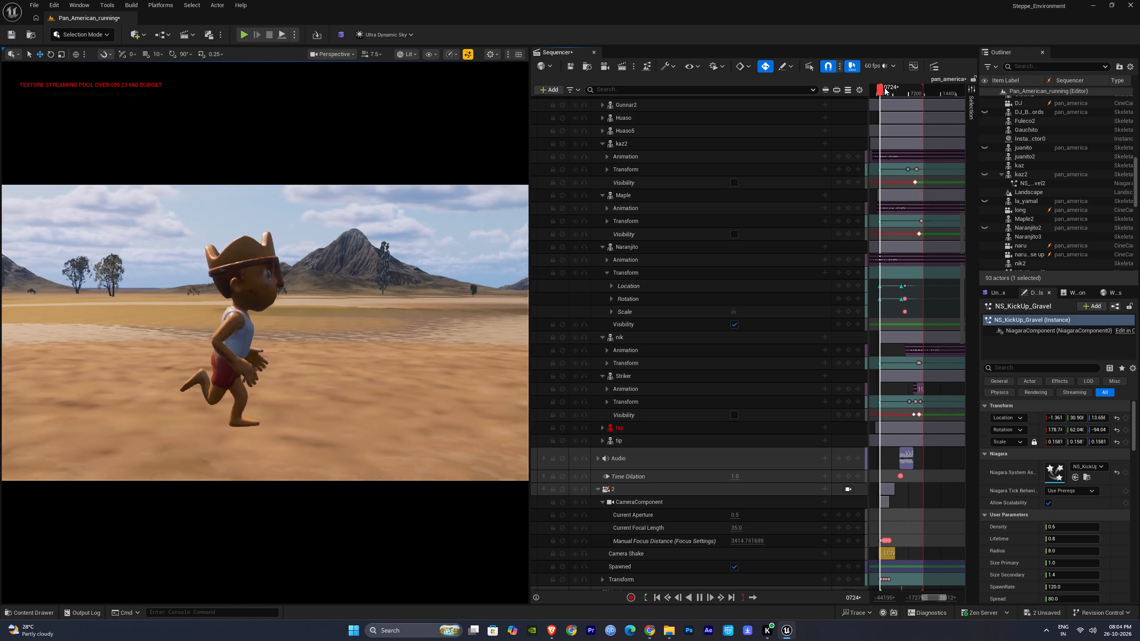
{"action": "key", "text": "space"}
{"action": "left_click", "coordinate": [892, 90]}
{"action": "key", "text": "space"}
{"action": "left_click", "coordinate": [906, 90]}
{"action": "key", "text": "space"}
{"action": "left_click", "coordinate": [907, 90]}
{"action": "key", "text": "space"}
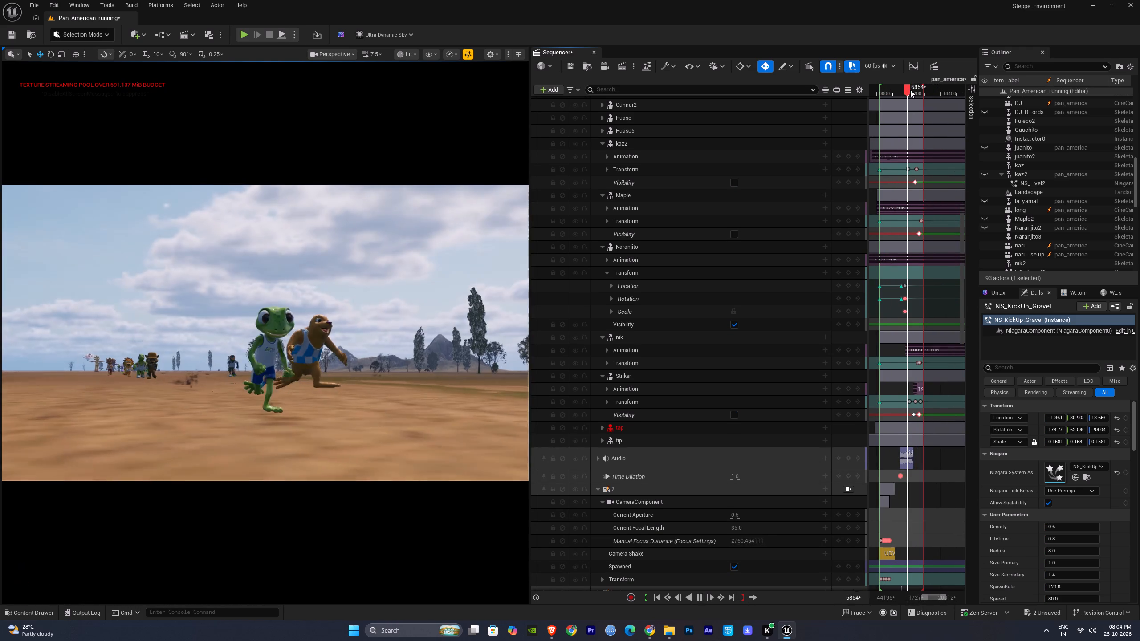
{"action": "left_click", "coordinate": [911, 90]}
{"action": "key", "text": "space"}
{"action": "left_click", "coordinate": [916, 91]}
{"action": "key", "text": "space"}
{"action": "left_click", "coordinate": [918, 91]}
{"action": "key", "text": "space"}
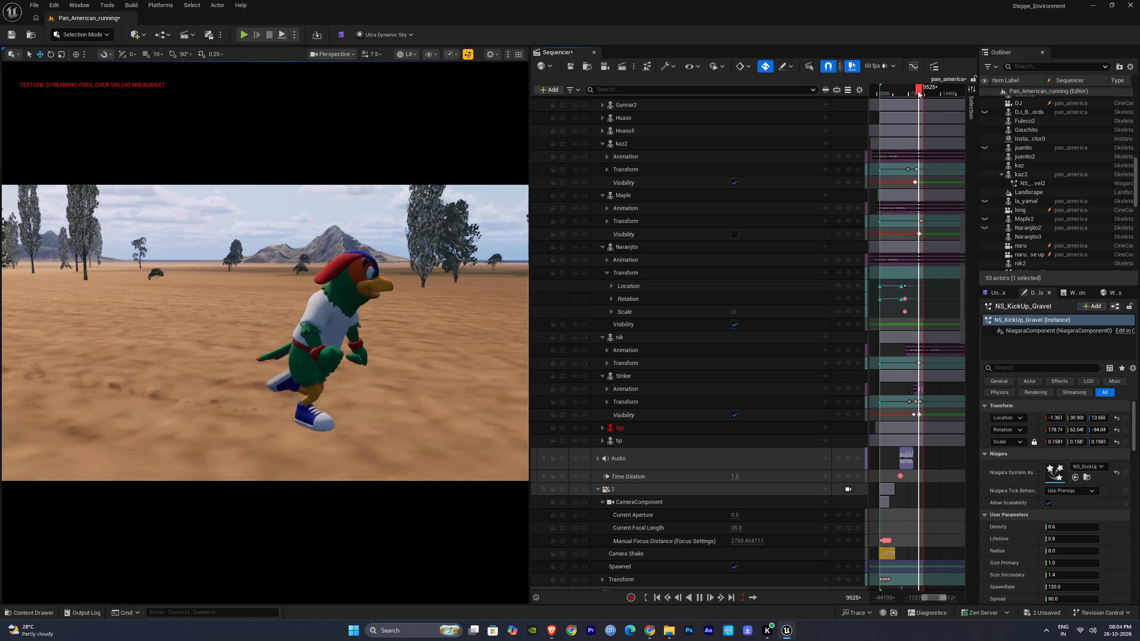
Play short stretches of the earlier shots between about frames 2216 and 3312 to review the frog and turtle runners.
{"action": "left_click", "coordinate": [905, 90]}
{"action": "key", "text": "space"}
{"action": "left_click", "coordinate": [892, 93]}
{"action": "key", "text": "space"}
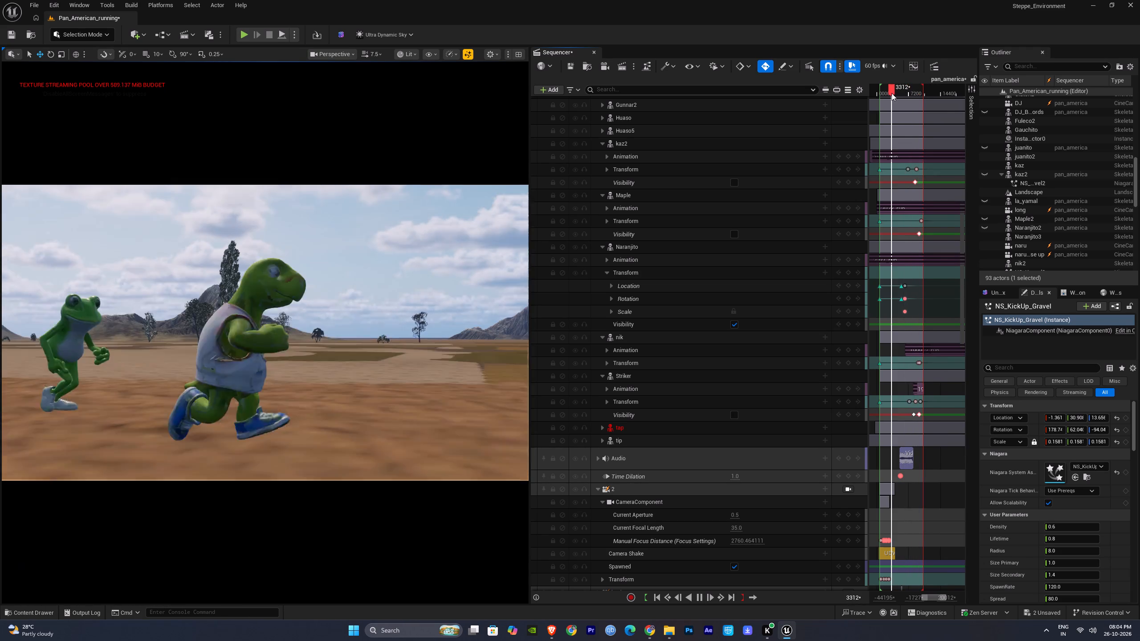
{"action": "left_click", "coordinate": [888, 93]}
{"action": "key", "text": "space"}
{"action": "left_click", "coordinate": [887, 93]}
{"action": "key", "text": "space"}
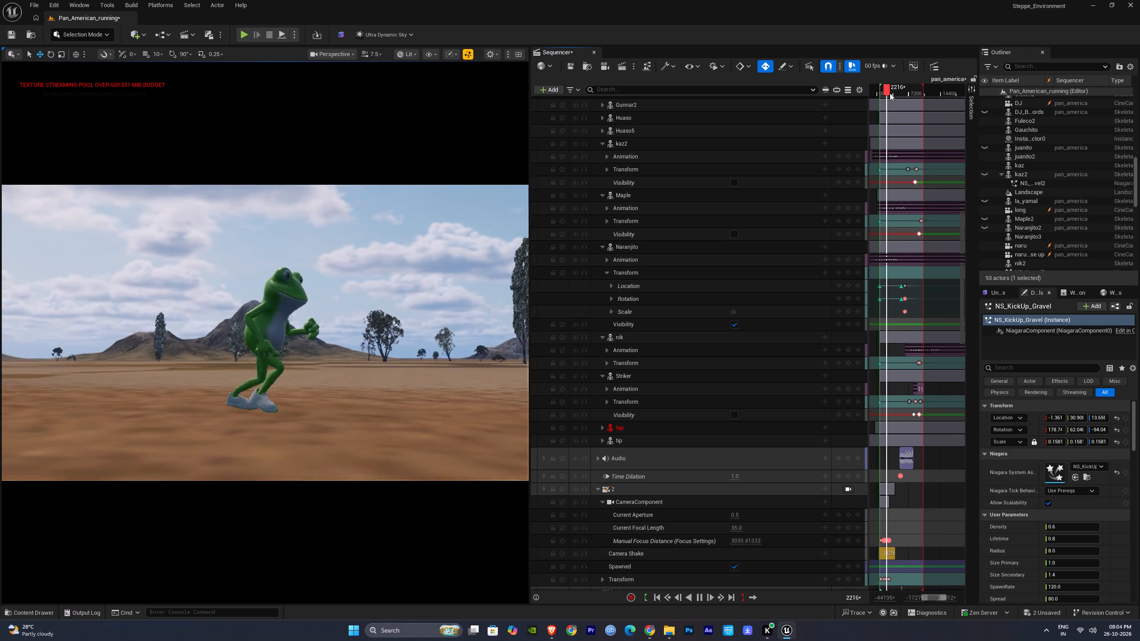
{"action": "left_click", "coordinate": [890, 93]}
{"action": "key", "text": "space"}
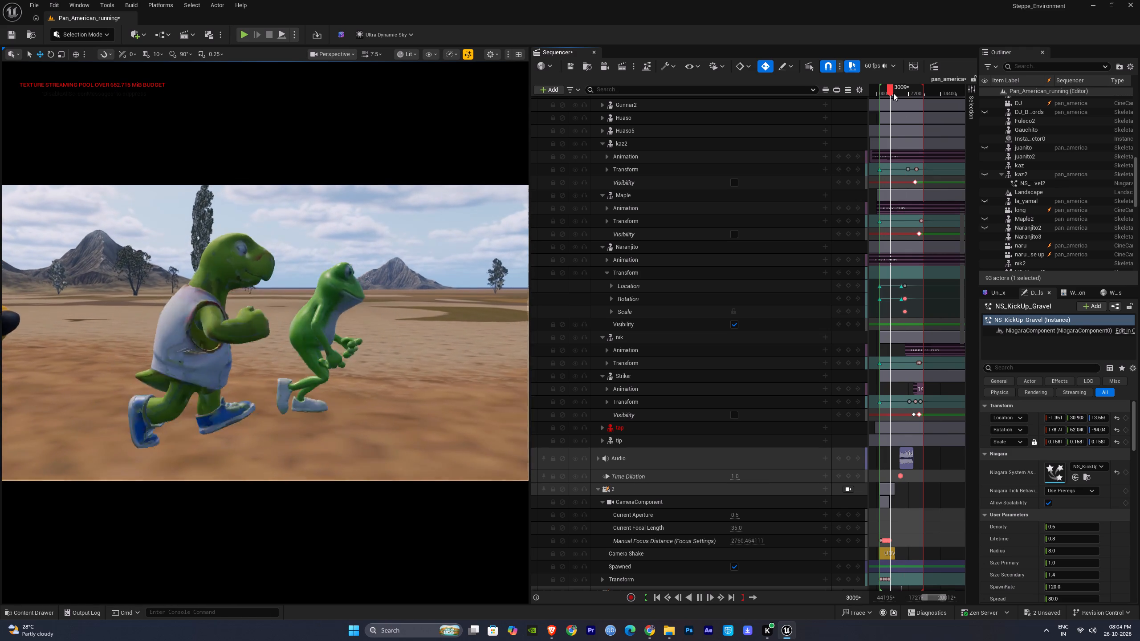
{"action": "key", "text": "space"}
Scale the footix frog uniformly down to about 3.41 on its transform keyframe at frame 2004 and preview it.
{"action": "left_click", "coordinate": [285, 318]}
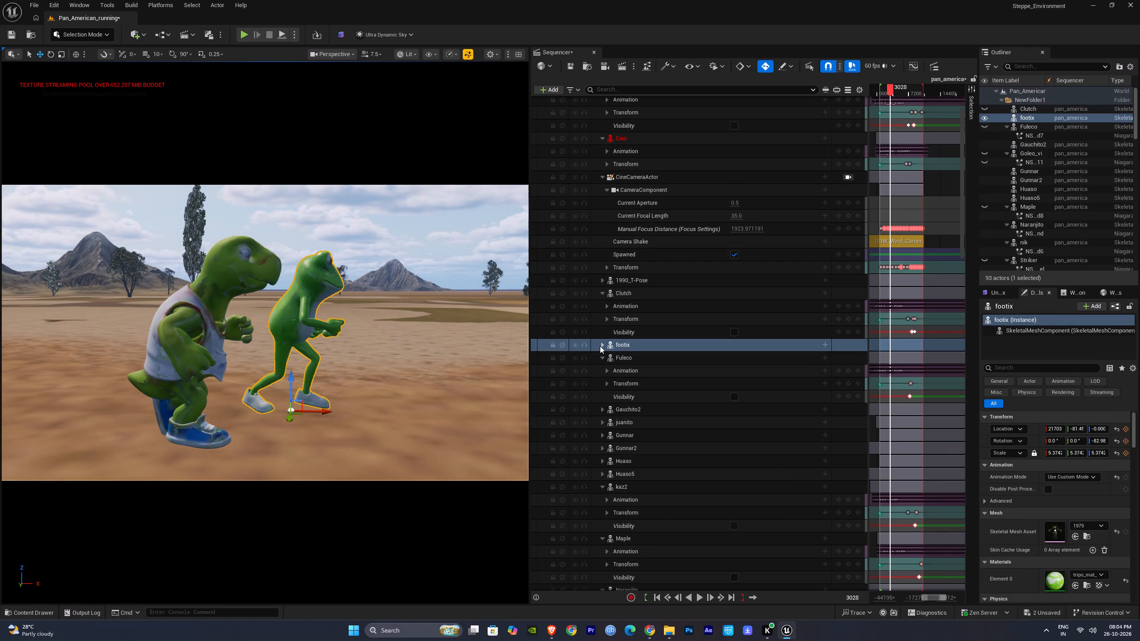
{"action": "left_click", "coordinate": [600, 345]}
{"action": "scroll", "coordinate": [893, 385], "scroll_direction": "up", "scroll_amount": 7, "text": "ctrl"}
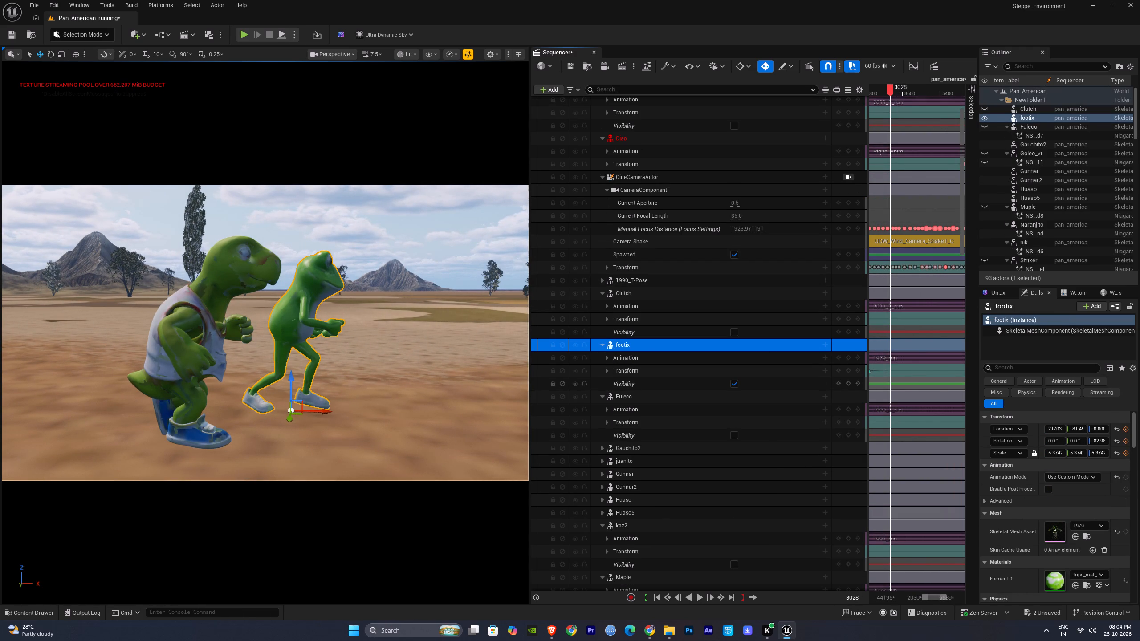
{"action": "right_click_drag", "start_coordinate": [884, 381], "coordinate": [932, 379]}
{"action": "left_click", "coordinate": [916, 369]}
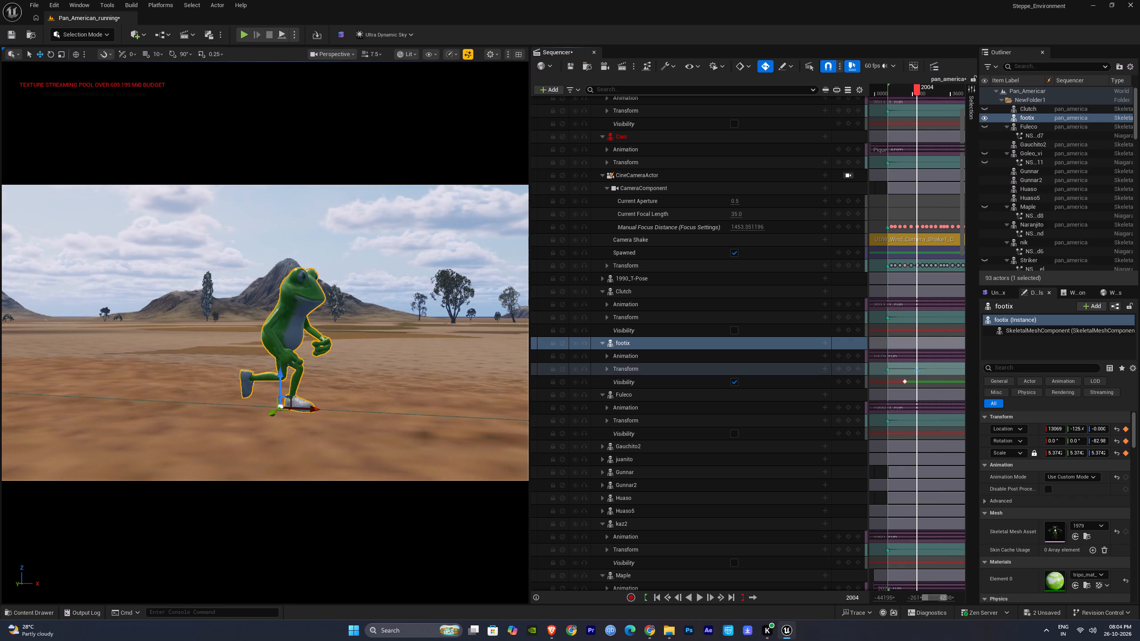
{"action": "left_click_drag", "start_coordinate": [1060, 451], "coordinate": [120, 434]}
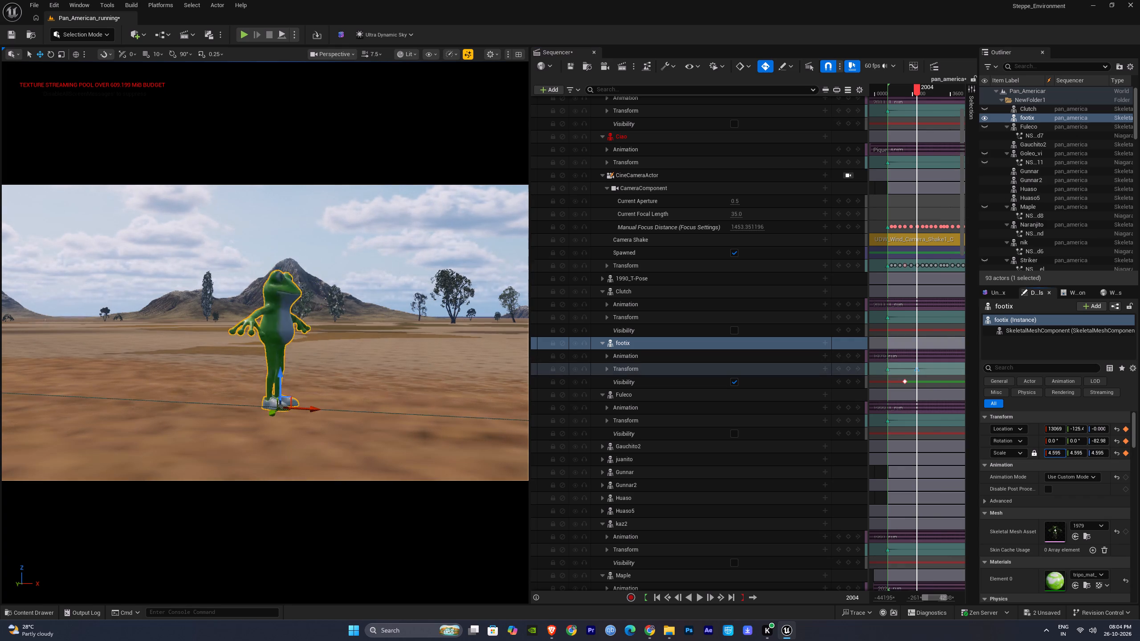
{"action": "left_click_drag", "start_coordinate": [120, 434], "coordinate": [2, 257]}
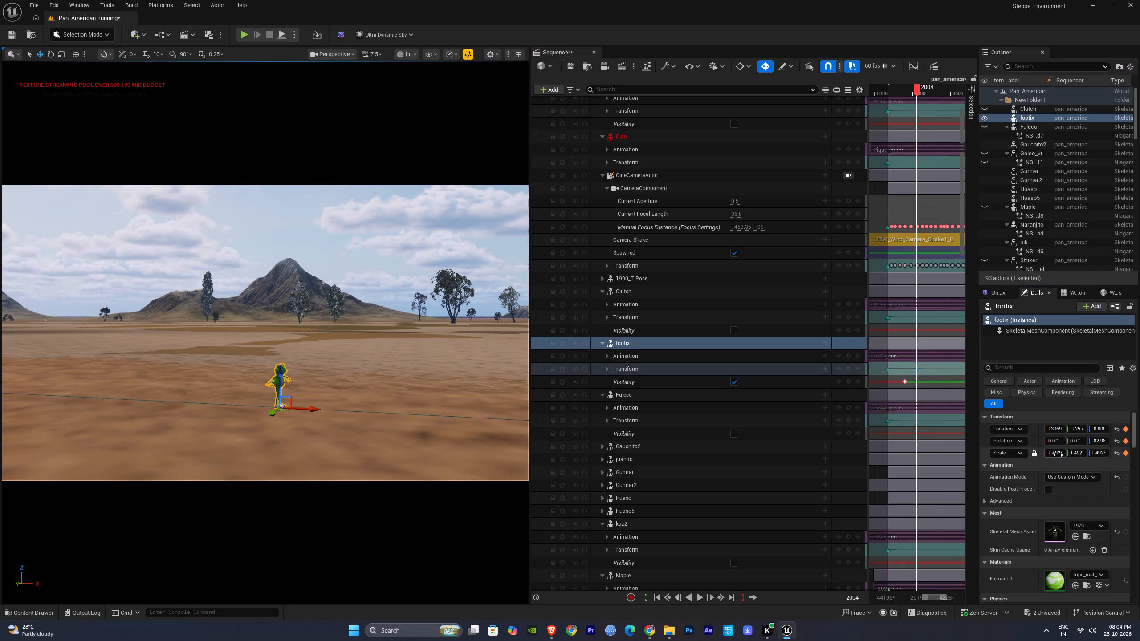
{"action": "left_click_drag", "start_coordinate": [1057, 451], "coordinate": [1138, 597]}
{"action": "left_click", "coordinate": [927, 377]}
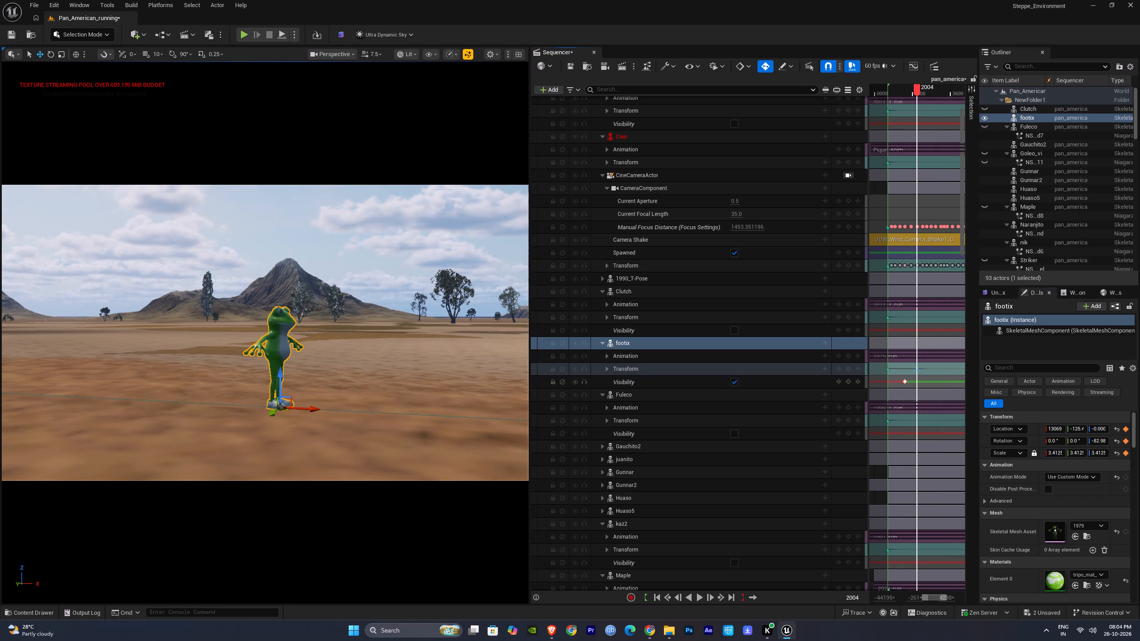
{"action": "key", "text": "space"}
{"action": "key", "text": "space"}
Delete footix's first and last Scale keyframes, leaving only the one at frame 2004.
{"action": "double_click", "coordinate": [918, 372]}
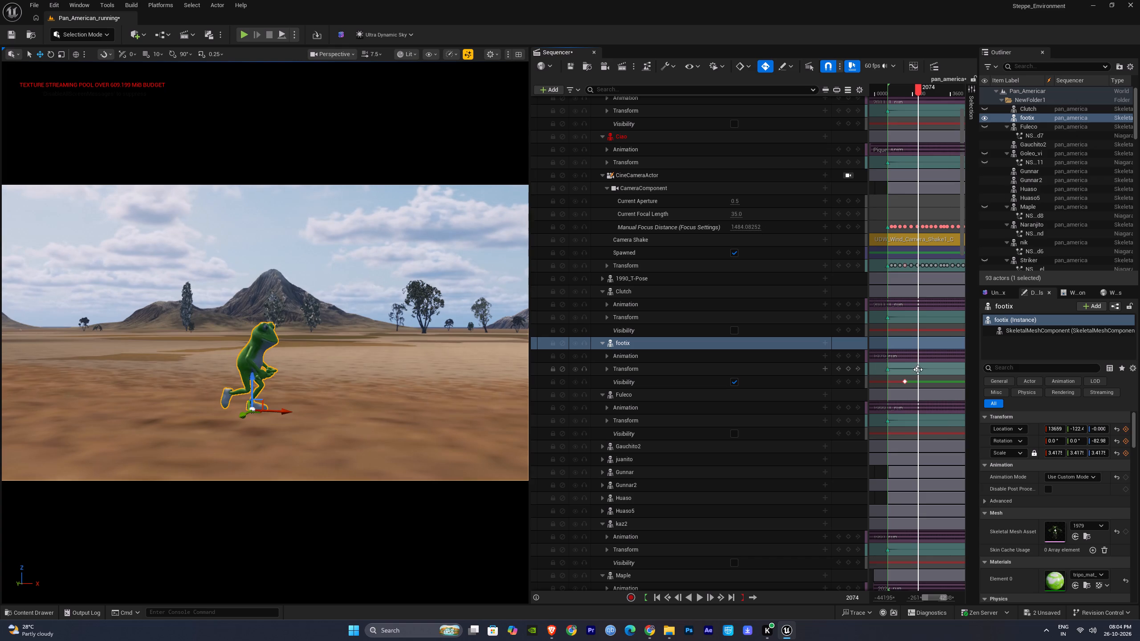
{"action": "left_click", "coordinate": [605, 370]}
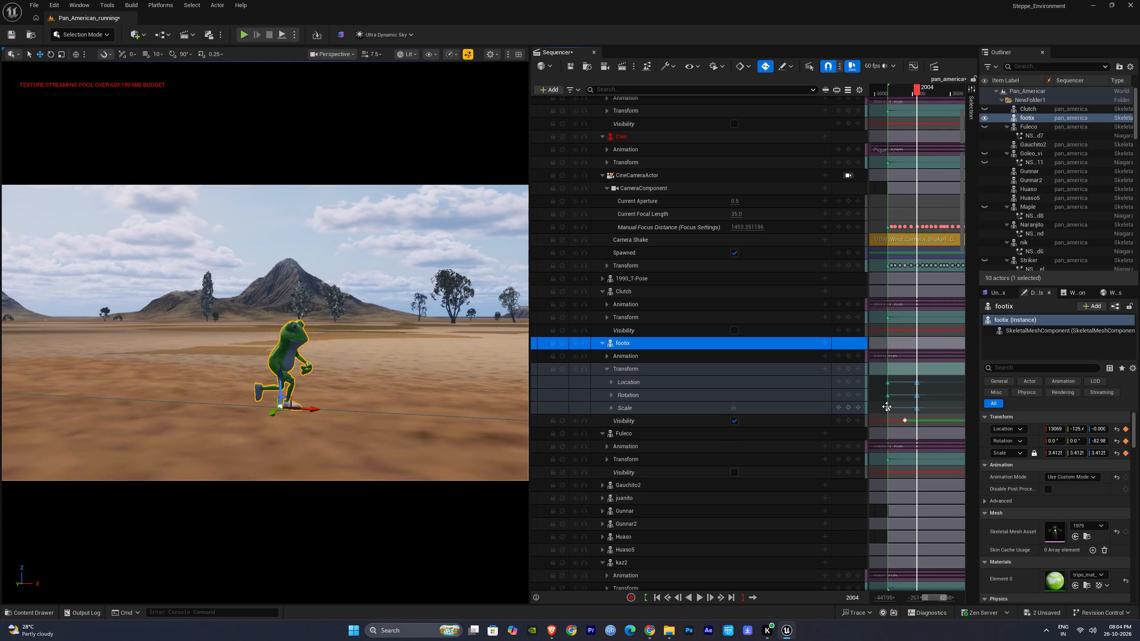
{"action": "left_click_drag", "start_coordinate": [881, 406], "coordinate": [889, 411]}
{"action": "key", "text": "Delete"}
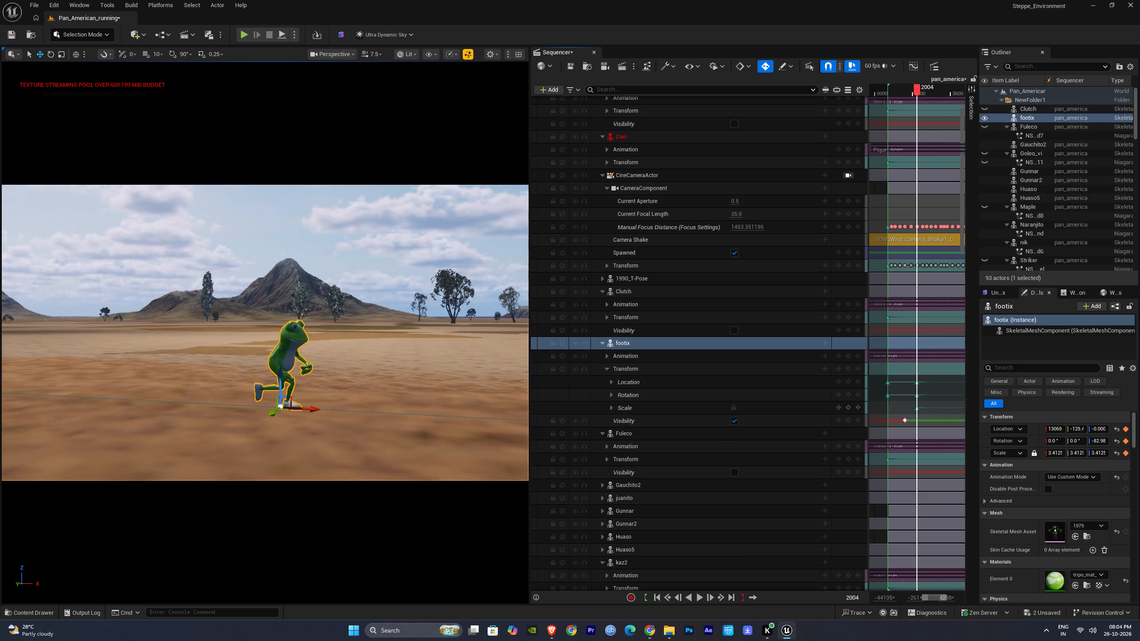
{"action": "scroll", "coordinate": [934, 418], "scroll_direction": "down", "scroll_amount": 11, "text": "ctrl"}
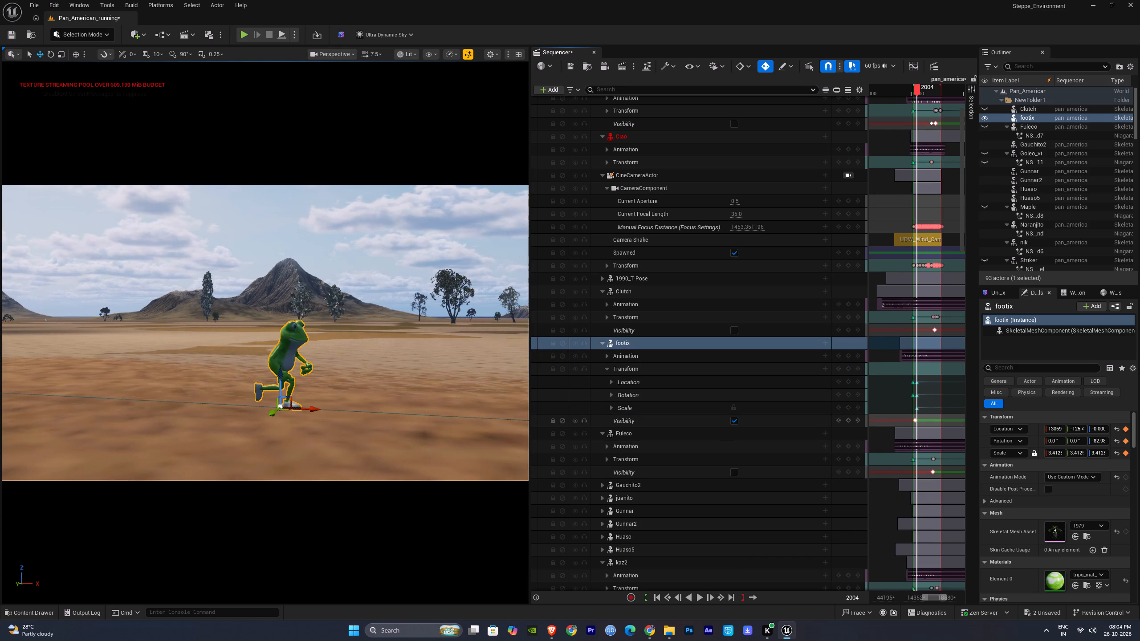
{"action": "scroll", "coordinate": [942, 421], "scroll_direction": "down", "scroll_amount": 3, "text": "ctrl"}
{"action": "left_click_drag", "start_coordinate": [959, 404], "coordinate": [963, 411]}
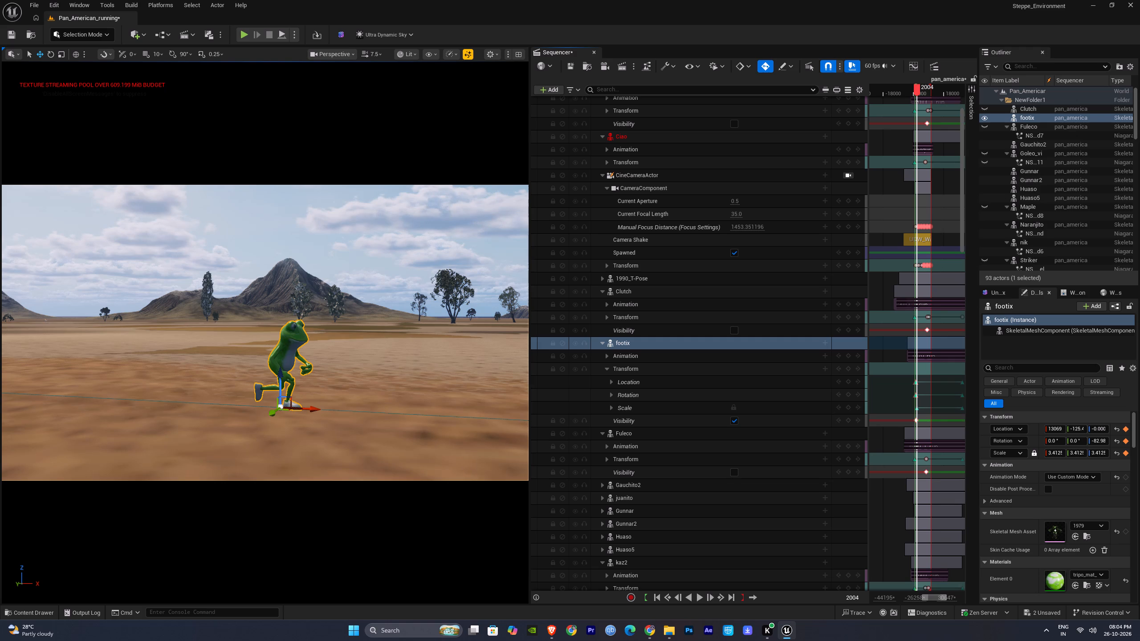
{"action": "left_click_drag", "start_coordinate": [963, 411], "coordinate": [966, 412]}
{"action": "left_click", "coordinate": [961, 409]}
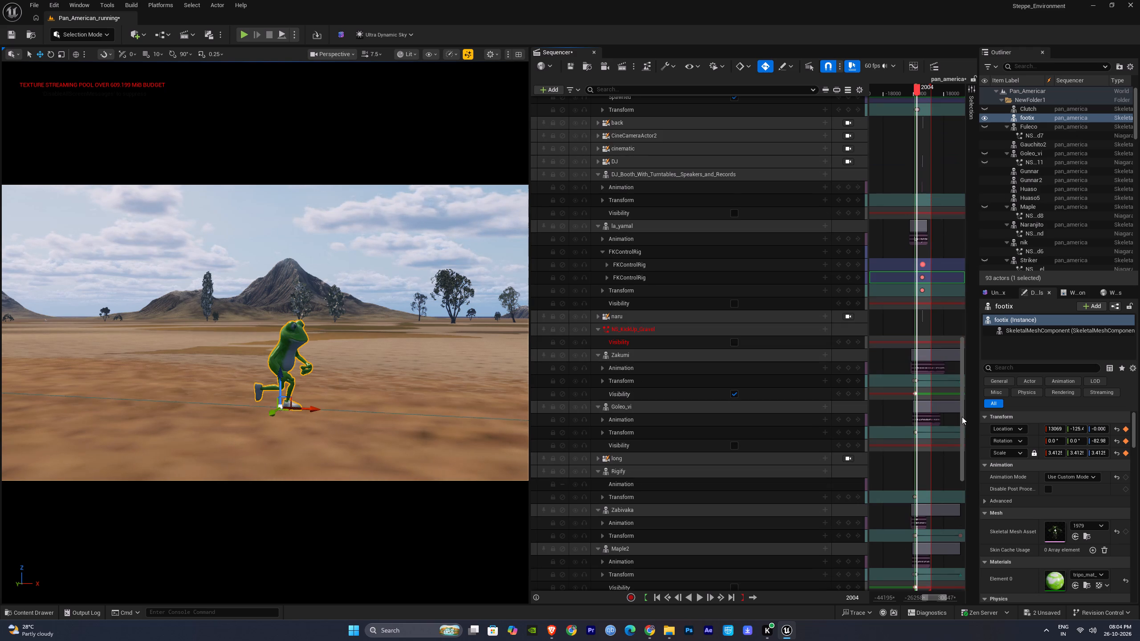
{"action": "left_click", "coordinate": [289, 345]}
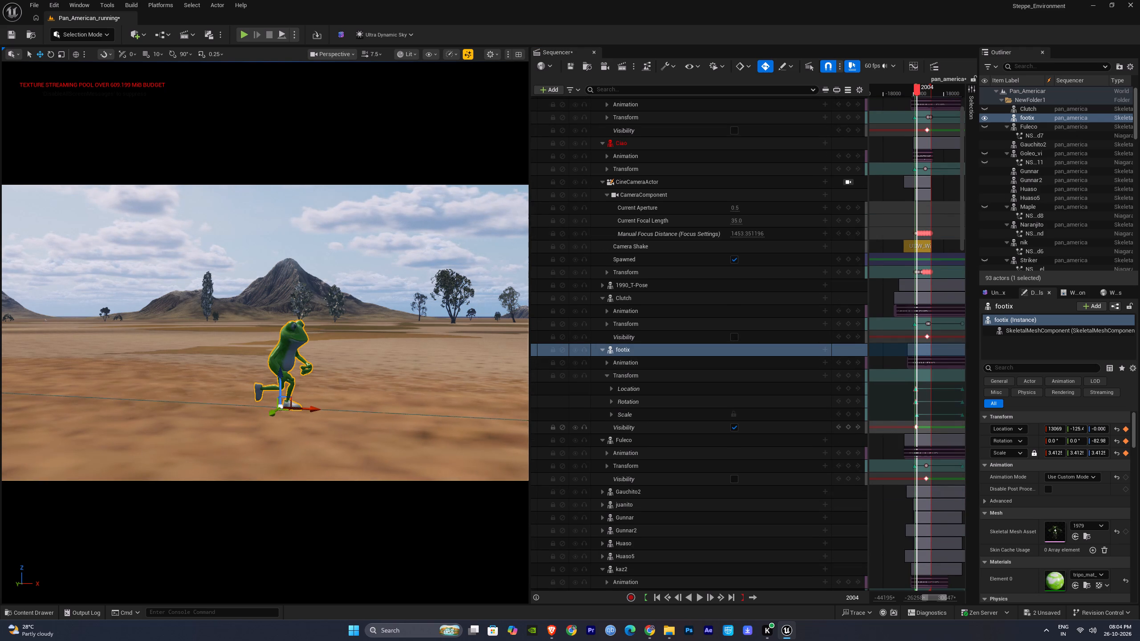
{"action": "right_click_drag", "start_coordinate": [940, 423], "coordinate": [909, 423]}
{"action": "left_click_drag", "start_coordinate": [948, 416], "coordinate": [928, 418]}
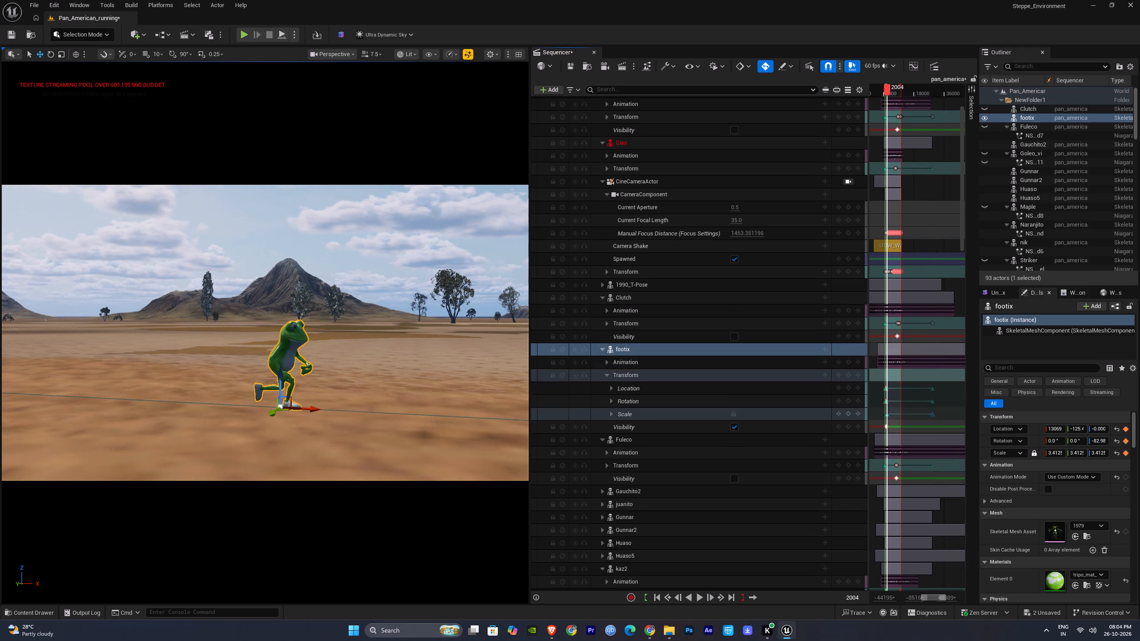
{"action": "key", "text": "Delete"}
Play footix's shot from frame 2004, and replay from its first transform keyframe near frame 0630 to check the resized frog.
{"action": "left_click", "coordinate": [936, 472]}
{"action": "key", "text": "space"}
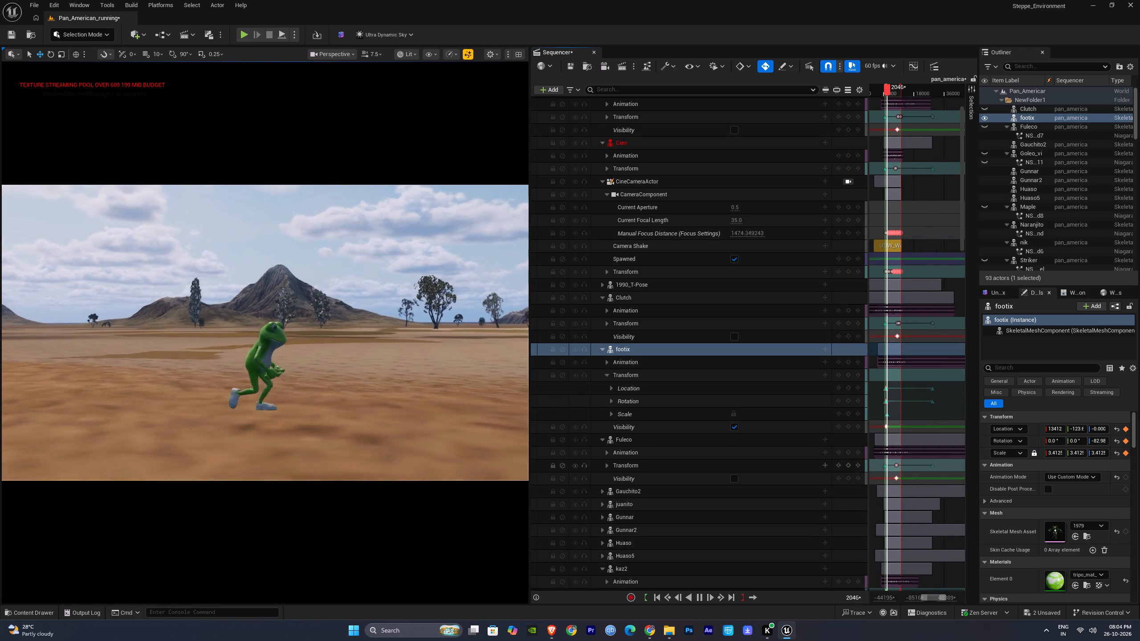
{"action": "right_click_drag", "start_coordinate": [892, 422], "coordinate": [924, 424]}
{"action": "scroll", "coordinate": [916, 425], "scroll_direction": "up", "scroll_amount": 7, "text": "ctrl"}
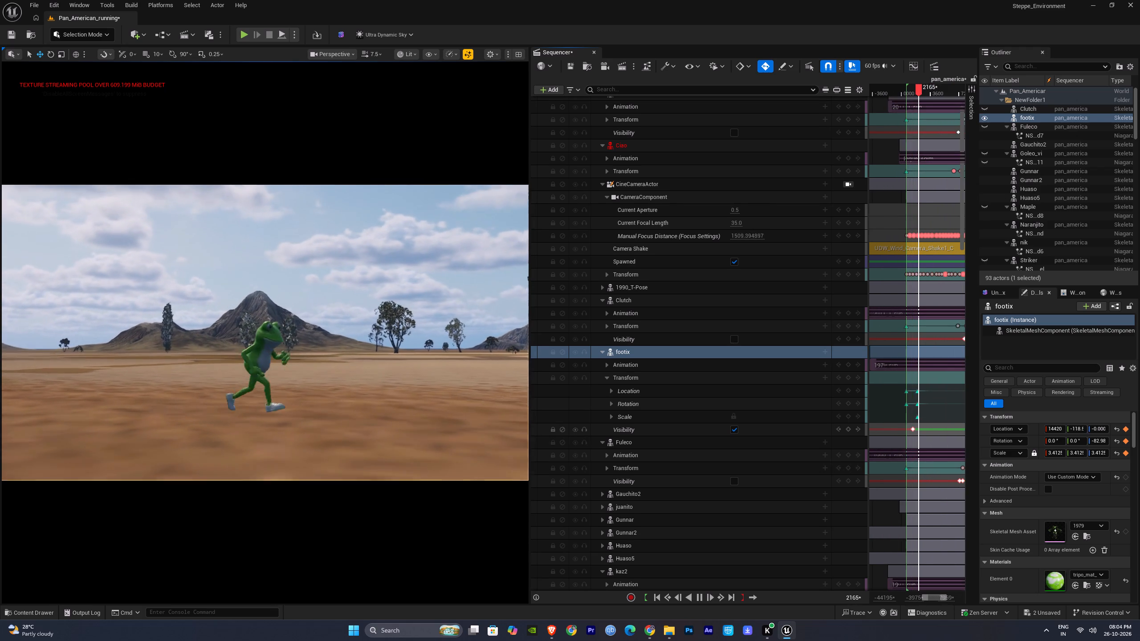
{"action": "left_click", "coordinate": [907, 389]}
{"action": "key", "text": "space"}
{"action": "left_click", "coordinate": [906, 392]}
{"action": "key", "text": "space"}
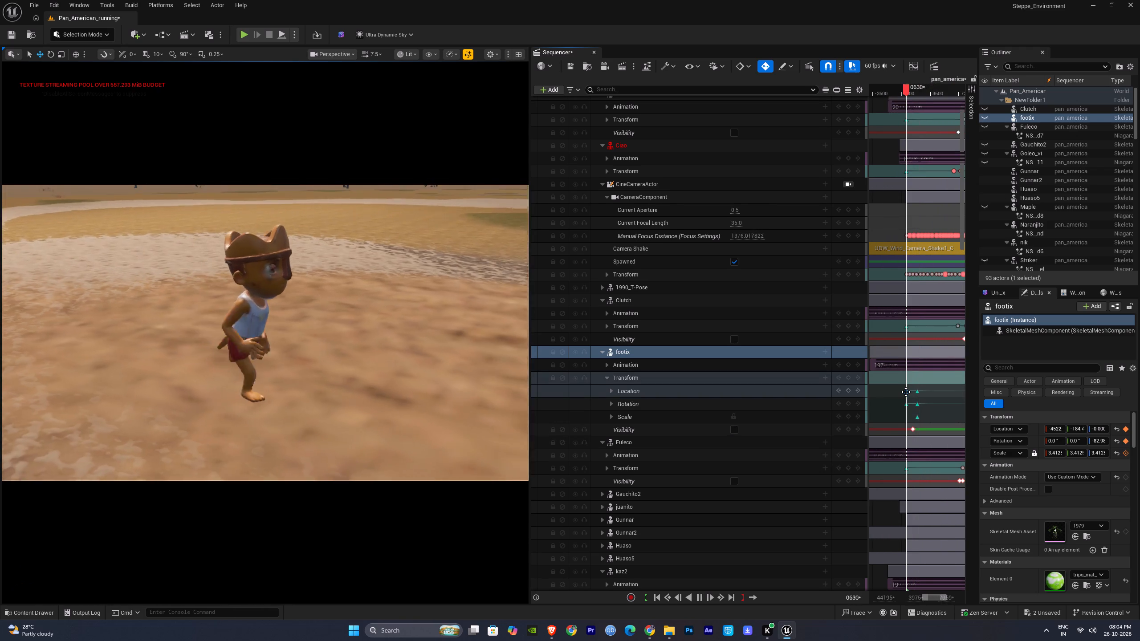
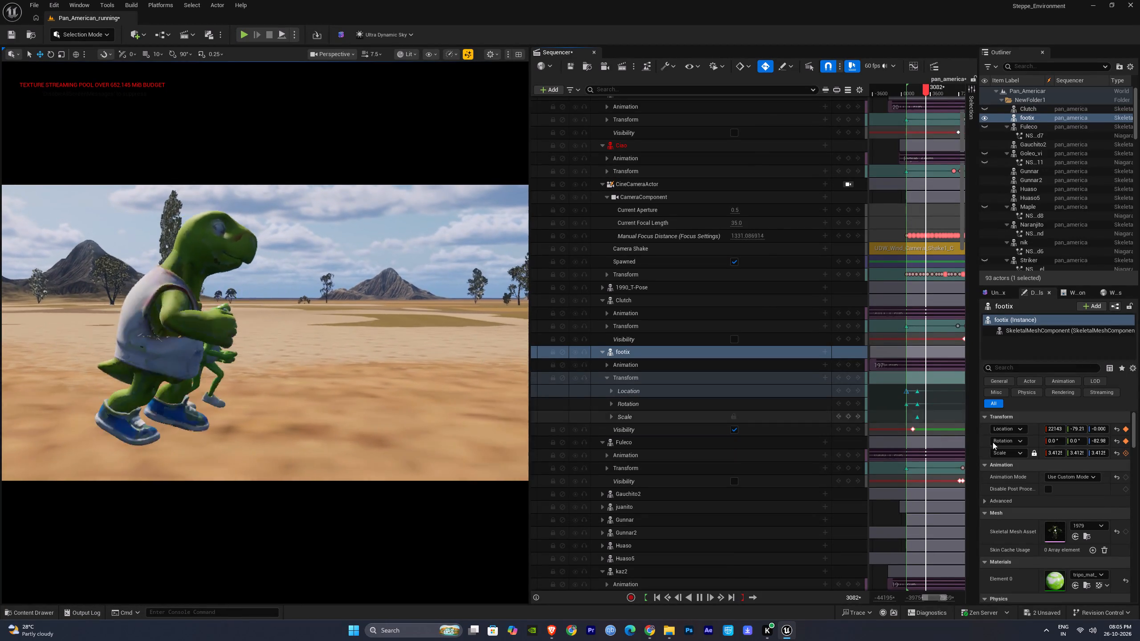
Play the shot briefly from about frame 2820 to check the resized frog among the other mascots.
{"action": "left_click", "coordinate": [923, 89]}
{"action": "key", "text": "space"}
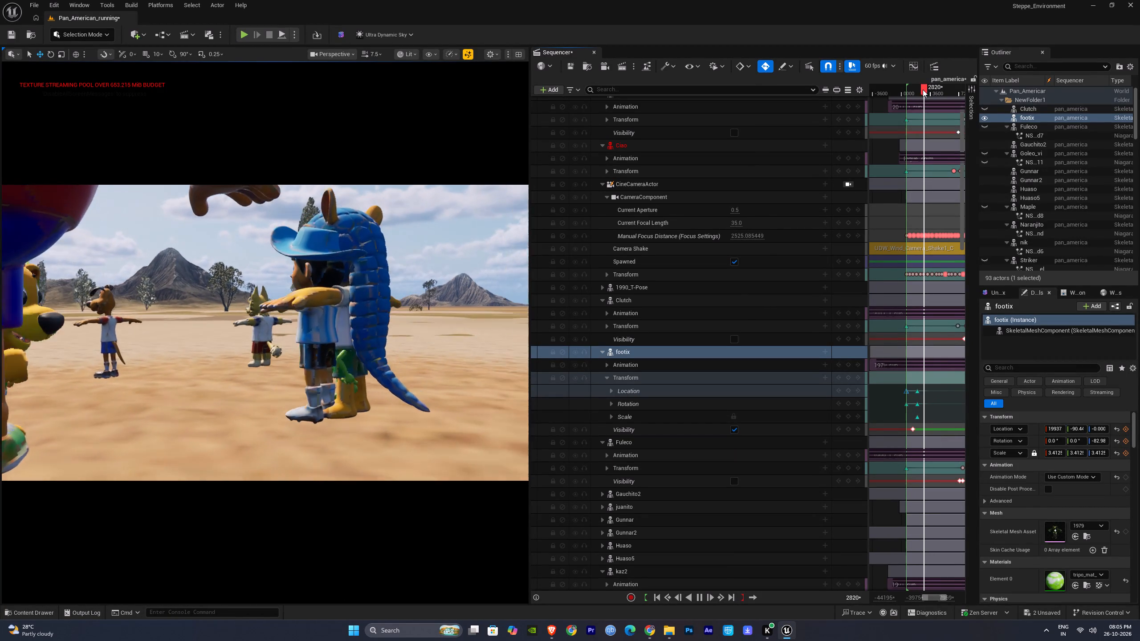
{"action": "key", "text": "space"}
{"action": "scroll", "coordinate": [678, 385], "scroll_direction": "up", "scroll_amount": 4}
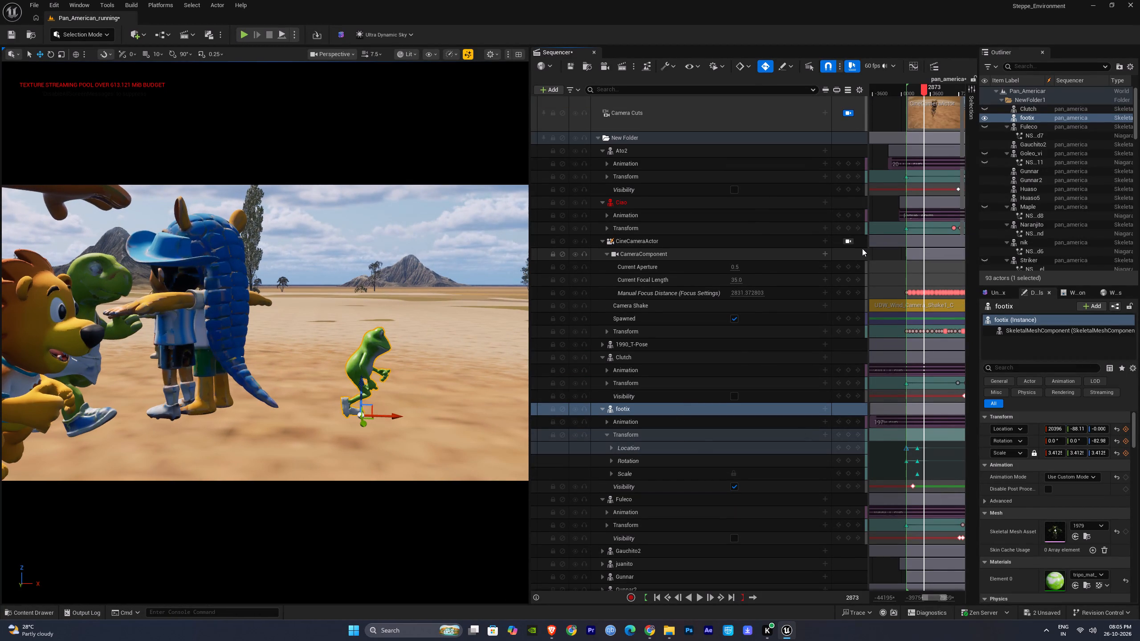
Look through CineCameraActor and play between its transform keyframes from frame 2677 back to 1735 to review the frog's framing.
{"action": "left_click", "coordinate": [848, 243]}
{"action": "scroll", "coordinate": [940, 356], "scroll_direction": "up", "scroll_amount": 8, "text": "ctrl"}
{"action": "left_click", "coordinate": [915, 332]}
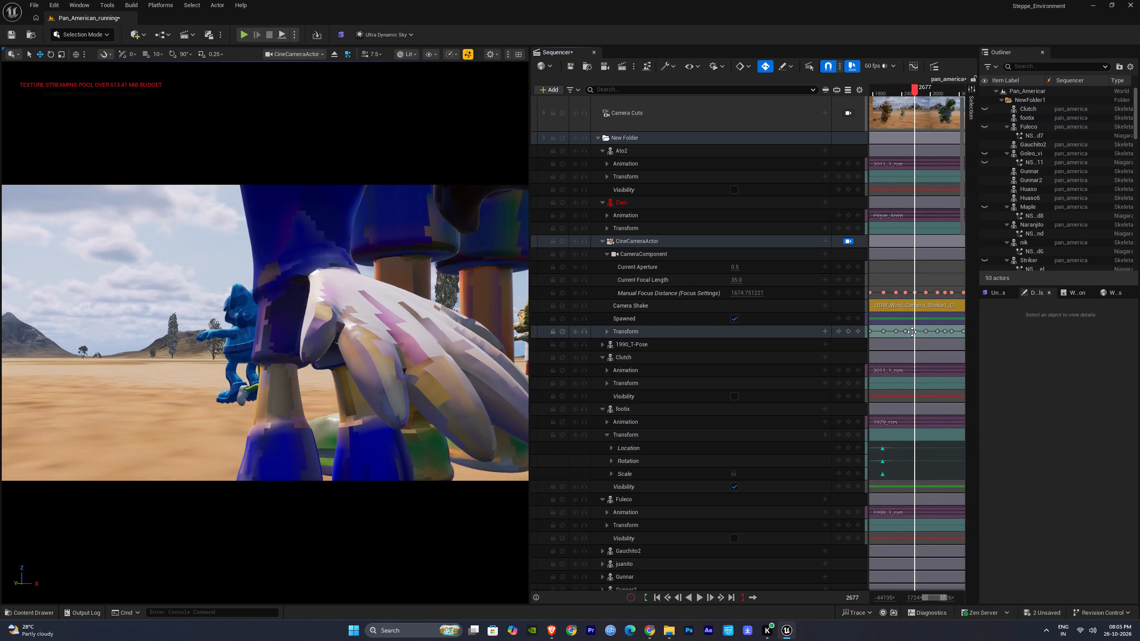
{"action": "left_click", "coordinate": [908, 330]}
{"action": "left_click", "coordinate": [906, 330]}
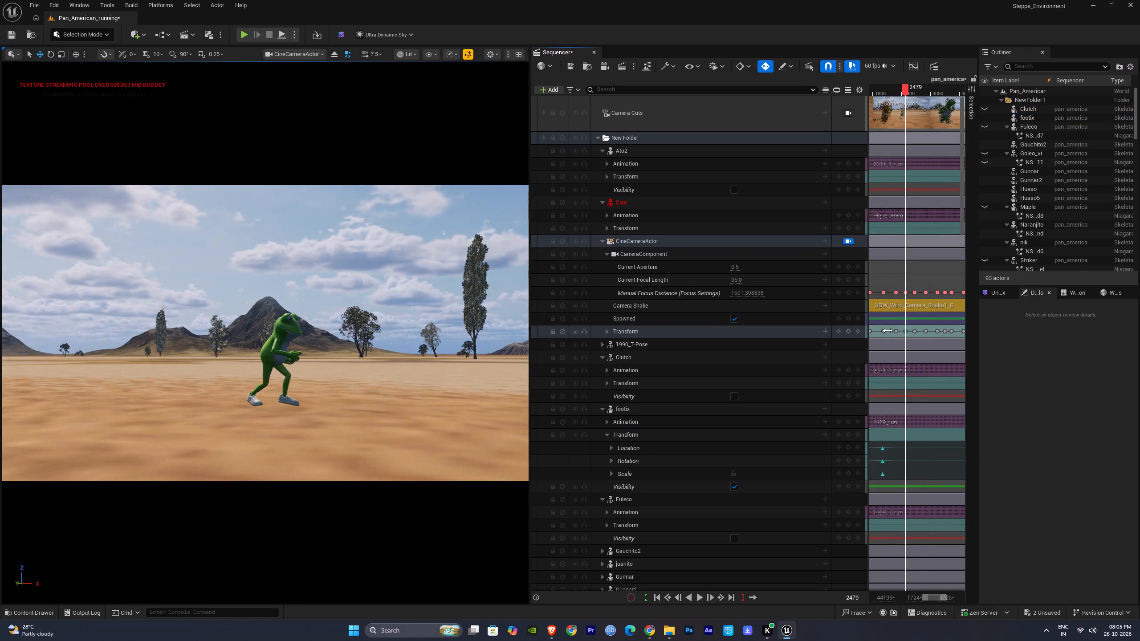
{"action": "left_click", "coordinate": [885, 330]}
{"action": "key", "text": "space"}
{"action": "right_click_drag", "start_coordinate": [886, 333], "coordinate": [896, 333]}
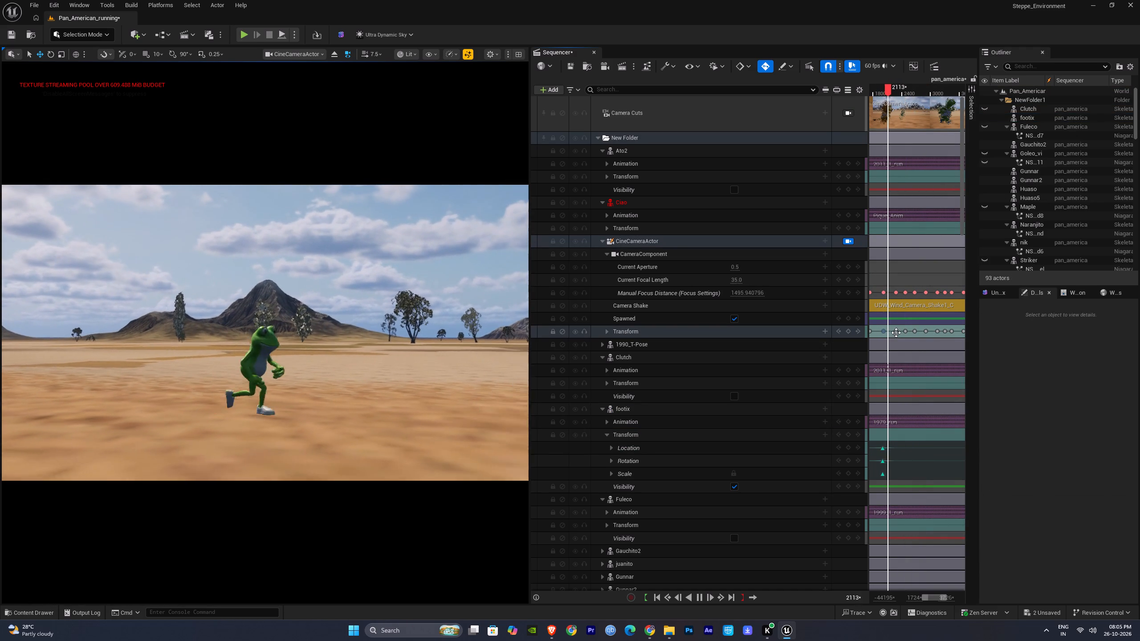
{"action": "right_click_drag", "start_coordinate": [896, 333], "coordinate": [911, 331]}
{"action": "right_click_drag", "start_coordinate": [904, 324], "coordinate": [921, 323]}
{"action": "key", "text": "space"}
{"action": "left_click", "coordinate": [883, 331]}
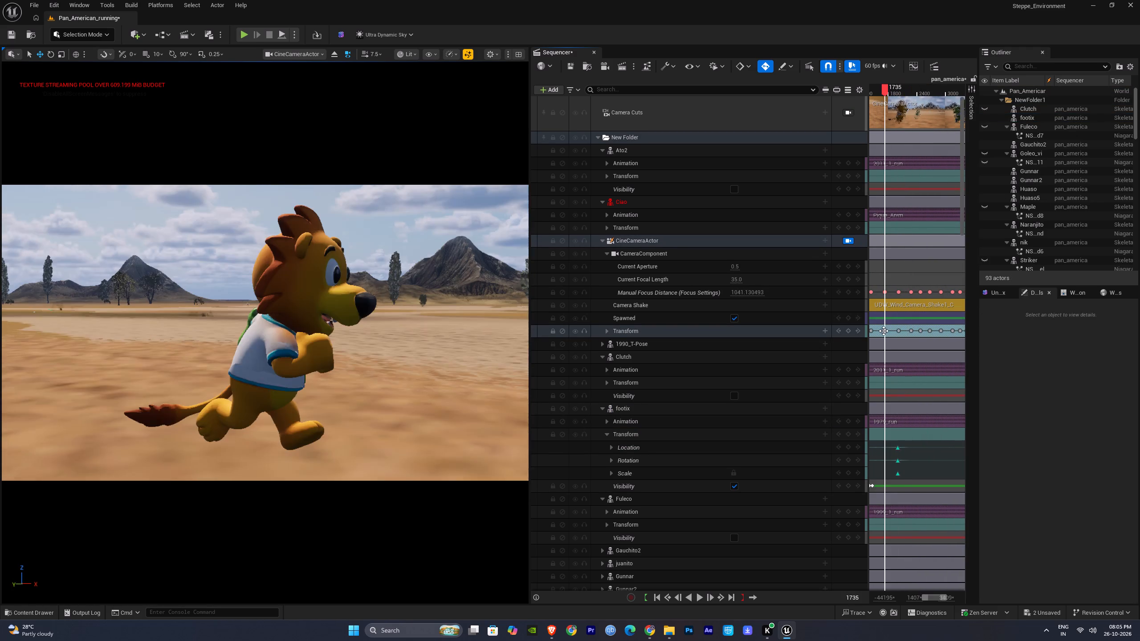
{"action": "key", "text": "space"}
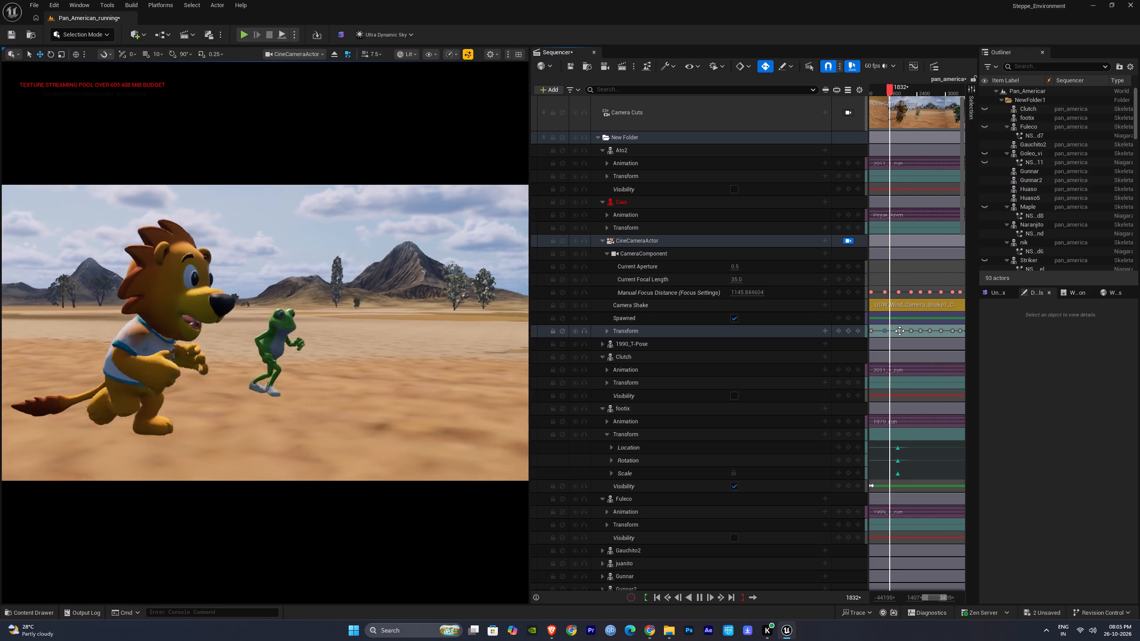
{"action": "left_click", "coordinate": [900, 331]}
{"action": "key", "text": "space"}
Reframe CineCameraActor closer on the footix frog at its transform keyframe at frame 2021.
{"action": "left_click", "coordinate": [900, 331]}
{"action": "right_click_drag", "start_coordinate": [331, 378], "coordinate": [334, 381], "text": "alt"}
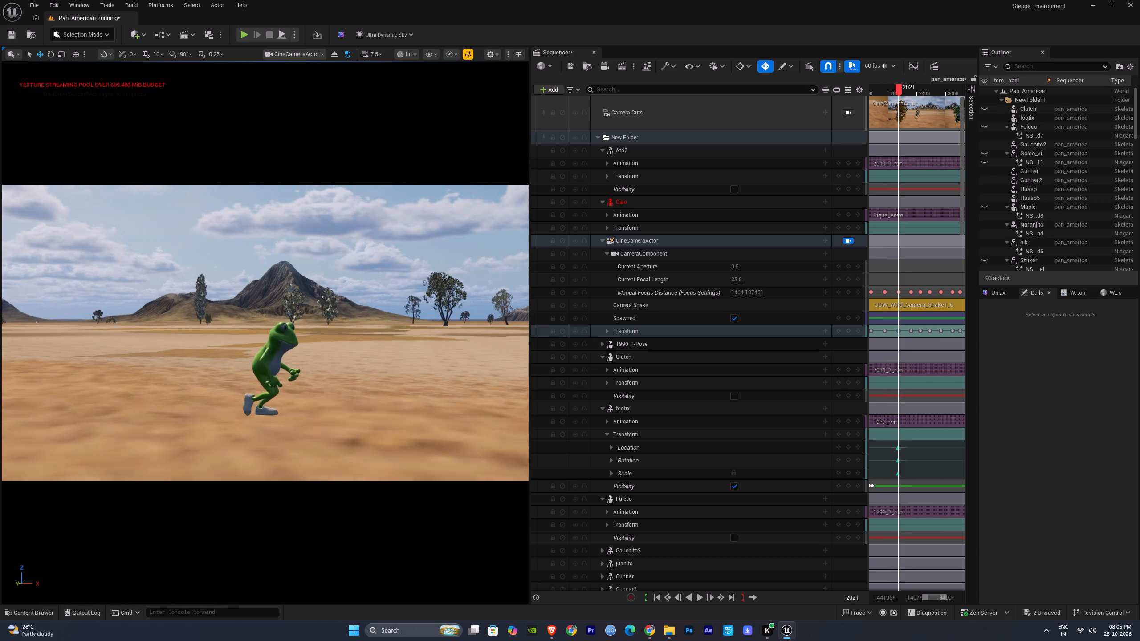
{"action": "right_click_drag", "start_coordinate": [334, 381], "coordinate": [344, 382], "text": "alt"}
{"action": "right_click_drag", "start_coordinate": [359, 379], "coordinate": [359, 383]}
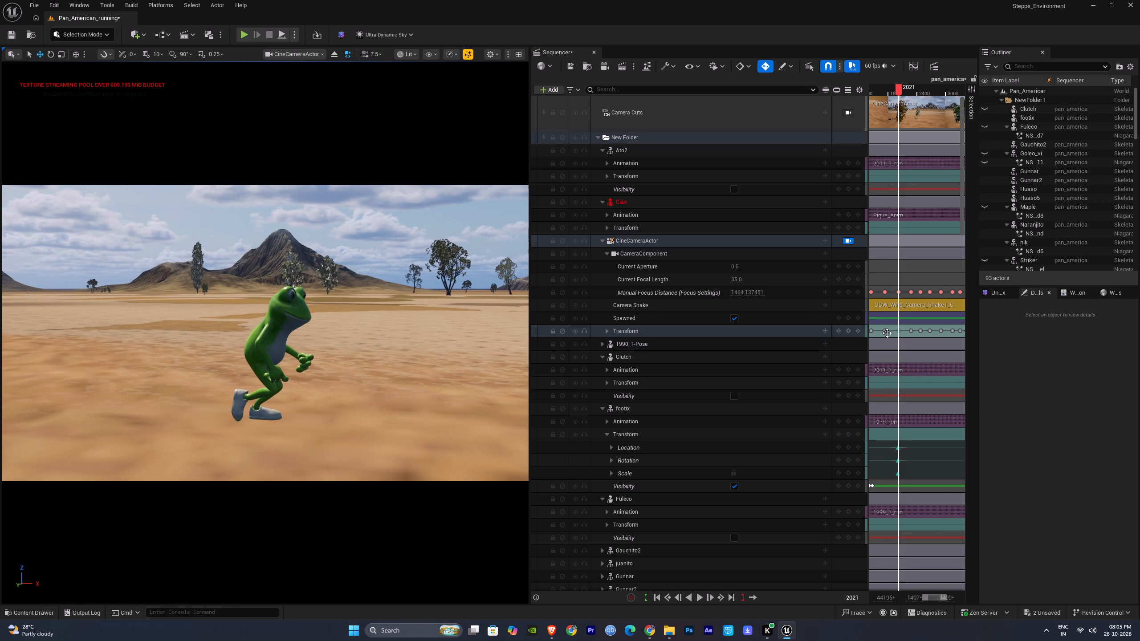
Play the camera move from the keyframe at 1735 and again from frame 2021 to check the closer framing.
{"action": "left_click", "coordinate": [885, 332]}
{"action": "key", "text": "space"}
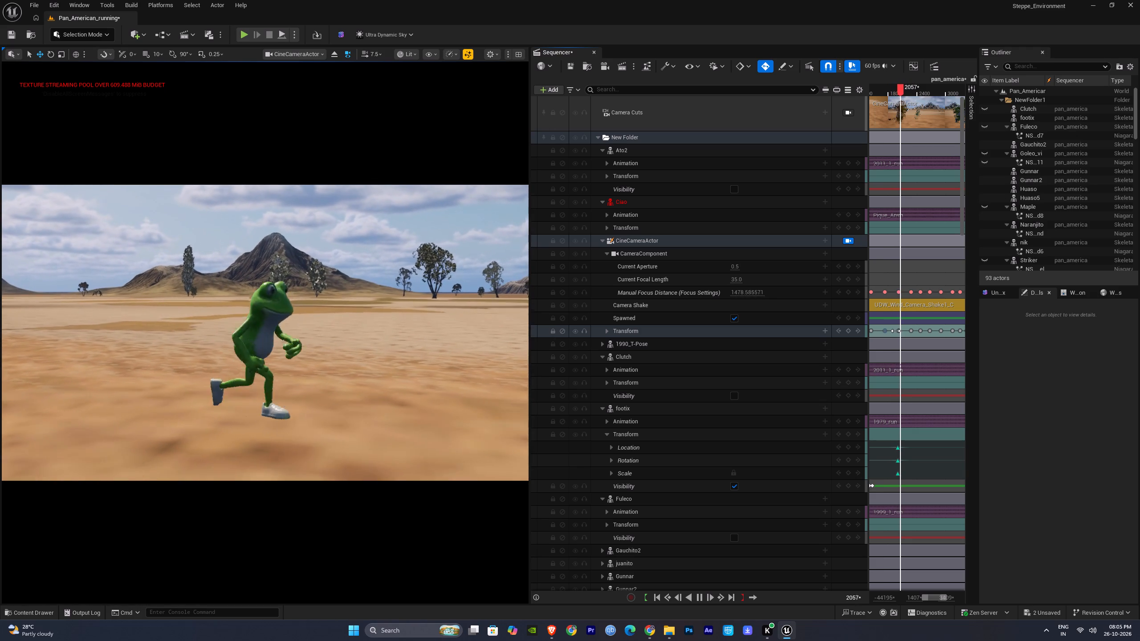
{"action": "key", "text": "space"}
{"action": "left_click", "coordinate": [901, 330]}
{"action": "right_click", "coordinate": [900, 330]}
{"action": "left_click", "coordinate": [934, 414]}
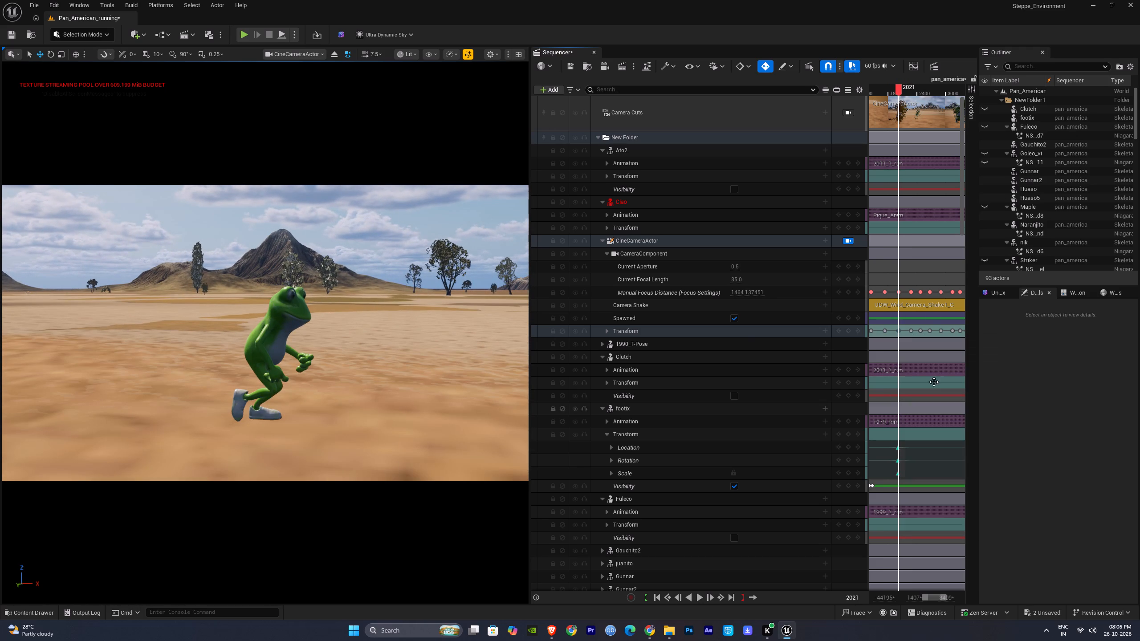
{"action": "left_click", "coordinate": [898, 85]}
{"action": "key", "text": "space"}
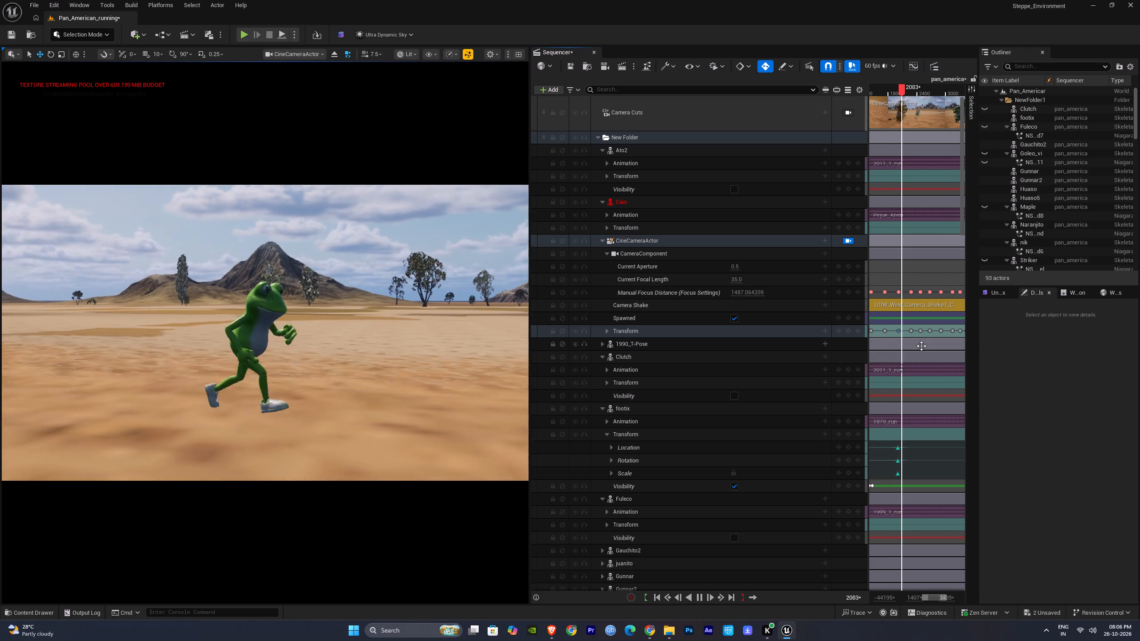
{"action": "right_click_drag", "start_coordinate": [916, 339], "coordinate": [900, 339]}
{"action": "key", "text": "space"}
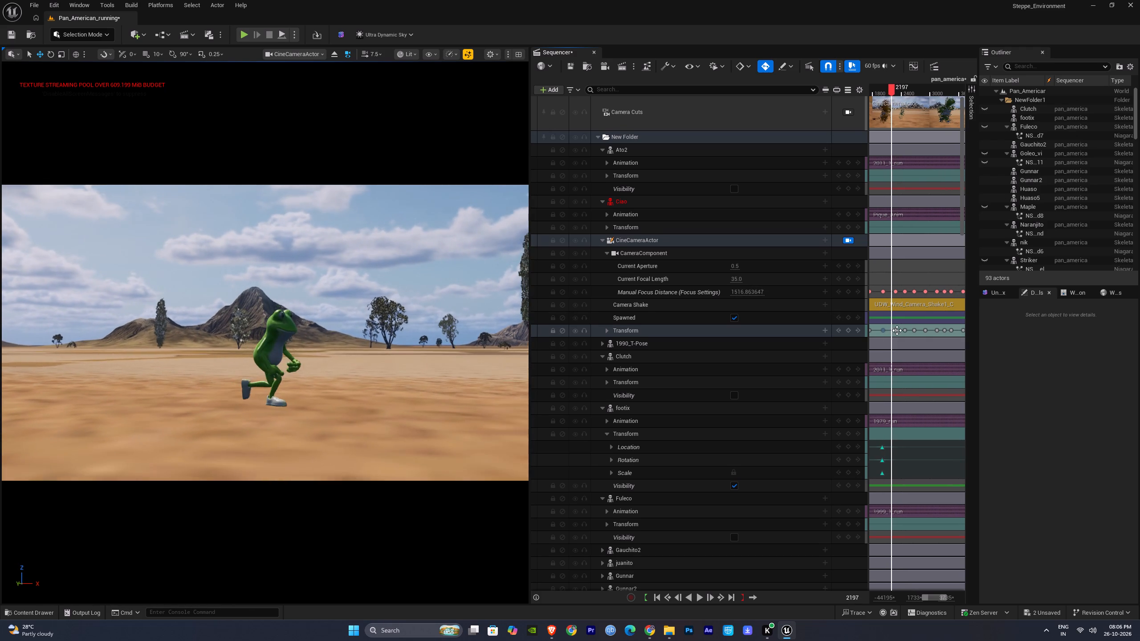
Reframe CineCameraActor closer on the frog at the keyframe at frame 2281, and play back the stretch leading to it.
{"action": "left_click", "coordinate": [897, 330]}
{"action": "right_click_drag", "start_coordinate": [309, 361], "coordinate": [315, 373], "text": "alt"}
{"action": "right_click_drag", "start_coordinate": [341, 362], "coordinate": [341, 365]}
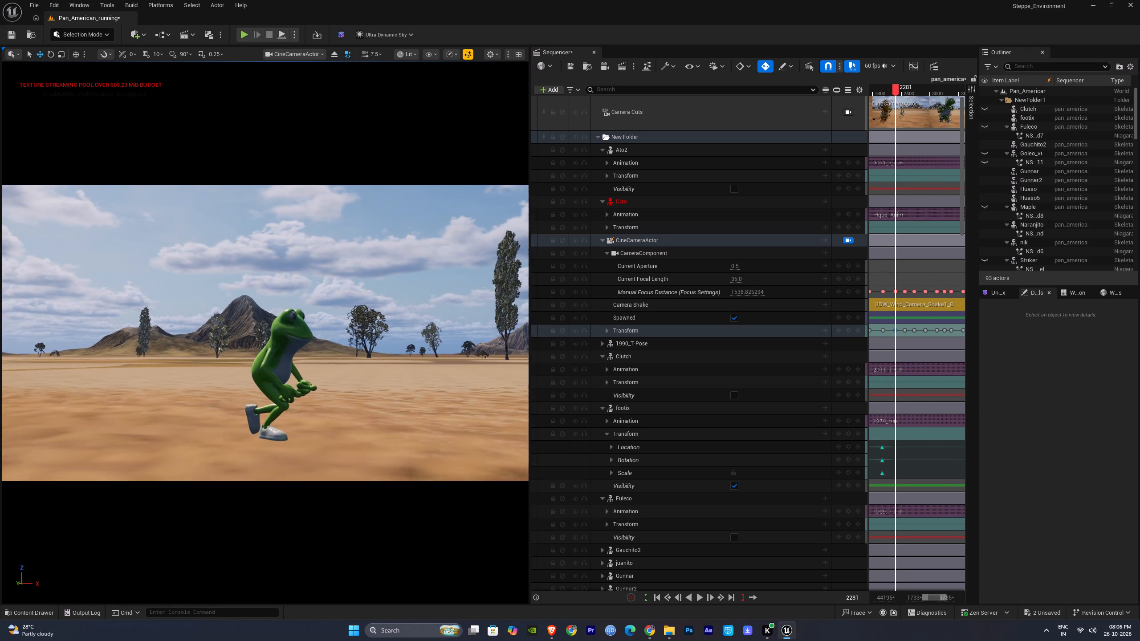
{"action": "right_click_drag", "start_coordinate": [341, 365], "coordinate": [341, 369]}
{"action": "left_click", "coordinate": [883, 330]}
{"action": "key", "text": "space"}
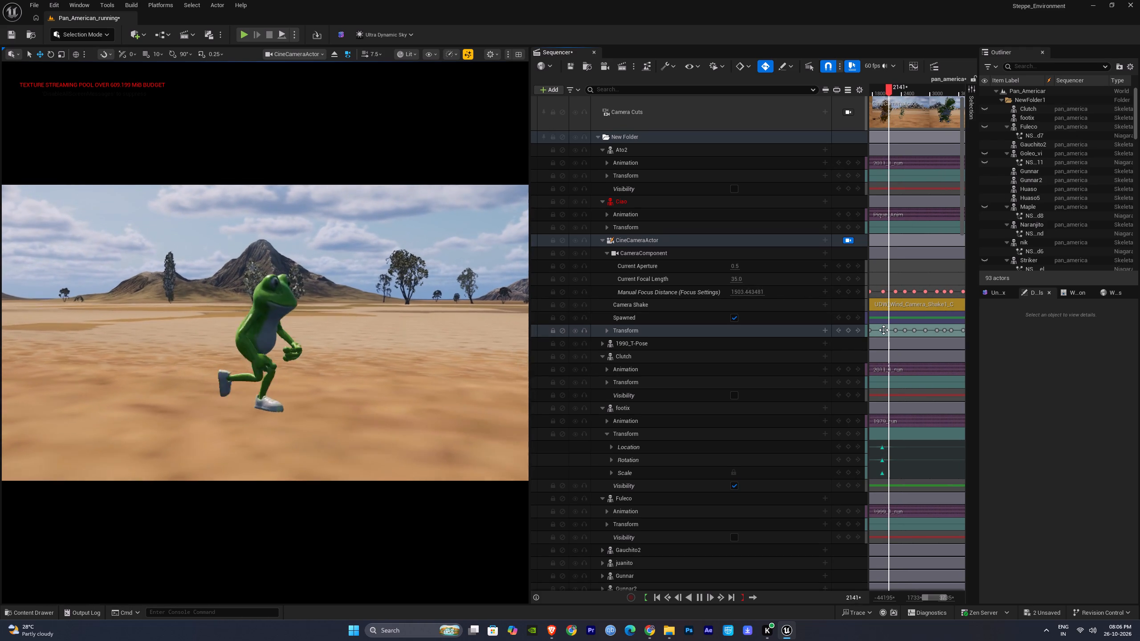
{"action": "key", "text": "space"}
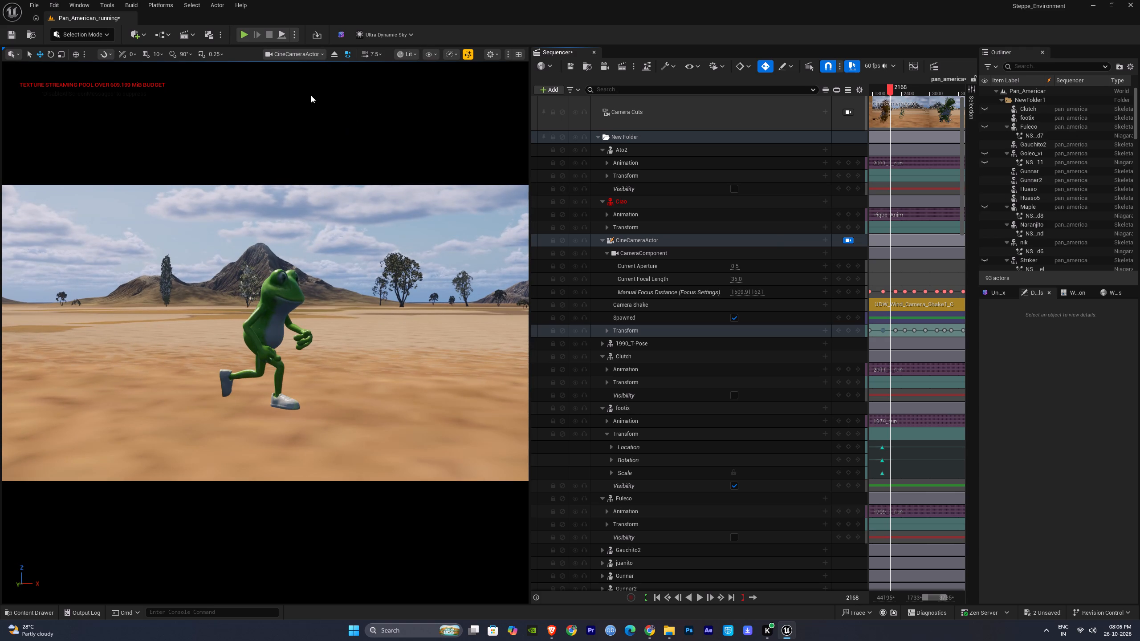
Switch the viewport to the cinematic viewport and look through CineCameraActor again.
{"action": "left_click", "coordinate": [294, 56]}
{"action": "left_click", "coordinate": [310, 420]}
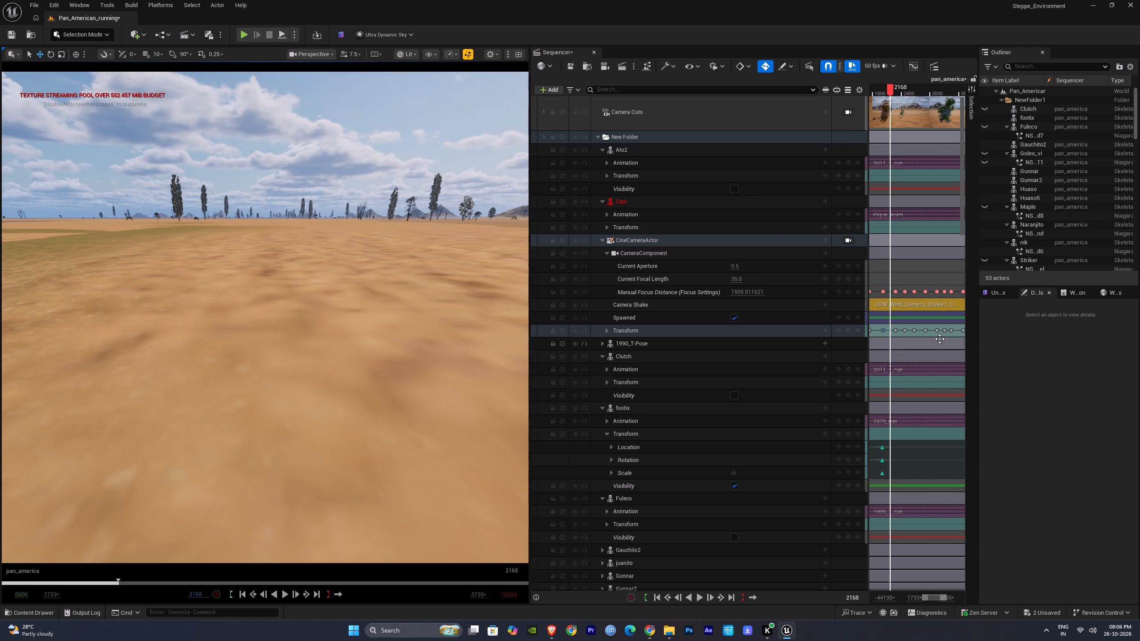
{"action": "left_click", "coordinate": [846, 242]}
Turn on the Grid (3x3) composition overlay in the cinematic viewport.
{"action": "left_click", "coordinate": [378, 53]}
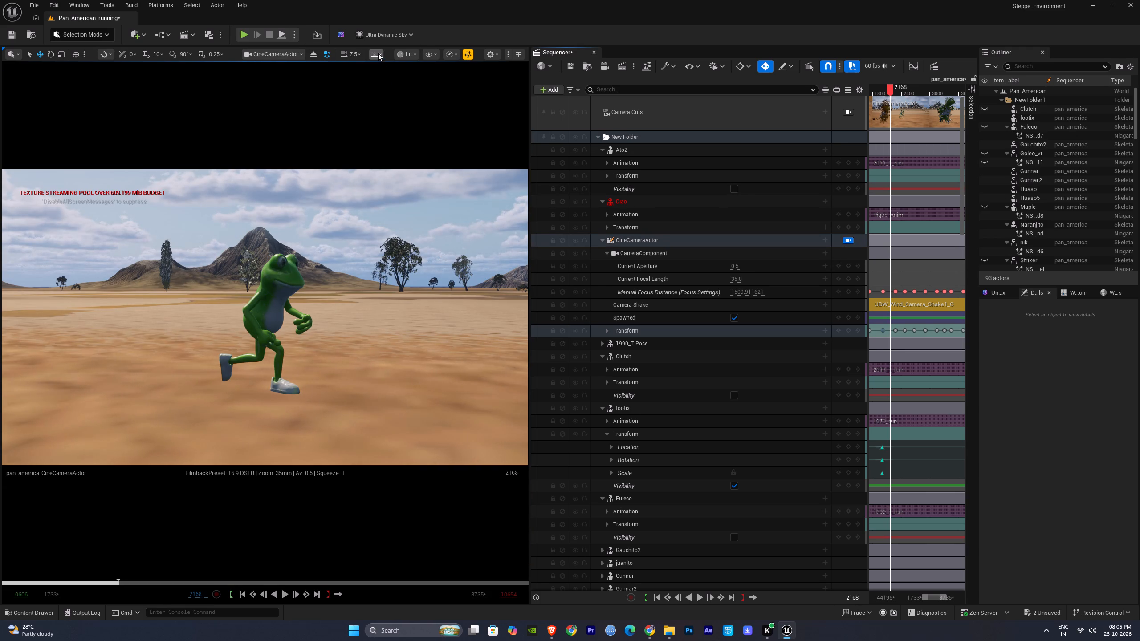
{"action": "left_click", "coordinate": [426, 90]}
Enable the Letterbox Mask, trying a ratio of 2.0 first and then setting it to 2.1.
{"action": "left_click", "coordinate": [460, 144]}
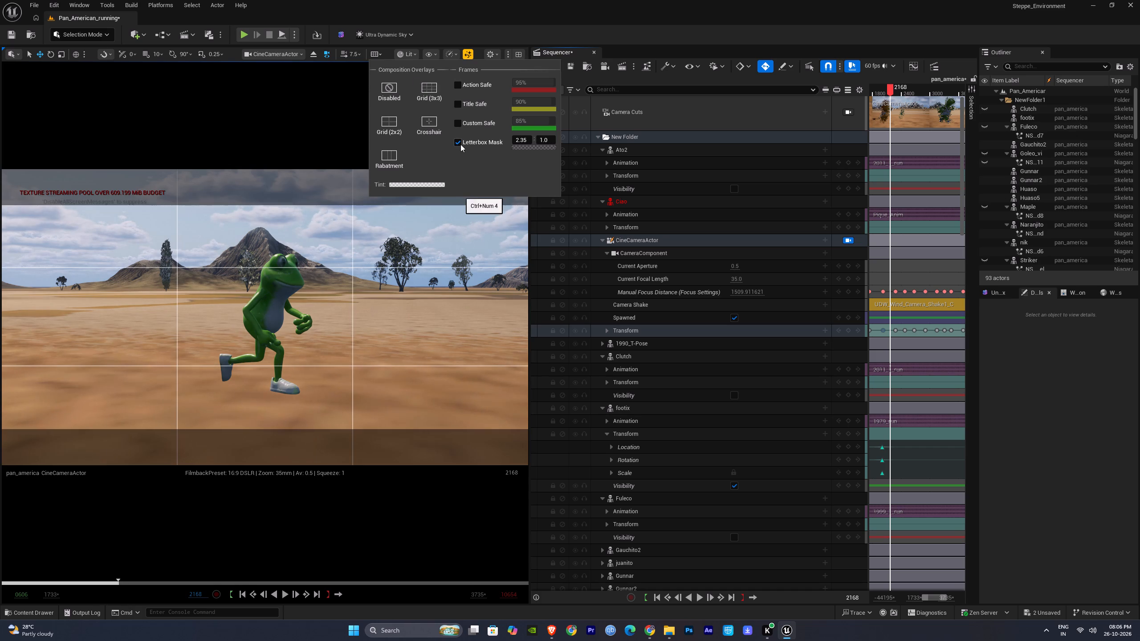
{"action": "left_click", "coordinate": [522, 139]}
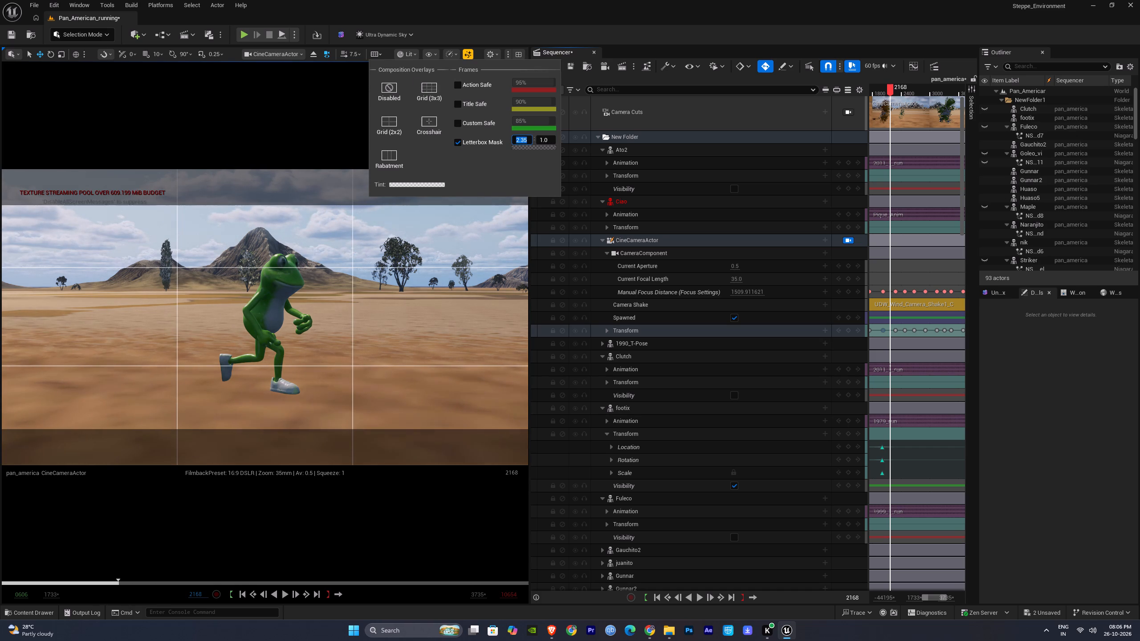
{"action": "left_click_drag", "start_coordinate": [523, 142], "coordinate": [529, 142]}
{"action": "key", "text": "BackSpace"}
{"action": "key", "text": "BackSpace"}
{"action": "key", "text": "0"}
{"action": "left_click", "coordinate": [508, 154]}
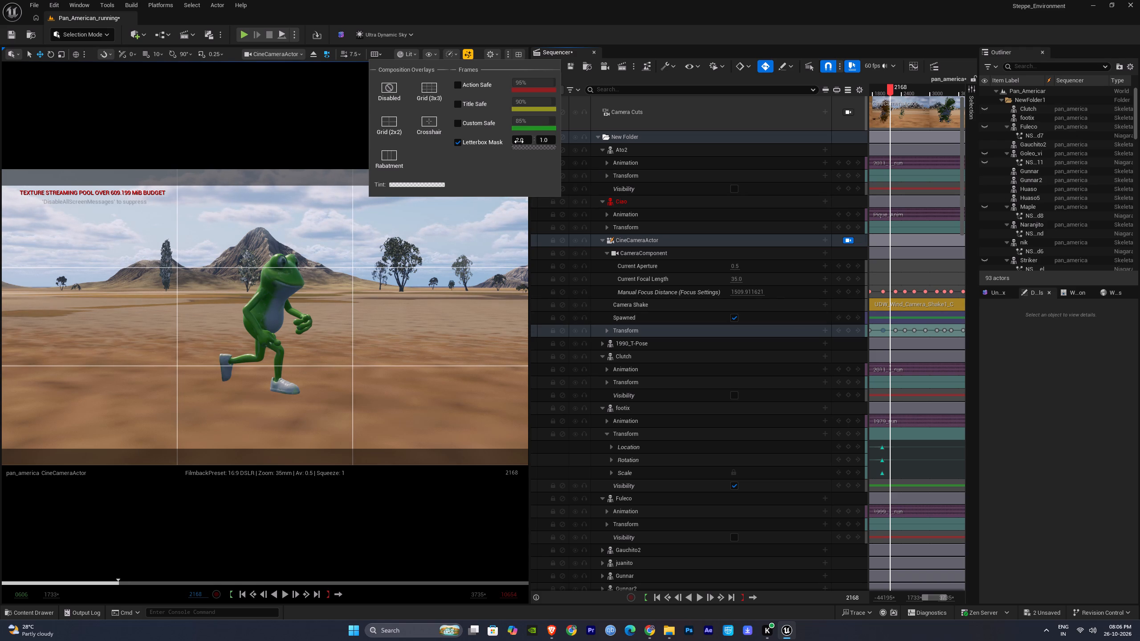
{"action": "left_click", "coordinate": [519, 141]}
{"action": "left_click_drag", "start_coordinate": [521, 140], "coordinate": [525, 141]}
{"action": "key", "text": "1"}
{"action": "left_click", "coordinate": [505, 170]}
Play the shot onward from frame 2168 to about frame 2538 to check the frog against the grid.
{"action": "left_click", "coordinate": [914, 438]}
{"action": "key", "text": "space"}
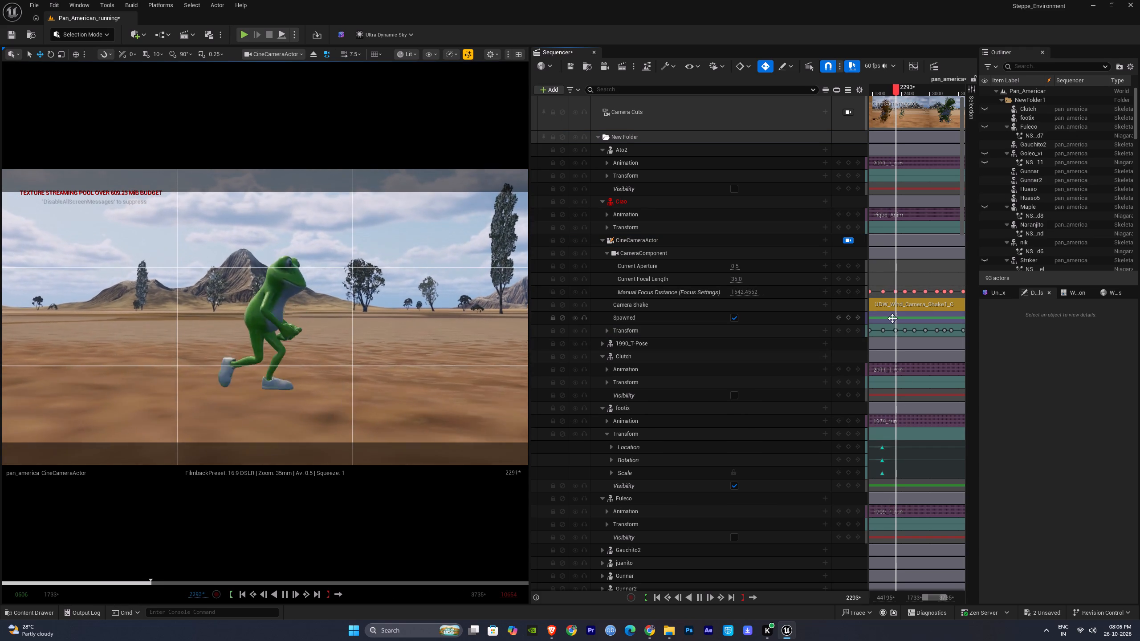
{"action": "key", "text": "space"}
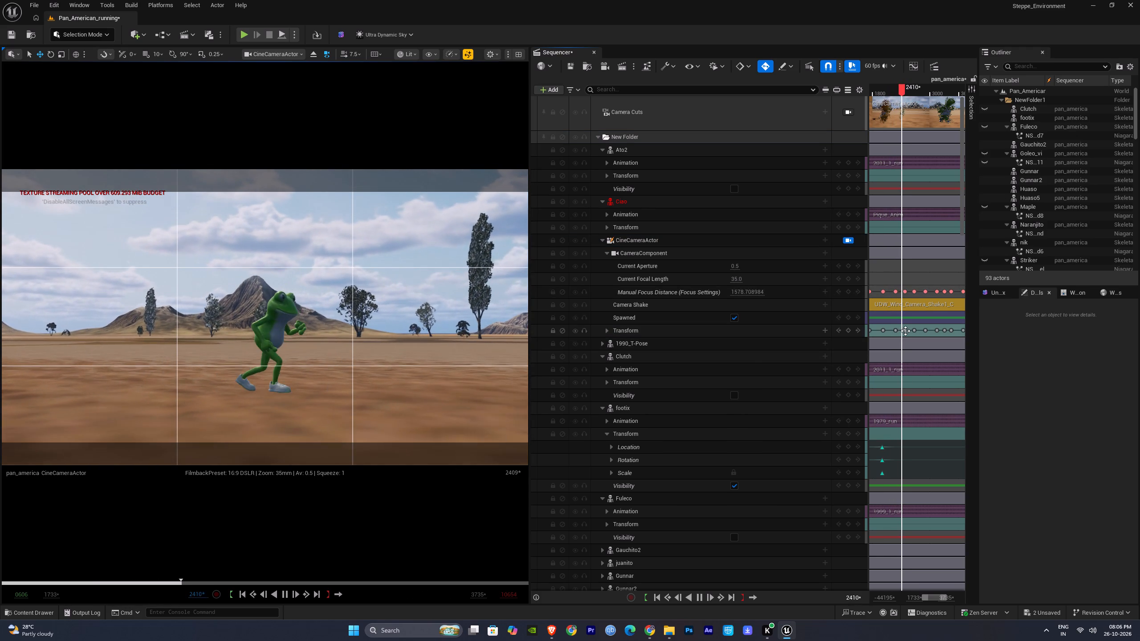
{"action": "left_click", "coordinate": [905, 331]}
{"action": "key", "text": "space"}
{"action": "left_click", "coordinate": [913, 331]}
{"action": "key", "text": "space"}
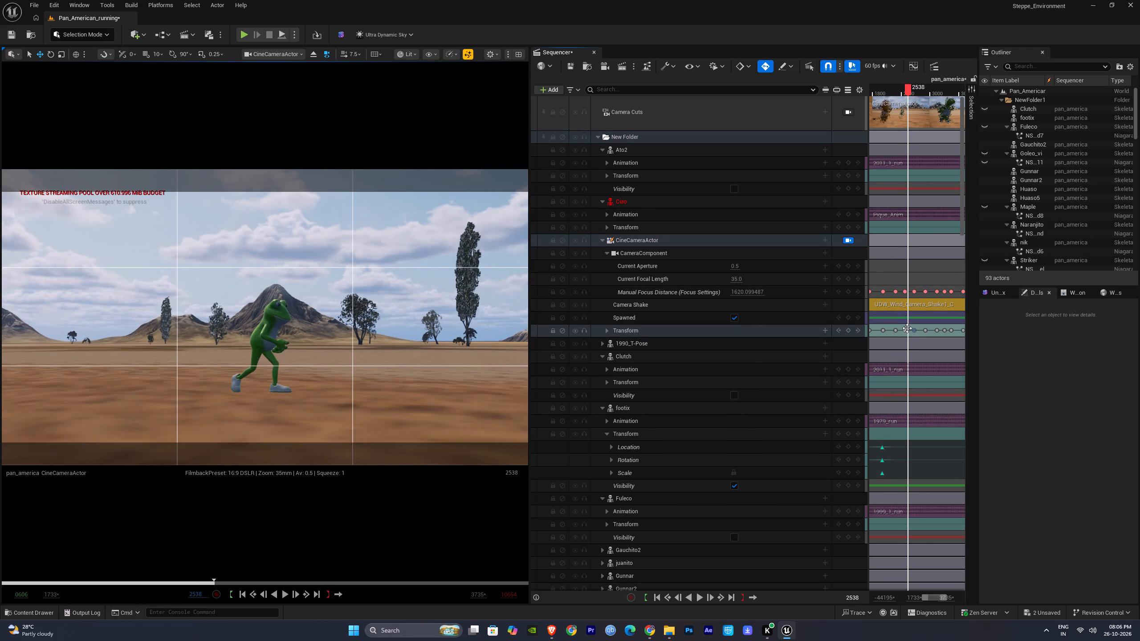
Reframe CineCameraActor closer on the frog at the keyframe at frame 2479, and play from frame 2281 to check it.
{"action": "left_click", "coordinate": [905, 329]}
{"action": "right_click_drag", "start_coordinate": [294, 357], "coordinate": [300, 369], "text": "alt"}
{"action": "right_click_drag", "start_coordinate": [343, 358], "coordinate": [342, 361]}
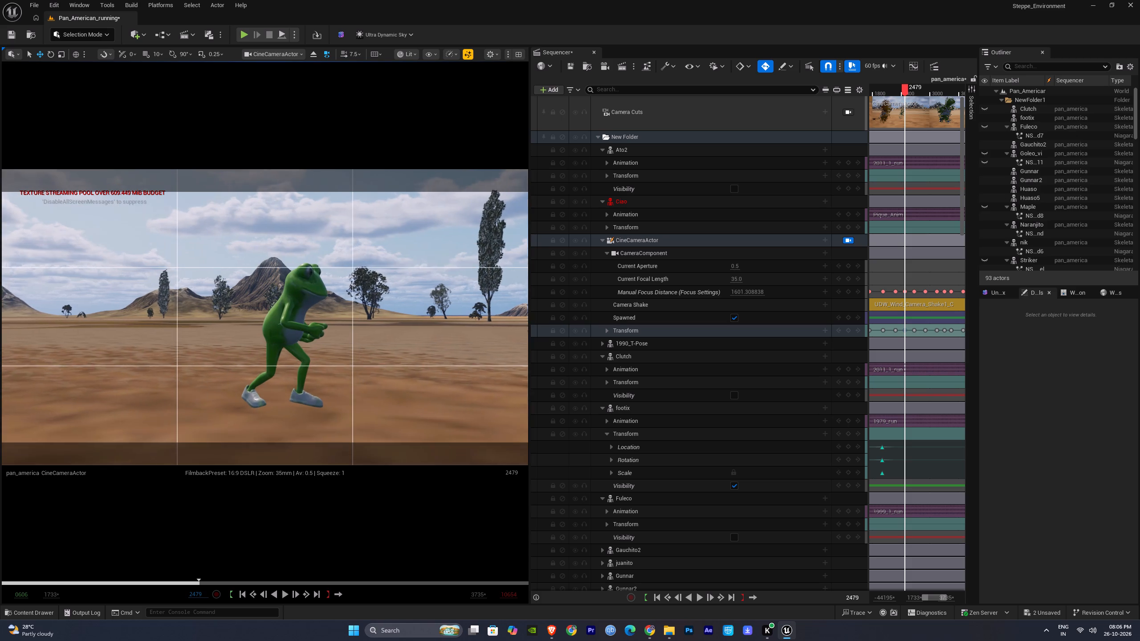
{"action": "right_click_drag", "start_coordinate": [342, 361], "coordinate": [346, 362]}
{"action": "left_click", "coordinate": [894, 330]}
{"action": "key", "text": "space"}
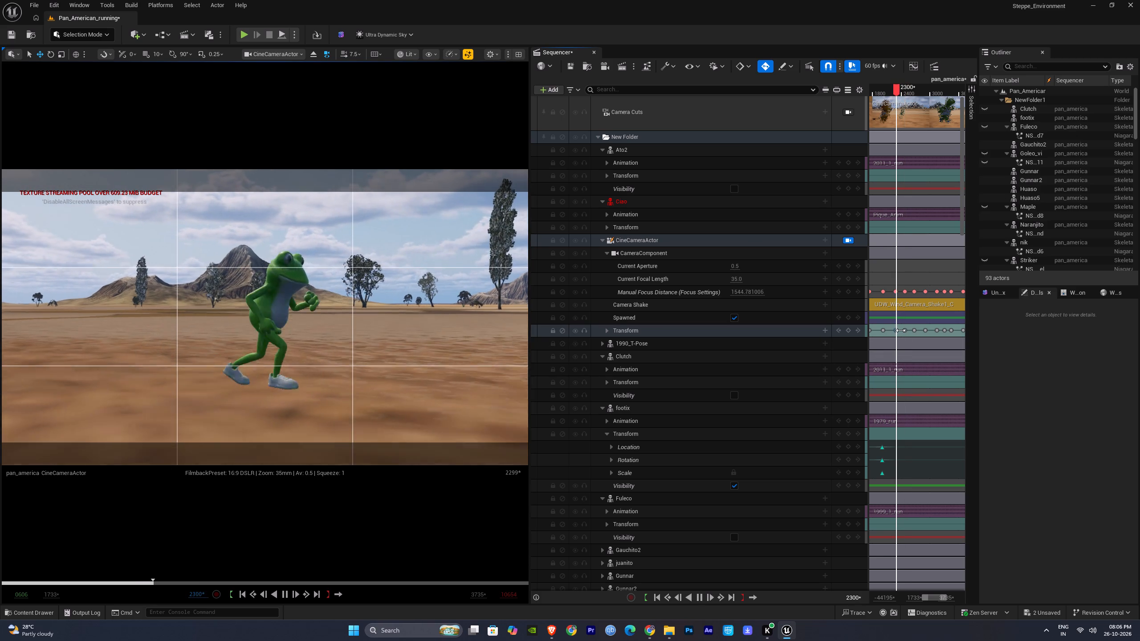
{"action": "key", "text": "space"}
Swing CineCameraActor toward the frog's front for a three-quarter view at the keyframe at frame 2479.
{"action": "left_click", "coordinate": [903, 329]}
{"action": "right_click_drag", "start_coordinate": [320, 347], "coordinate": [303, 347]}
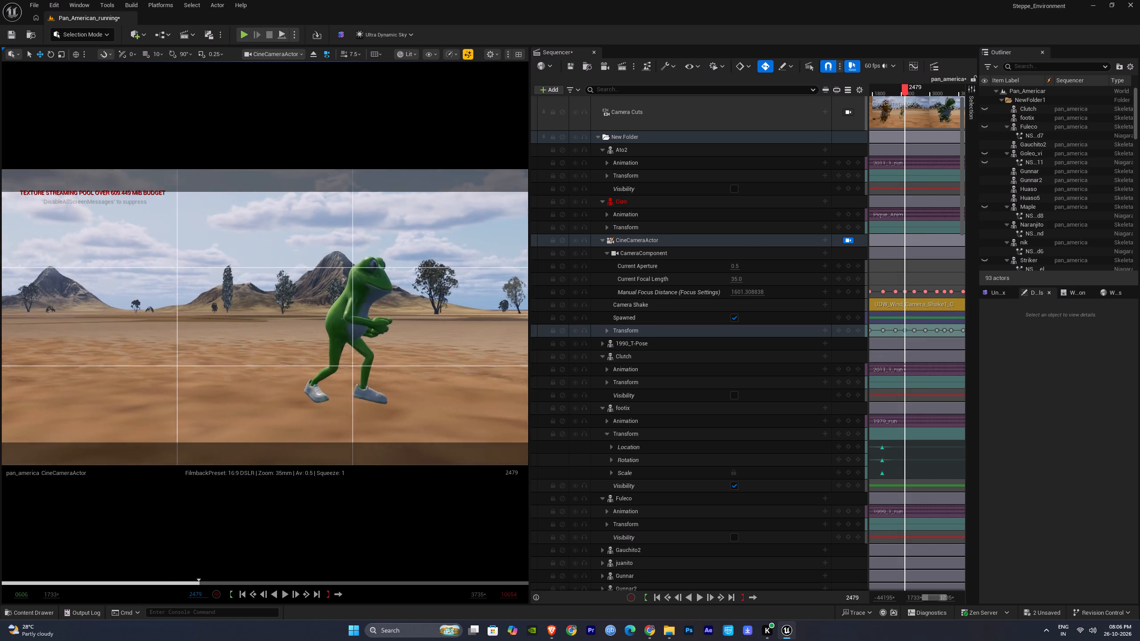
{"action": "right_click_drag", "start_coordinate": [303, 347], "coordinate": [281, 348]}
{"action": "key", "text": "d"}
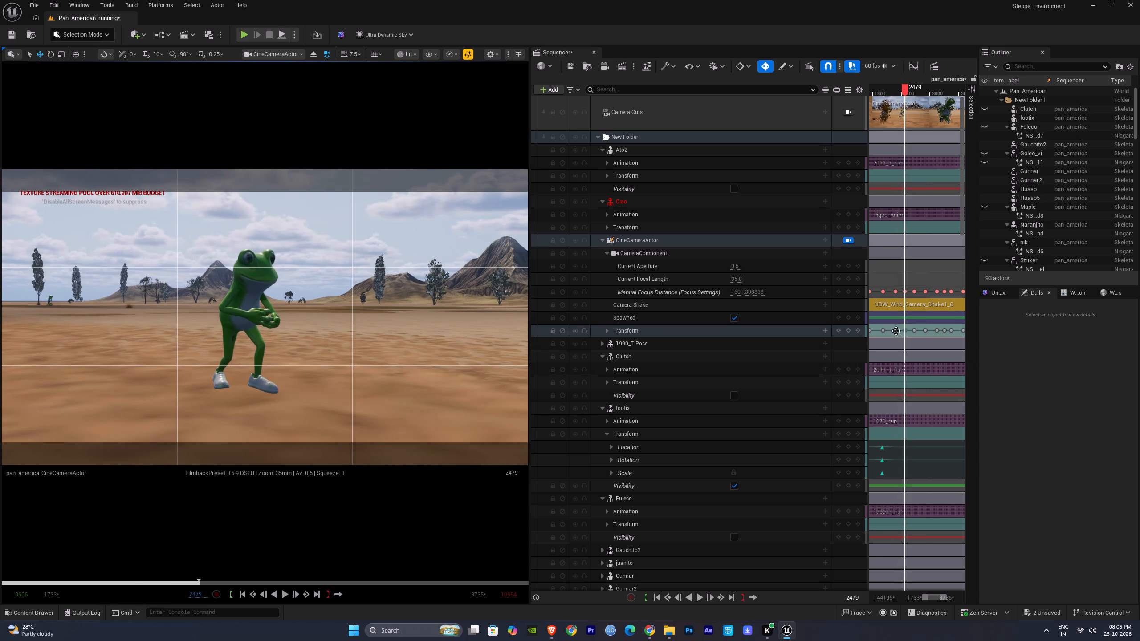
Play the shot from the keyframe at frame 2281 through to about frame 3410 to review the new camera move.
{"action": "left_click", "coordinate": [896, 331]}
{"action": "key", "text": "space"}
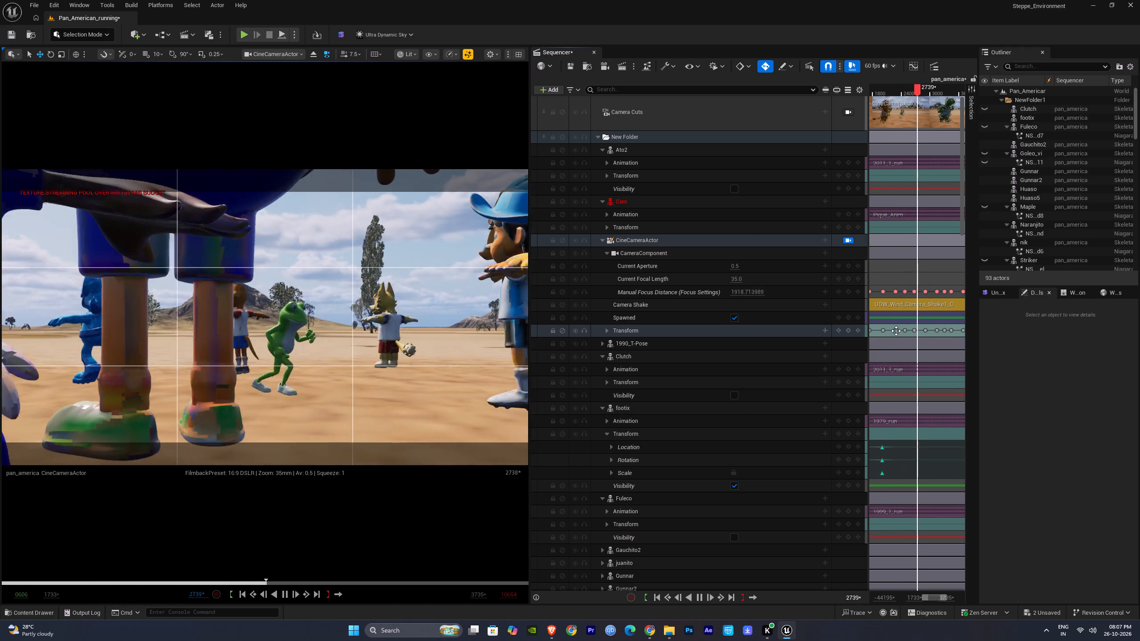
{"action": "key", "text": "space"}
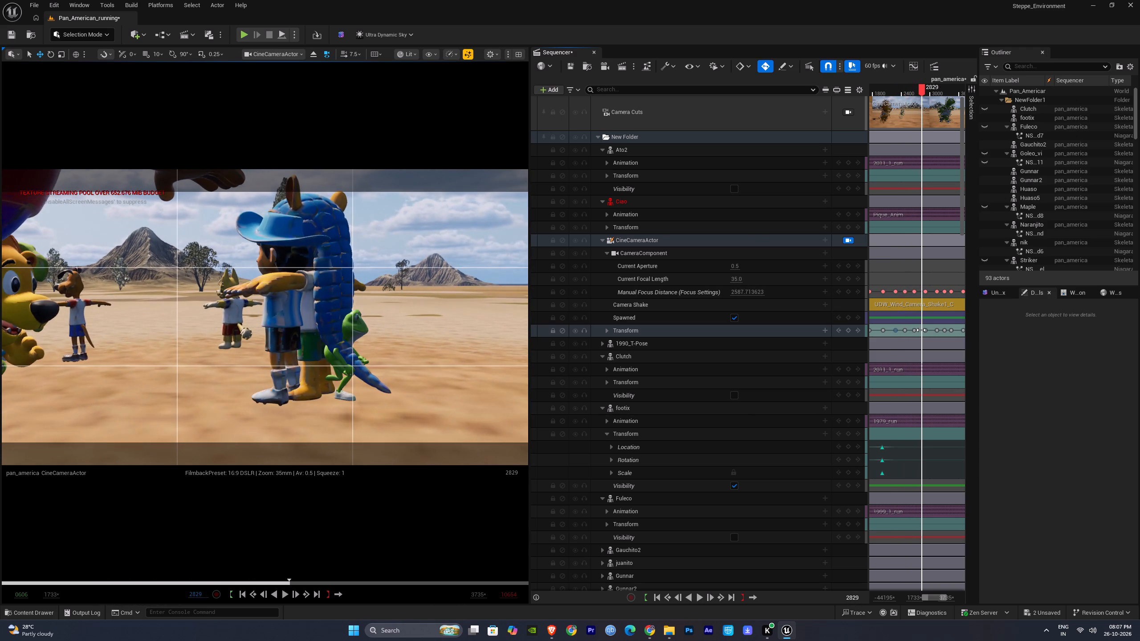
{"action": "key", "text": "space"}
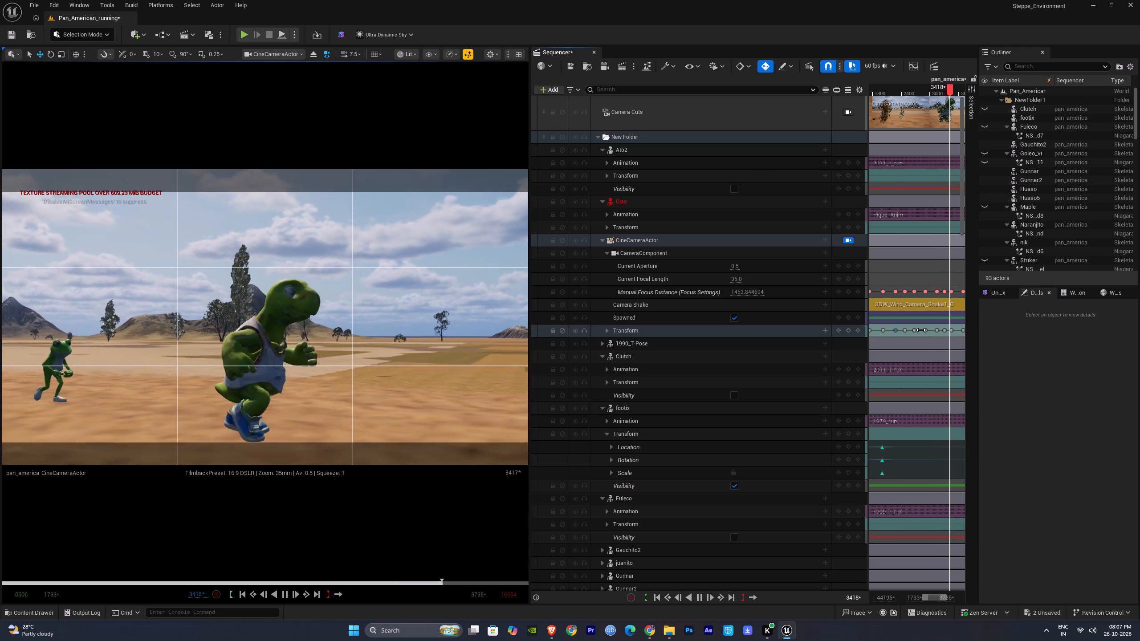
{"action": "key", "text": "space"}
Reframe CineCameraActor so the turtle sits higher at the transform keyframe at frame 3442, and adjust its view at frame 3306.
{"action": "left_click", "coordinate": [953, 330]}
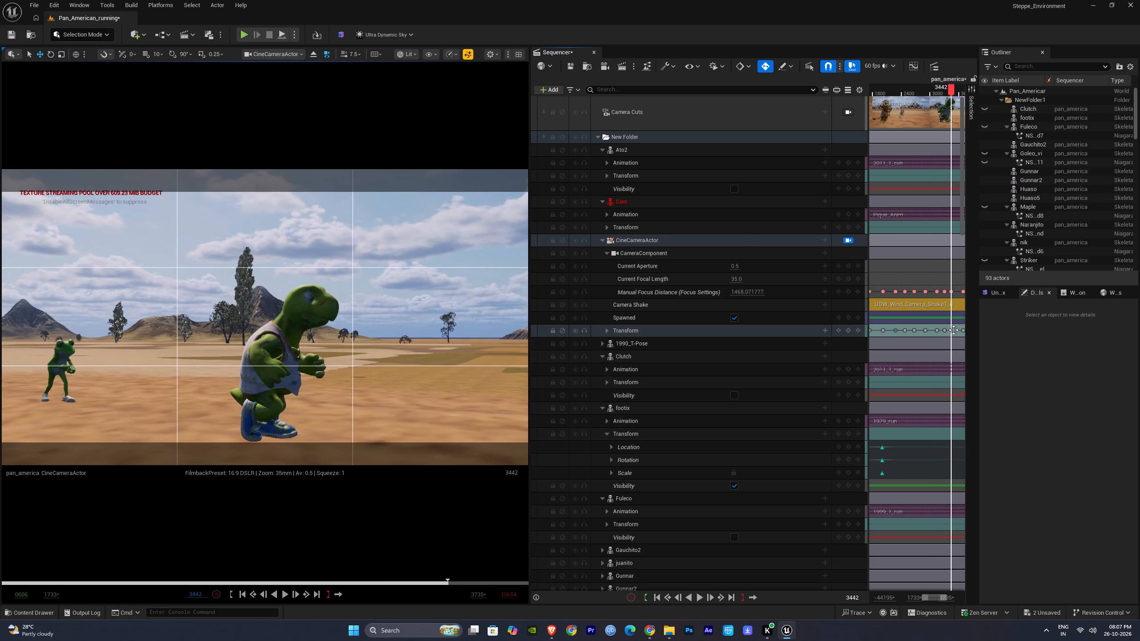
{"action": "right_click_drag", "start_coordinate": [390, 325], "coordinate": [390, 329]}
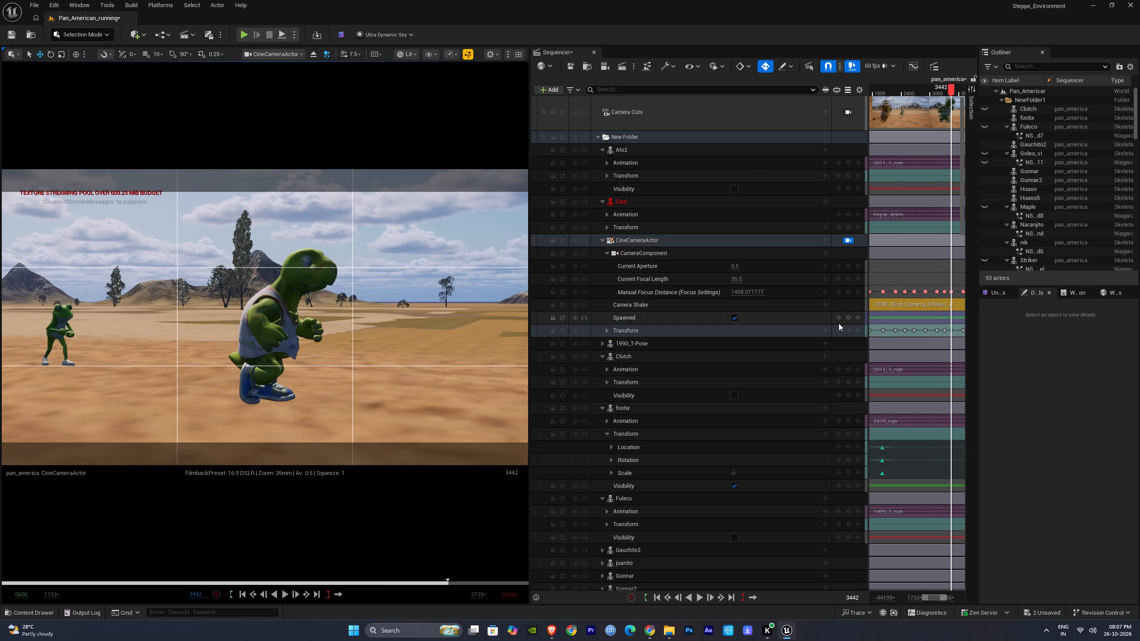
{"action": "left_click", "coordinate": [944, 331]}
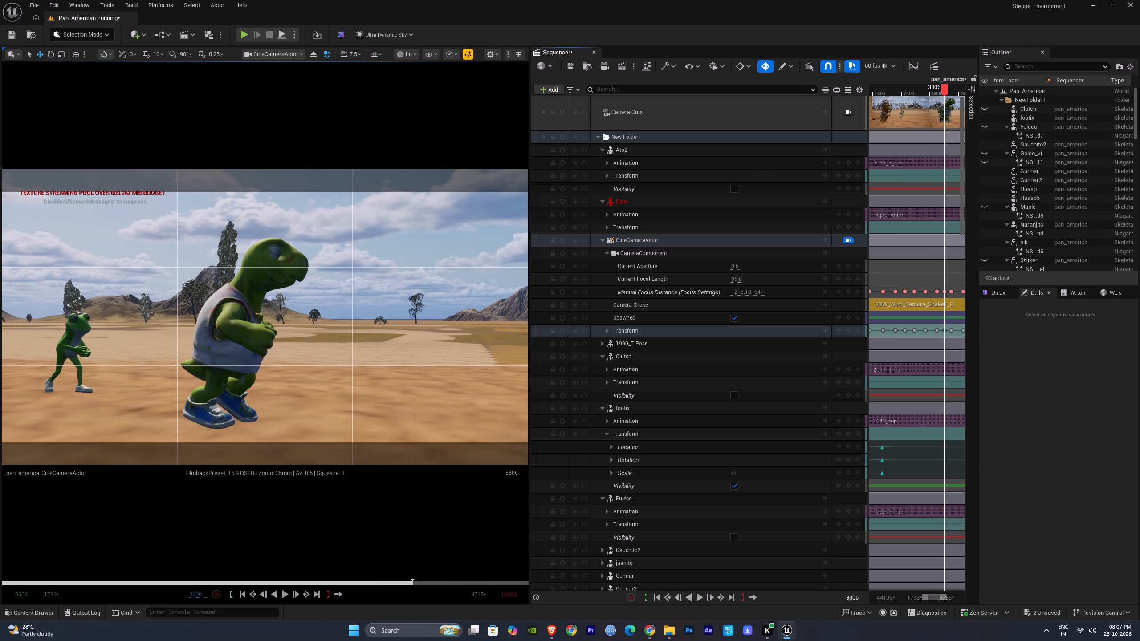
{"action": "right_click", "coordinate": [330, 340], "text": "alt"}
Play the shot from just before frame 3277 through to frame 3988 to review the turtle's framing.
{"action": "left_click", "coordinate": [938, 330]}
{"action": "key", "text": "space"}
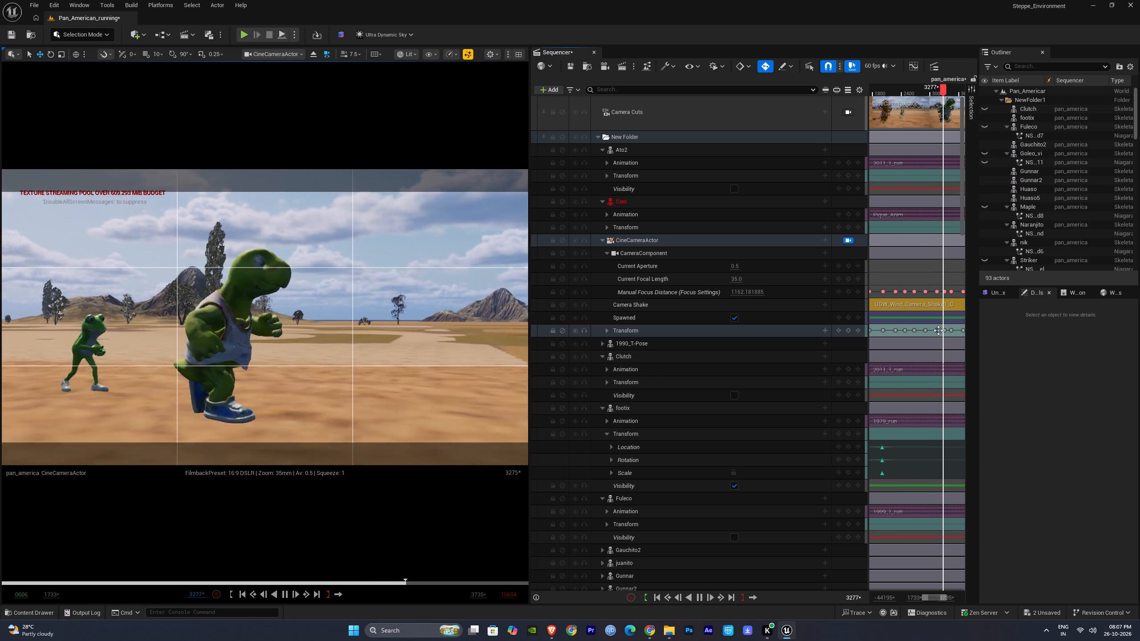
{"action": "right_click_drag", "start_coordinate": [949, 338], "coordinate": [892, 340]}
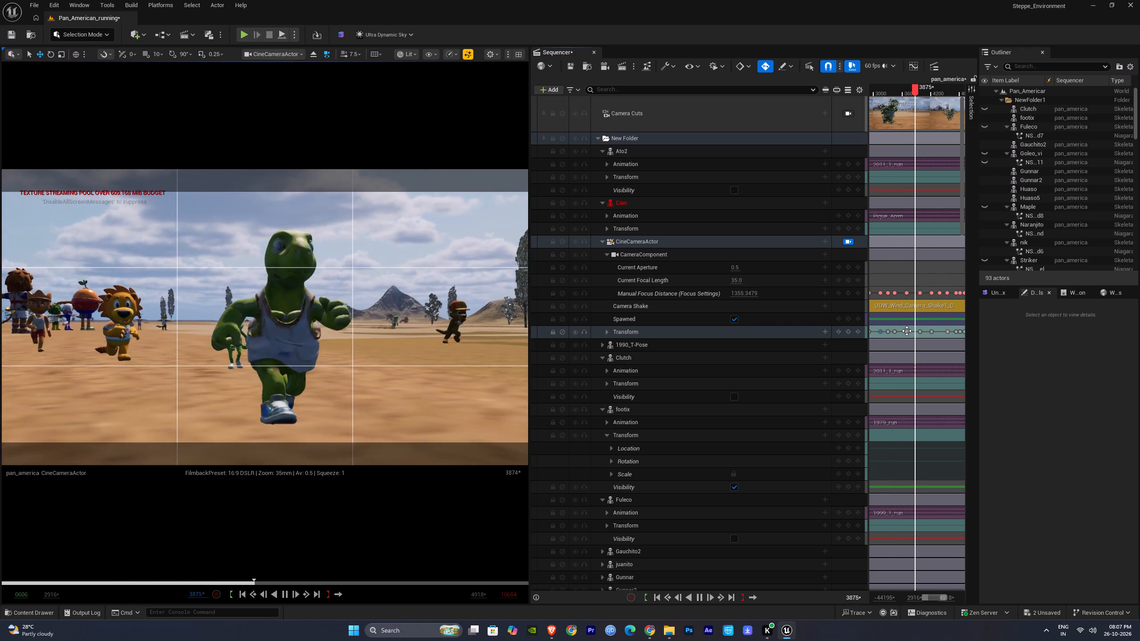
{"action": "key", "text": "space"}
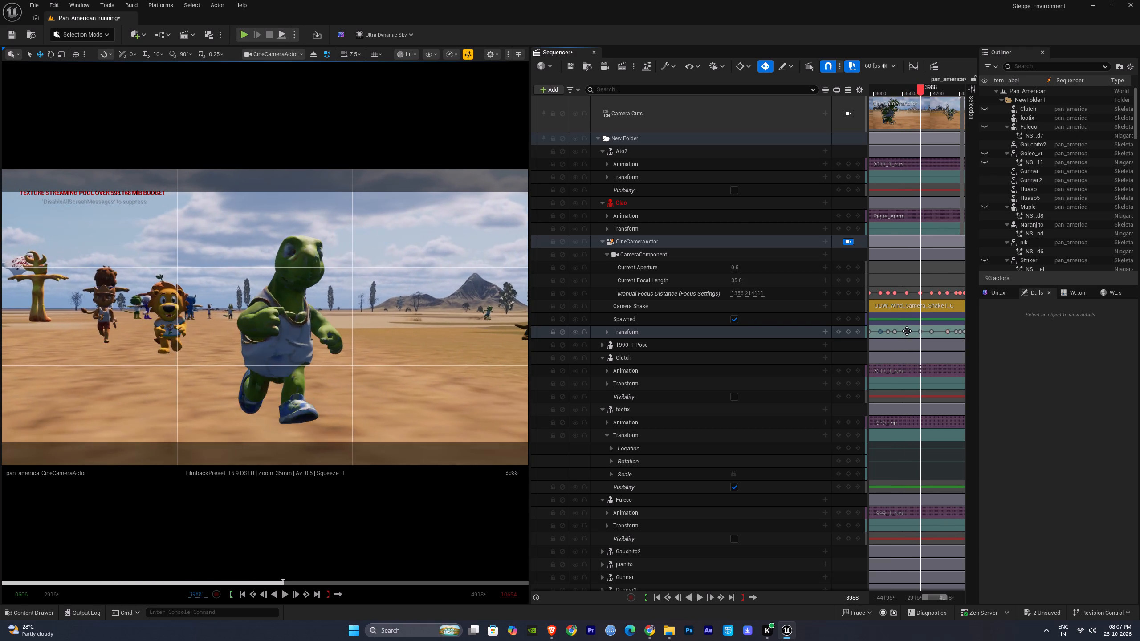
Replay the stretch before frame 3988 and reframe CineCameraActor on the turtle at the transform keyframe just before that frame.
{"action": "left_click", "coordinate": [907, 331]}
{"action": "key", "text": "space"}
{"action": "key", "text": "space"}
{"action": "left_click", "coordinate": [918, 332]}
{"action": "right_click_drag", "start_coordinate": [366, 341], "coordinate": [352, 341]}
{"action": "key", "text": "d"}
Play the shot onward past frames 4267 and 4507 to review the camera move alongside the turtle.
{"action": "left_click", "coordinate": [938, 326]}
{"action": "key", "text": "space"}
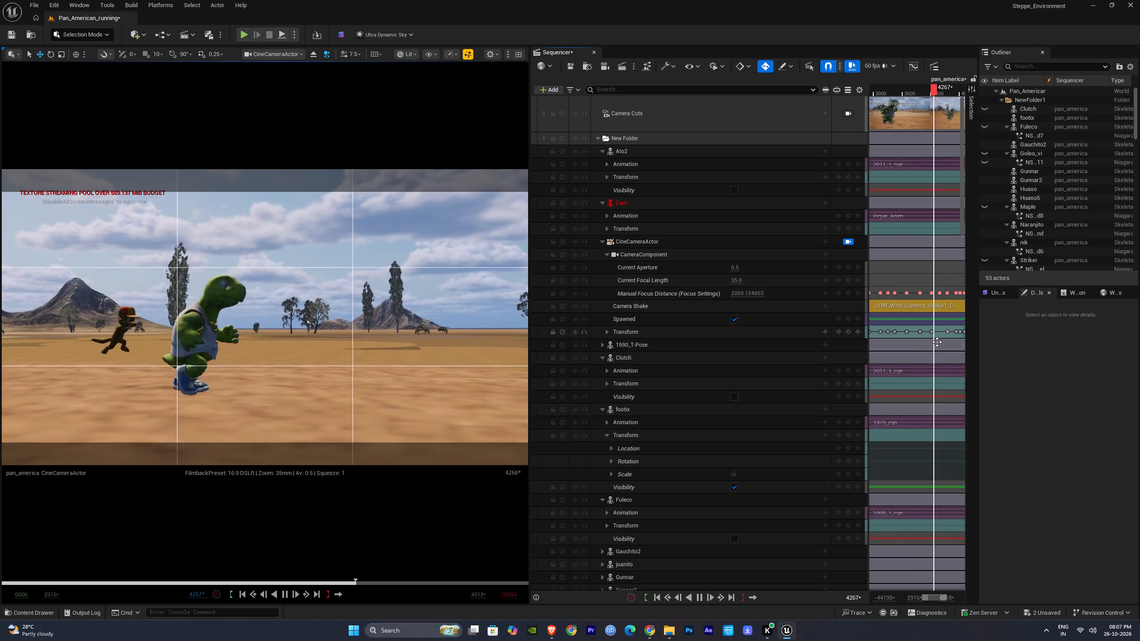
{"action": "right_click_drag", "start_coordinate": [936, 344], "coordinate": [907, 344]}
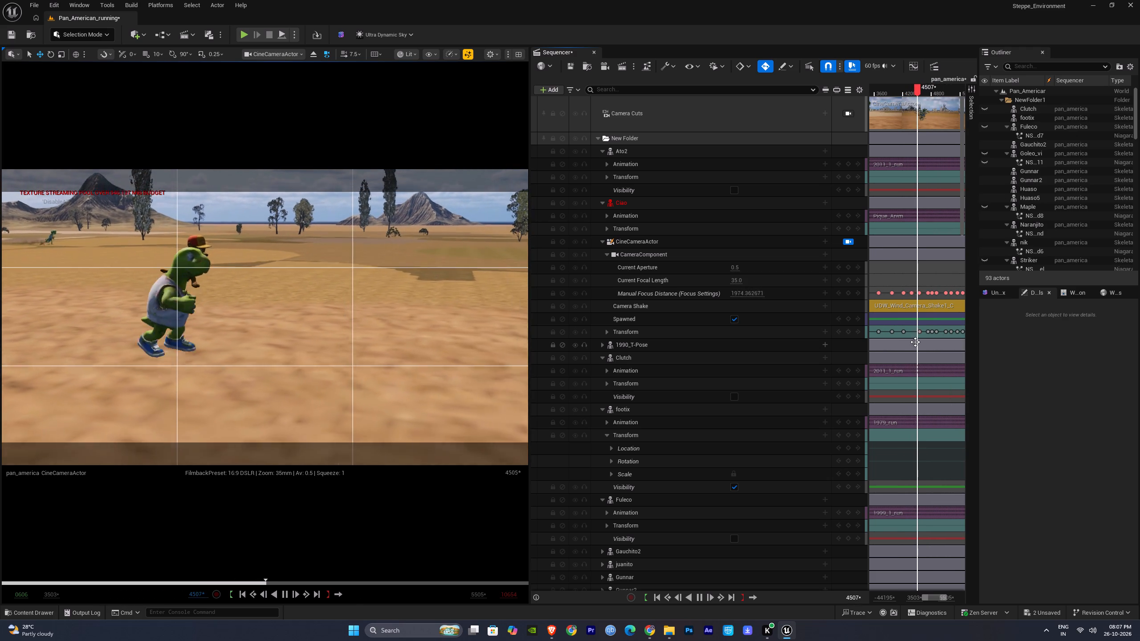
{"action": "key", "text": "space"}
Move CineCameraActor closer to the turtle and the capped mascot at the keyframe at frame 4543, and play from about frame 4392.
{"action": "left_click", "coordinate": [918, 333]}
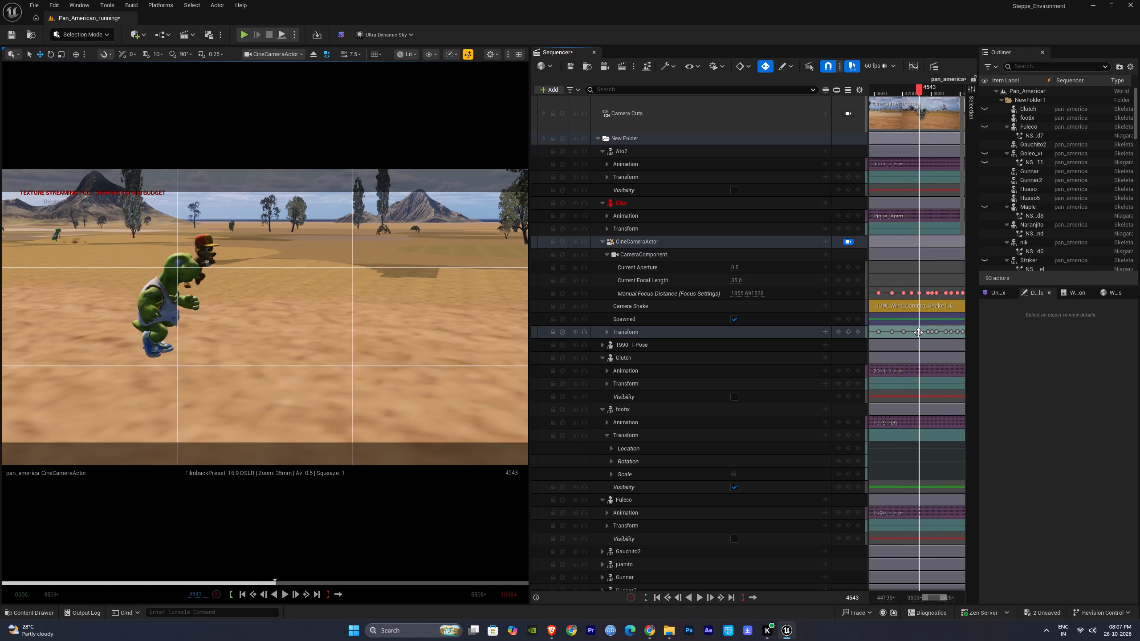
{"action": "right_click_drag", "start_coordinate": [256, 337], "coordinate": [281, 354], "text": "alt"}
{"action": "right_click_drag", "start_coordinate": [252, 333], "coordinate": [246, 329]}
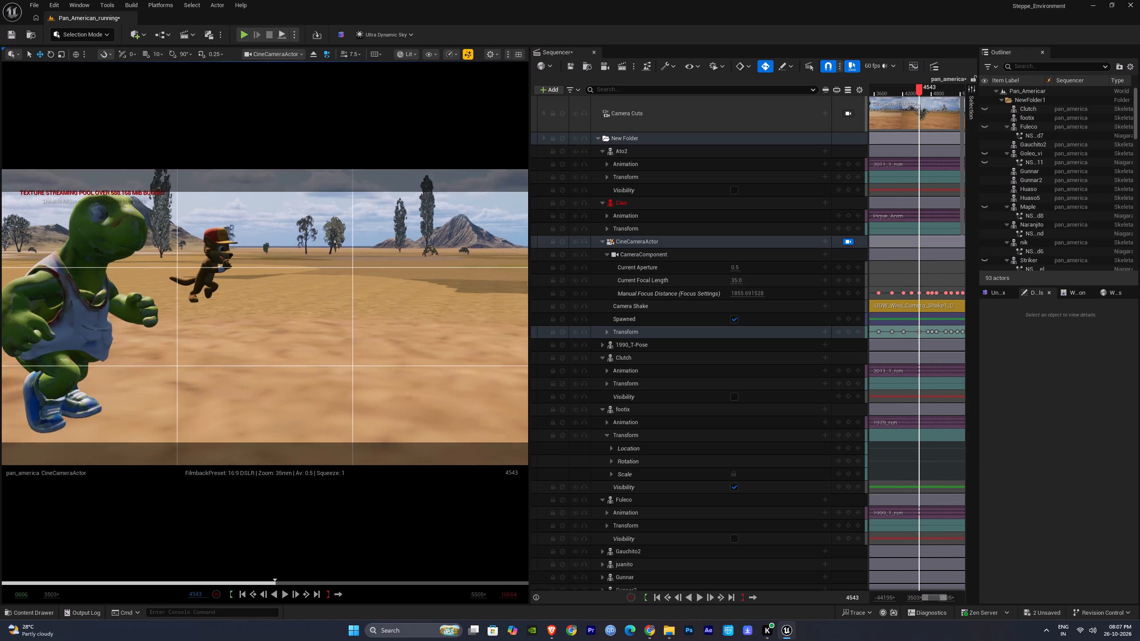
{"action": "right_click_drag", "start_coordinate": [246, 329], "coordinate": [244, 328]}
{"action": "left_click", "coordinate": [911, 92]}
{"action": "key", "text": "space"}
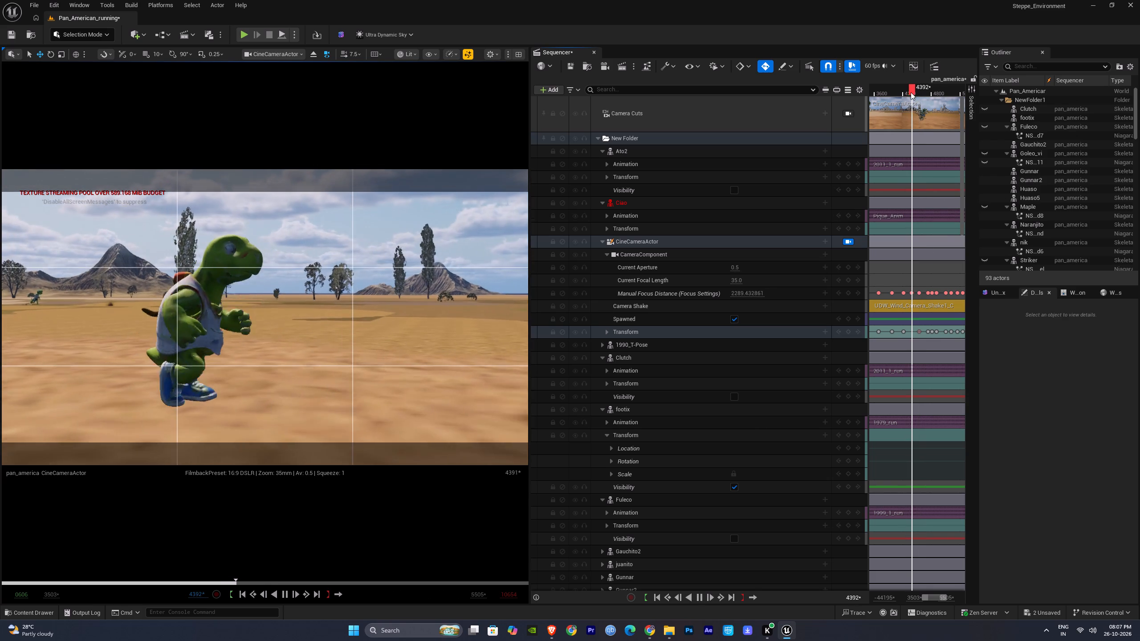
{"action": "key", "text": "space"}
Turn on CineCameraActor's debug focus plane and set its Manual Focus Distance to about 3295.55 cm at frame 4543.
{"action": "left_click", "coordinate": [918, 334]}
{"action": "left_click", "coordinate": [658, 237]}
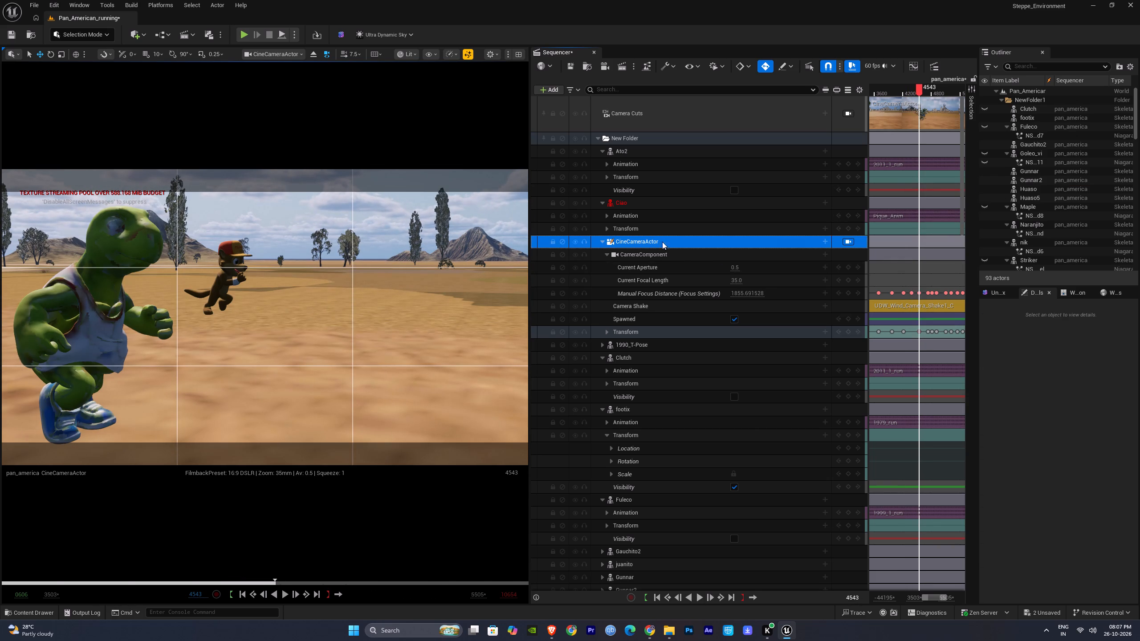
{"action": "scroll", "coordinate": [1008, 496], "scroll_direction": "down", "scroll_amount": 18}
{"action": "left_click", "coordinate": [1053, 497]}
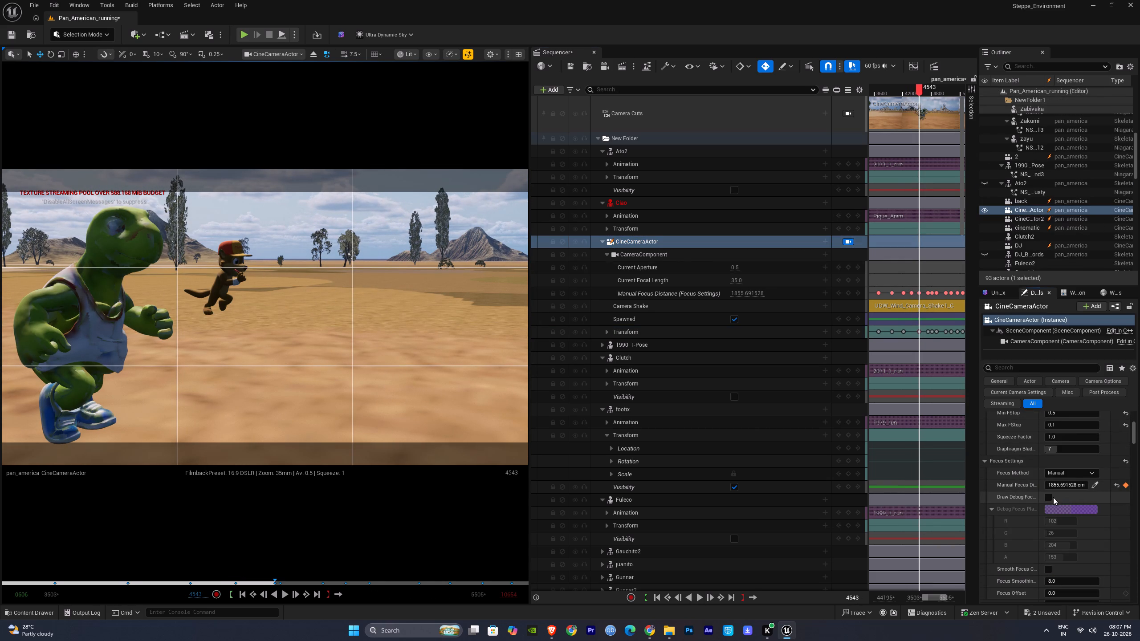
{"action": "left_click", "coordinate": [1050, 498]}
{"action": "left_click_drag", "start_coordinate": [1063, 486], "coordinate": [1071, 483]}
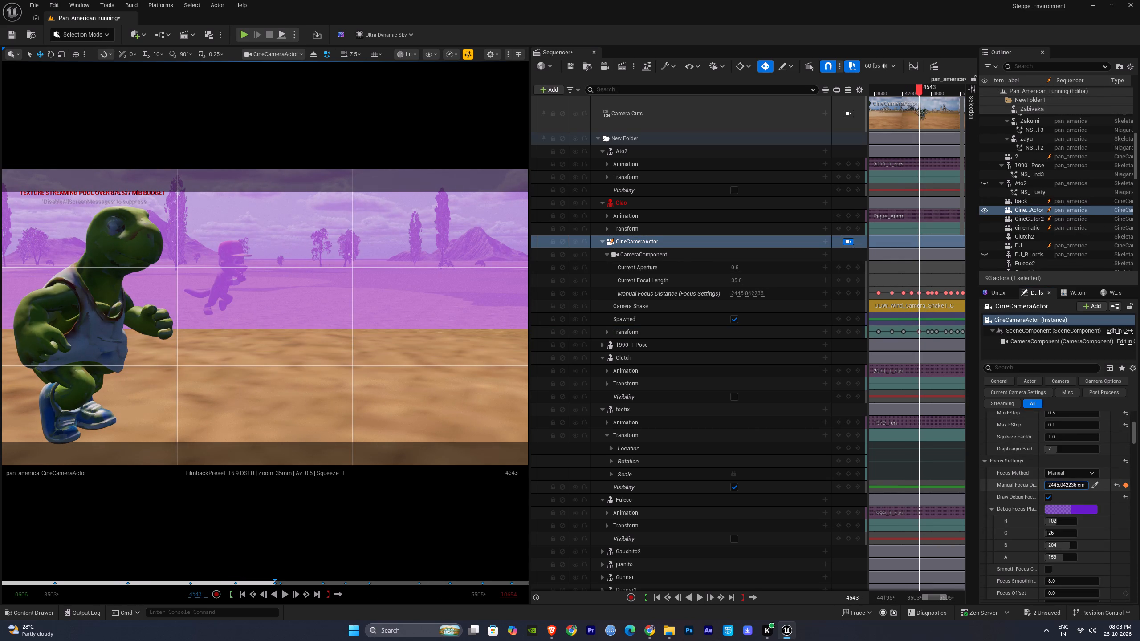
{"action": "left_click_drag", "start_coordinate": [1071, 483], "coordinate": [1076, 483]}
Play the frames around the keyframe at frame 4543 to check the focus plane and the camera movement.
{"action": "left_click", "coordinate": [925, 386]}
{"action": "key", "text": "space"}
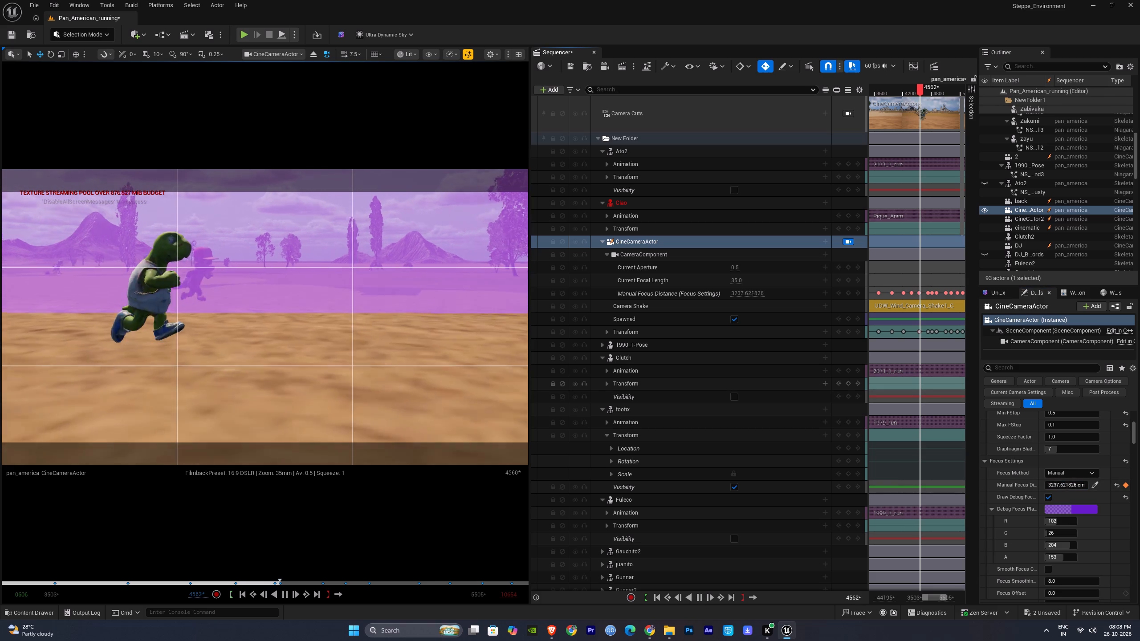
{"action": "key", "text": "space"}
{"action": "left_click", "coordinate": [920, 332]}
{"action": "key", "text": "space"}
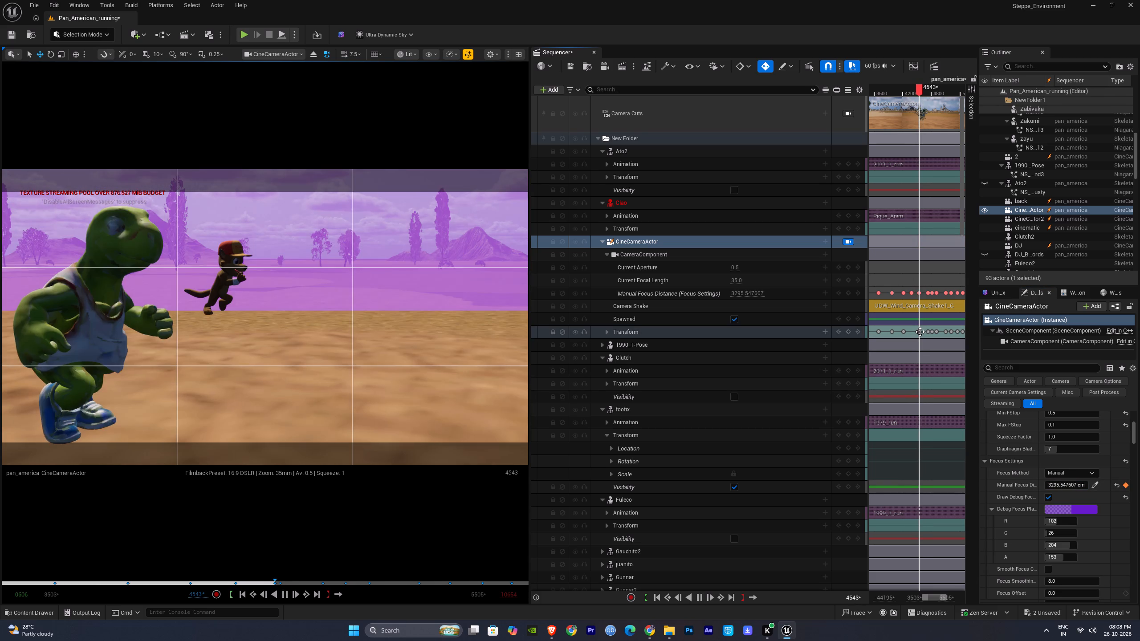
{"action": "key", "text": "space"}
Delete CineCameraActor's extra transform keyframe at about frame 4564, just after the one at frame 4543.
{"action": "left_click", "coordinate": [920, 332]}
{"action": "scroll", "coordinate": [933, 357], "scroll_direction": "up", "scroll_amount": 10, "text": "ctrl"}
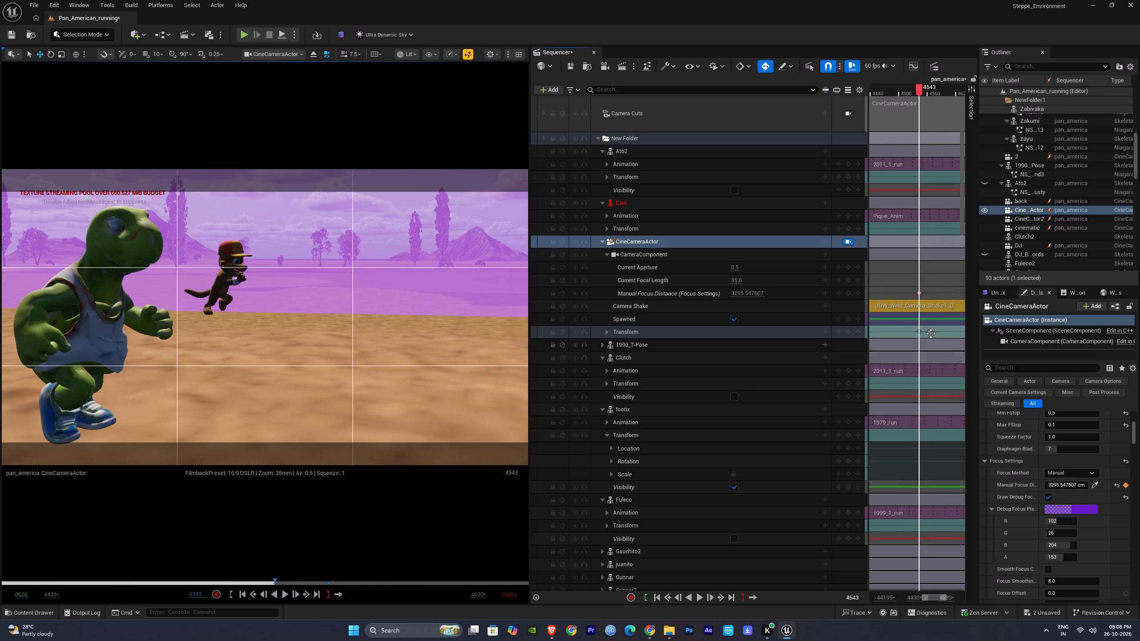
{"action": "left_click", "coordinate": [931, 331]}
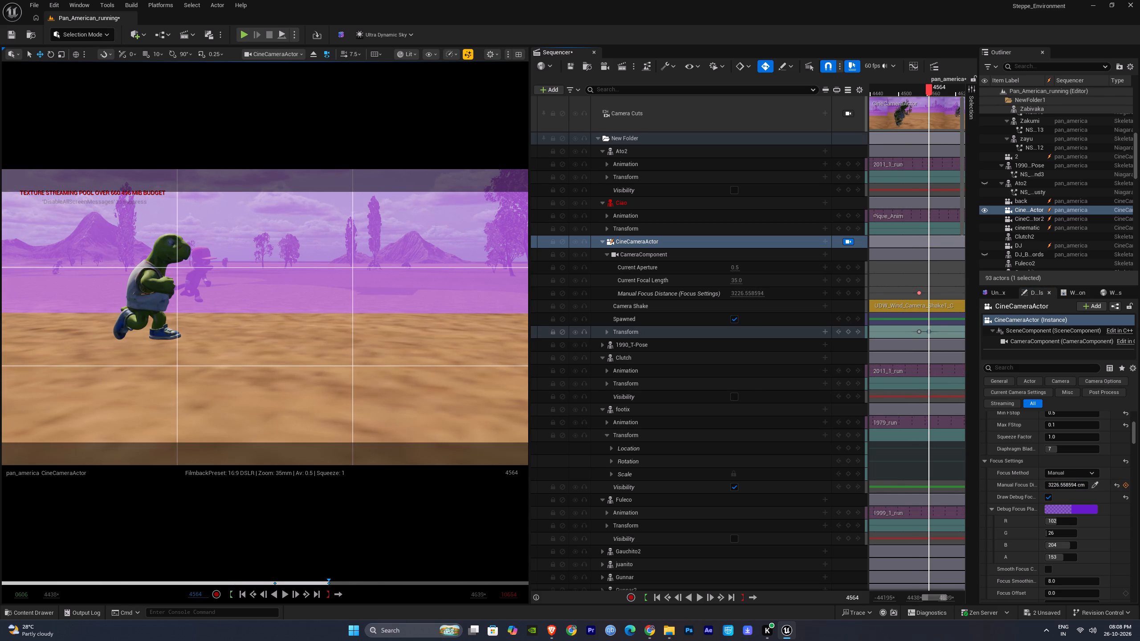
{"action": "key", "text": "Delete"}
{"action": "left_click", "coordinate": [924, 333]}
{"action": "left_click", "coordinate": [920, 332]}
Reframe CineCameraActor sideways around the turtle at the keyframe at frame 4391.
{"action": "scroll", "coordinate": [922, 381], "scroll_direction": "down", "scroll_amount": 2, "text": "ctrl"}
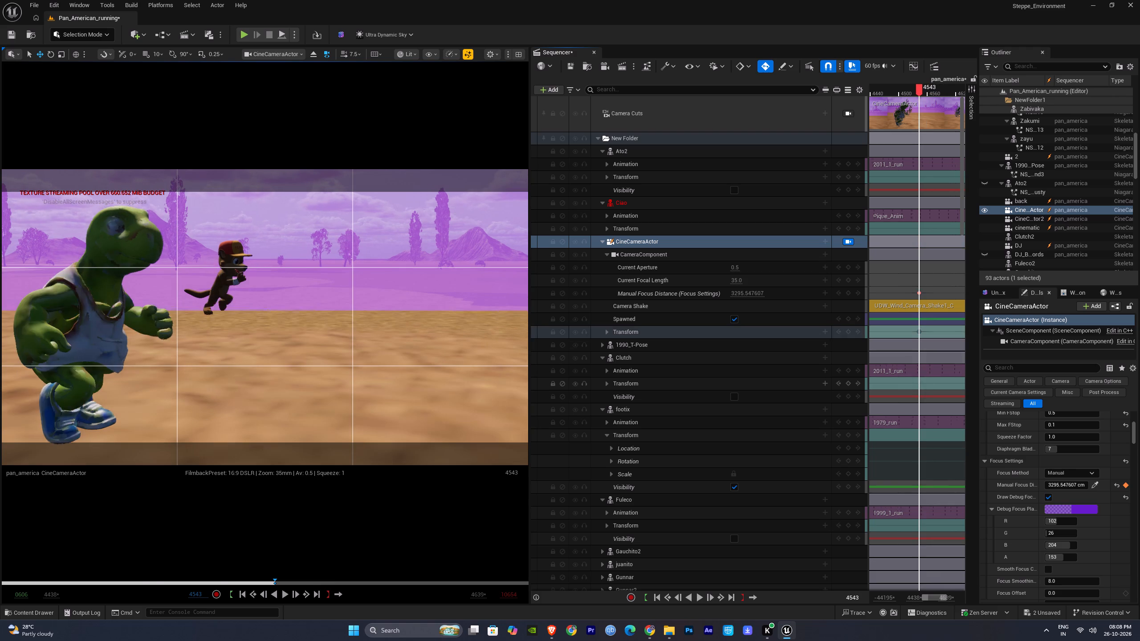
{"action": "scroll", "coordinate": [922, 382], "scroll_direction": "down", "scroll_amount": 9, "text": "ctrl"}
{"action": "left_click_drag", "start_coordinate": [913, 89], "coordinate": [907, 93]}
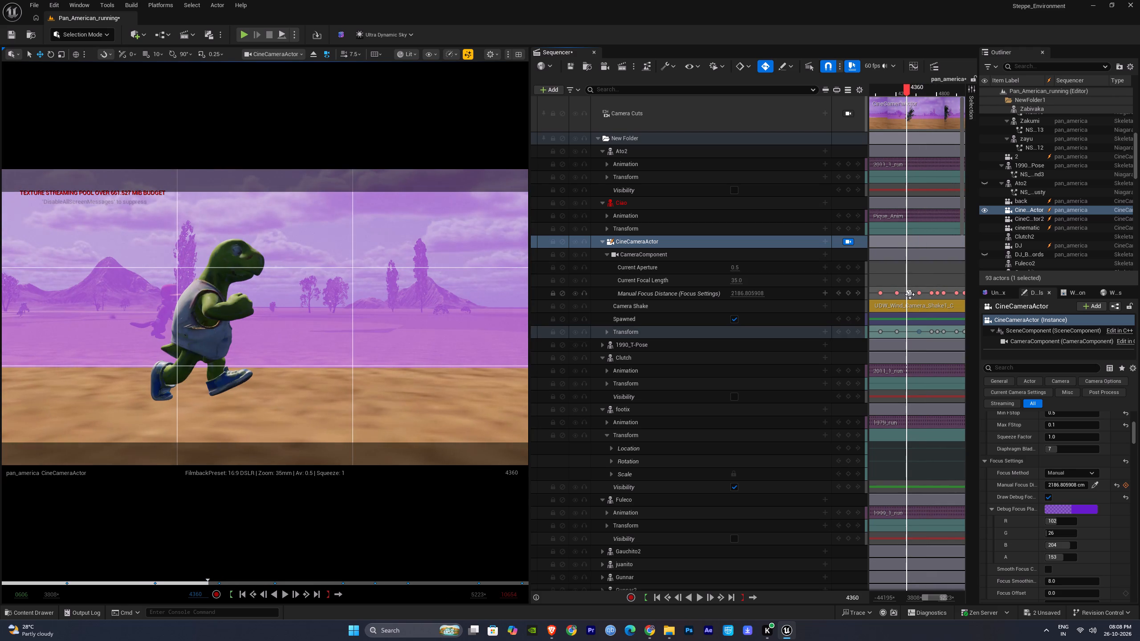
{"action": "left_click", "coordinate": [910, 293]}
{"action": "right_click_drag", "start_coordinate": [279, 349], "coordinate": [268, 349]}
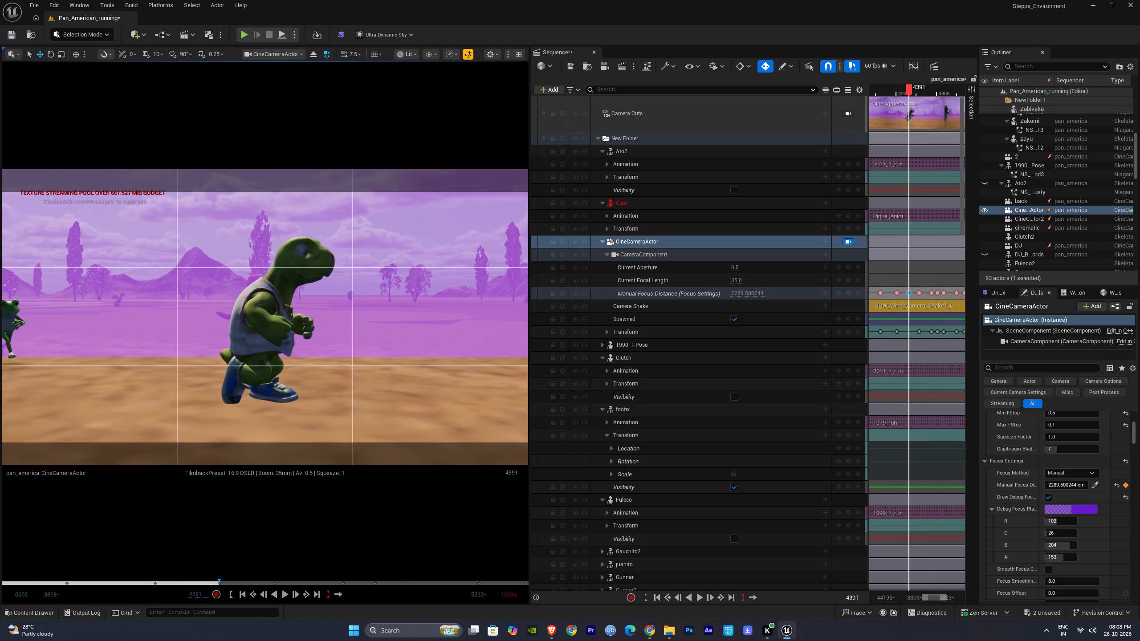
{"action": "key", "text": "d"}
{"action": "right_click_drag", "start_coordinate": [268, 349], "coordinate": [248, 349]}
{"action": "key", "text": "a"}
{"action": "key", "text": "d"}
Play the shot from about frame 4246 to frame 4760 to check the turtle's framing and the focus plane.
{"action": "left_click", "coordinate": [897, 90]}
{"action": "key", "text": "space"}
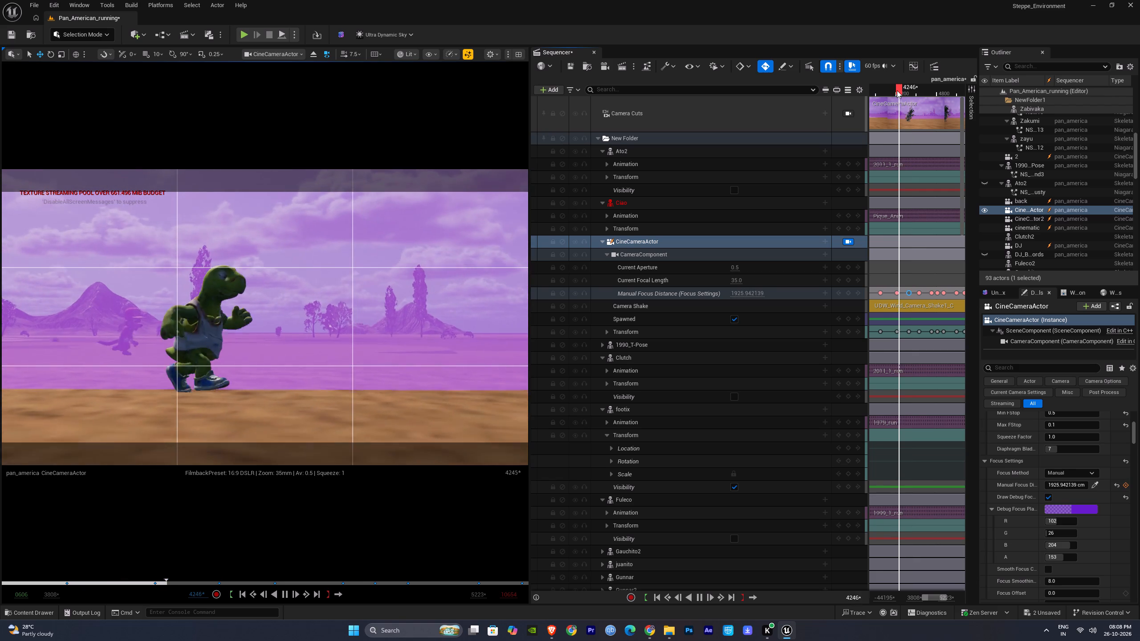
{"action": "right_click_drag", "start_coordinate": [938, 345], "coordinate": [937, 345]}
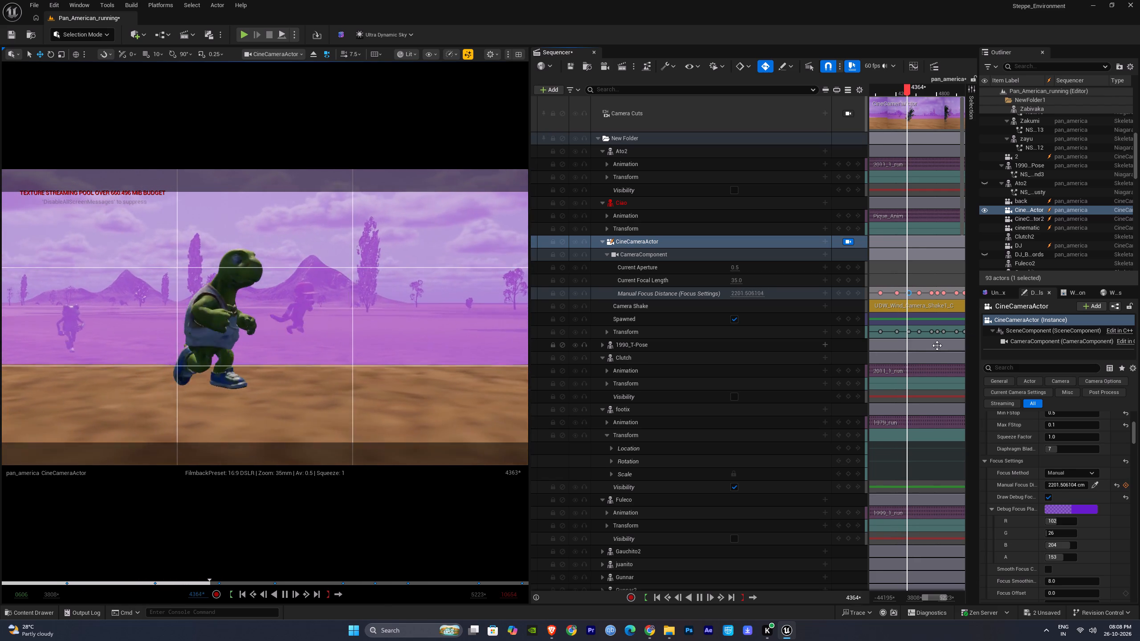
{"action": "right_click_drag", "start_coordinate": [937, 345], "coordinate": [903, 345]}
{"action": "key", "text": "space"}
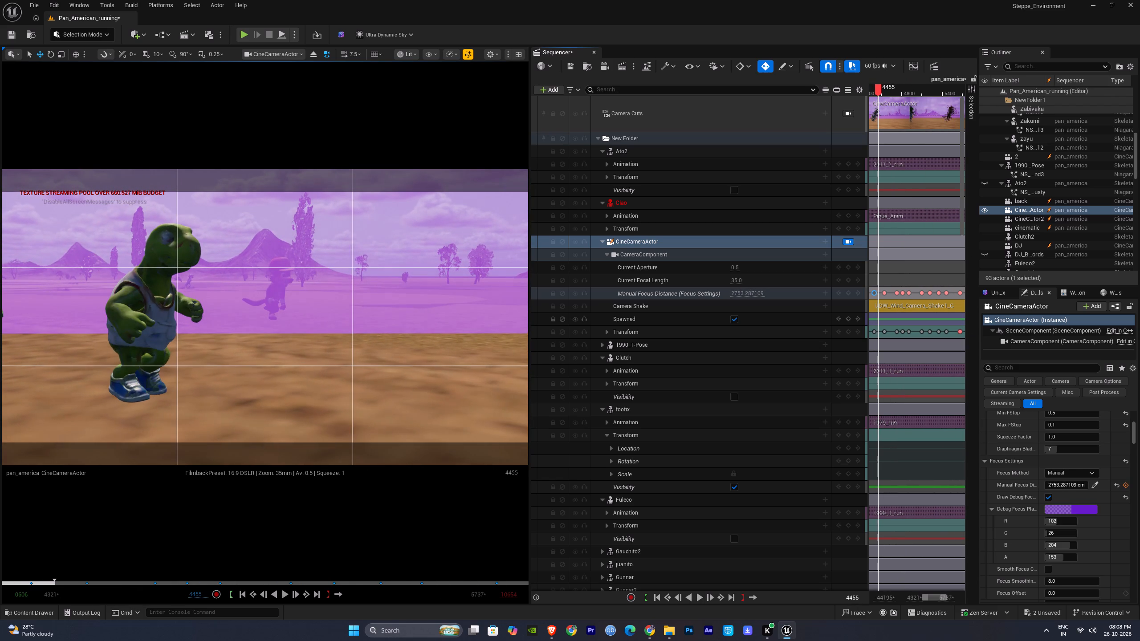
{"action": "key", "text": "space"}
{"action": "right_click_drag", "start_coordinate": [891, 314], "coordinate": [895, 314]}
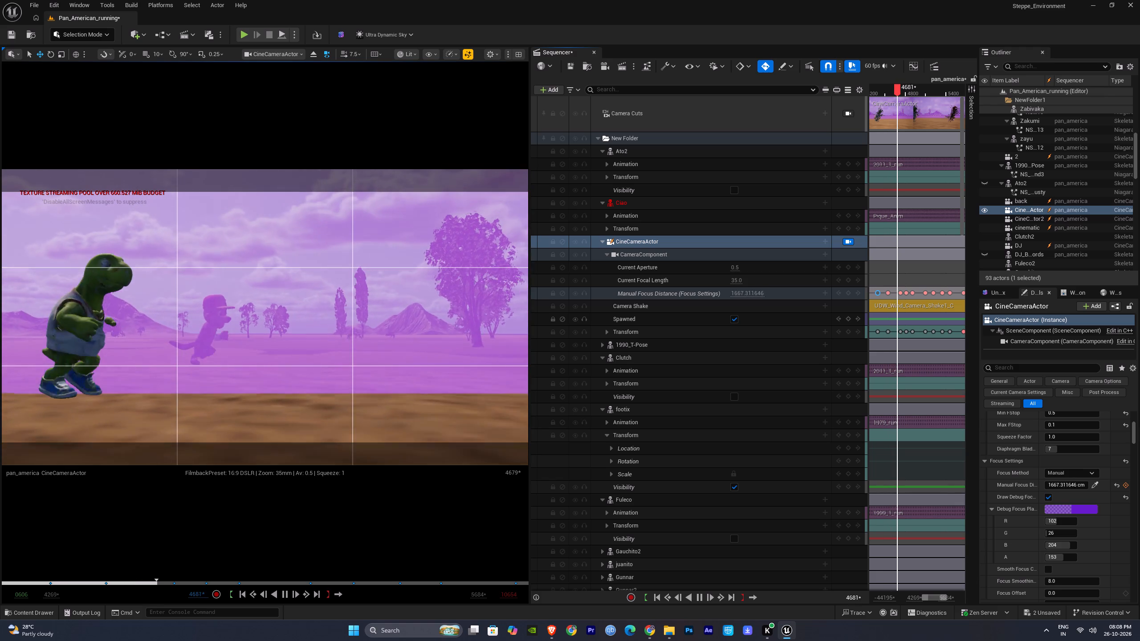
{"action": "key", "text": "space"}
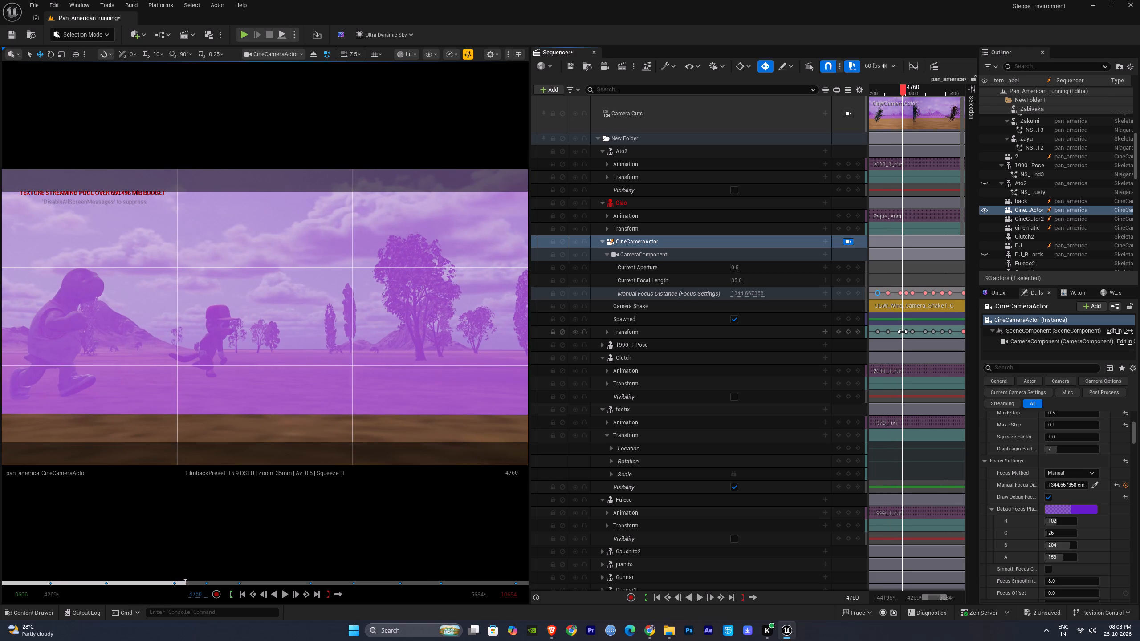
Reframe CineCameraActor on the turtle and the capped mascot at the keyframe at frame 4729, and play on to about frame 4811.
{"action": "left_click", "coordinate": [902, 332]}
{"action": "right_click_drag", "start_coordinate": [322, 359], "coordinate": [309, 359]}
{"action": "right_click_drag", "start_coordinate": [302, 354], "coordinate": [305, 356], "text": "alt"}
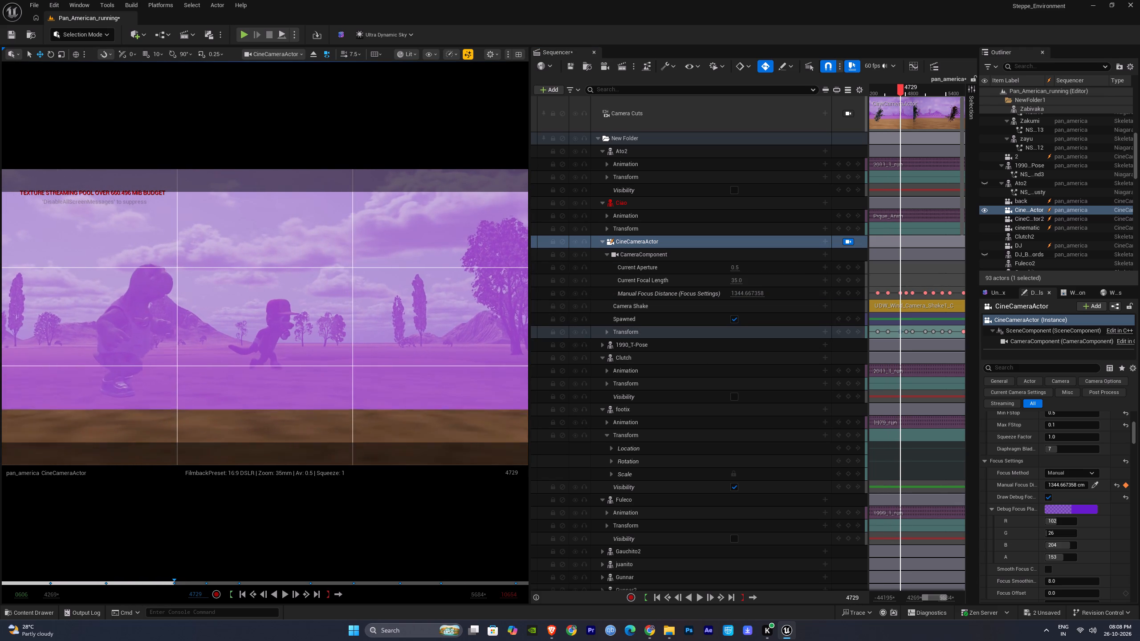
{"action": "right_click_drag", "start_coordinate": [305, 356], "coordinate": [313, 362], "text": "alt"}
{"action": "right_click", "coordinate": [302, 354]}
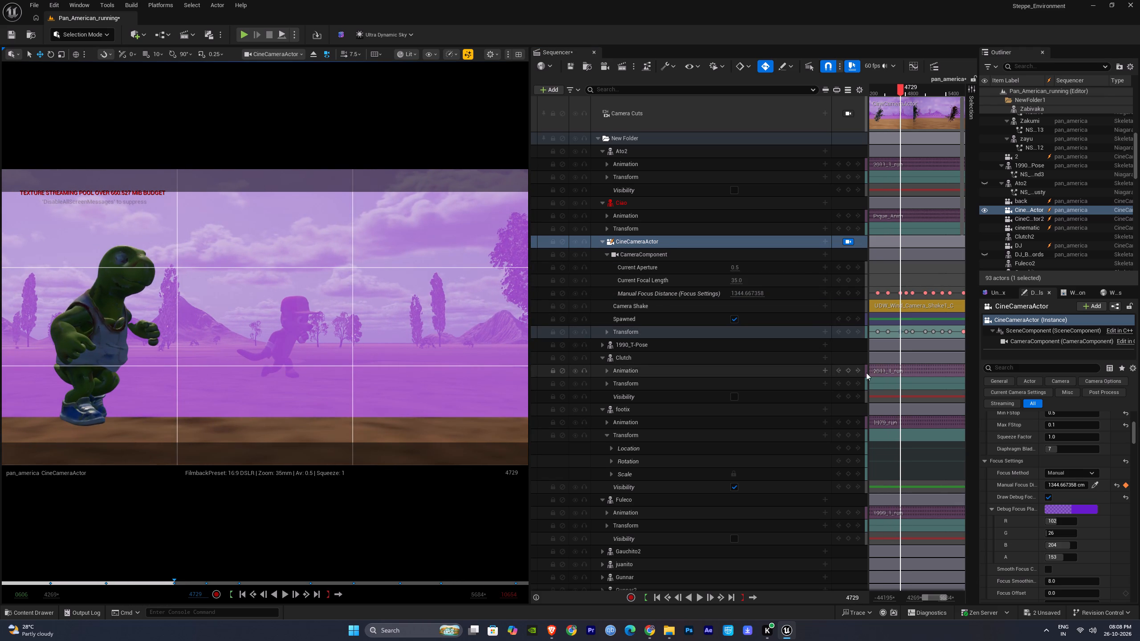
{"action": "left_click", "coordinate": [928, 346]}
{"action": "key", "text": "space"}
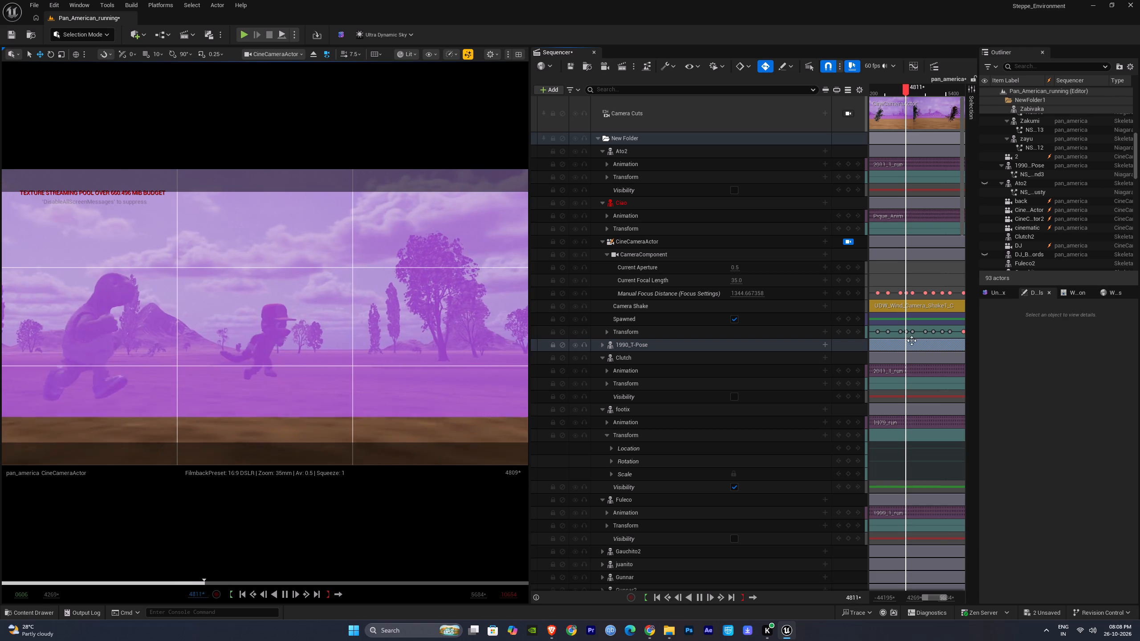
{"action": "key", "text": "space"}
Set CineCameraActor's Manual Focus Distance to about 2347 at the keyframe at frame 4817 and about 2729 at frame 4907.
{"action": "left_click", "coordinate": [904, 332]}
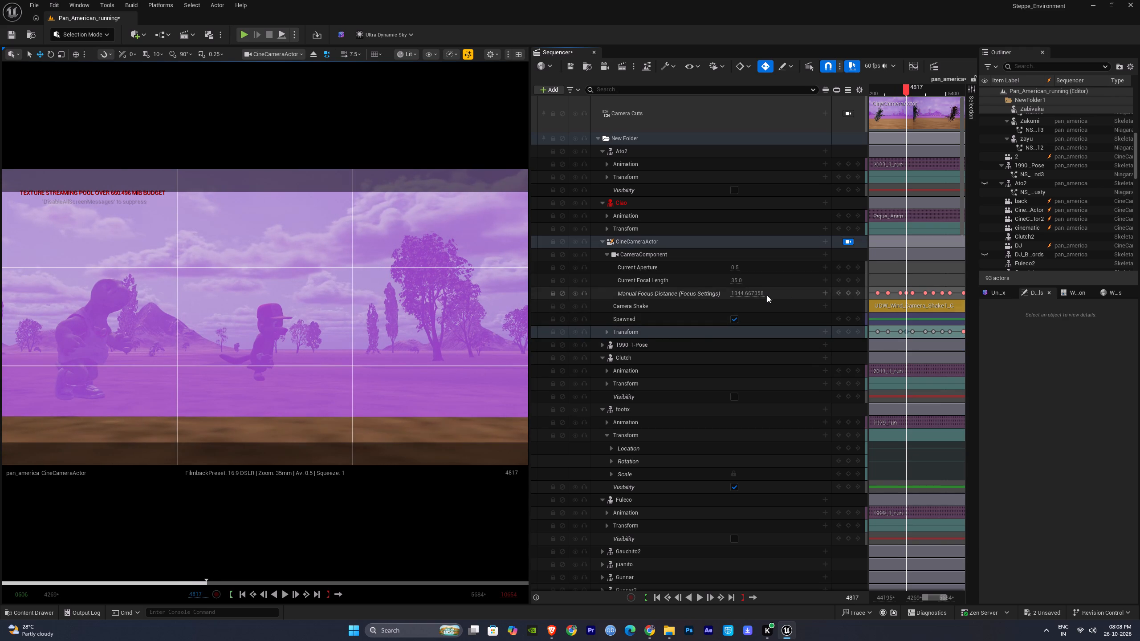
{"action": "left_click_drag", "start_coordinate": [741, 292], "coordinate": [758, 297]}
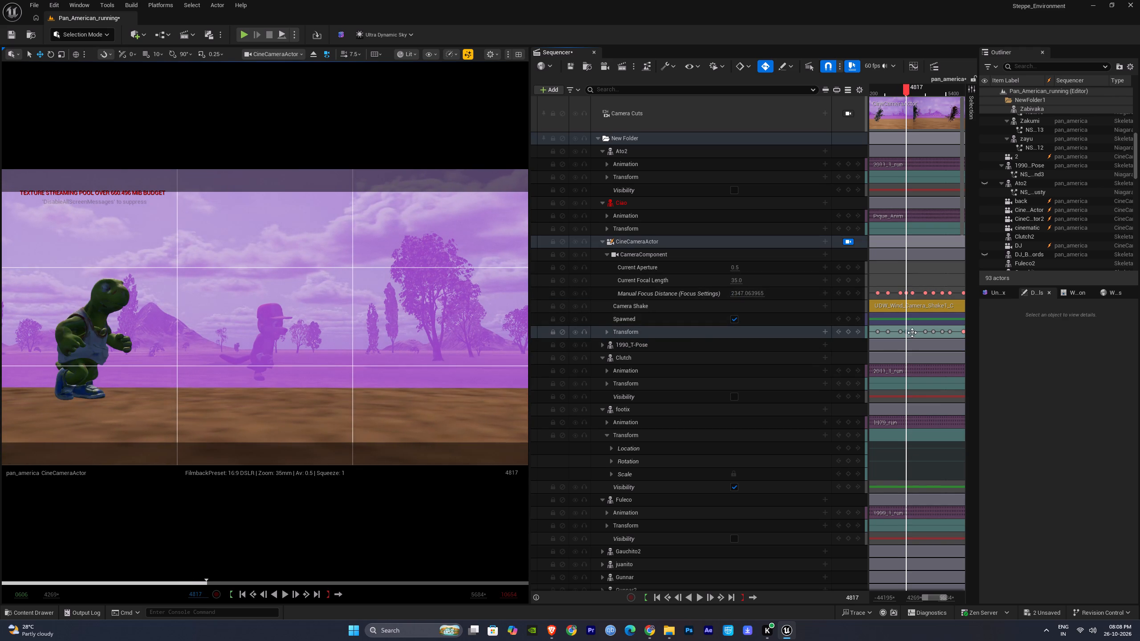
{"action": "left_click", "coordinate": [912, 332]}
{"action": "left_click_drag", "start_coordinate": [747, 297], "coordinate": [765, 296]}
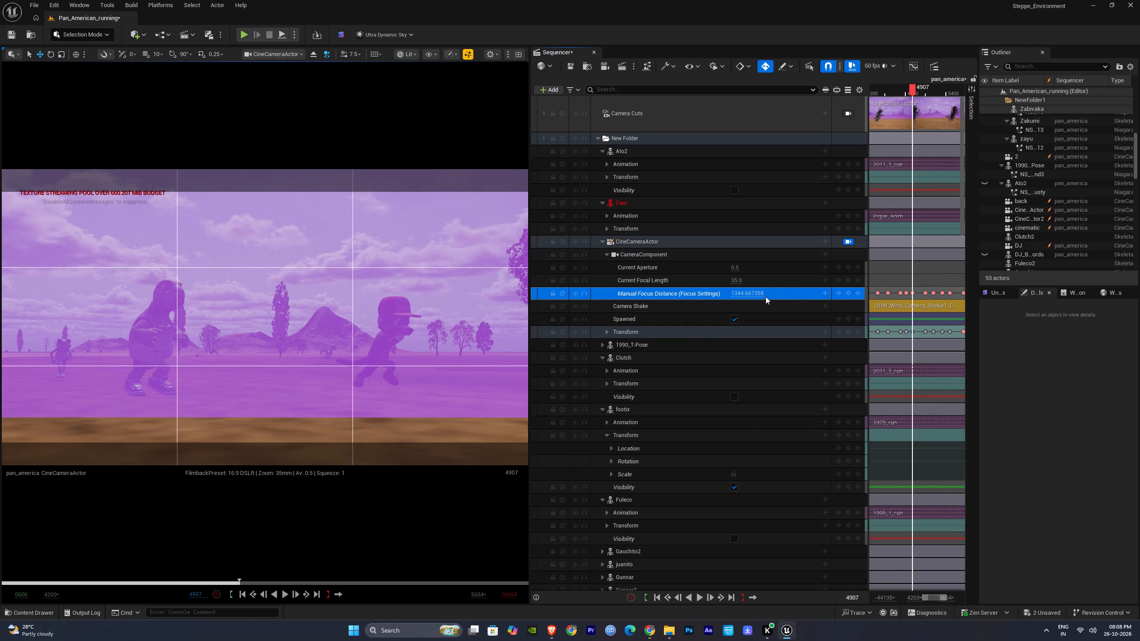
{"action": "left_click_drag", "start_coordinate": [765, 296], "coordinate": [766, 296]}
{"action": "left_click_drag", "start_coordinate": [749, 293], "coordinate": [770, 296]}
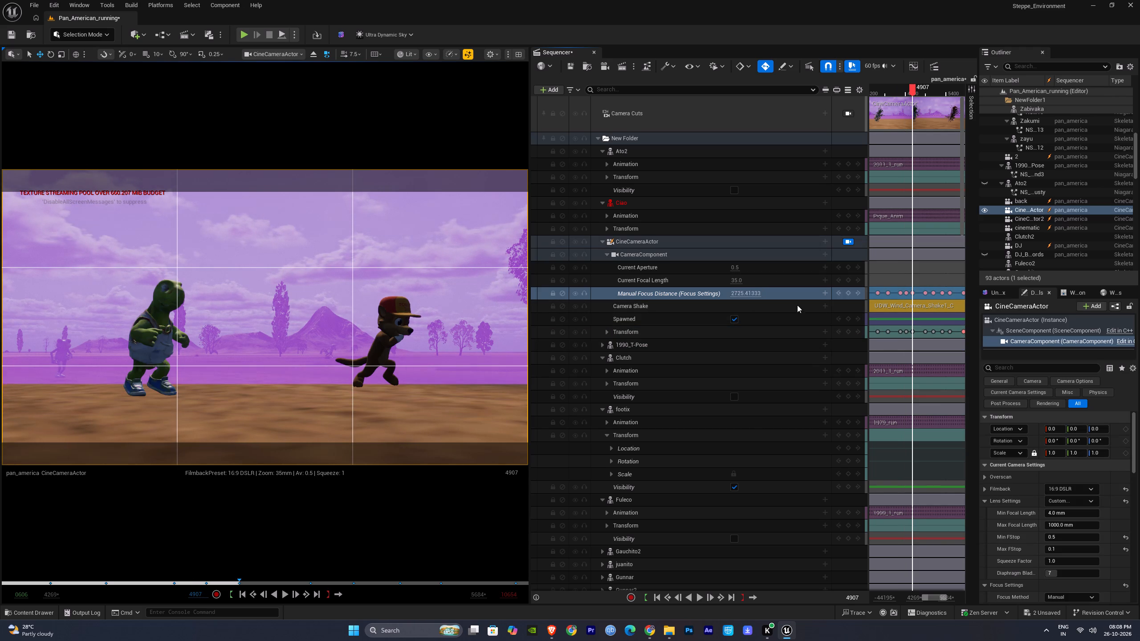
Play the shot from frame 4907 to about frame 5187 to check the capped mascot's framing and the focus plane.
{"action": "left_click", "coordinate": [949, 365]}
{"action": "key", "text": "space"}
{"action": "right_click_drag", "start_coordinate": [938, 453], "coordinate": [934, 453]}
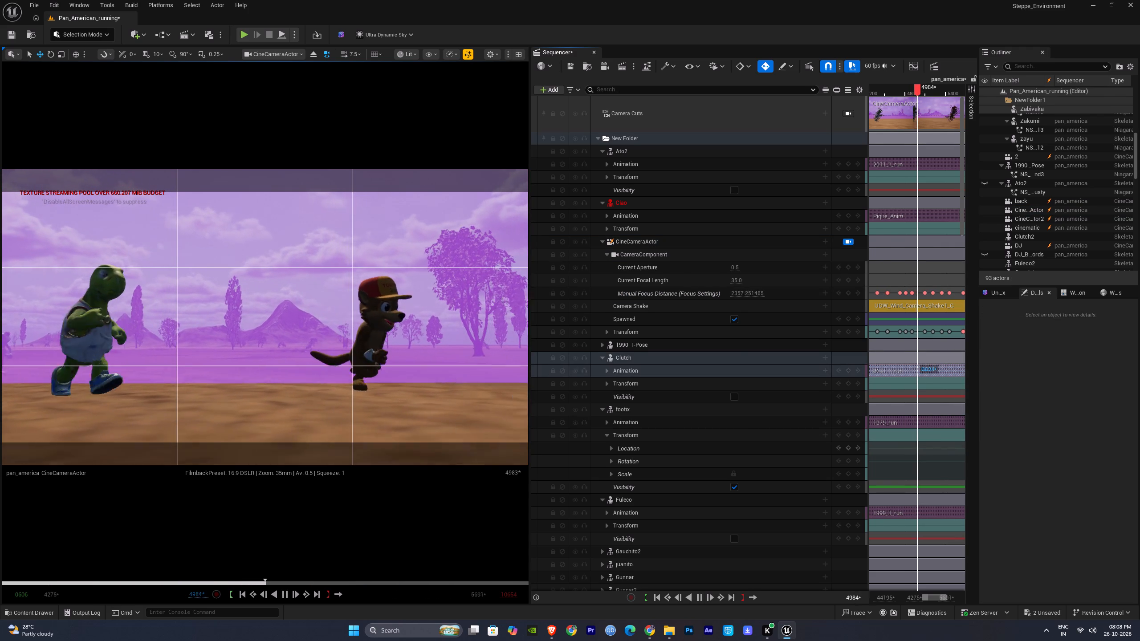
{"action": "right_click_drag", "start_coordinate": [934, 453], "coordinate": [896, 452]}
{"action": "left_click", "coordinate": [928, 451]}
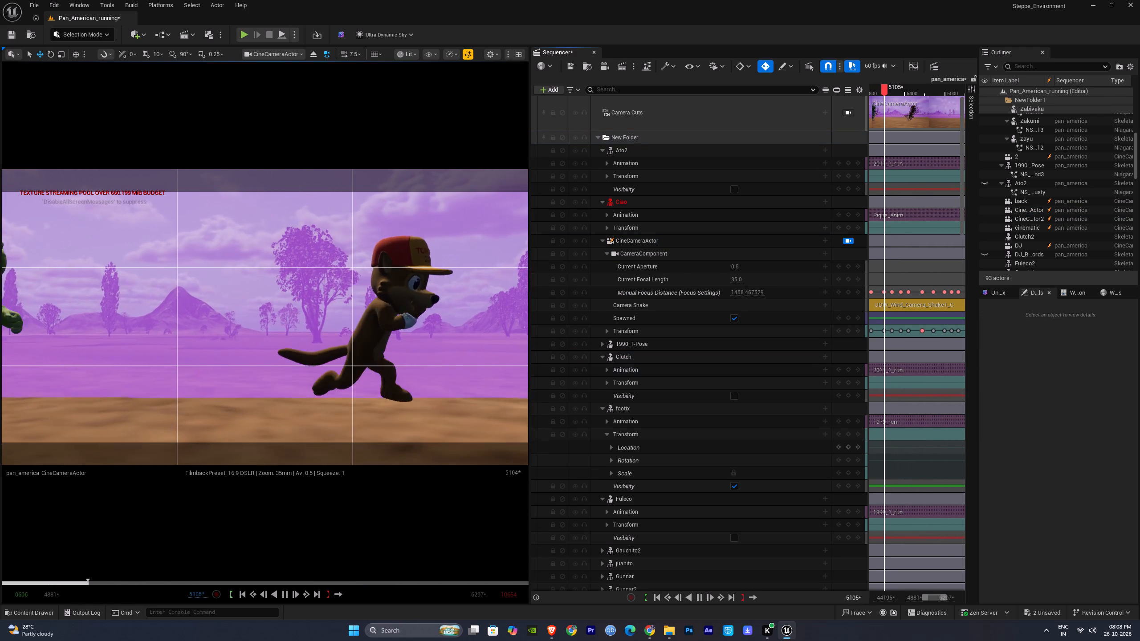
{"action": "key", "text": "space"}
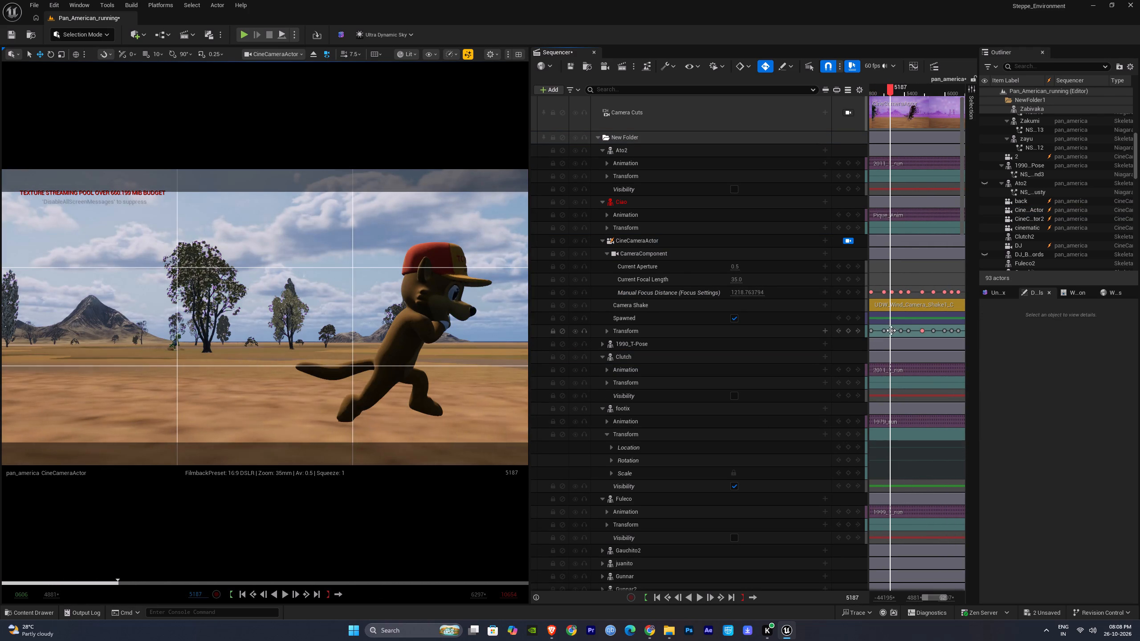
Reframe CineCameraActor around the capped mascot at the transform keyframe at frame 5219.
{"action": "left_click", "coordinate": [891, 330]}
{"action": "right_click_drag", "start_coordinate": [440, 347], "coordinate": [435, 349]}
{"action": "key", "text": "d"}
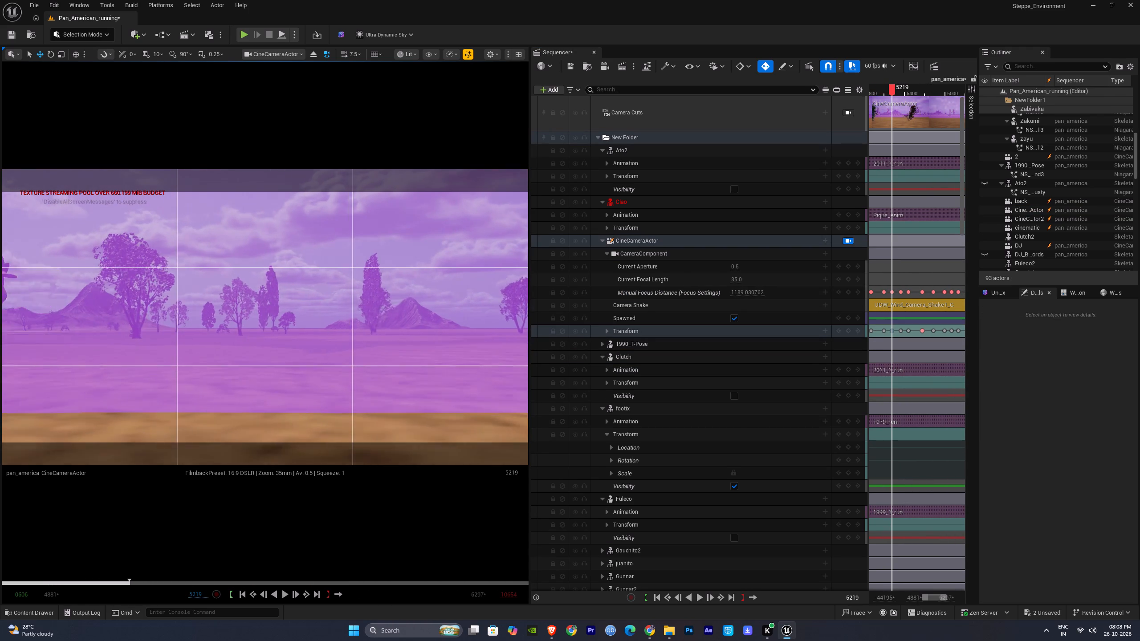
{"action": "key", "text": "a"}
{"action": "right_click_drag", "start_coordinate": [435, 349], "coordinate": [423, 349]}
{"action": "key", "text": "d"}
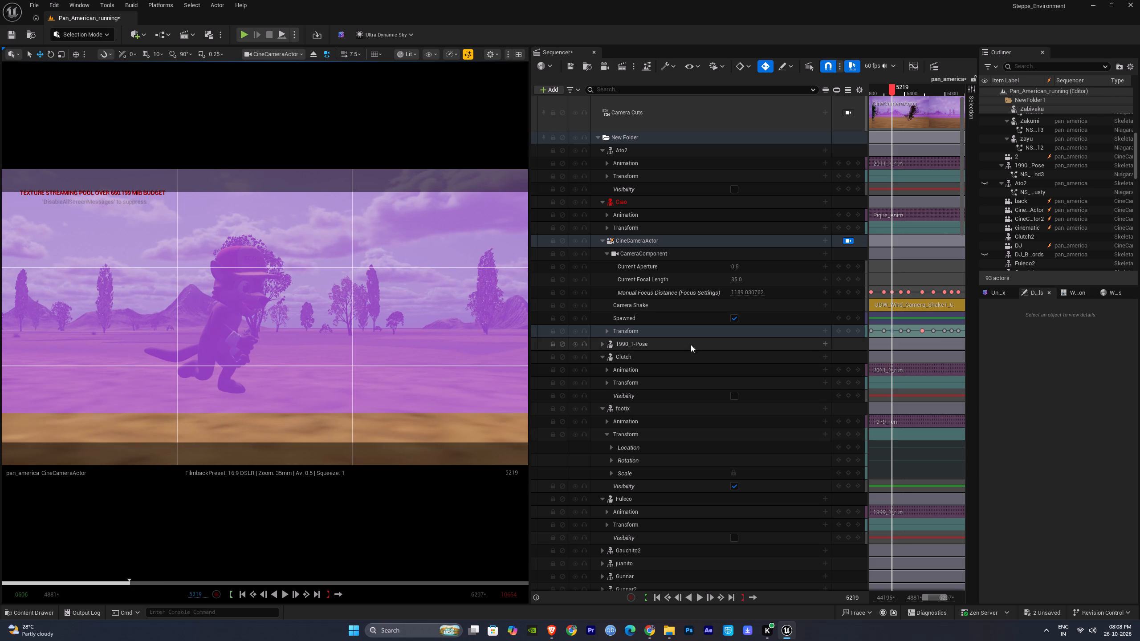
Increase CineCameraActor's Manual Focus Distance at frame 5219 to push the focus plane back toward the mascot, and play through to about frame 5772.
{"action": "left_click_drag", "start_coordinate": [751, 292], "coordinate": [756, 293]}
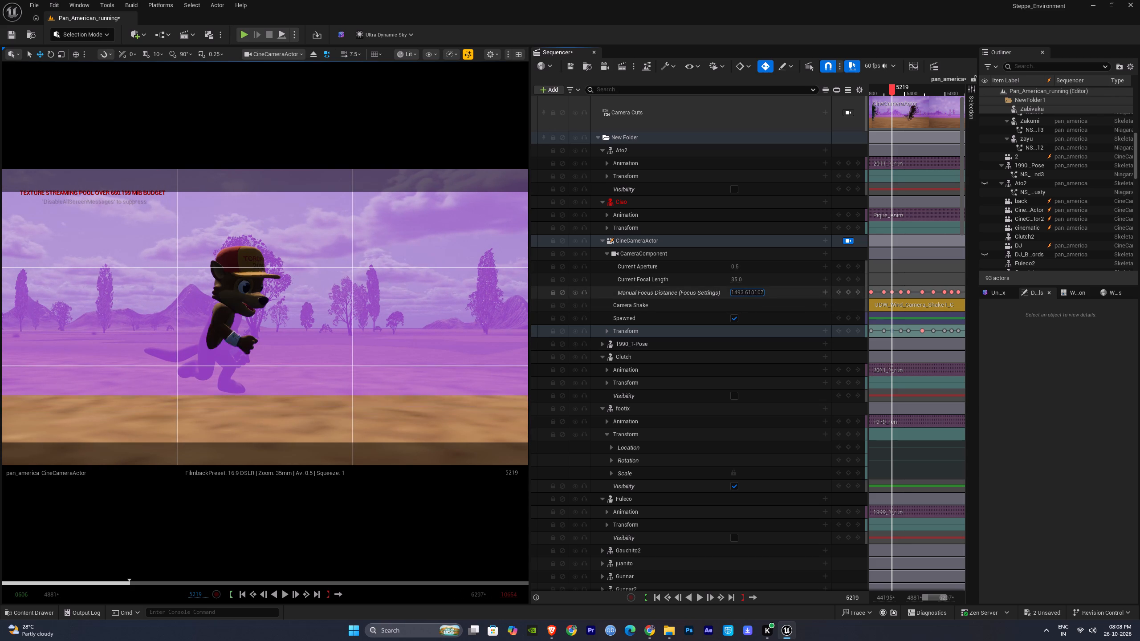
{"action": "left_click_drag", "start_coordinate": [756, 293], "coordinate": [757, 294]}
{"action": "left_click", "coordinate": [884, 331]}
{"action": "key", "text": "space"}
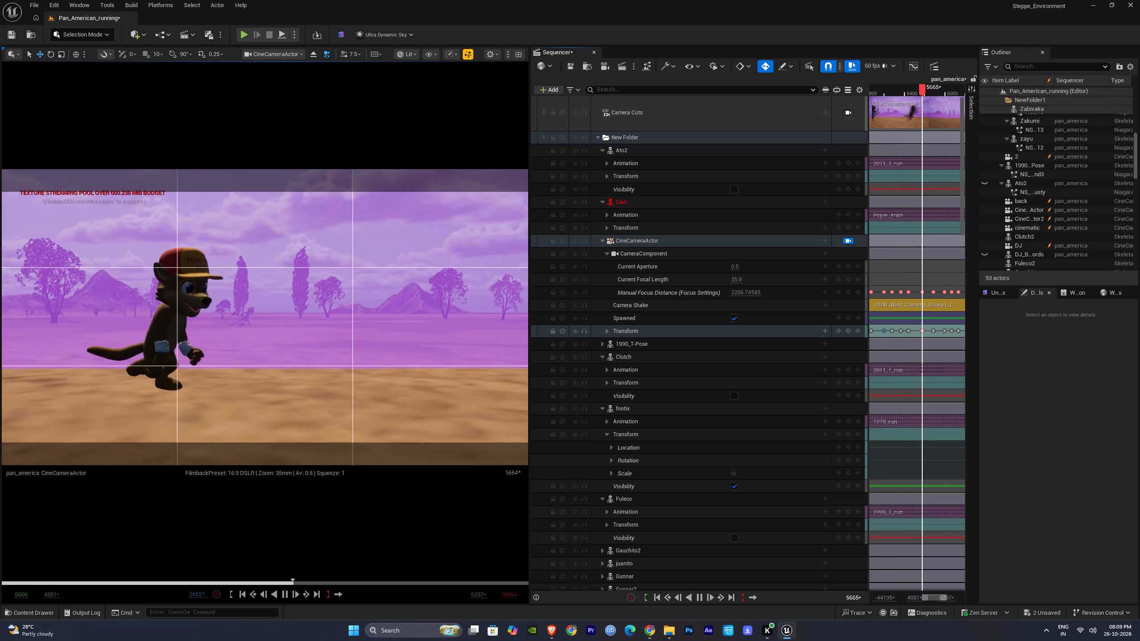
{"action": "key", "text": "space"}
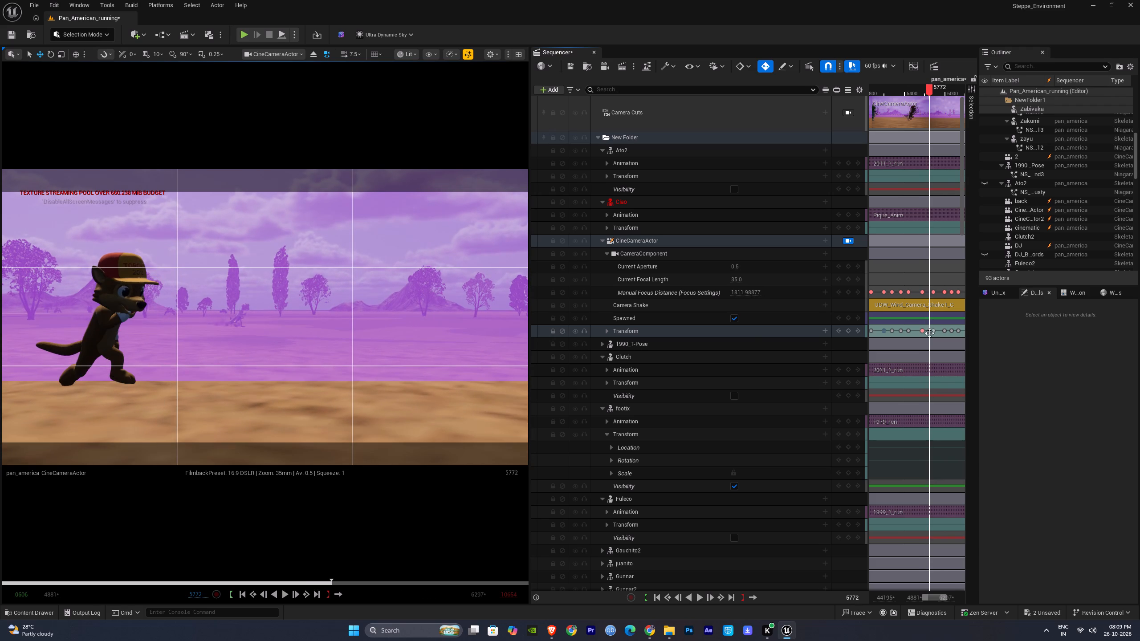
Reframe CineCameraActor at the keyframe at frame 5458 by framing the view on the capped mascot tip, and key the camera.
{"action": "left_click", "coordinate": [908, 331]}
{"action": "right_click_drag", "start_coordinate": [385, 353], "coordinate": [391, 353]}
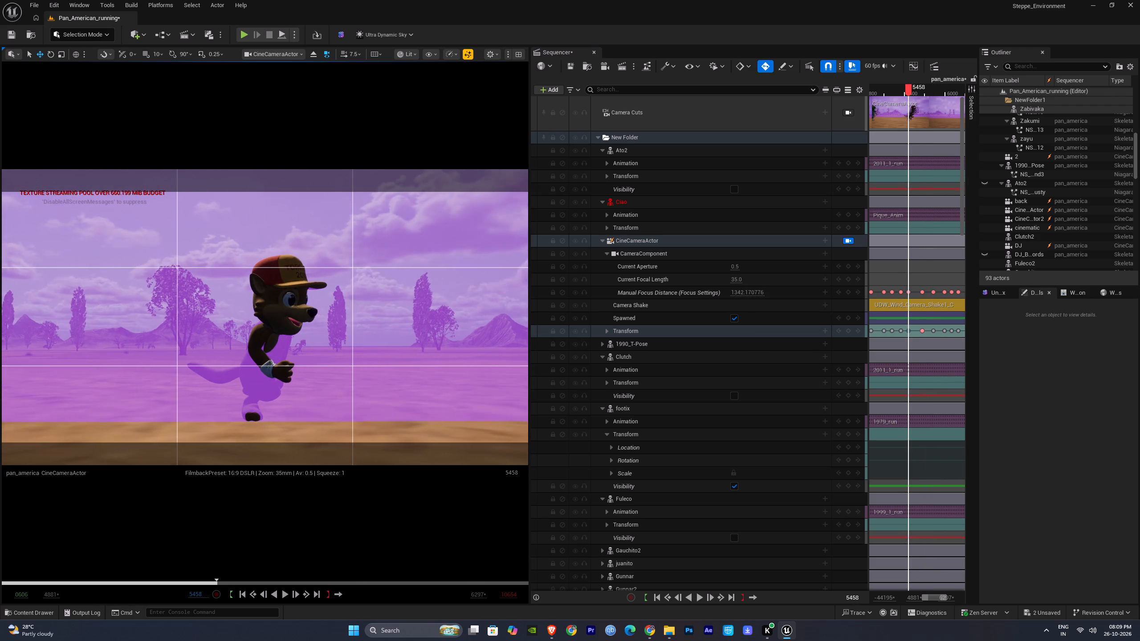
{"action": "right_click_drag", "start_coordinate": [391, 353], "coordinate": [399, 353]}
{"action": "key", "text": "a"}
{"action": "key", "text": "d"}
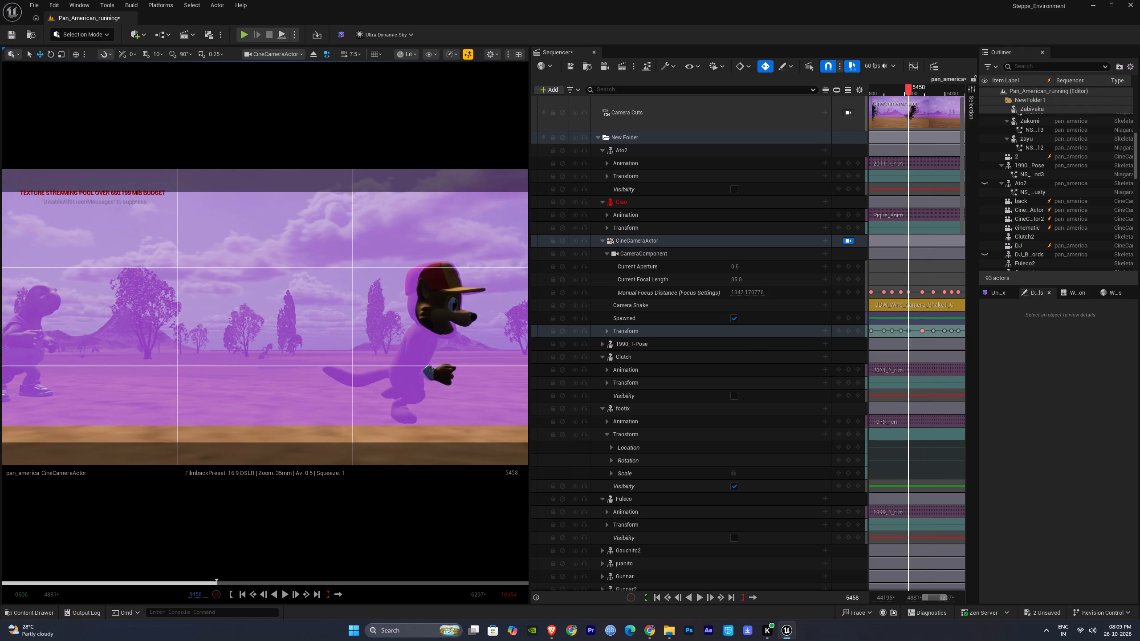
{"action": "right_click_drag", "start_coordinate": [399, 353], "coordinate": [418, 353]}
{"action": "left_click", "coordinate": [306, 323]}
{"action": "key", "text": "f"}
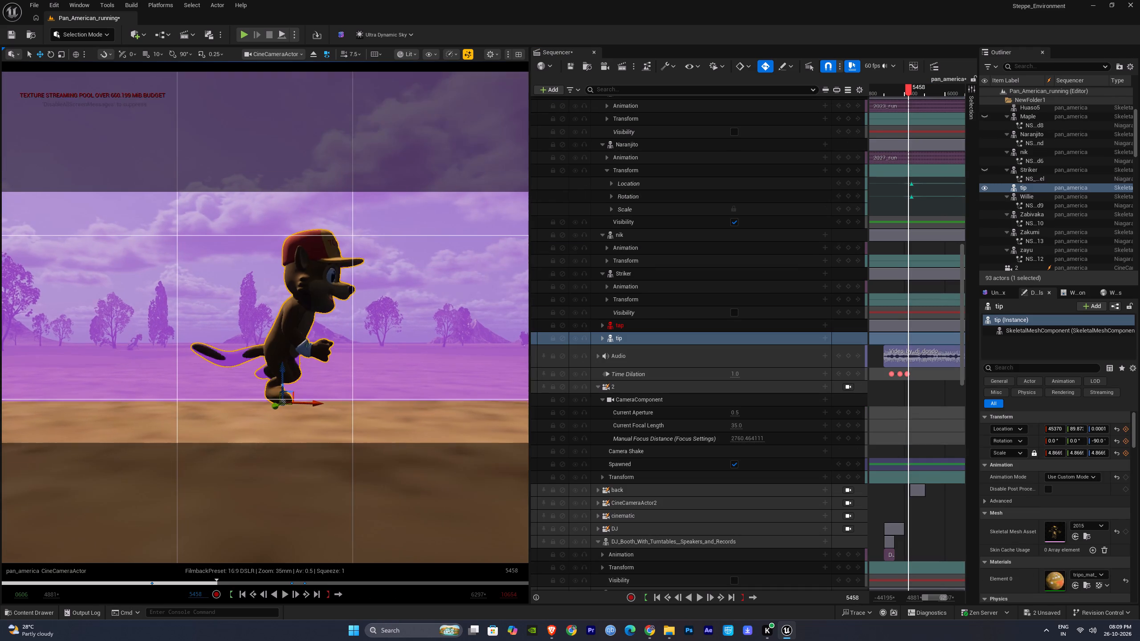
{"action": "right_click_drag", "start_coordinate": [341, 326], "coordinate": [346, 326]}
{"action": "left_click_drag", "start_coordinate": [338, 328], "coordinate": [324, 330], "text": "alt"}
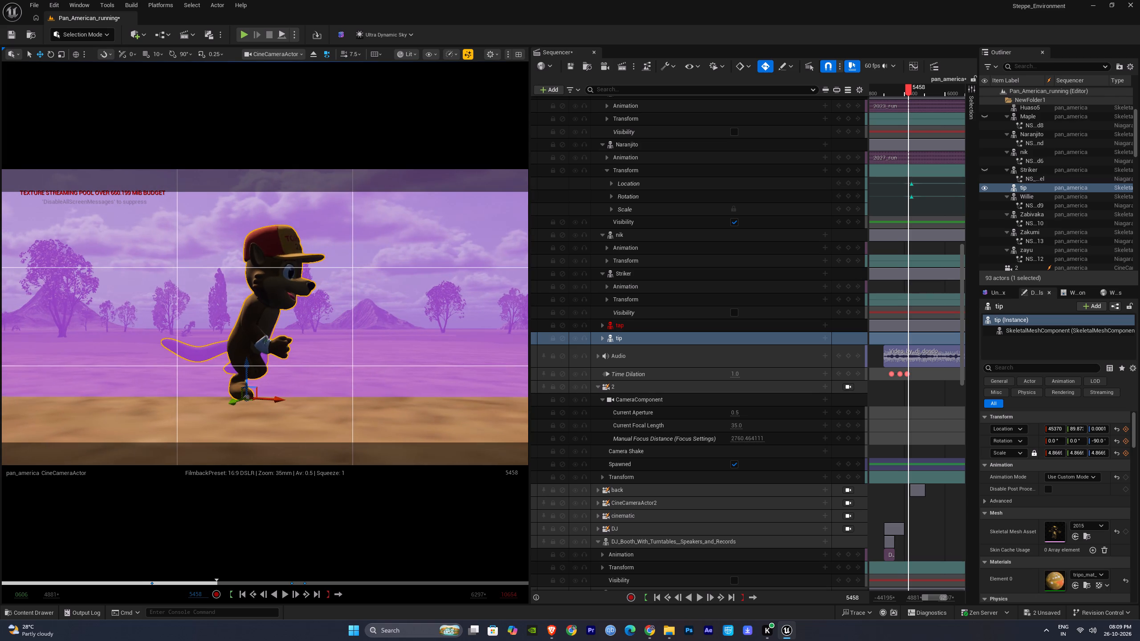
{"action": "right_click", "coordinate": [342, 326]}
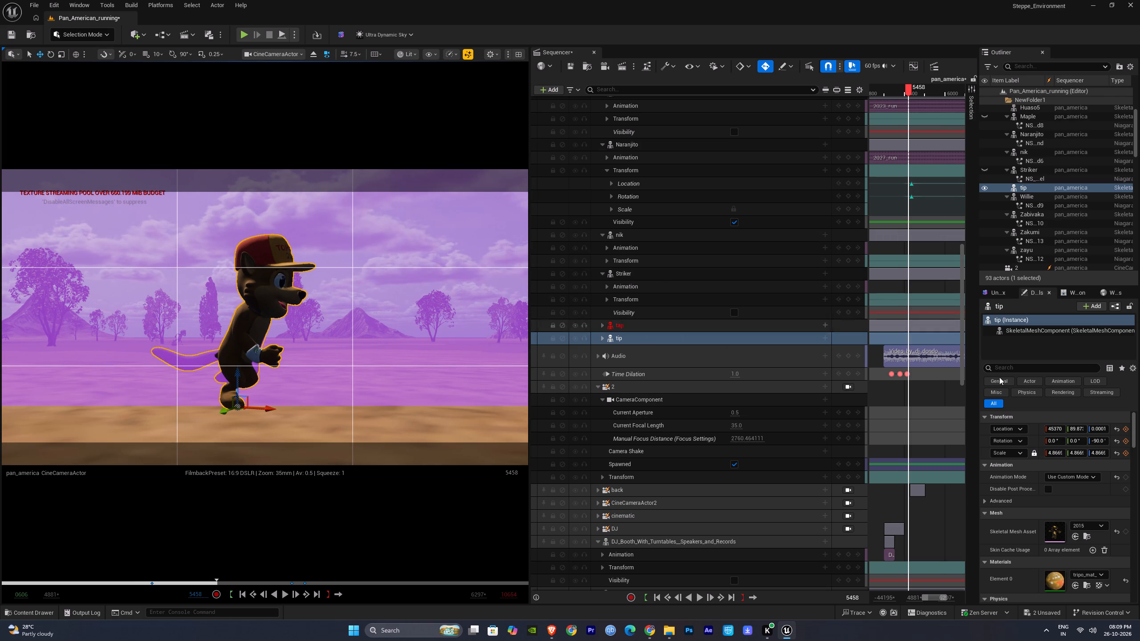
{"action": "left_click_drag", "start_coordinate": [963, 374], "coordinate": [987, 191]}
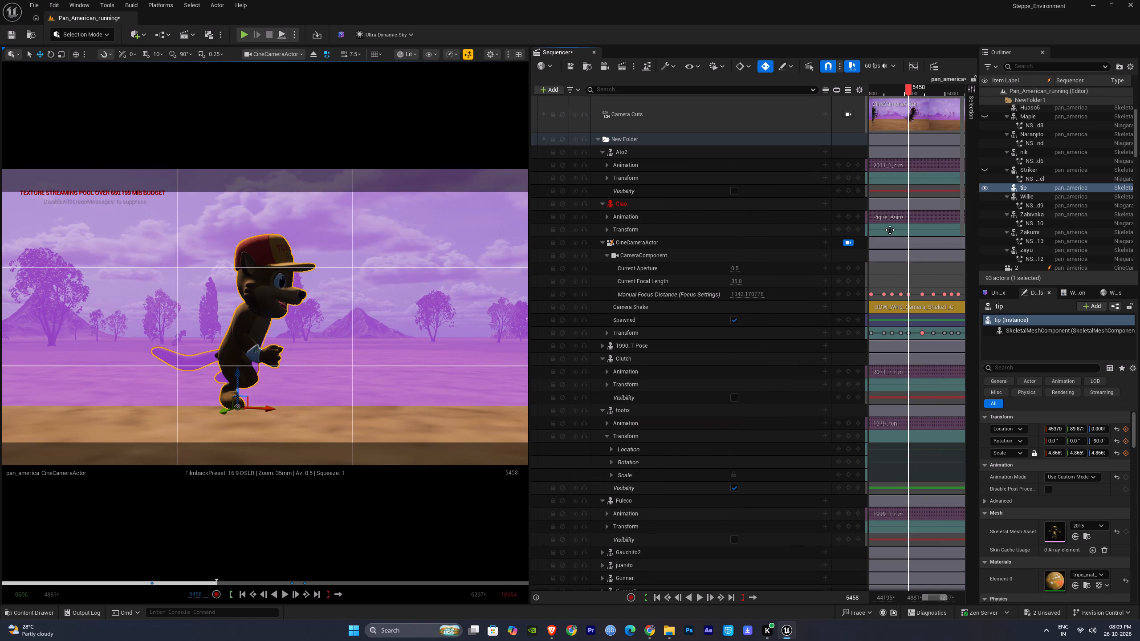
{"action": "left_click", "coordinate": [683, 244]}
{"action": "key", "text": "s"}
{"action": "key", "text": "s"}
Play the shot from frame 5346 to about frame 5678 to check the new framing of the capped mascot.
{"action": "left_click", "coordinate": [900, 333]}
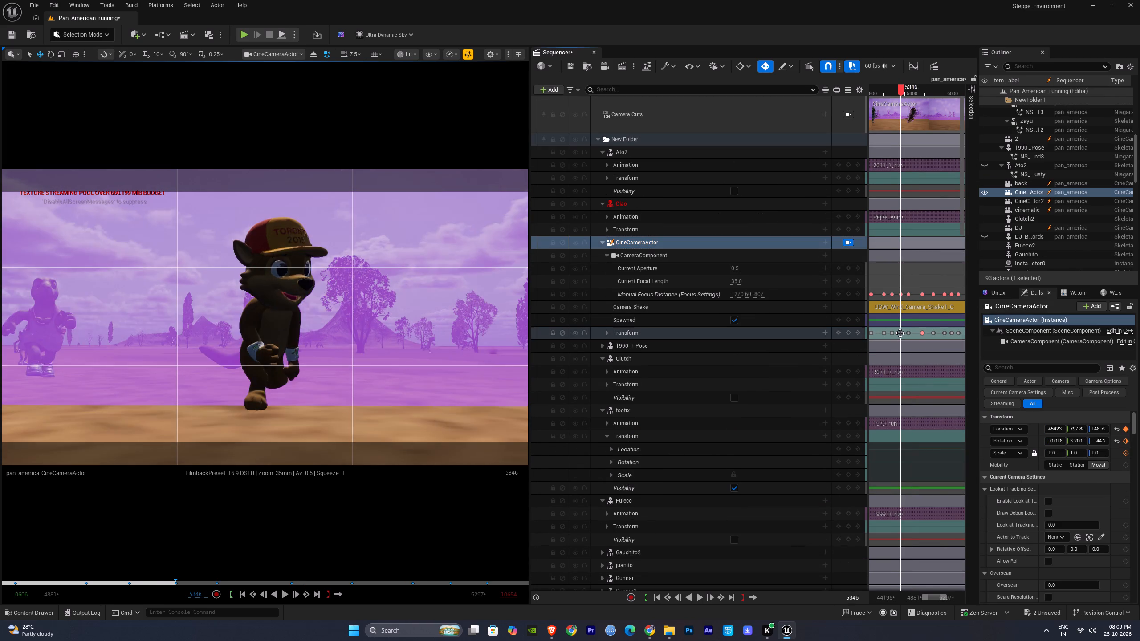
{"action": "key", "text": "space"}
{"action": "right_click_drag", "start_coordinate": [936, 399], "coordinate": [914, 399]}
{"action": "left_click", "coordinate": [908, 286]}
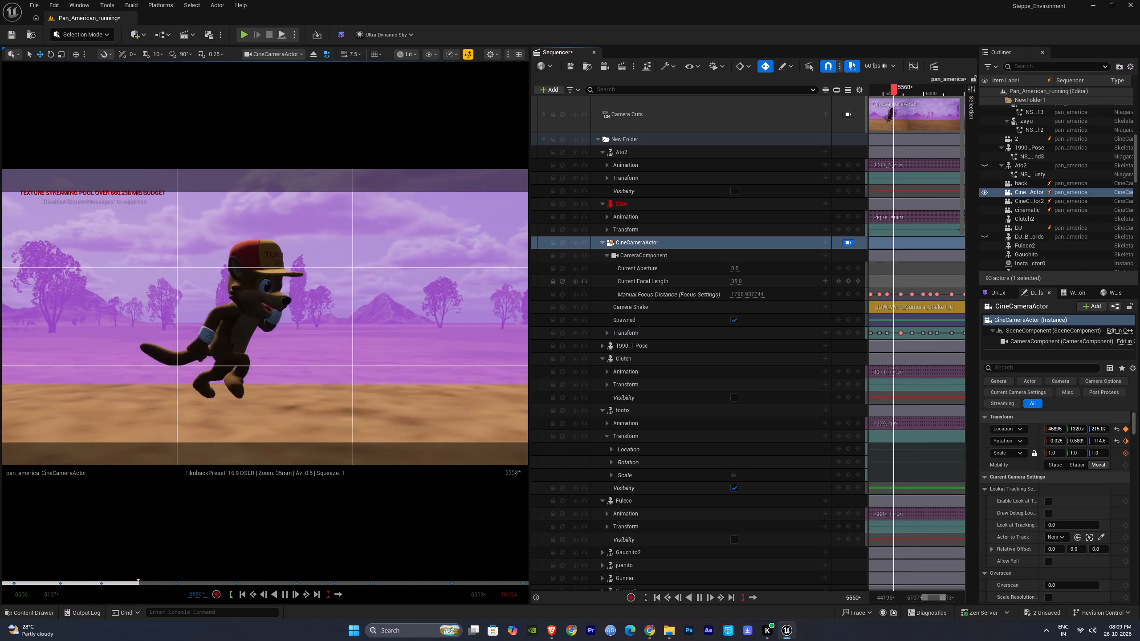
{"action": "key", "text": "space"}
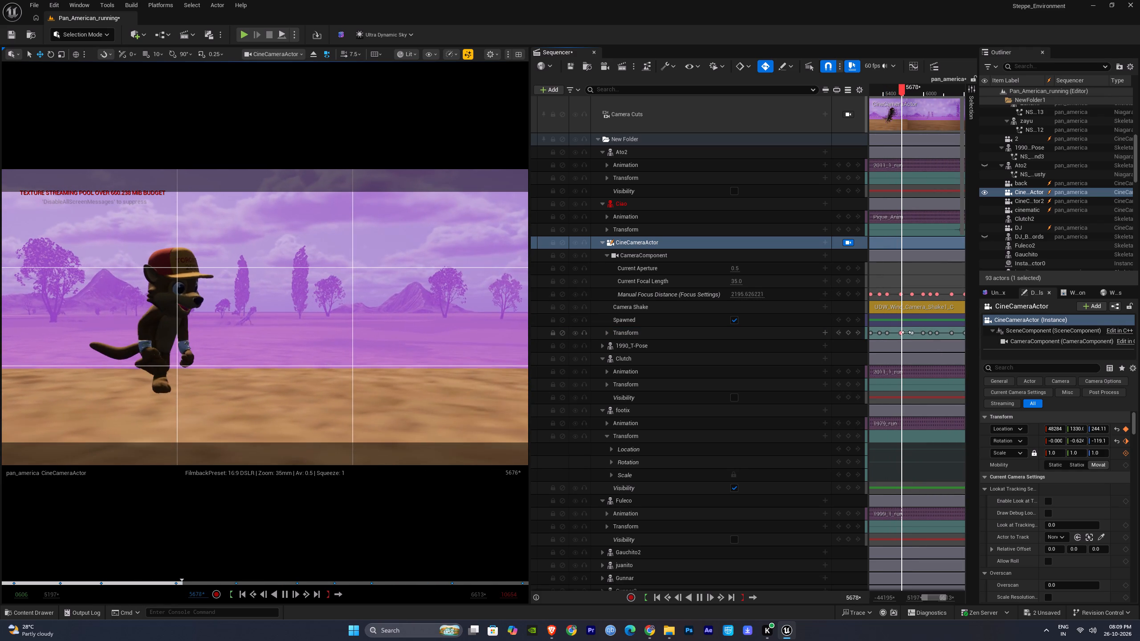
Reframe CineCameraActor on the capped mascot at the keyframe at frame 5663, and play on past frame 5746.
{"action": "left_click", "coordinate": [900, 333]}
{"action": "right_click_drag", "start_coordinate": [306, 341], "coordinate": [295, 340]}
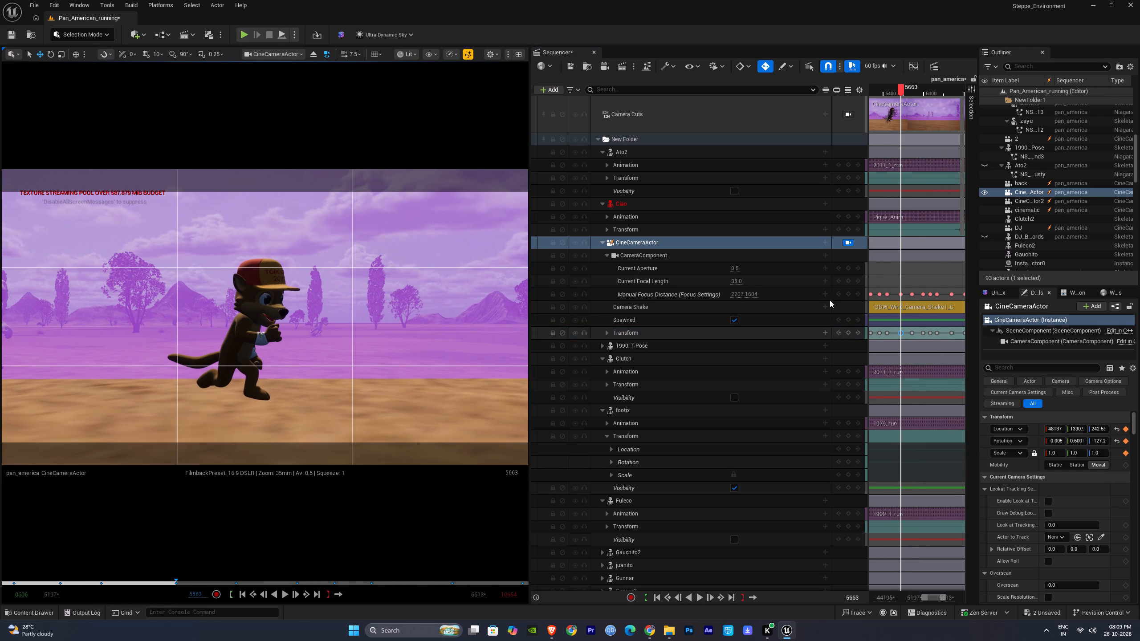
{"action": "left_click", "coordinate": [901, 269]}
{"action": "key", "text": "space"}
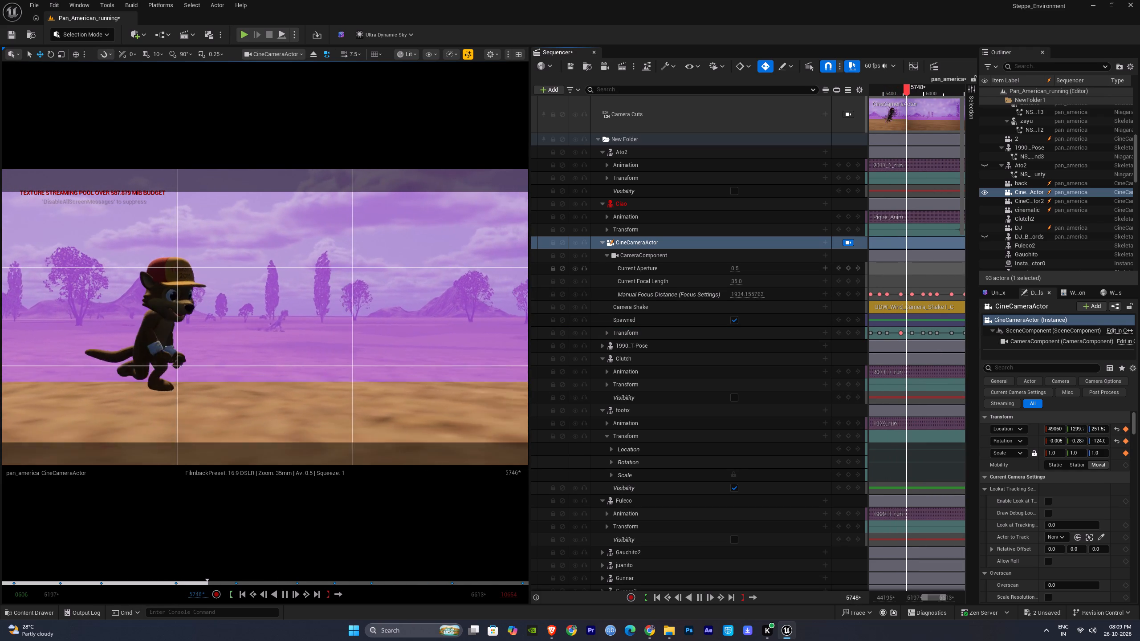
{"action": "key", "text": "space"}
Reframe CineCameraActor on the capped mascot at the keyframe at frame 5827, and play on to about frame 5862.
{"action": "left_click", "coordinate": [911, 334]}
{"action": "right_click_drag", "start_coordinate": [260, 355], "coordinate": [216, 355]}
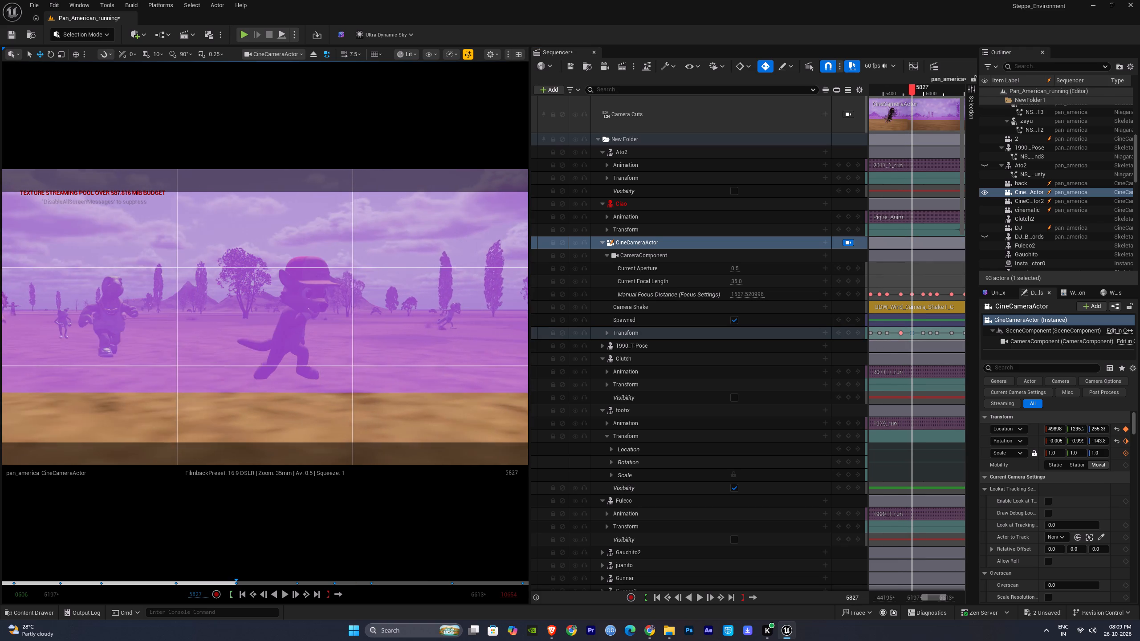
{"action": "right_click_drag", "start_coordinate": [216, 355], "coordinate": [220, 353]}
{"action": "left_click", "coordinate": [956, 272]}
{"action": "key", "text": "space"}
{"action": "key", "text": "space"}
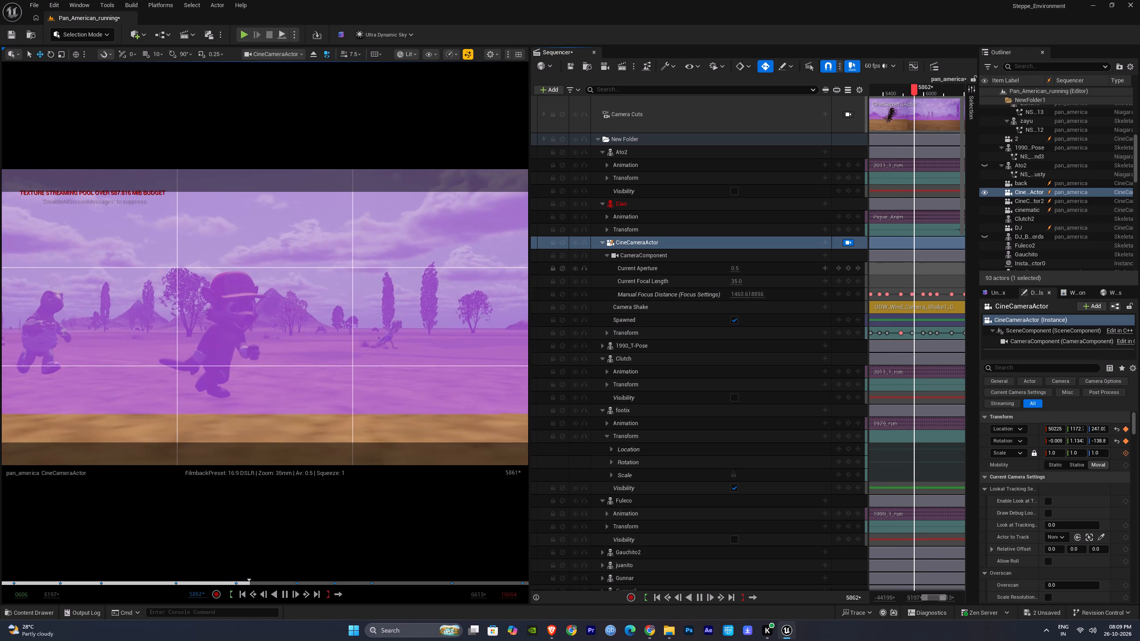
Increase the Manual Focus Distance at the keyframe at frame 5827 to bring the capped mascot into focus, and play through to frame 5975.
{"action": "left_click", "coordinate": [911, 294]}
{"action": "left_click_drag", "start_coordinate": [739, 293], "coordinate": [748, 293]}
{"action": "left_click", "coordinate": [938, 283]}
{"action": "key", "text": "space"}
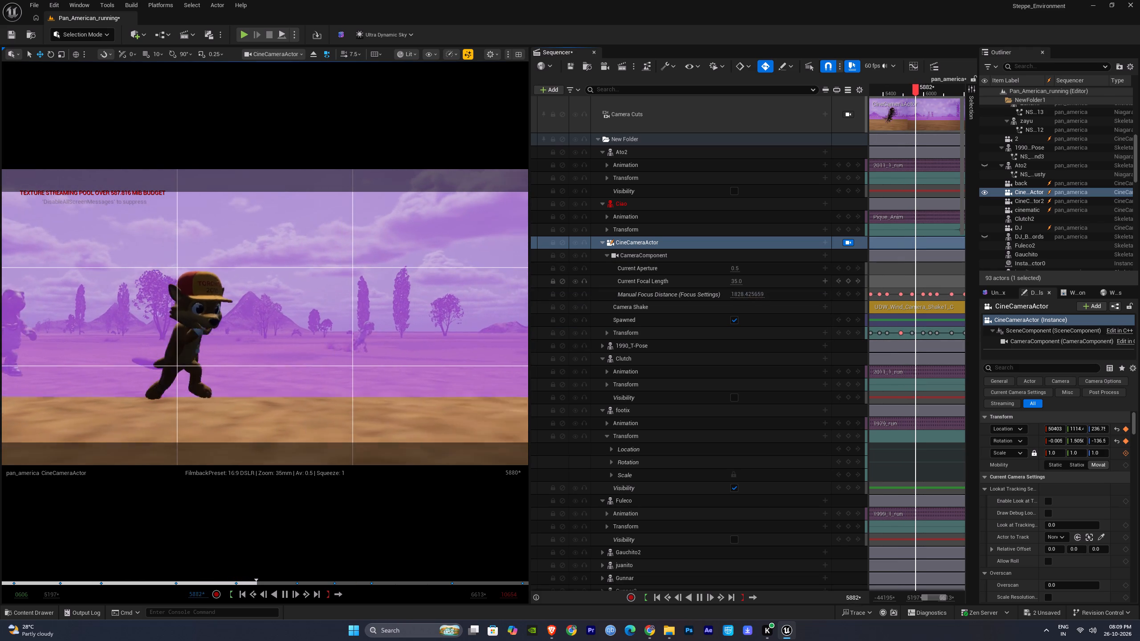
{"action": "key", "text": "space"}
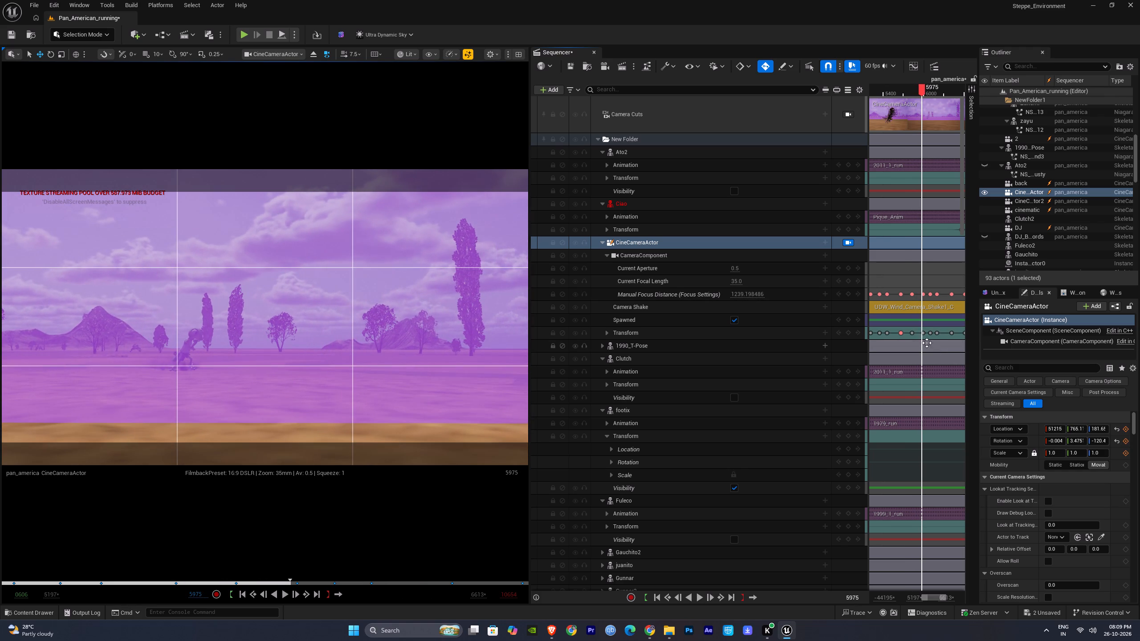
Reframe CineCameraActor on the lizard mascot at the keyframe at frame 5994, and play from frame 5827 to check the move.
{"action": "left_click", "coordinate": [922, 333]}
{"action": "right_click_drag", "start_coordinate": [331, 353], "coordinate": [314, 357]}
{"action": "right_click_drag", "start_coordinate": [330, 350], "coordinate": [331, 353], "text": "alt"}
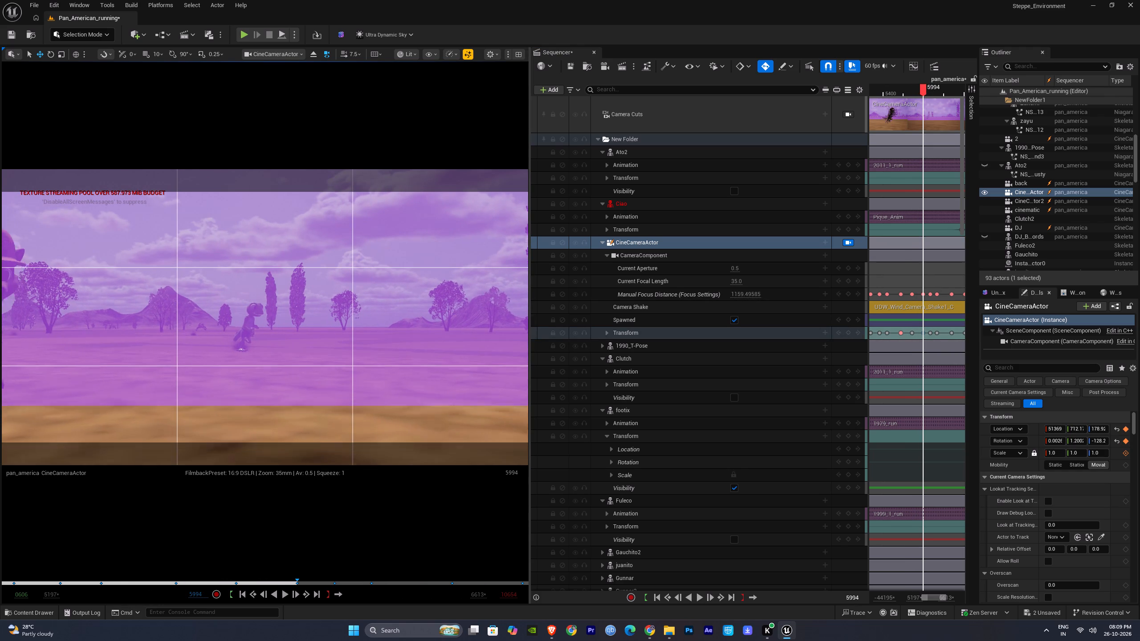
{"action": "right_click_drag", "start_coordinate": [331, 353], "coordinate": [365, 381], "text": "alt"}
{"action": "right_click_drag", "start_coordinate": [325, 350], "coordinate": [320, 352]}
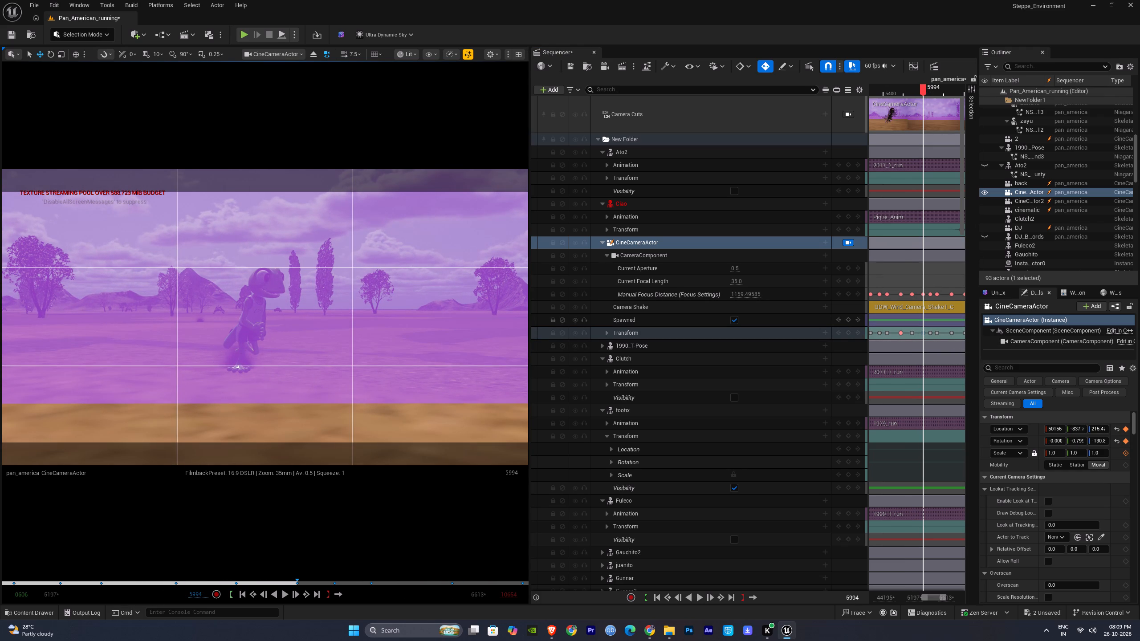
{"action": "left_click", "coordinate": [911, 333]}
{"action": "key", "text": "space"}
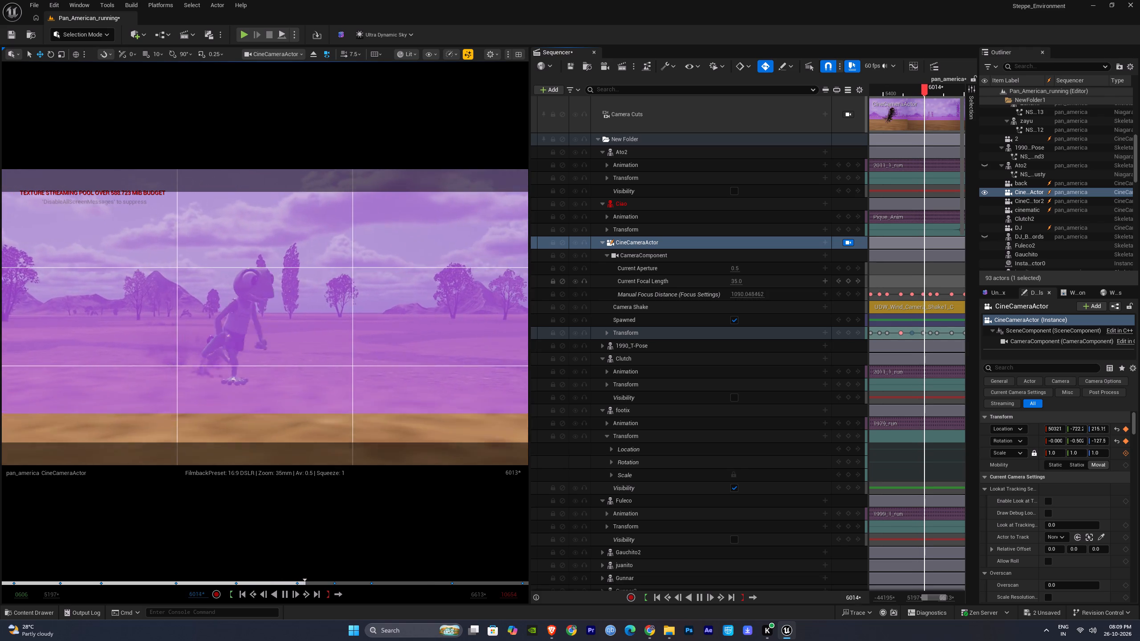
{"action": "key", "text": "space"}
Reframe CineCameraActor closer on the lizard mascot at the keyframe at frame 6096, and play on to frame 6637.
{"action": "left_click", "coordinate": [932, 333]}
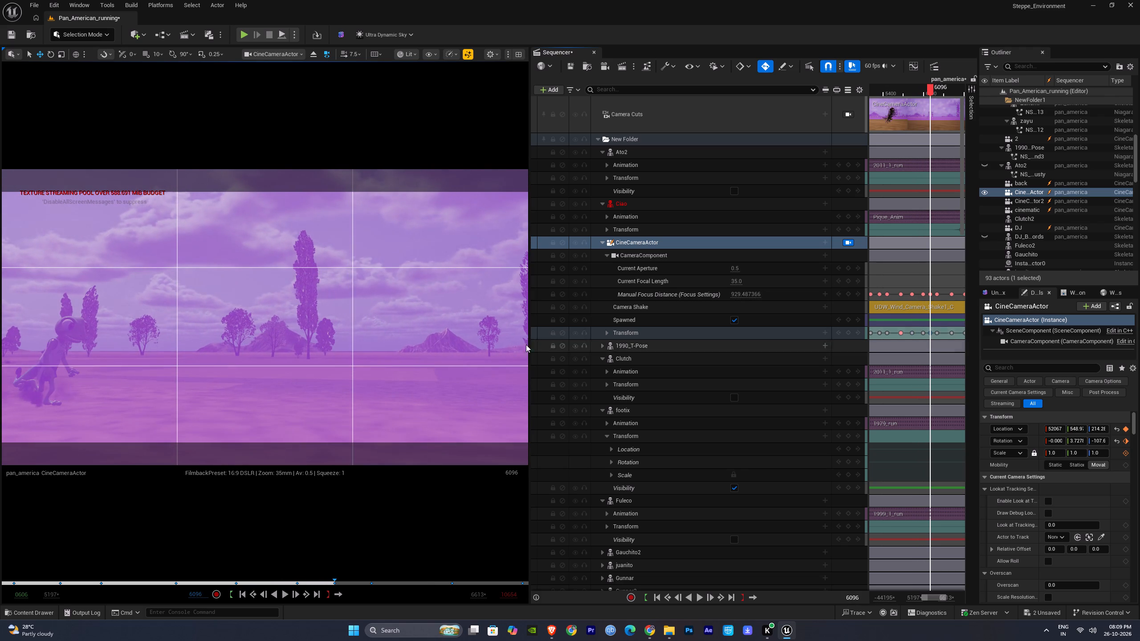
{"action": "right_click_drag", "start_coordinate": [394, 340], "coordinate": [363, 342]}
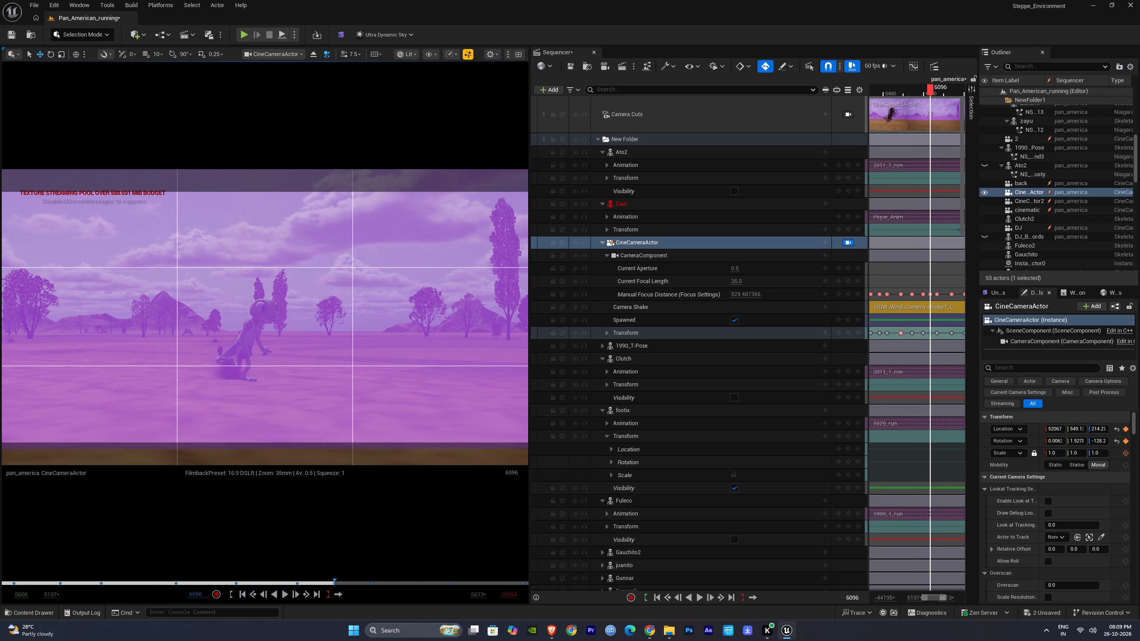
{"action": "right_click_drag", "start_coordinate": [374, 353], "coordinate": [387, 370], "text": "alt"}
{"action": "right_click_drag", "start_coordinate": [374, 354], "coordinate": [374, 359]}
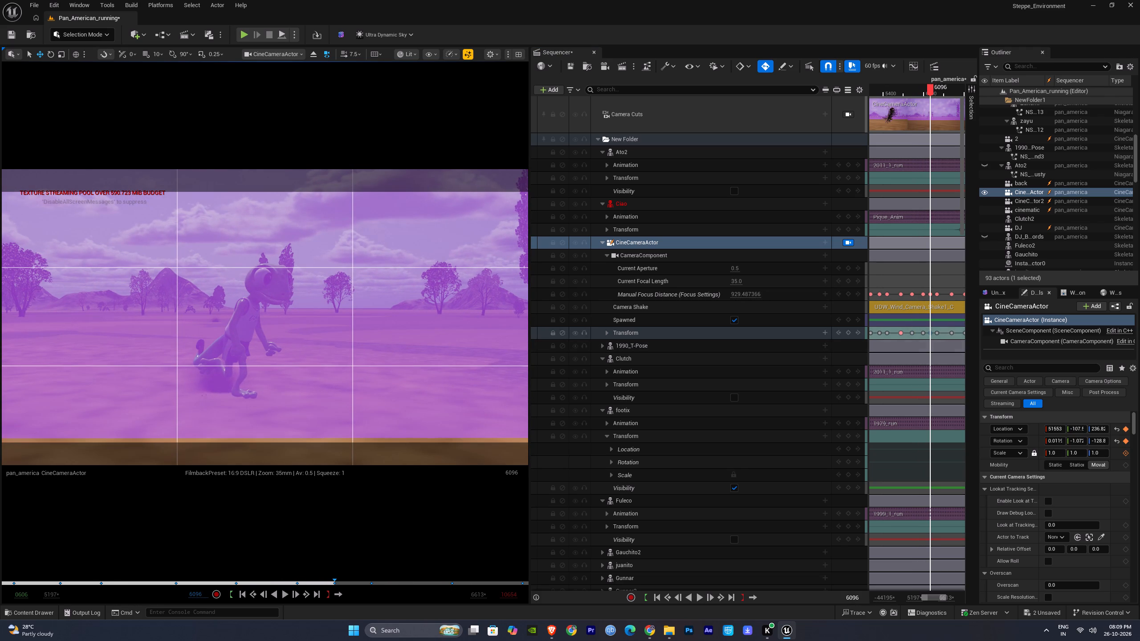
{"action": "left_click", "coordinate": [935, 318]}
{"action": "key", "text": "space"}
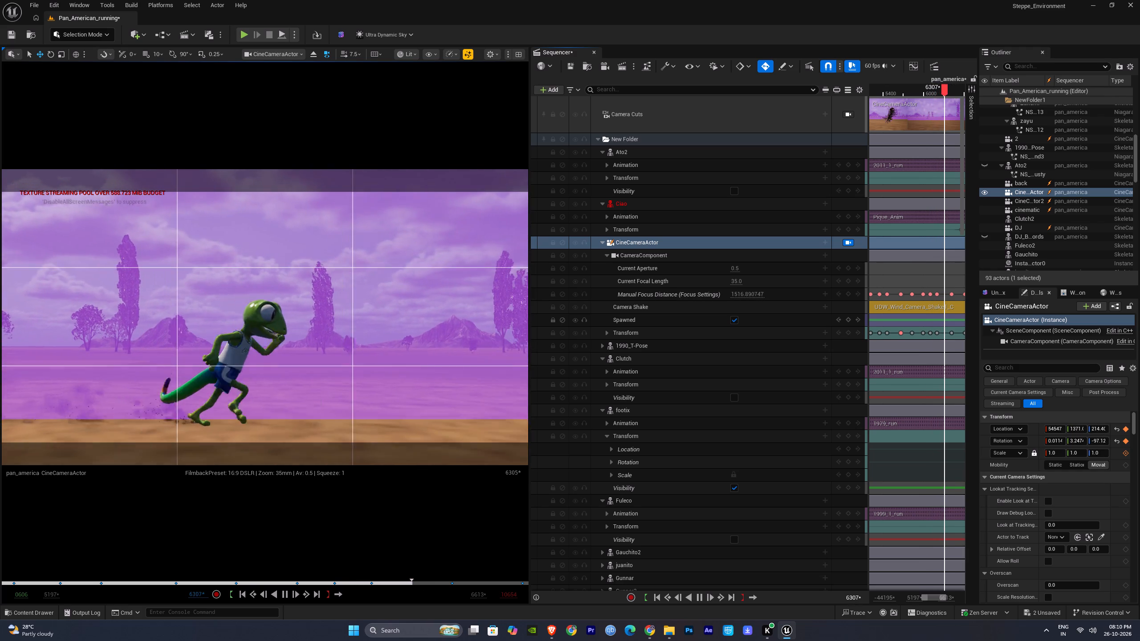
{"action": "right_click_drag", "start_coordinate": [939, 357], "coordinate": [889, 355]}
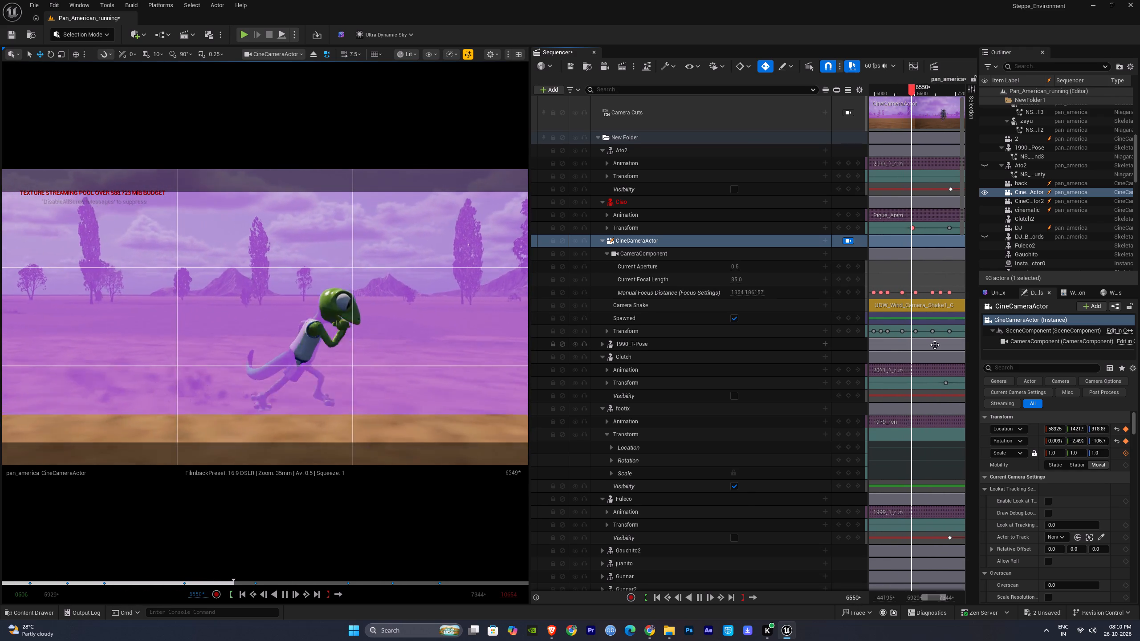
{"action": "key", "text": "space"}
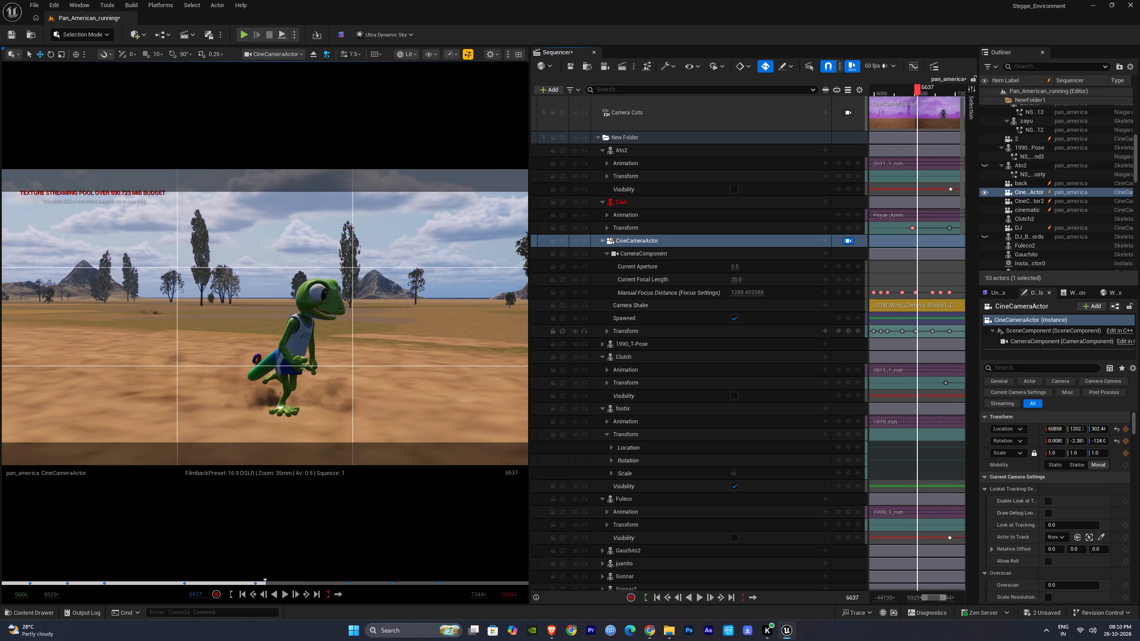
Increase CineCameraActor's Manual Focus Distance at the keyframe at frame 6096 to move the focus plane back toward the lizard mascot.
{"action": "left_click", "coordinate": [902, 333]}
{"action": "left_click", "coordinate": [881, 332]}
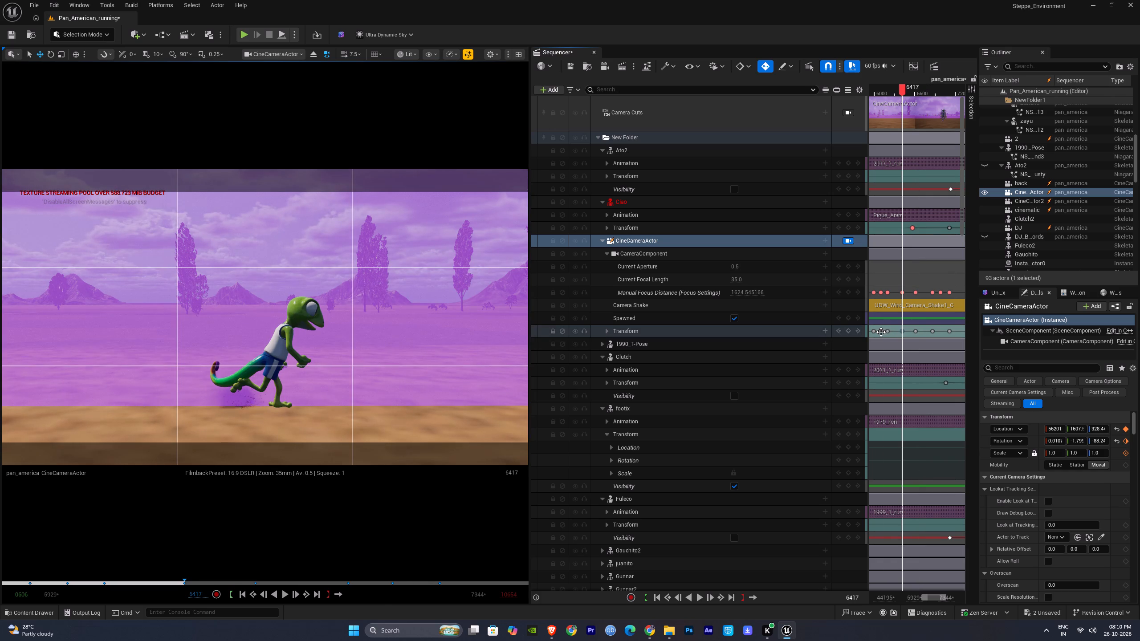
{"action": "left_click_drag", "start_coordinate": [743, 294], "coordinate": [753, 295]}
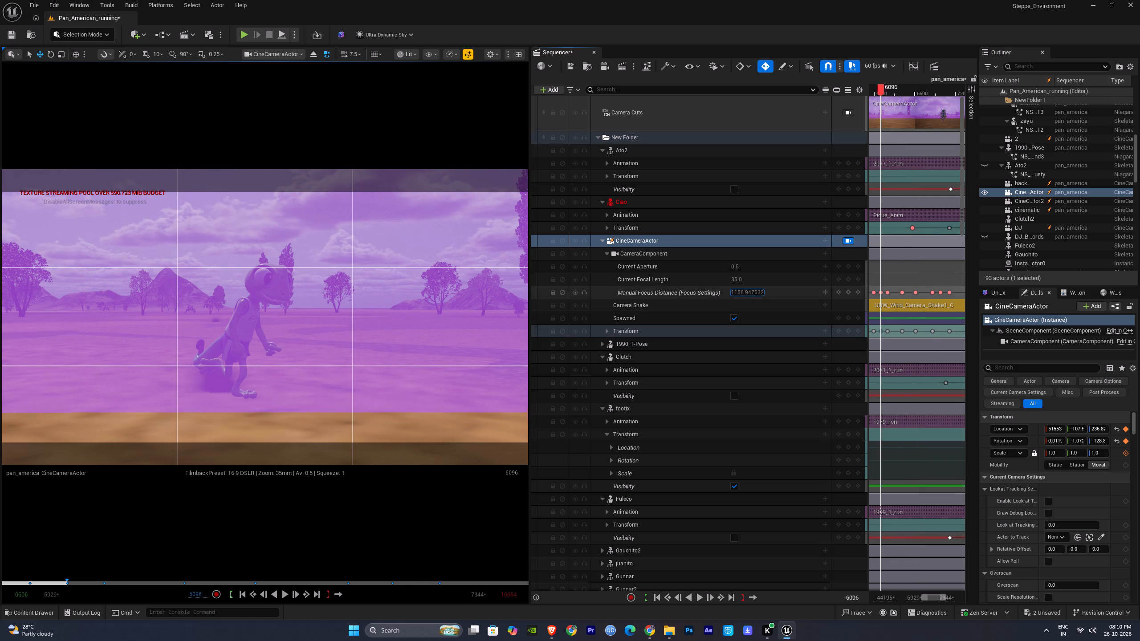
{"action": "left_click_drag", "start_coordinate": [753, 295], "coordinate": [758, 296]}
Increase CineCameraActor's Manual Focus Distance to about 1761 at the keyframe at frame 5994 to bring the lizard mascot into focus.
{"action": "right_click_drag", "start_coordinate": [932, 346], "coordinate": [951, 343]}
{"action": "left_click", "coordinate": [890, 328]}
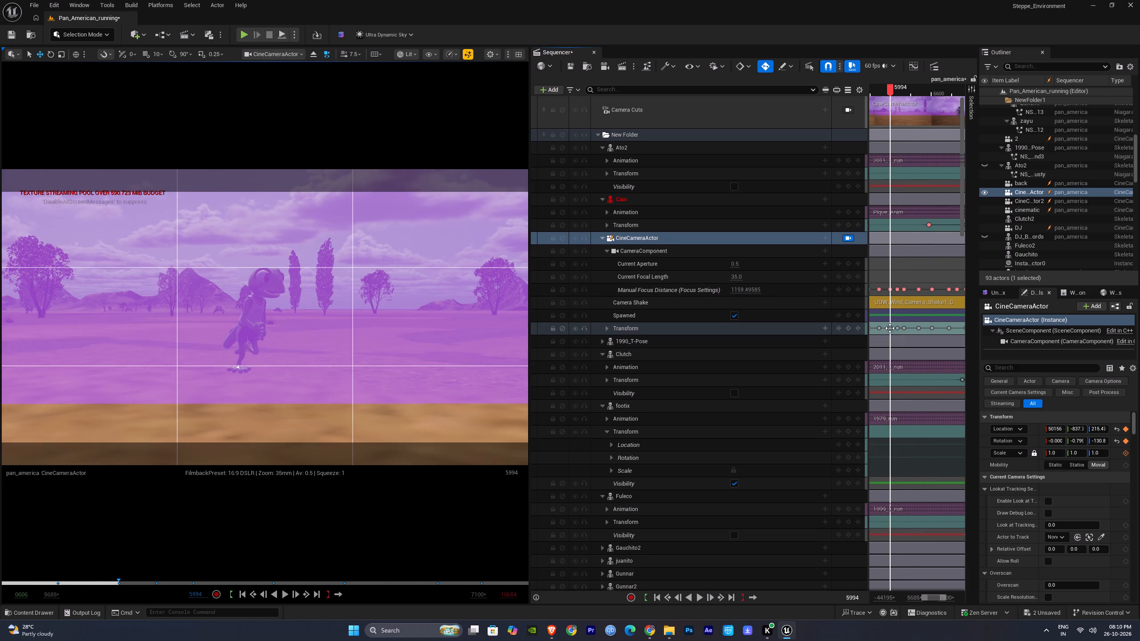
{"action": "left_click_drag", "start_coordinate": [744, 291], "coordinate": [758, 293]}
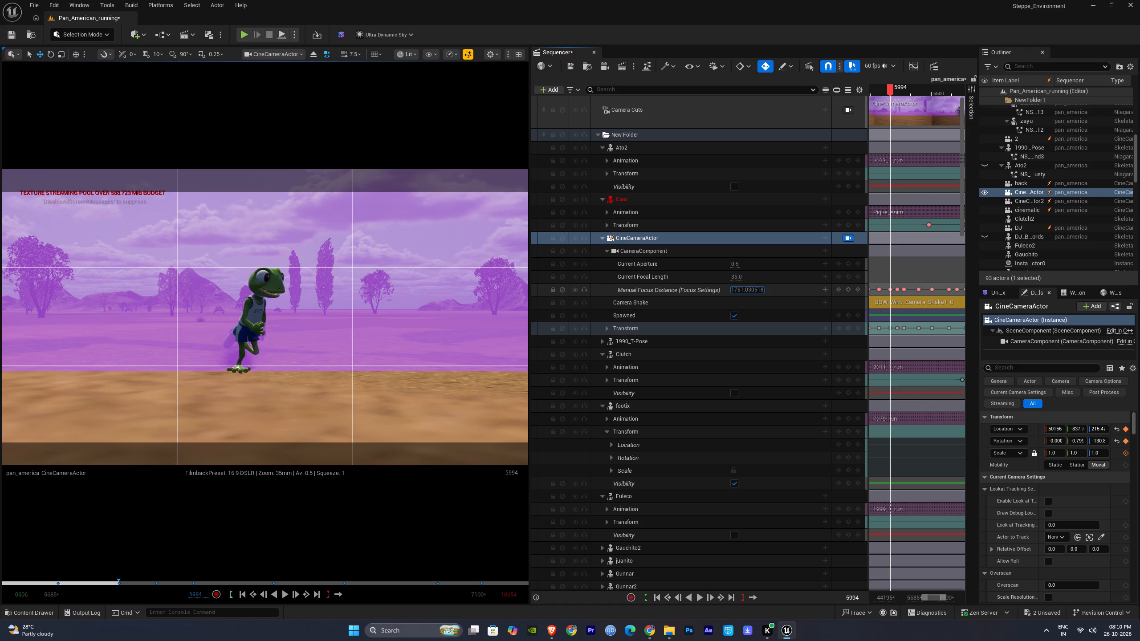
{"action": "left_click_drag", "start_coordinate": [758, 293], "coordinate": [758, 294]}
Play and scrub the sequence from frame 5827 past frame 6500 to check the framing and focus on the lizard mascot.
{"action": "left_click", "coordinate": [879, 330]}
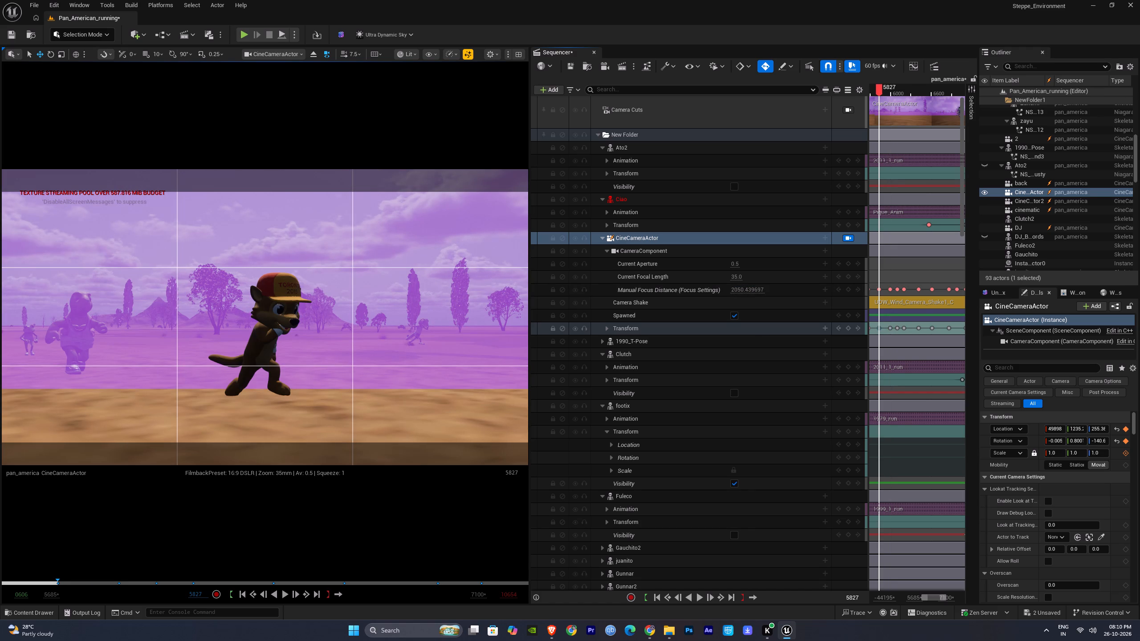
{"action": "left_click", "coordinate": [922, 333]}
{"action": "key", "text": "space"}
{"action": "left_click_drag", "start_coordinate": [892, 91], "coordinate": [900, 91]}
{"action": "key", "text": "space"}
{"action": "left_click_drag", "start_coordinate": [910, 91], "coordinate": [918, 92]}
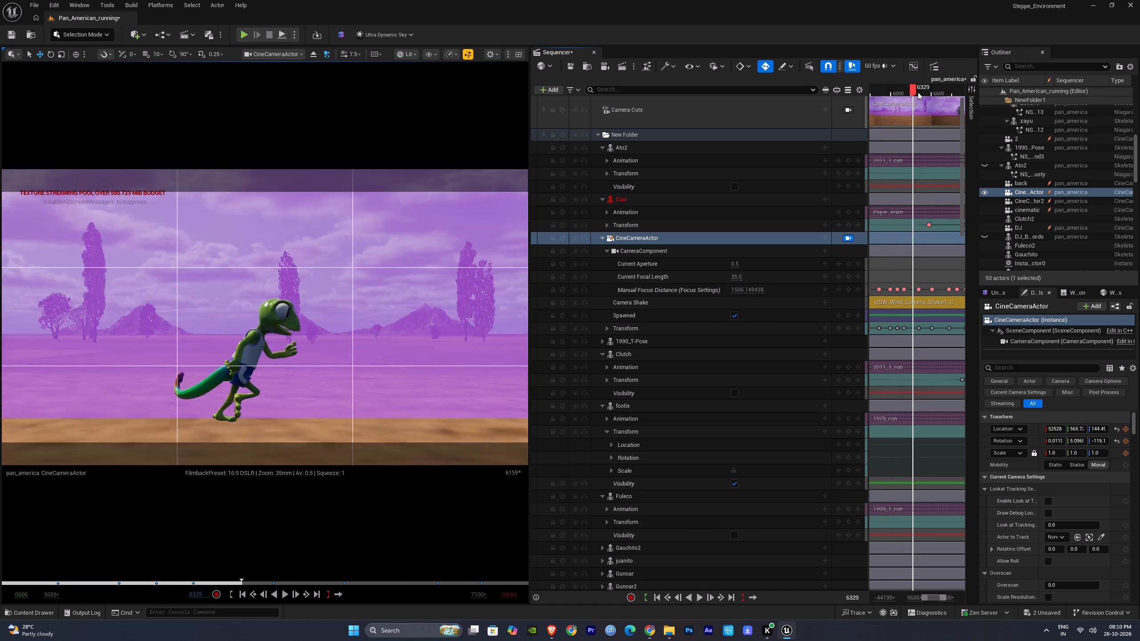
{"action": "left_click_drag", "start_coordinate": [918, 92], "coordinate": [920, 92]}
{"action": "key", "text": "space"}
{"action": "right_click_drag", "start_coordinate": [937, 284], "coordinate": [901, 284]}
{"action": "key", "text": "space"}
Reframe CineCameraActor on the lizard mascot Naranjito at the transform keyframe at frame 6610.
{"action": "left_click", "coordinate": [894, 329]}
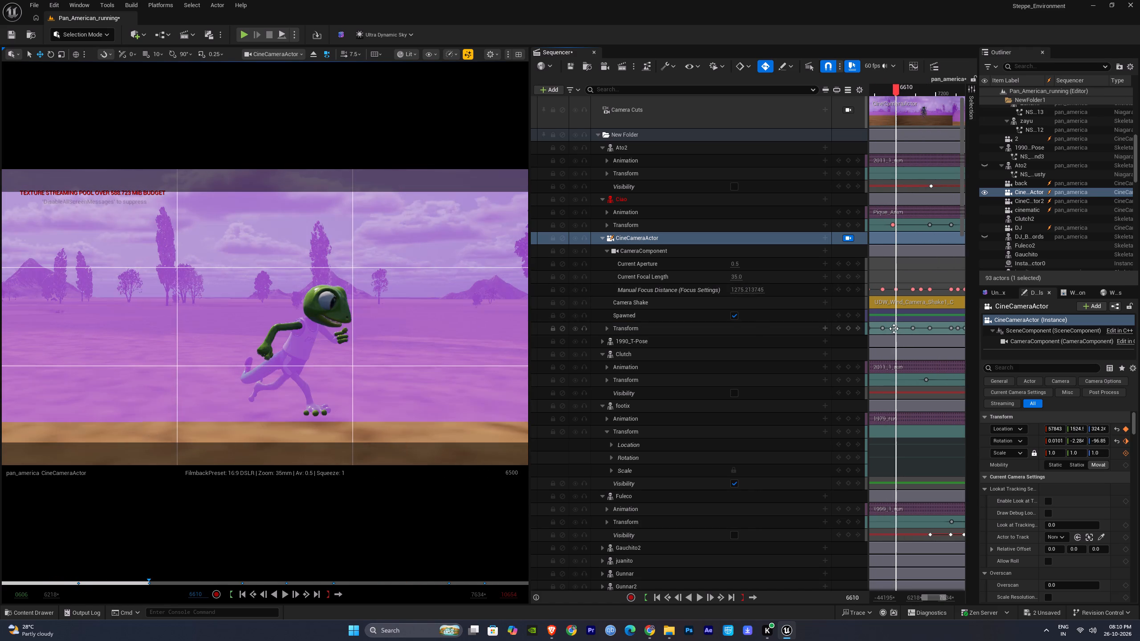
{"action": "left_click", "coordinate": [326, 309]}
{"action": "key", "text": "f"}
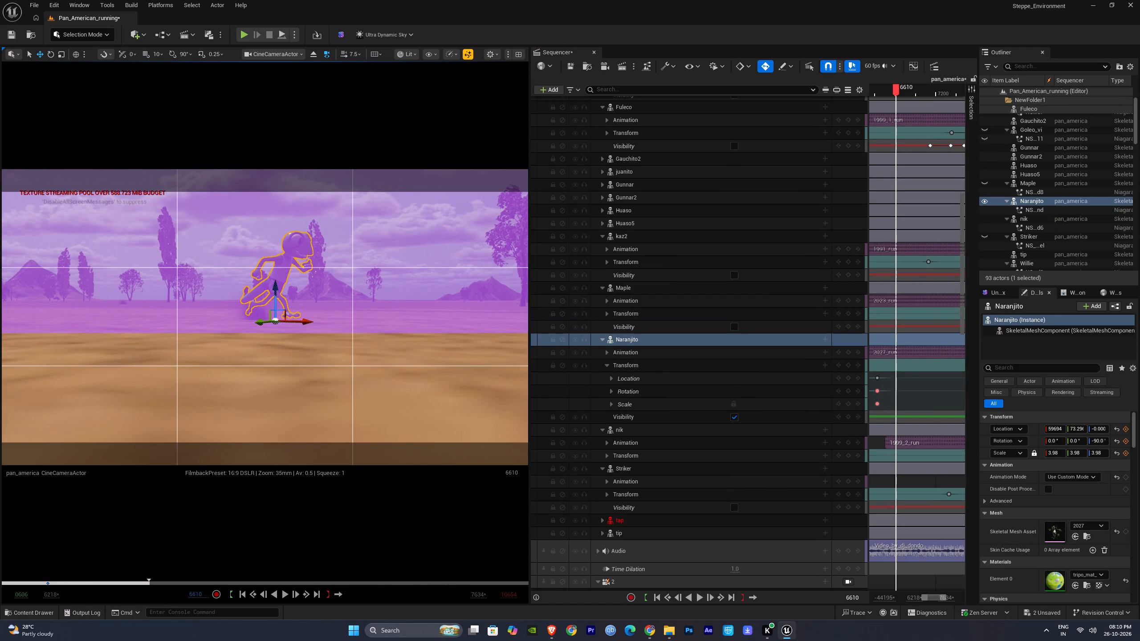
{"action": "right_click", "coordinate": [321, 303]}
{"action": "right_click_drag", "start_coordinate": [322, 311], "coordinate": [334, 324], "text": "alt"}
{"action": "left_click_drag", "start_coordinate": [322, 310], "coordinate": [322, 316], "text": "alt"}
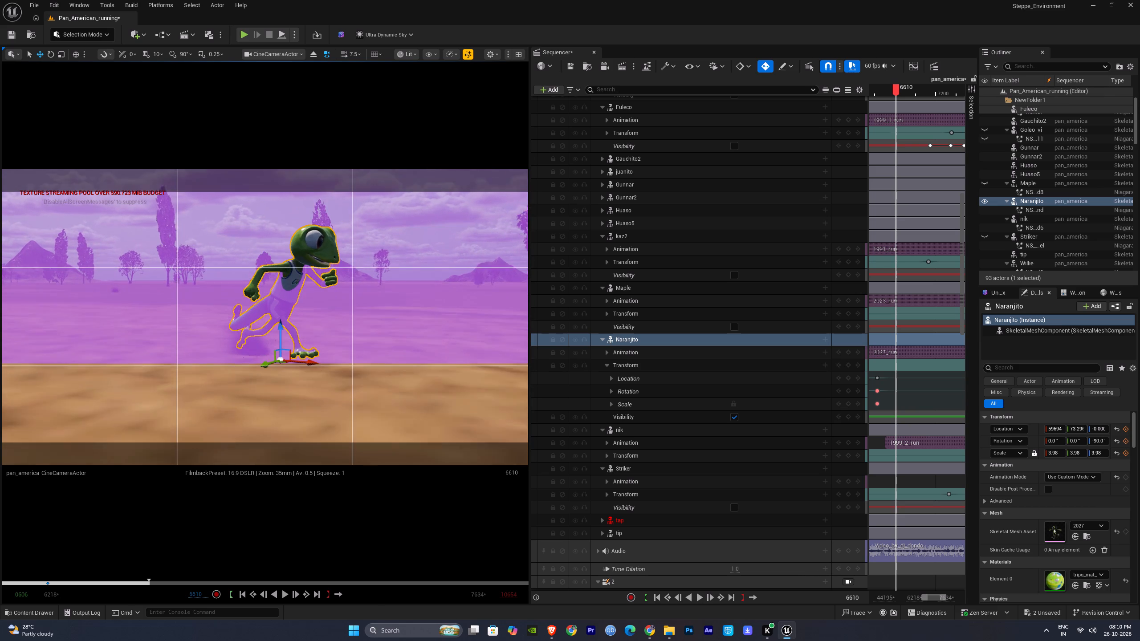
{"action": "left_click_drag", "start_coordinate": [322, 316], "coordinate": [322, 318], "text": "alt"}
{"action": "right_click_drag", "start_coordinate": [330, 308], "coordinate": [332, 304]}
{"action": "left_click_drag", "start_coordinate": [329, 309], "coordinate": [345, 307], "text": "alt"}
{"action": "right_click_drag", "start_coordinate": [334, 309], "coordinate": [338, 309]}
{"action": "left_click", "coordinate": [321, 313], "text": "alt"}
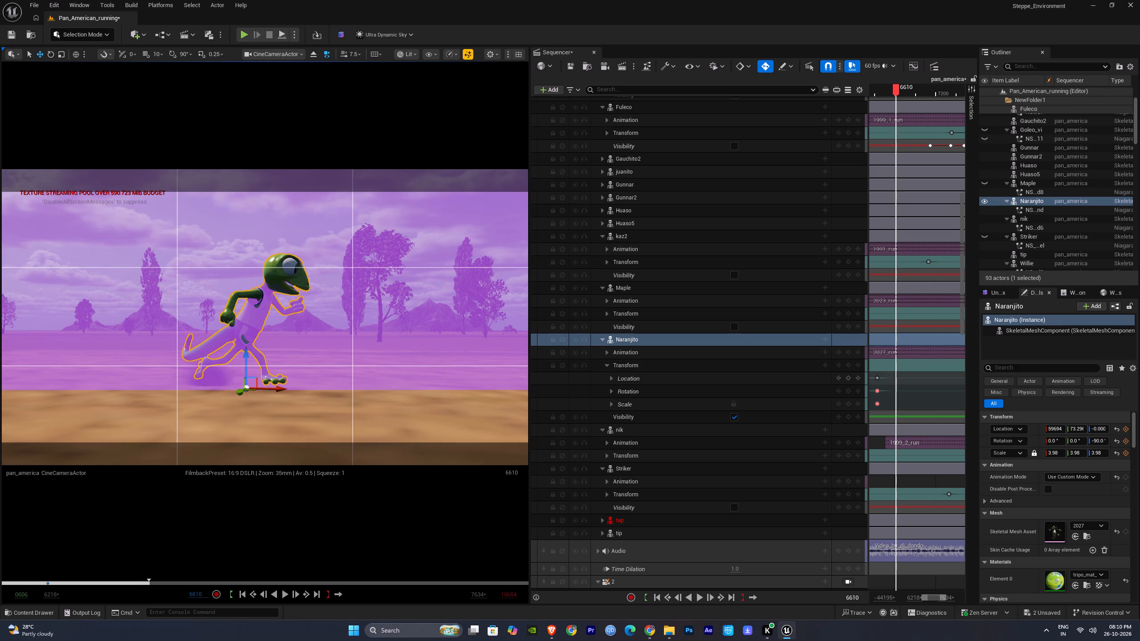
Play on from frame 6610 and increase CineCameraActor's Manual Focus Distance around frame 6985 to bring the mole mascot into focus.
{"action": "left_click", "coordinate": [942, 383]}
{"action": "key", "text": "space"}
{"action": "scroll", "coordinate": [942, 383], "scroll_direction": "up", "scroll_amount": 20}
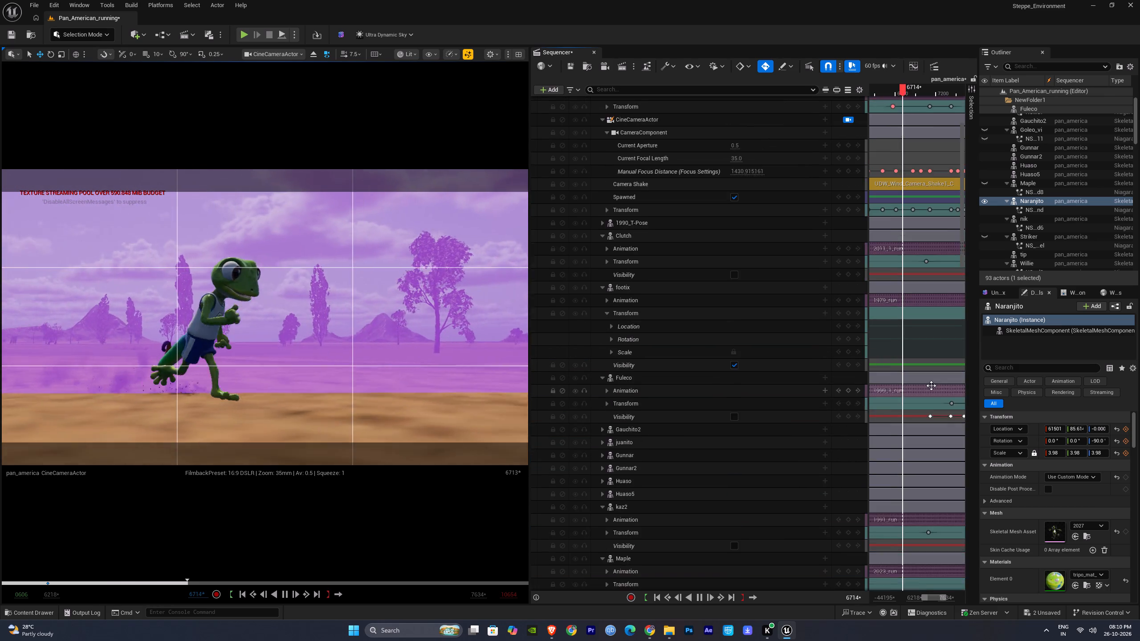
{"action": "scroll", "coordinate": [931, 385], "scroll_direction": "up", "scroll_amount": 3}
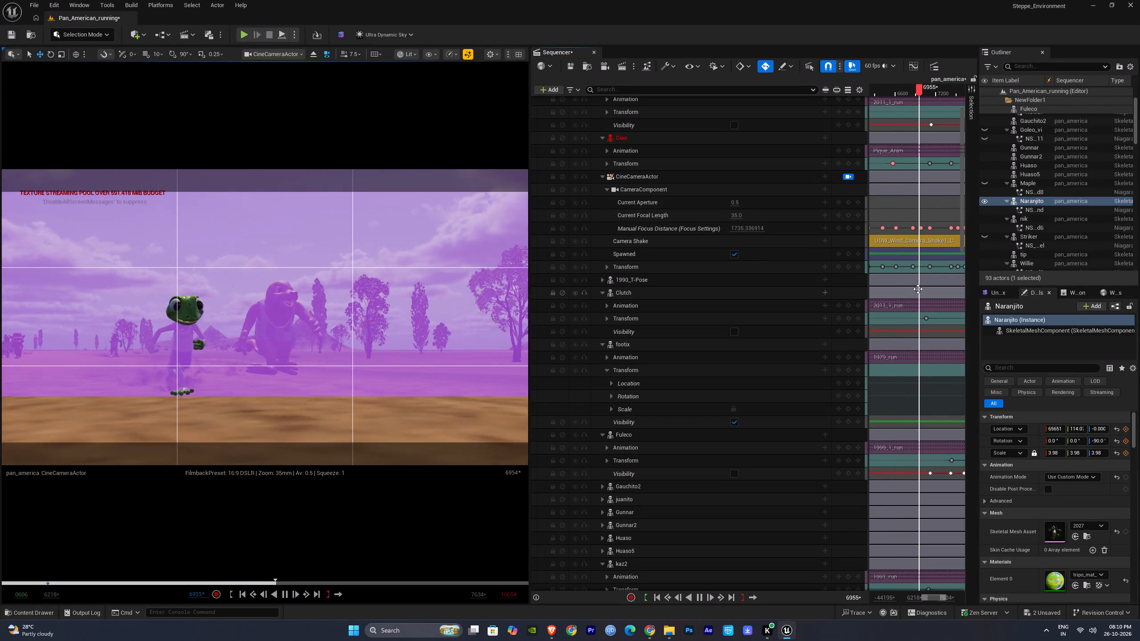
{"action": "key", "text": "space"}
{"action": "left_click", "coordinate": [923, 229]}
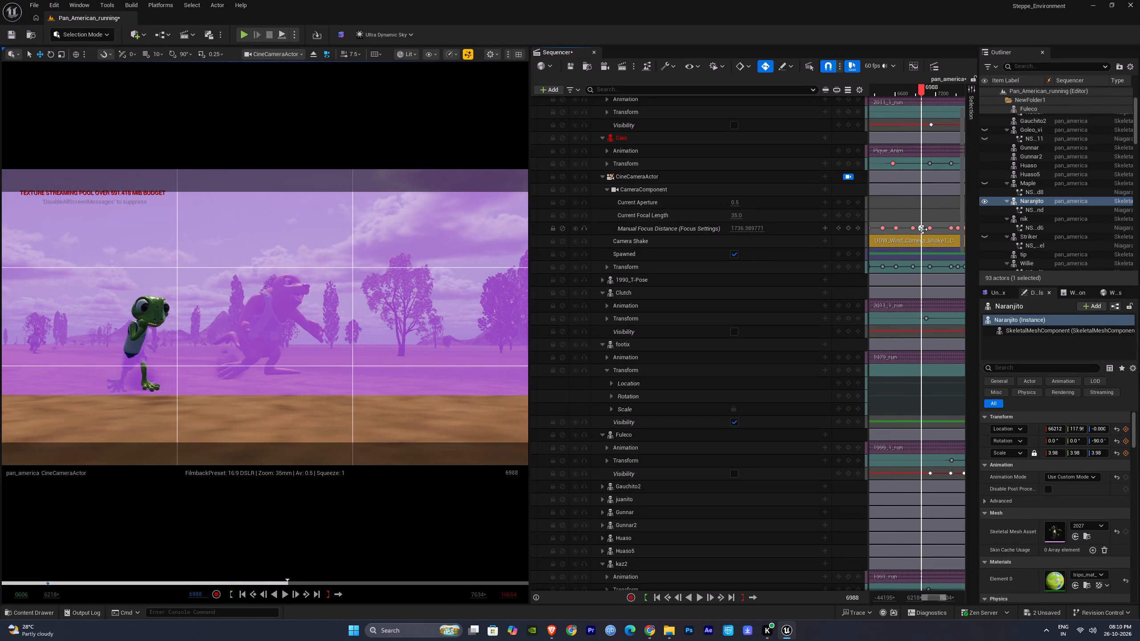
{"action": "left_click_drag", "start_coordinate": [753, 228], "coordinate": [764, 230]}
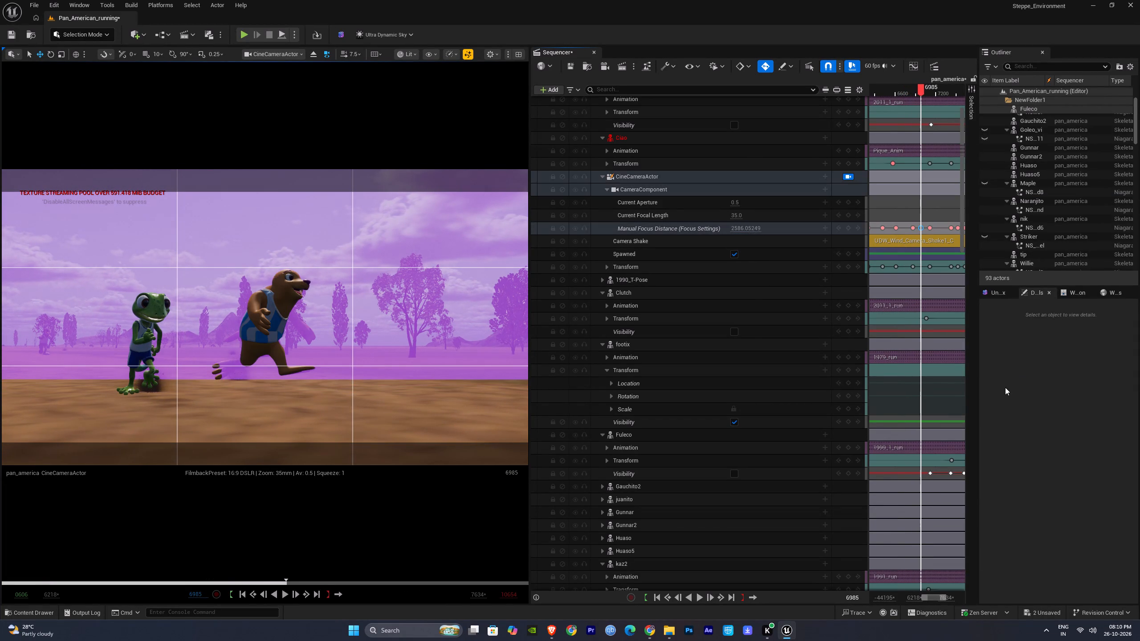
Play on from frame 6985 and increase the Manual Focus Distance at the keyframe at frame 7114 to bring the mole mascot into focus.
{"action": "left_click", "coordinate": [948, 392]}
{"action": "key", "text": "space"}
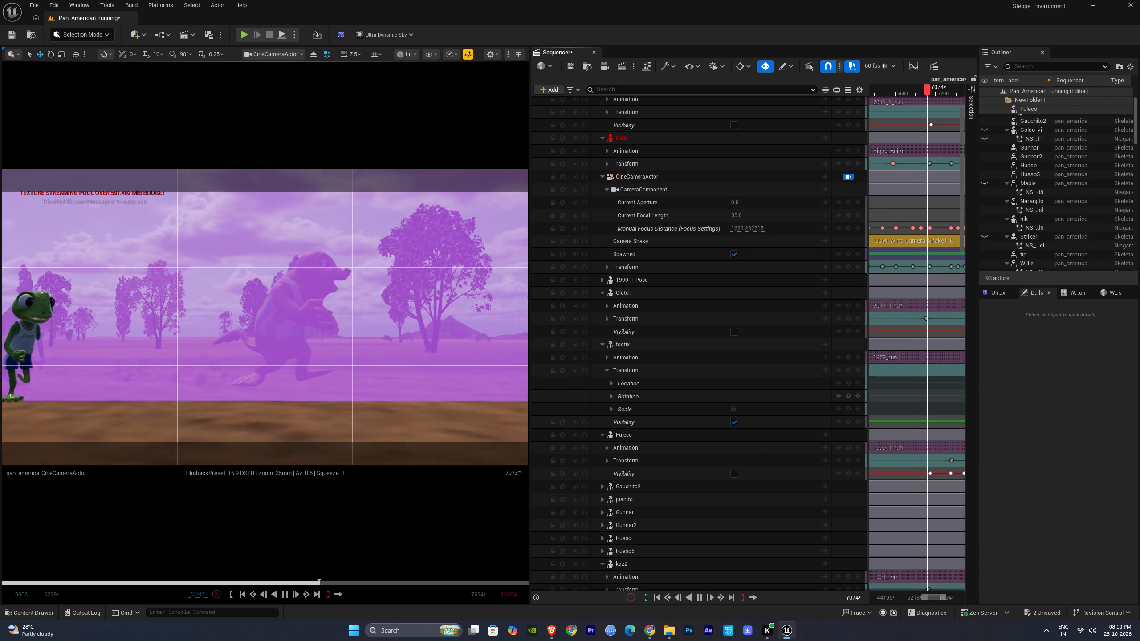
{"action": "key", "text": "space"}
{"action": "left_click", "coordinate": [930, 267]}
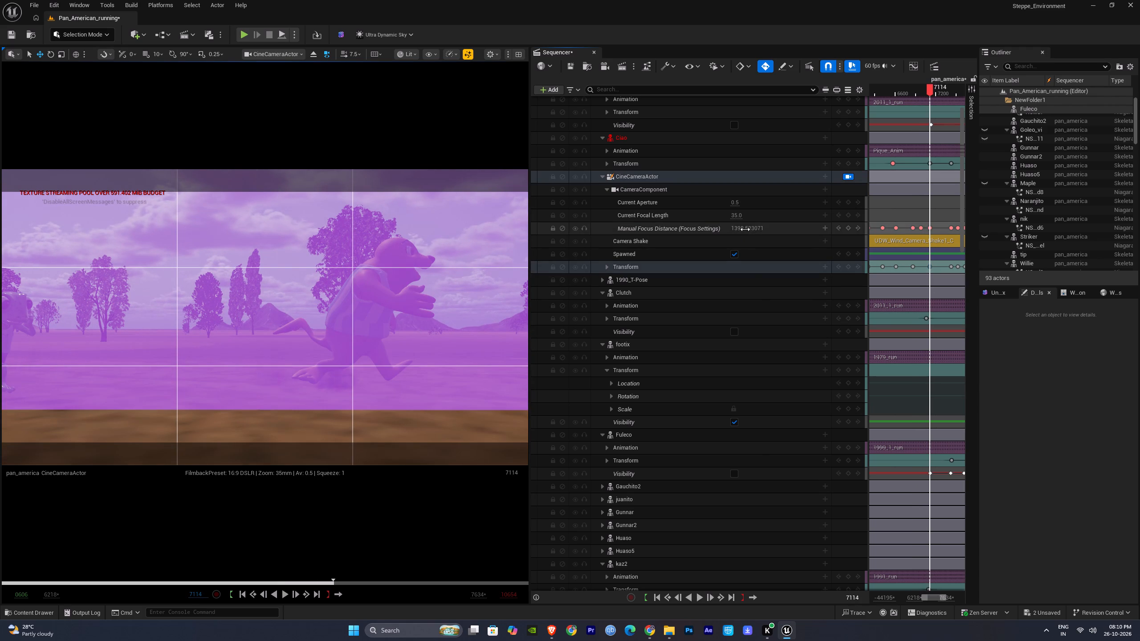
{"action": "left_click_drag", "start_coordinate": [746, 229], "coordinate": [756, 230]}
Play from frame 7114 to frame 7470 to check the focus and framing on the mole mascot.
{"action": "left_click", "coordinate": [922, 361]}
{"action": "key", "text": "space"}
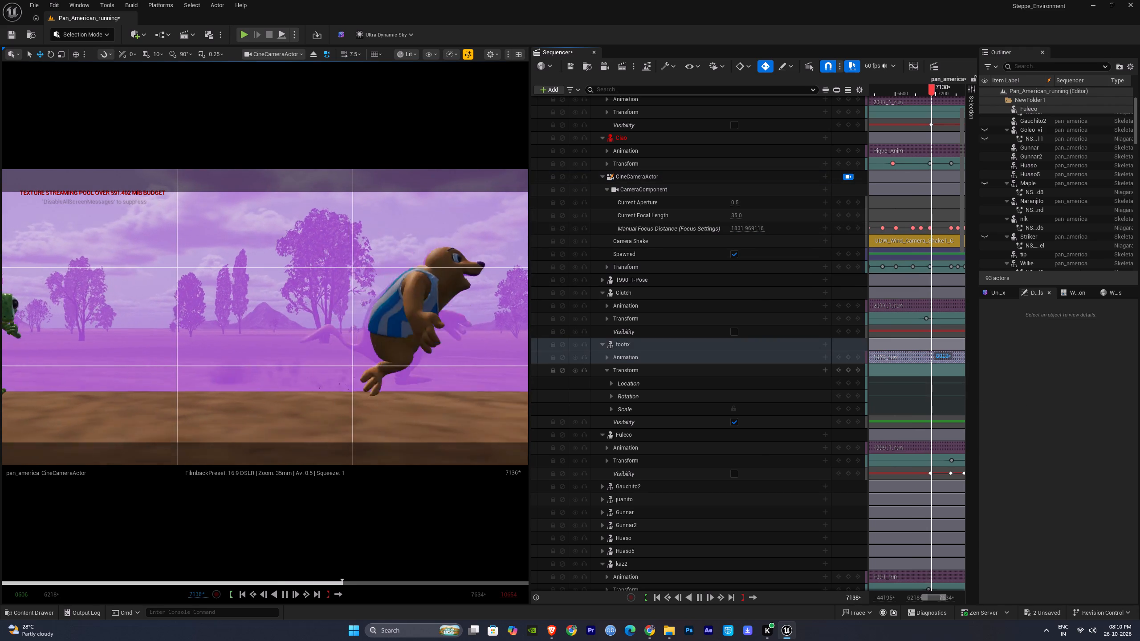
{"action": "right_click_drag", "start_coordinate": [925, 370], "coordinate": [870, 366]}
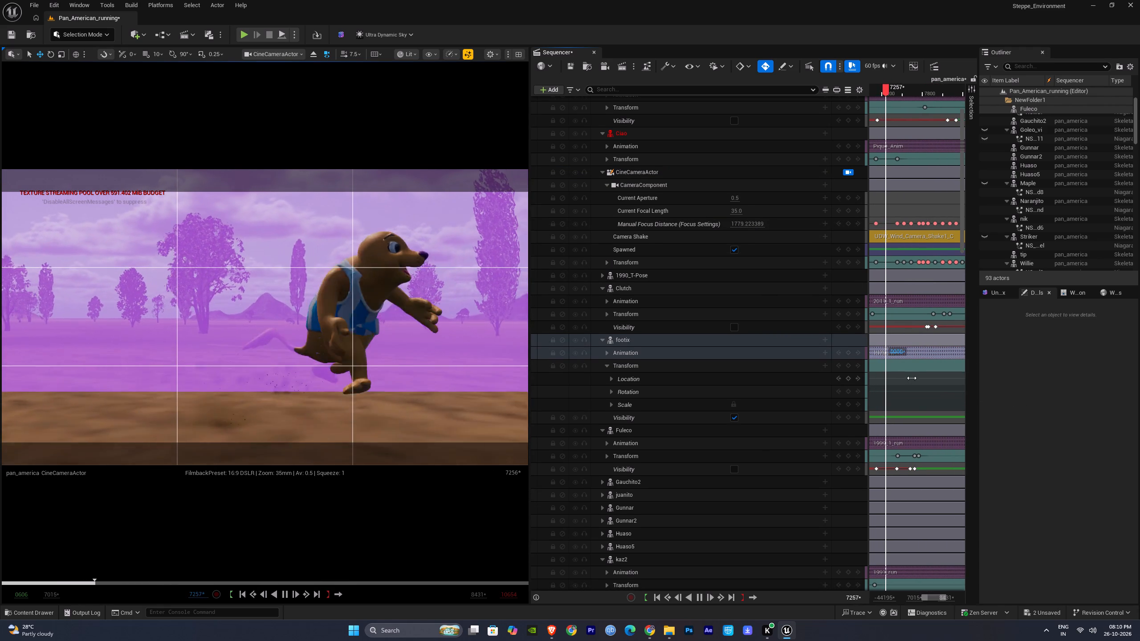
{"action": "right_click_drag", "start_coordinate": [908, 379], "coordinate": [882, 377]}
{"action": "left_click", "coordinate": [910, 390]}
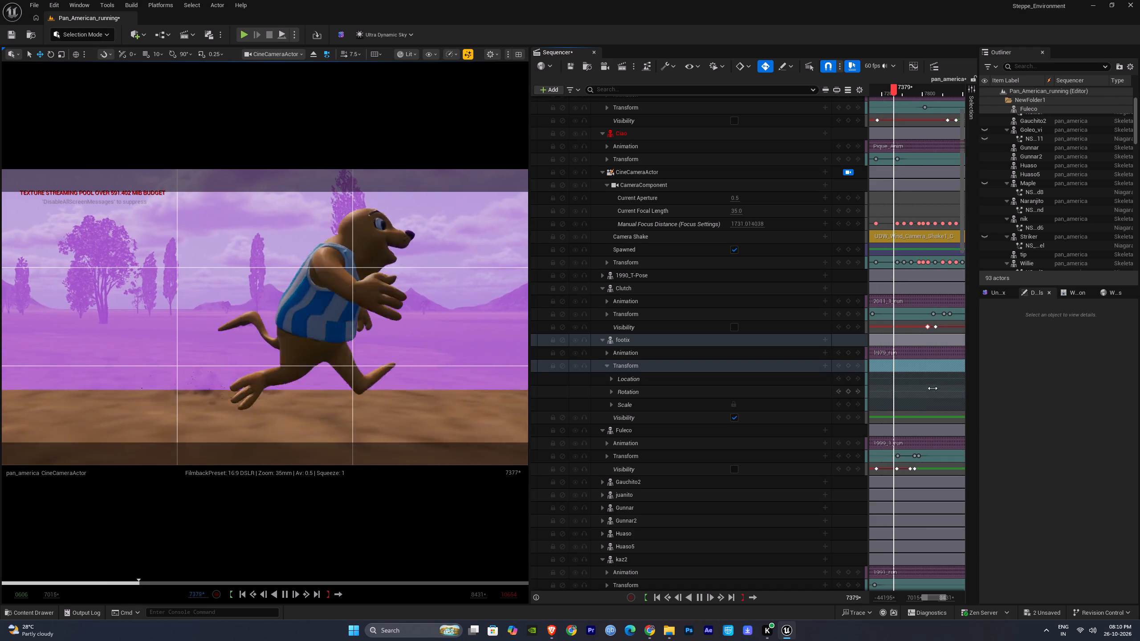
{"action": "right_click_drag", "start_coordinate": [931, 383], "coordinate": [903, 382]}
{"action": "key", "text": "space"}
{"action": "right_click_drag", "start_coordinate": [883, 297], "coordinate": [903, 300]}
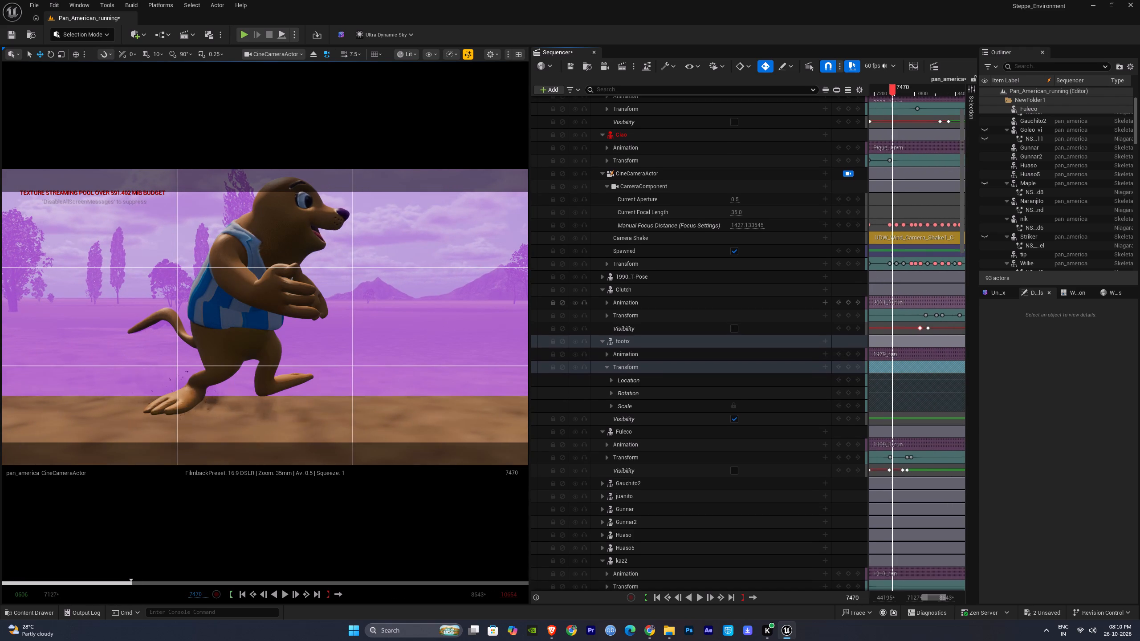
{"action": "right_click_drag", "start_coordinate": [903, 300], "coordinate": [904, 300]}
Reduce CineCameraActor's Manual Focus Distance to about 1448 at the keyframe at frame 7430, on the mole mascot.
{"action": "left_click", "coordinate": [892, 262]}
{"action": "left_click_drag", "start_coordinate": [750, 227], "coordinate": [747, 227]}
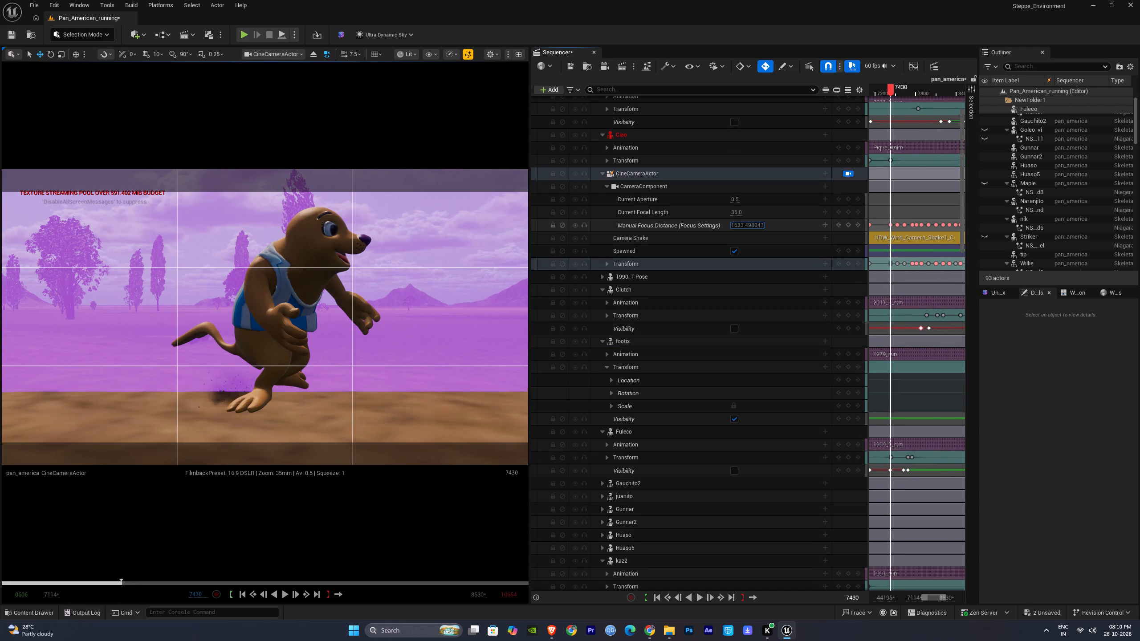
{"action": "left_click_drag", "start_coordinate": [747, 227], "coordinate": [744, 227]}
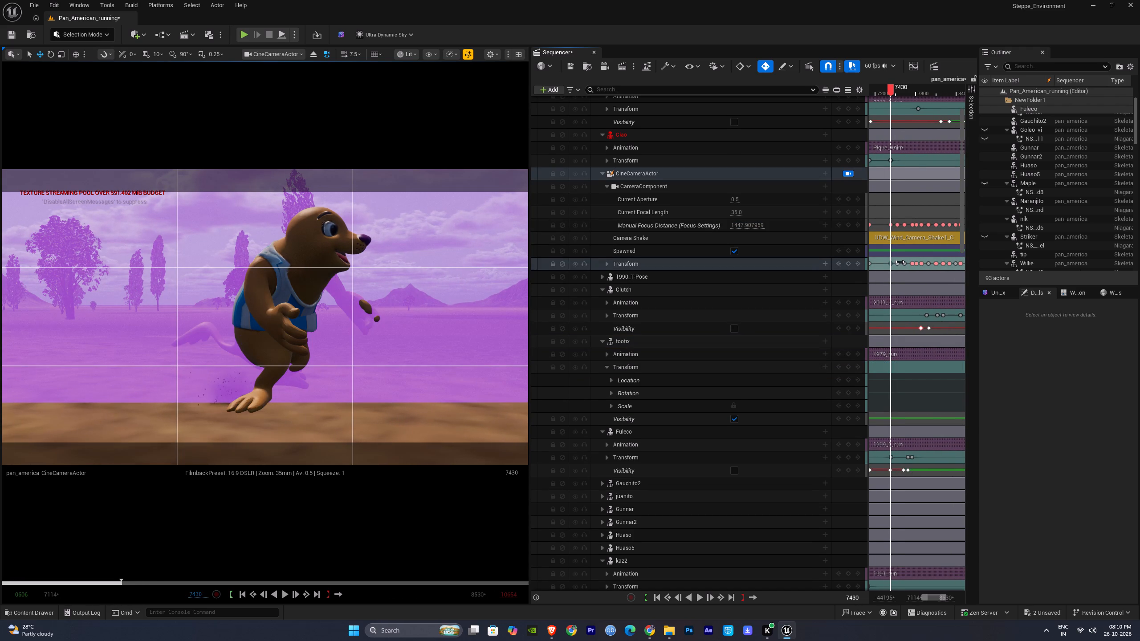
Reframe CineCameraActor farther back from the mole mascot at frame 7527 and increase the Manual Focus Distance to about 1655.
{"action": "left_click", "coordinate": [900, 262]}
{"action": "left_click", "coordinate": [750, 227]}
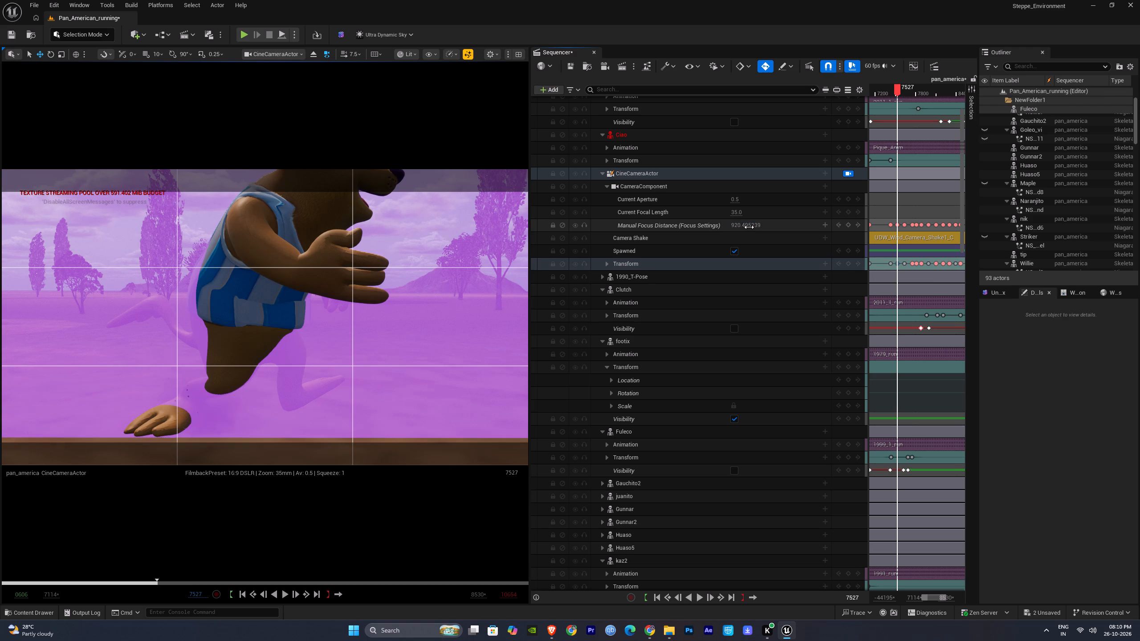
{"action": "right_click_drag", "start_coordinate": [381, 290], "coordinate": [375, 284], "text": "alt"}
{"action": "right_click", "coordinate": [383, 289]}
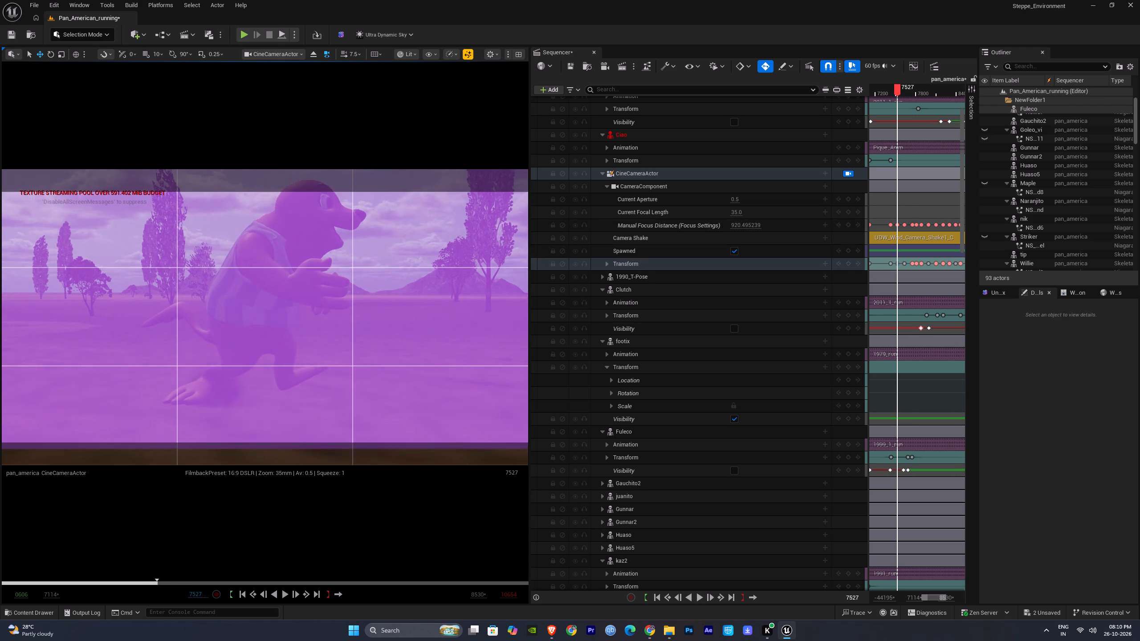
{"action": "right_click_drag", "start_coordinate": [384, 304], "coordinate": [372, 300], "text": "alt"}
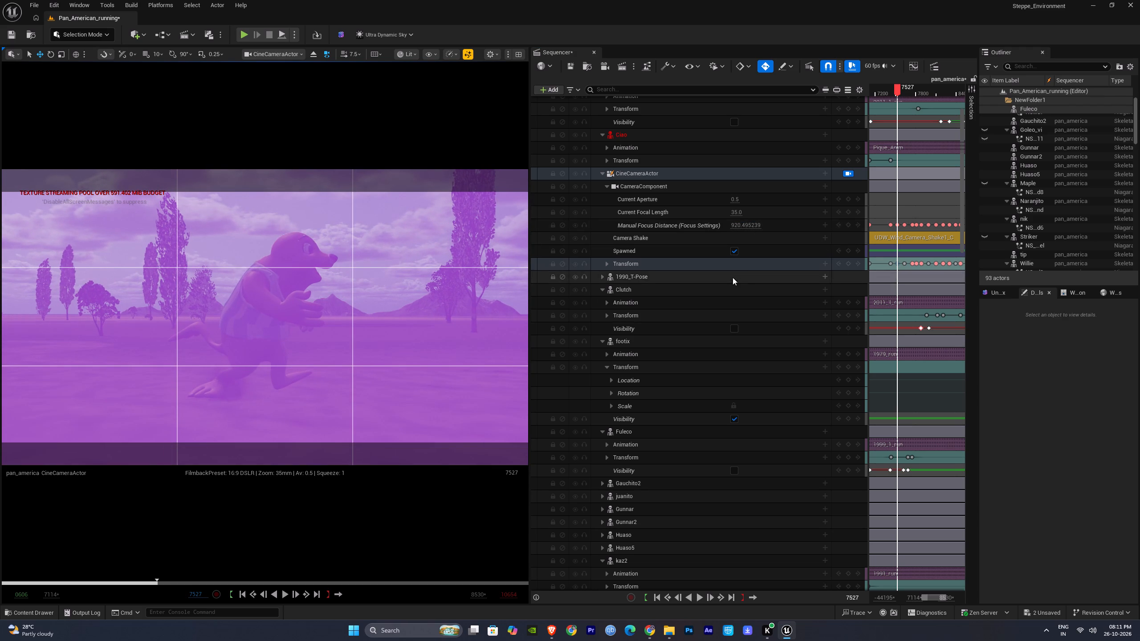
{"action": "left_click_drag", "start_coordinate": [742, 226], "coordinate": [759, 227]}
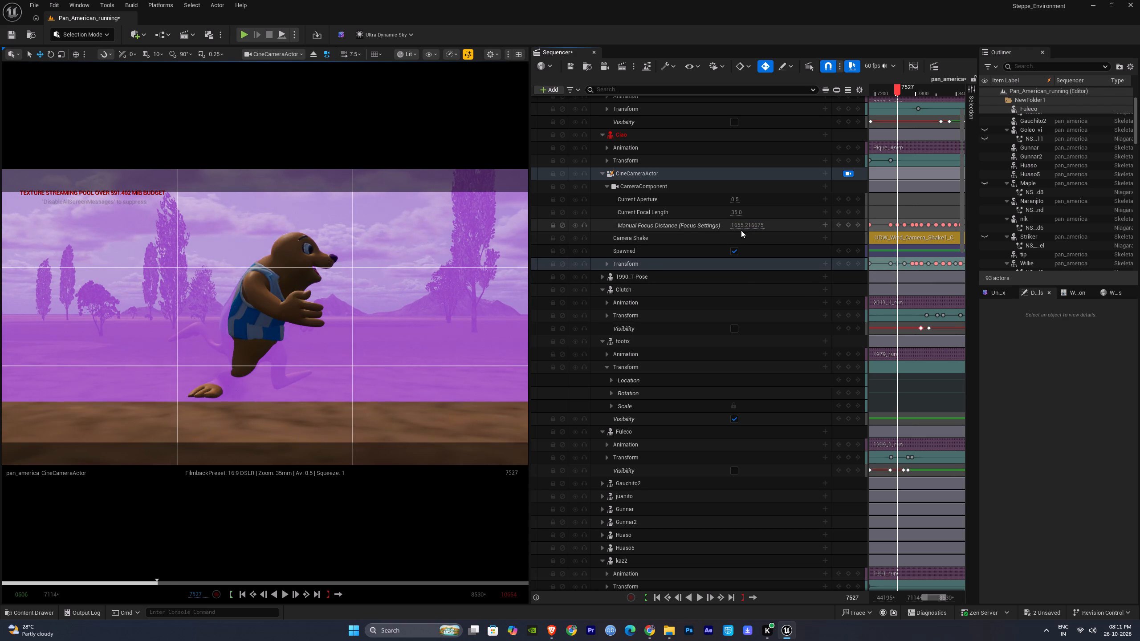
Play from frame 7430, reframe CineCameraActor on the mole mascot at the keyframe at frame 7635, and play on to frame 7712.
{"action": "left_click", "coordinate": [889, 264]}
{"action": "key", "text": "space"}
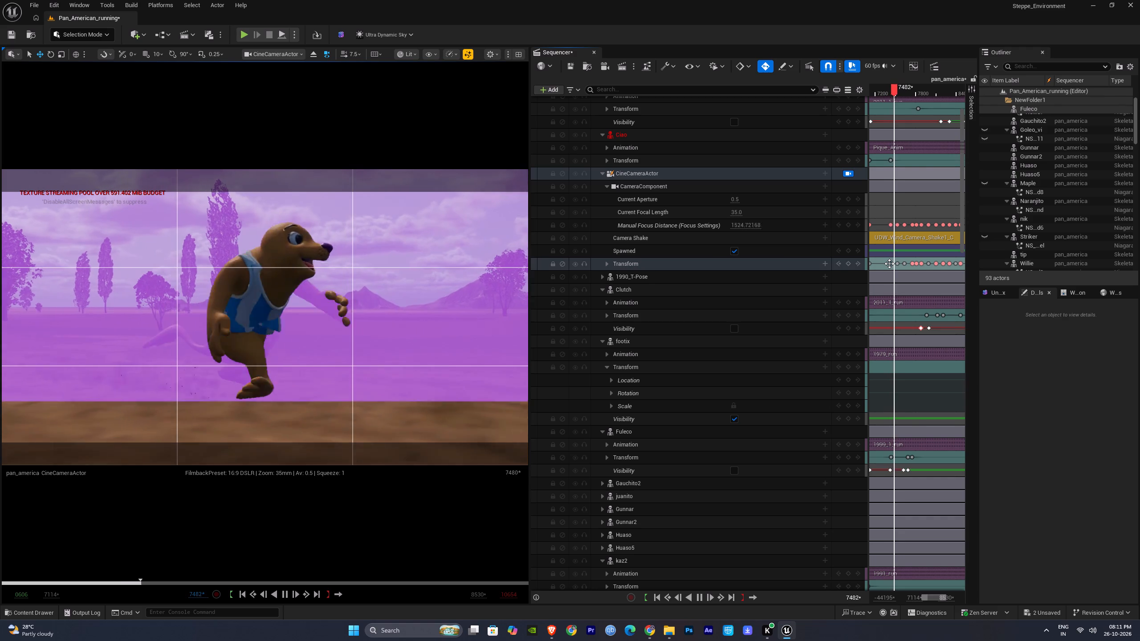
{"action": "scroll", "coordinate": [946, 301], "scroll_direction": "up", "scroll_amount": 3, "text": "alt"}
{"action": "scroll", "coordinate": [932, 315], "scroll_direction": "up", "scroll_amount": 2, "text": "ctrl"}
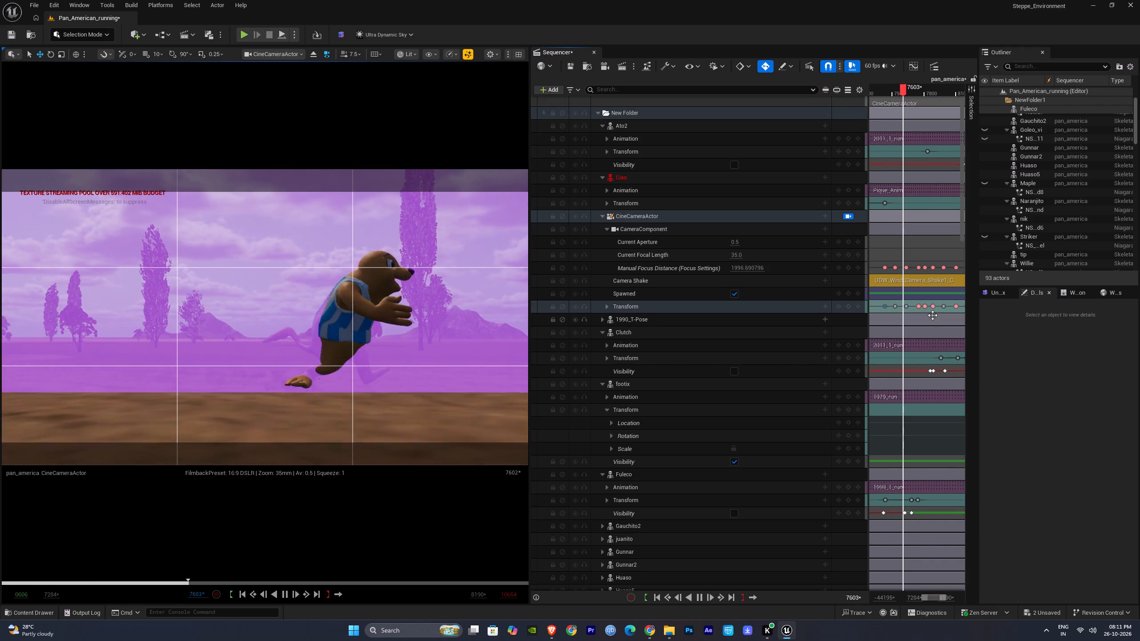
{"action": "key", "text": "space"}
{"action": "left_click", "coordinate": [906, 307]}
{"action": "right_click_drag", "start_coordinate": [378, 338], "coordinate": [385, 337]}
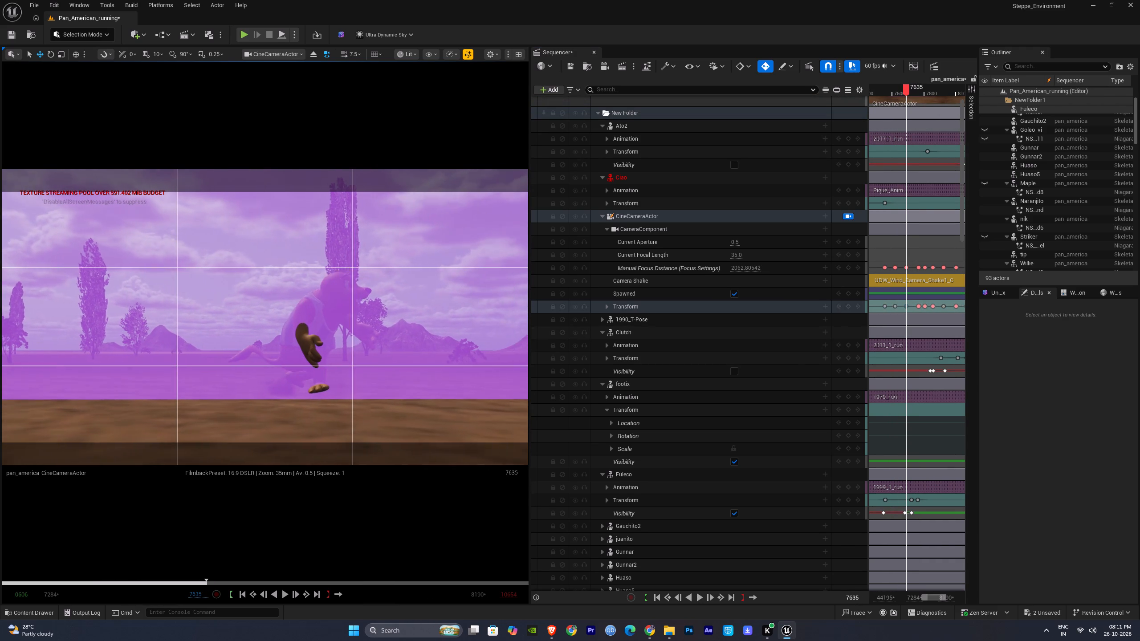
{"action": "right_click_drag", "start_coordinate": [385, 337], "coordinate": [390, 338]}
{"action": "left_click", "coordinate": [900, 442]}
{"action": "key", "text": "space"}
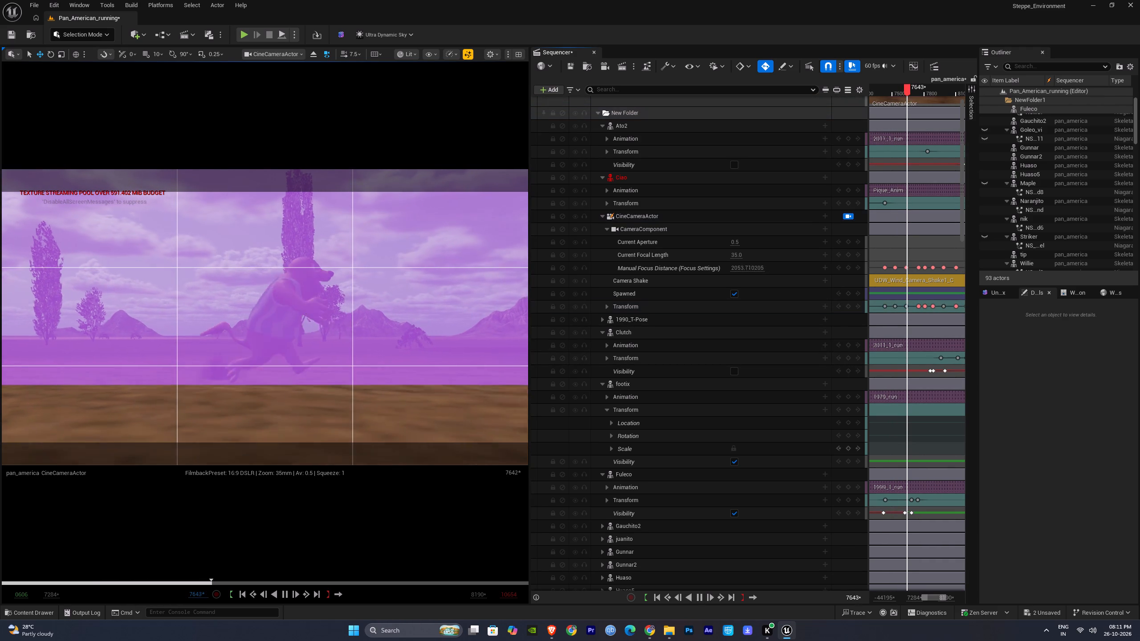
{"action": "key", "text": "space"}
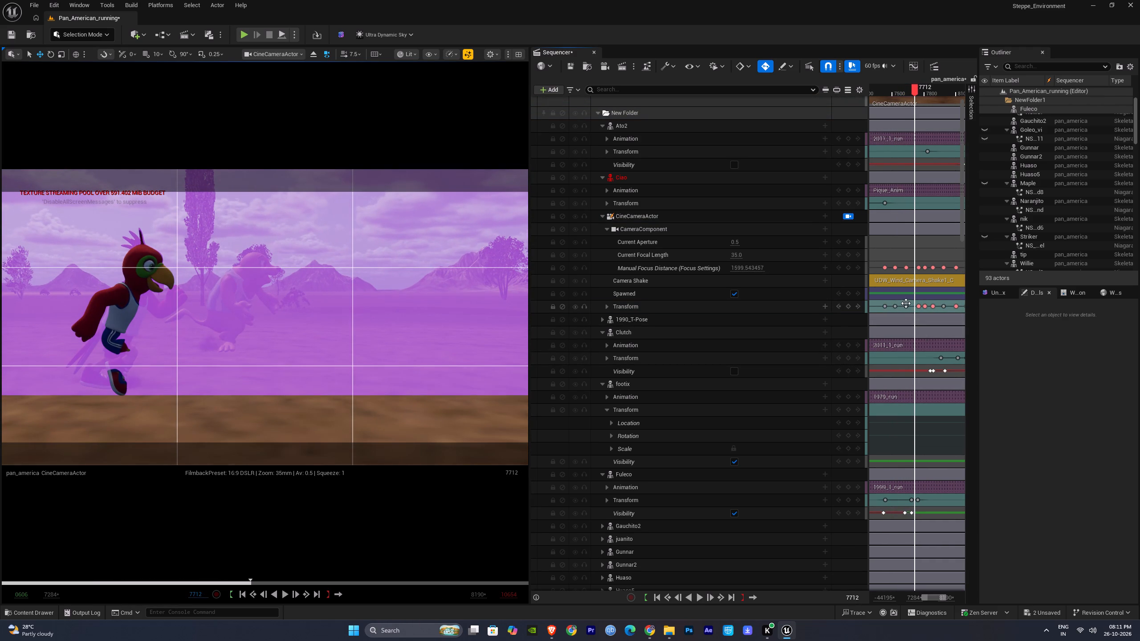
Increase the Manual Focus Distance at the keyframe at frame 7635 to push the focus plane back toward the mole mascot.
{"action": "left_click", "coordinate": [906, 303]}
{"action": "left_click", "coordinate": [907, 307]}
{"action": "left_click_drag", "start_coordinate": [745, 268], "coordinate": [750, 268]}
{"action": "key", "text": "space"}
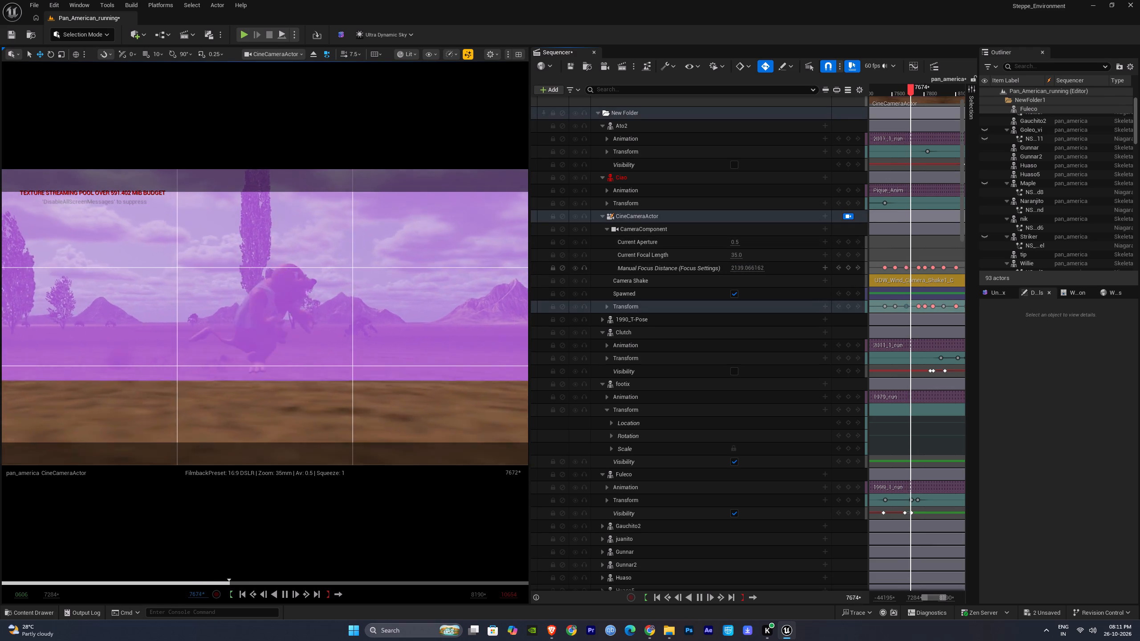
Increase the Manual Focus Distance at frame 7710 to push the focus plane beyond the parrot toward the mole mascot.
{"action": "key", "text": "space"}
{"action": "left_click_drag", "start_coordinate": [755, 268], "coordinate": [764, 268]}
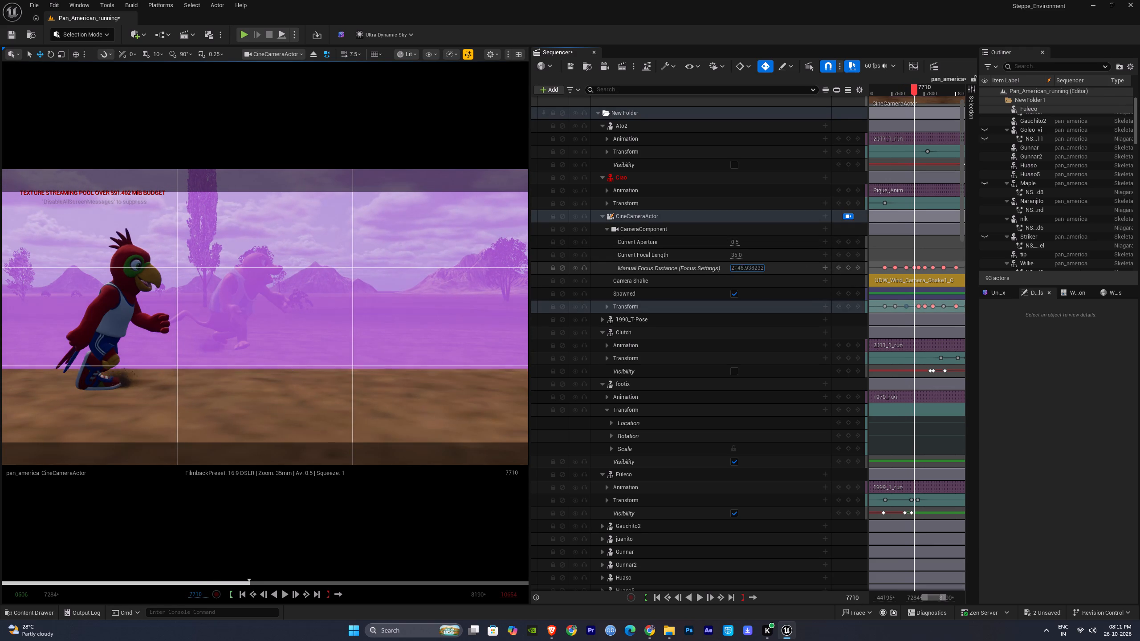
{"action": "left_click_drag", "start_coordinate": [764, 268], "coordinate": [771, 270]}
Adjust the Manual Focus Distance on the parrot mascot at the keyframe at frame 7751, and play on to frame 8165.
{"action": "left_click", "coordinate": [920, 306]}
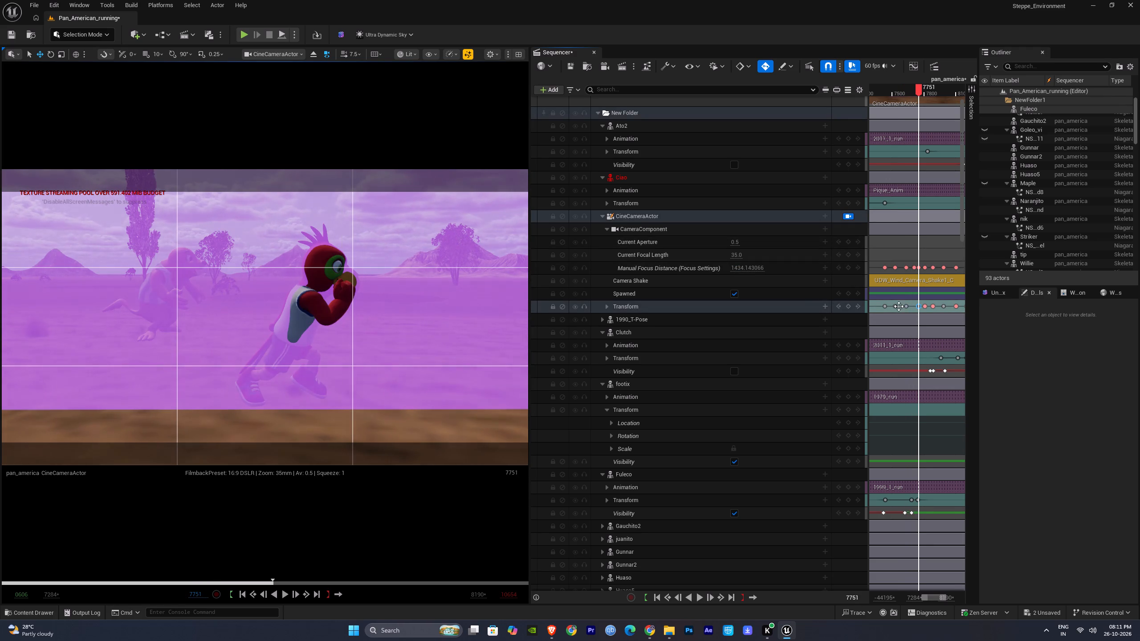
{"action": "left_click_drag", "start_coordinate": [750, 269], "coordinate": [750, 268]}
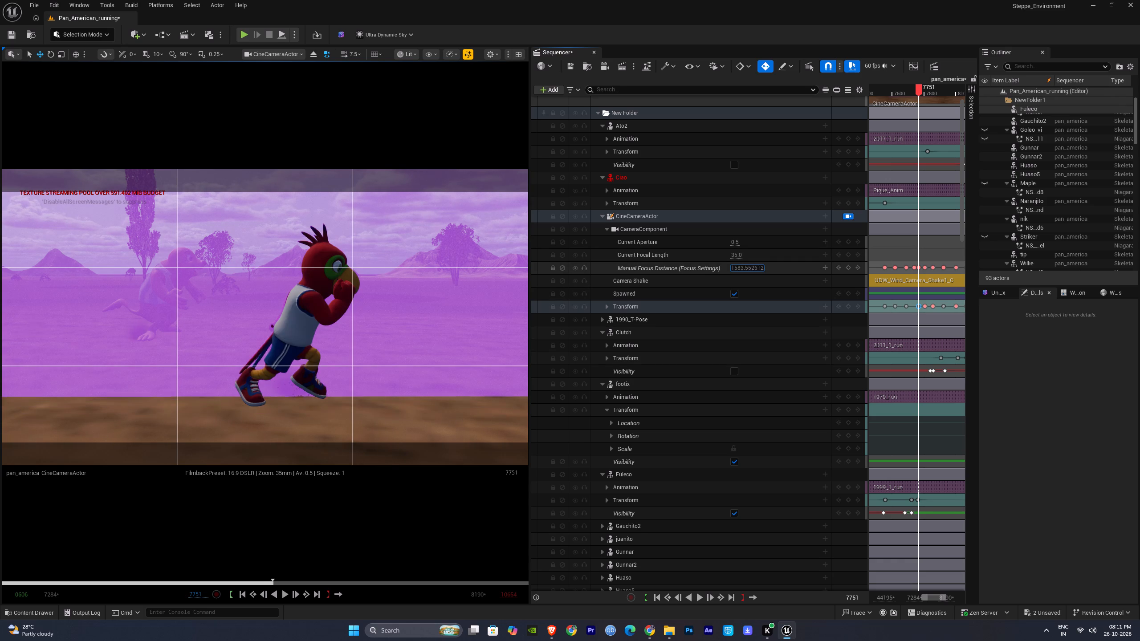
{"action": "left_click_drag", "start_coordinate": [750, 268], "coordinate": [748, 260]}
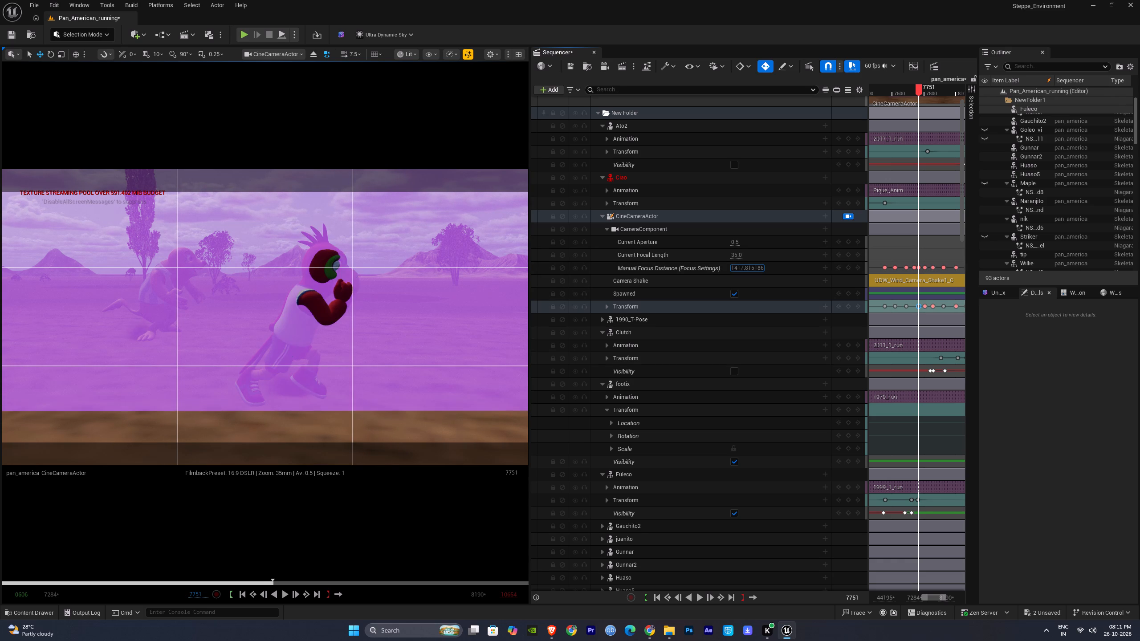
{"action": "left_click_drag", "start_coordinate": [748, 260], "coordinate": [748, 260]}
{"action": "left_click", "coordinate": [940, 256]}
{"action": "key", "text": "space"}
{"action": "right_click_drag", "start_coordinate": [937, 251], "coordinate": [892, 250]}
{"action": "left_click", "coordinate": [892, 250]}
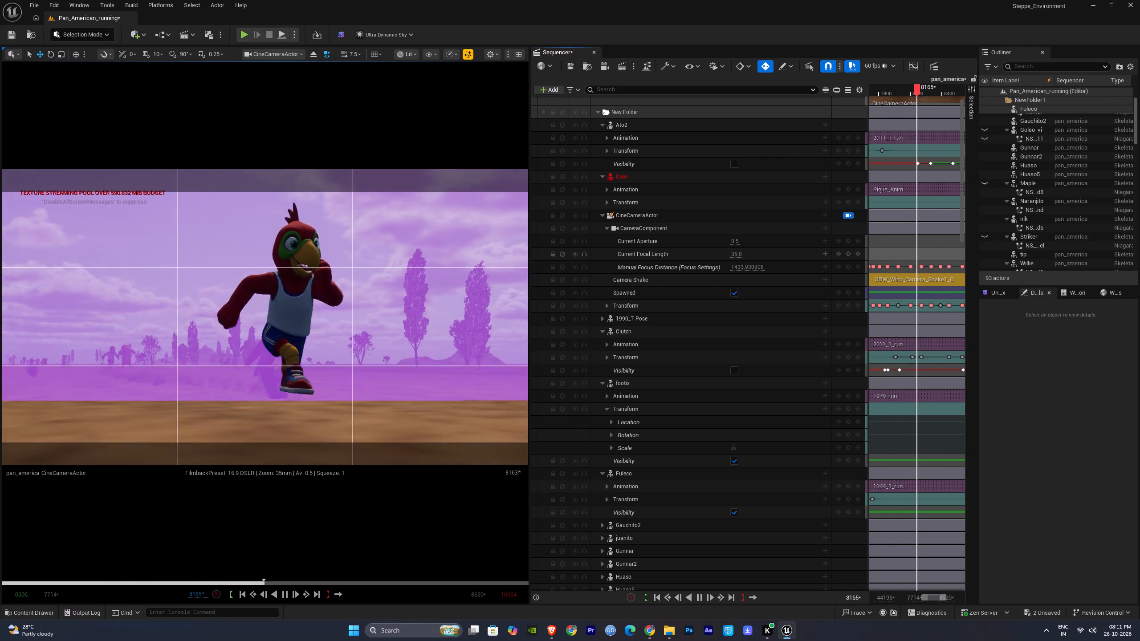
Pause playback at frame 8245 and delete the NS_KickUp_Gravel effect under Striker and NS_KickUp_Gravel2 under kaz2.
{"action": "key", "text": "space"}
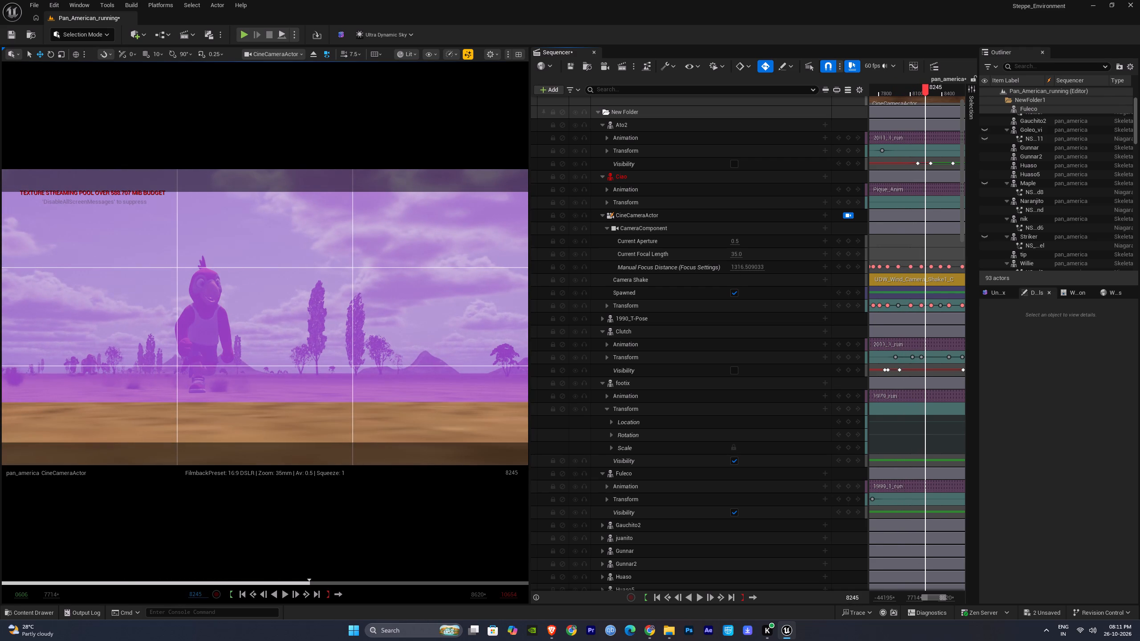
{"action": "left_click", "coordinate": [16, 379]}
{"action": "left_click", "coordinate": [15, 382]}
{"action": "left_click", "coordinate": [15, 385]}
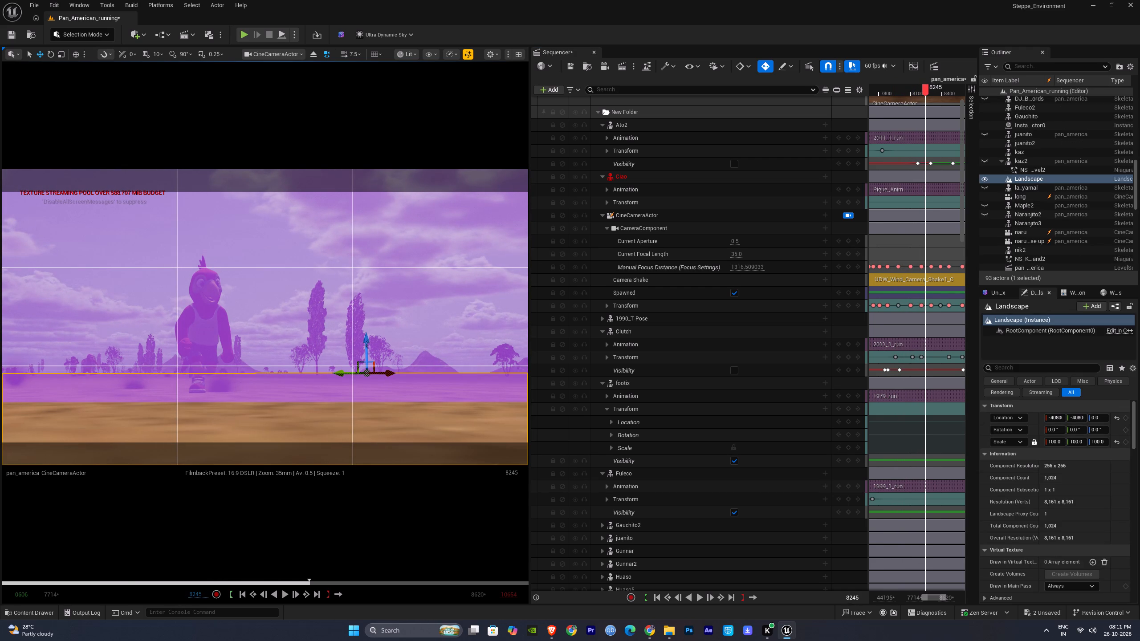
{"action": "left_click", "coordinate": [12, 383]}
{"action": "left_click", "coordinate": [13, 382]}
{"action": "key", "text": "t"}
{"action": "left_click", "coordinate": [13, 382]}
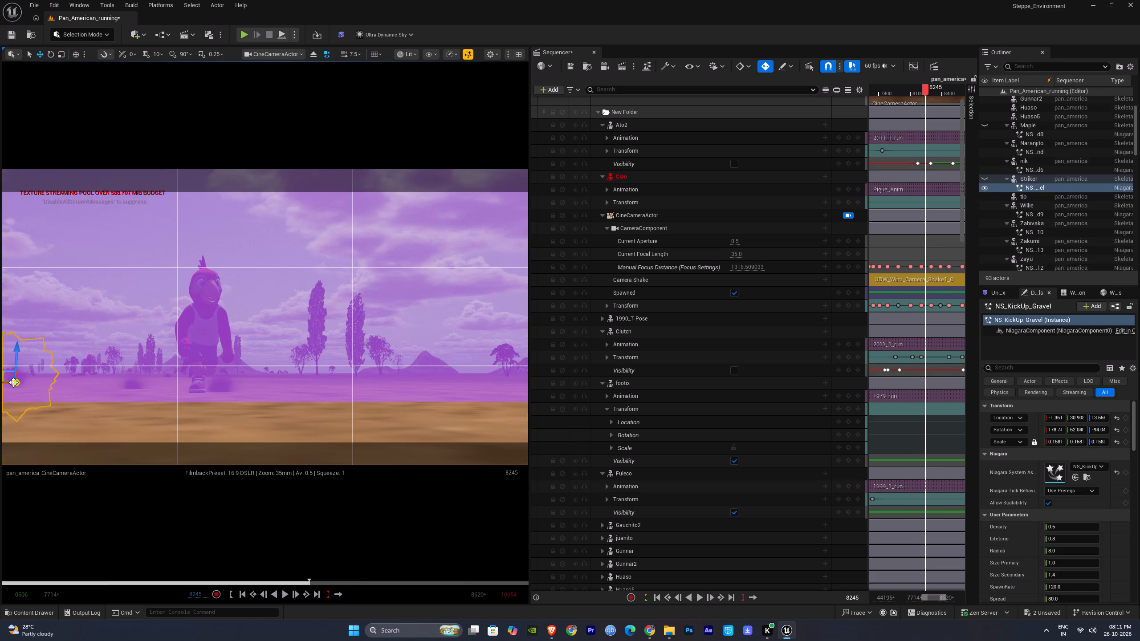
{"action": "key", "text": "Delete"}
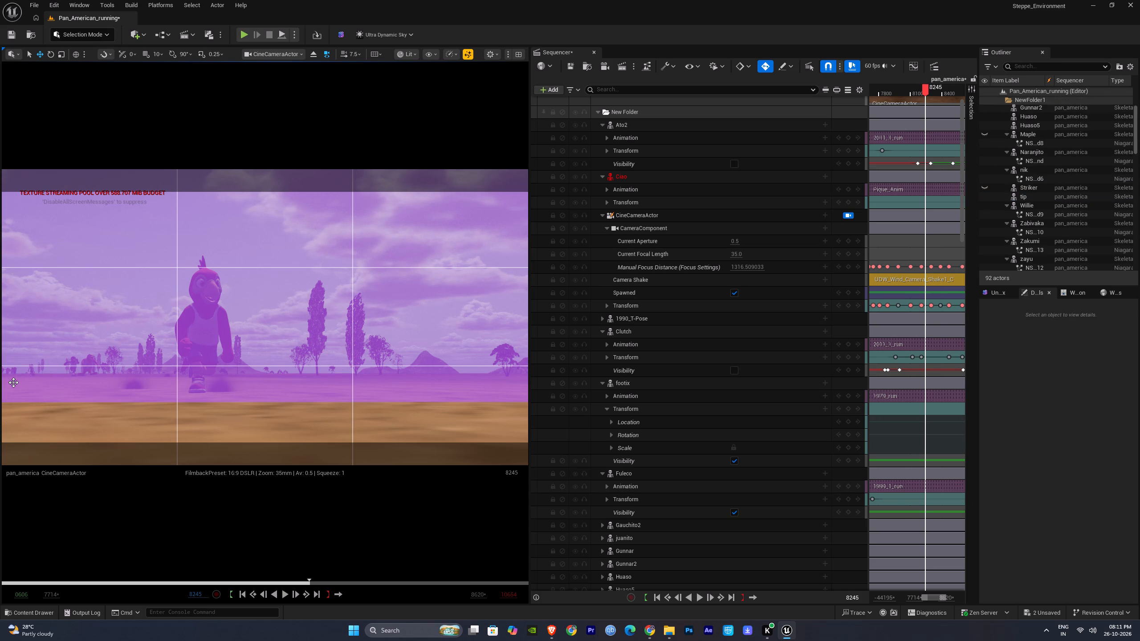
{"action": "left_click", "coordinate": [137, 381]}
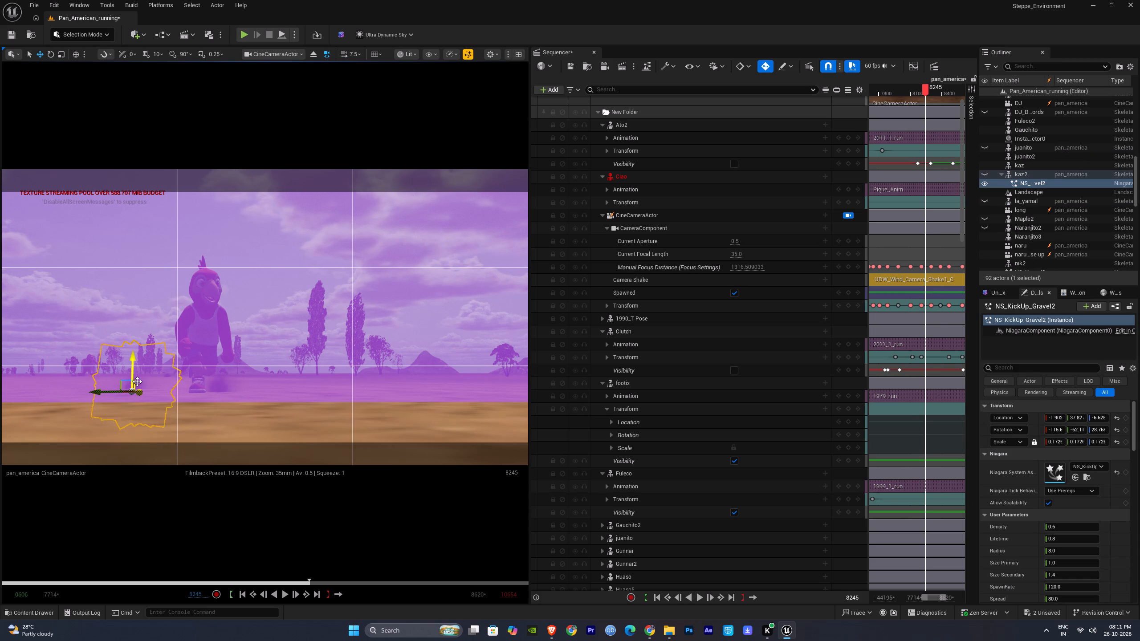
{"action": "key", "text": "Delete"}
At frame 8300, reframe CineCameraActor closer and centred on the parrot mascot, and set its Manual Focus Distance to about 1518.
{"action": "left_click", "coordinate": [905, 450]}
{"action": "key", "text": "space"}
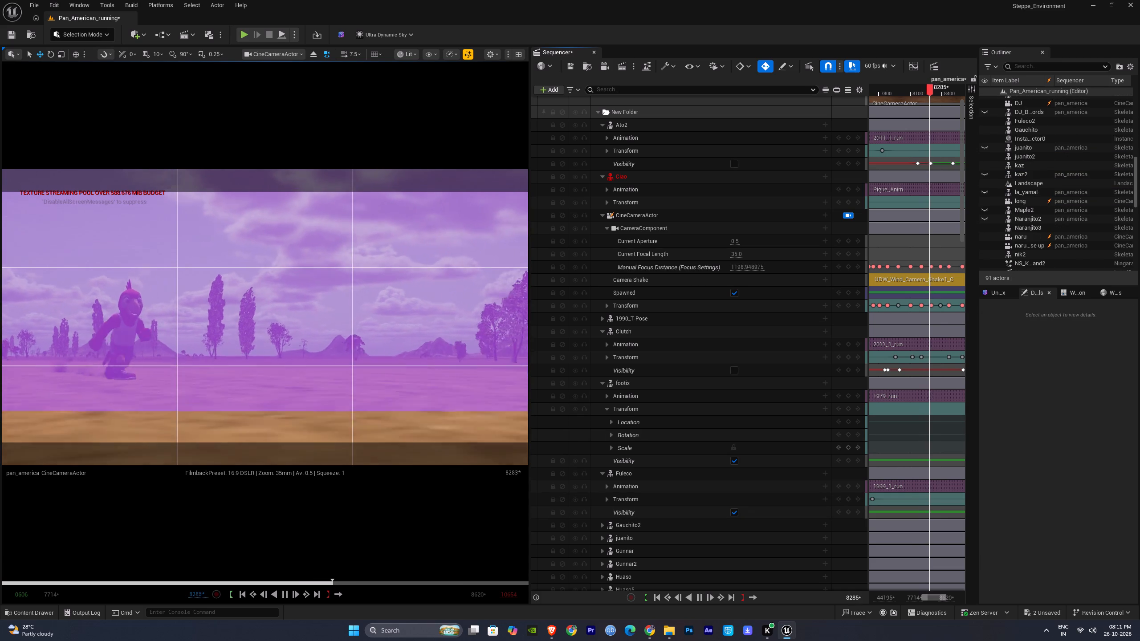
{"action": "key", "text": "space"}
{"action": "left_click", "coordinate": [923, 266]}
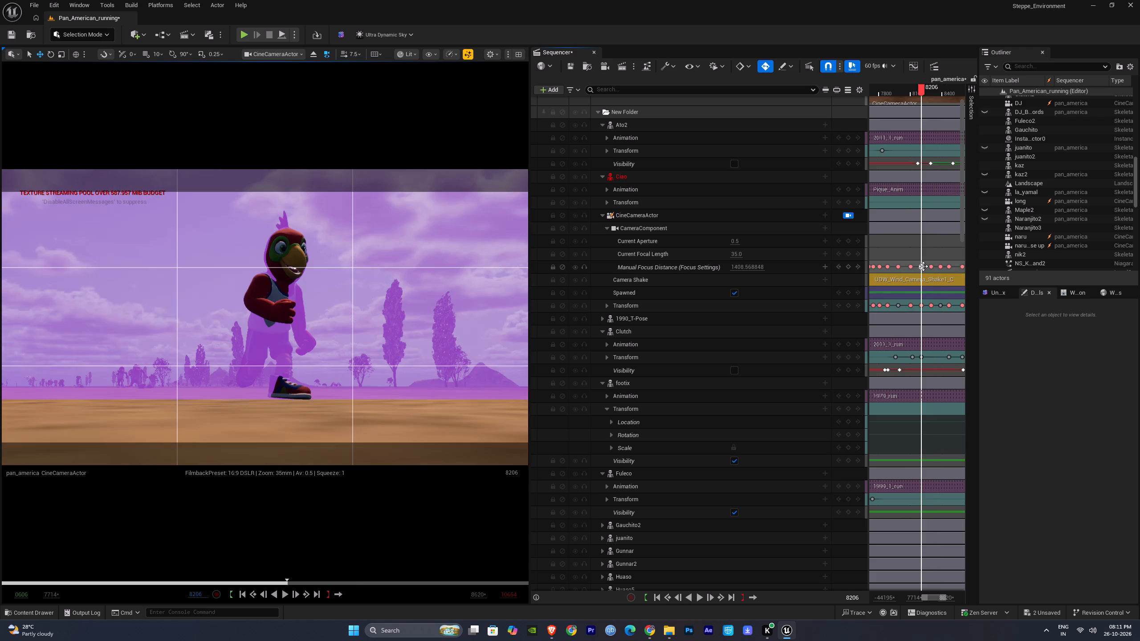
{"action": "key", "text": "space"}
{"action": "key", "text": "space"}
{"action": "left_click", "coordinate": [933, 266]}
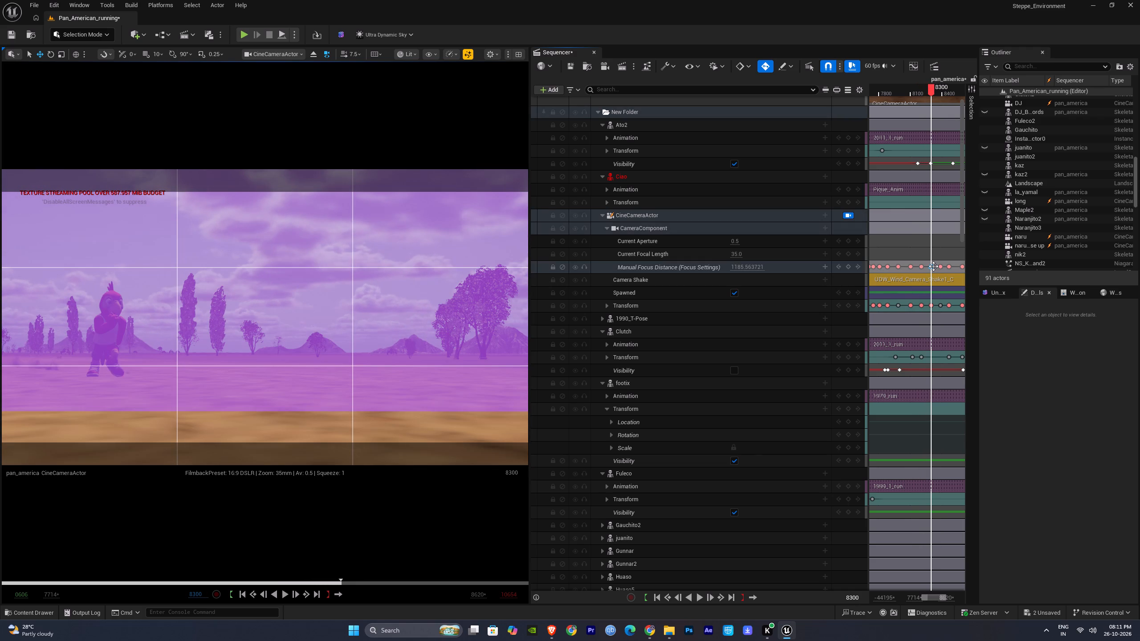
{"action": "left_click_drag", "start_coordinate": [750, 268], "coordinate": [754, 271]}
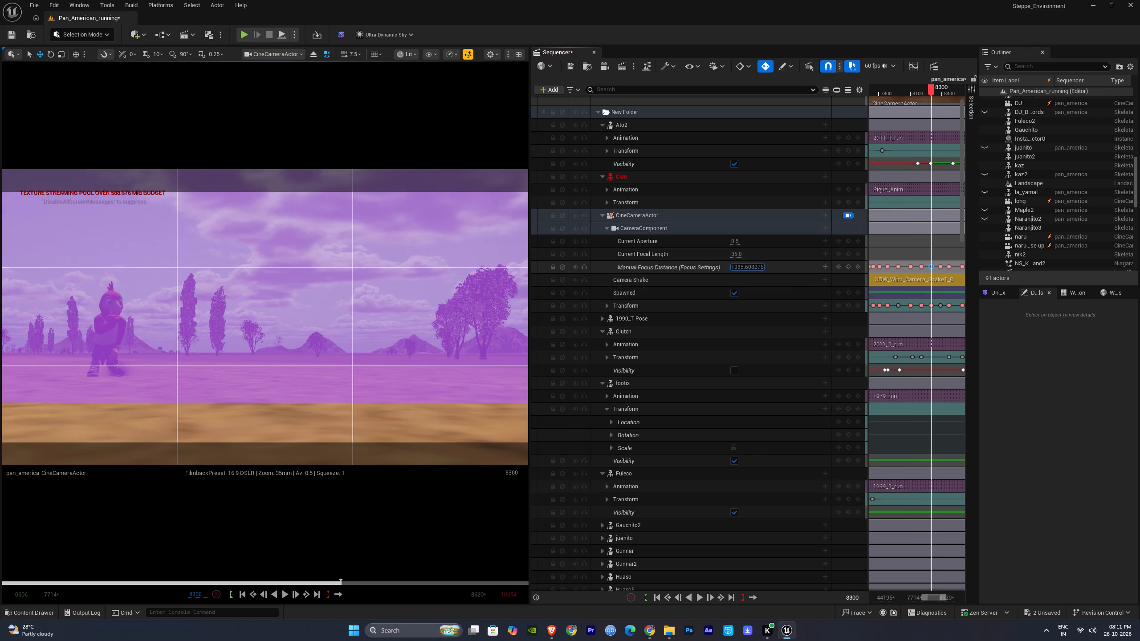
{"action": "left_click_drag", "start_coordinate": [754, 271], "coordinate": [774, 276]}
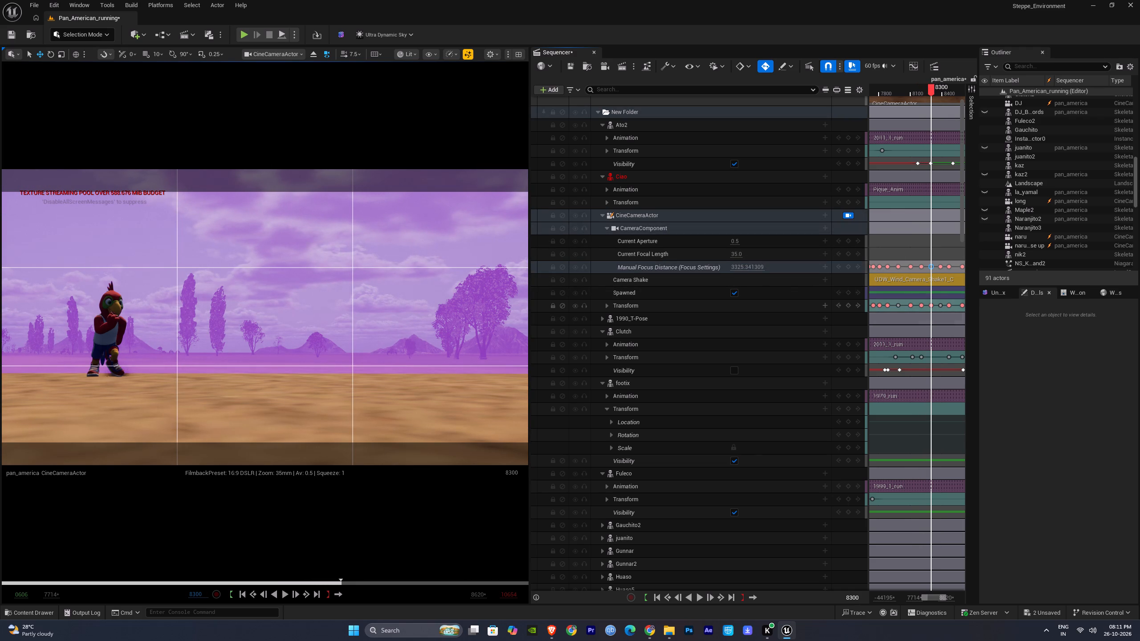
{"action": "right_click_drag", "start_coordinate": [295, 375], "coordinate": [271, 377]}
{"action": "right_click_drag", "start_coordinate": [324, 349], "coordinate": [341, 364], "text": "alt"}
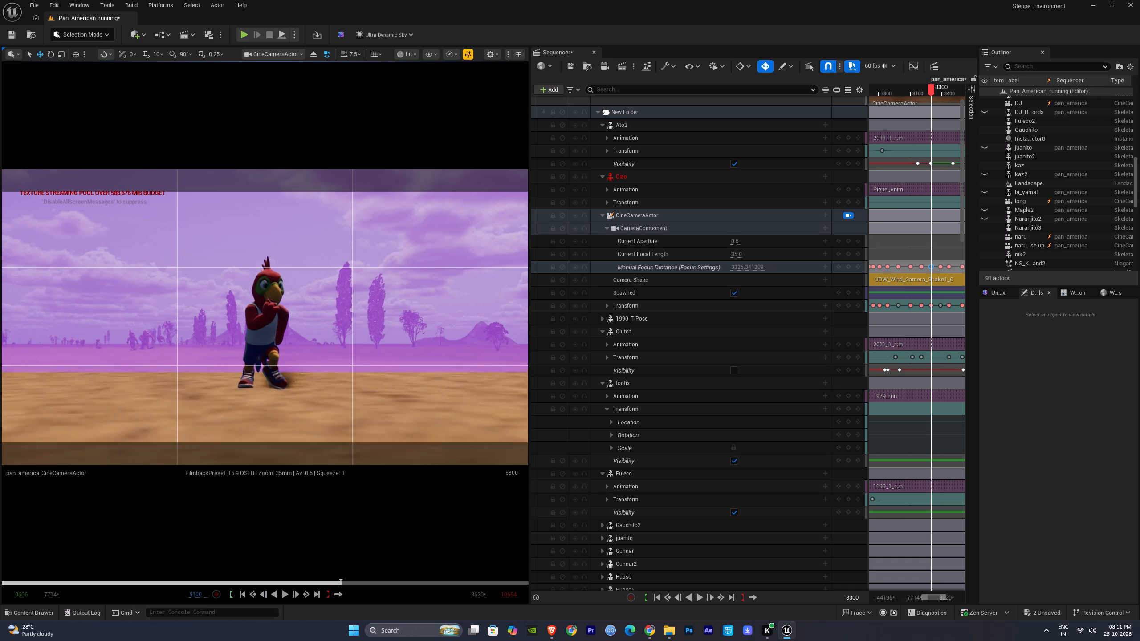
{"action": "right_click_drag", "start_coordinate": [341, 364], "coordinate": [349, 371], "text": "alt"}
{"action": "left_click_drag", "start_coordinate": [746, 268], "coordinate": [742, 268]}
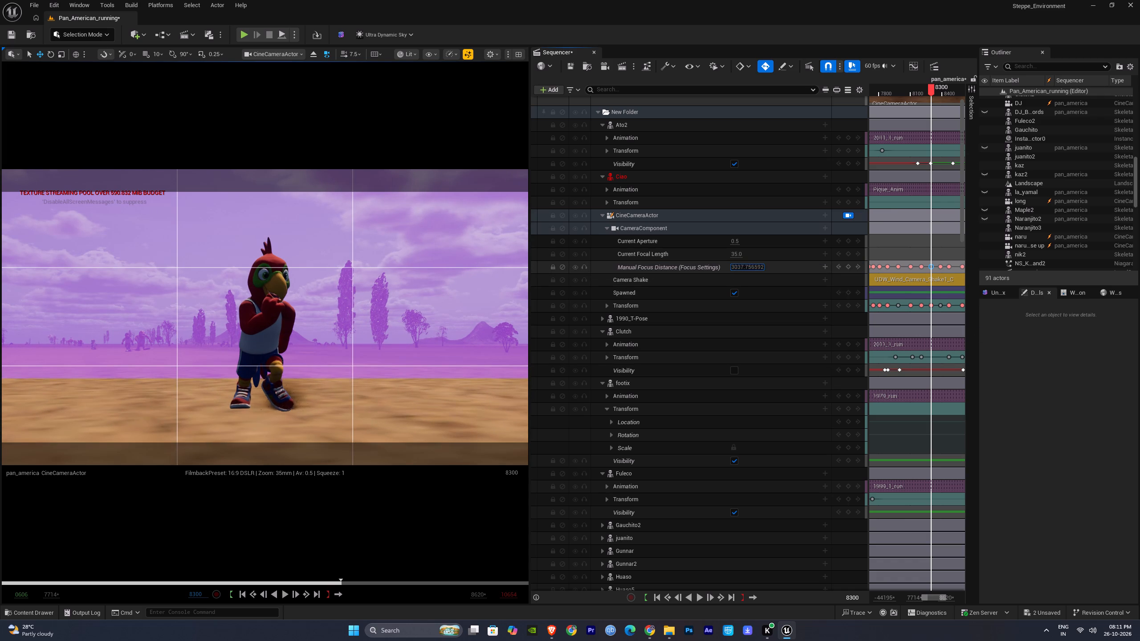
{"action": "left_click_drag", "start_coordinate": [742, 268], "coordinate": [725, 266]}
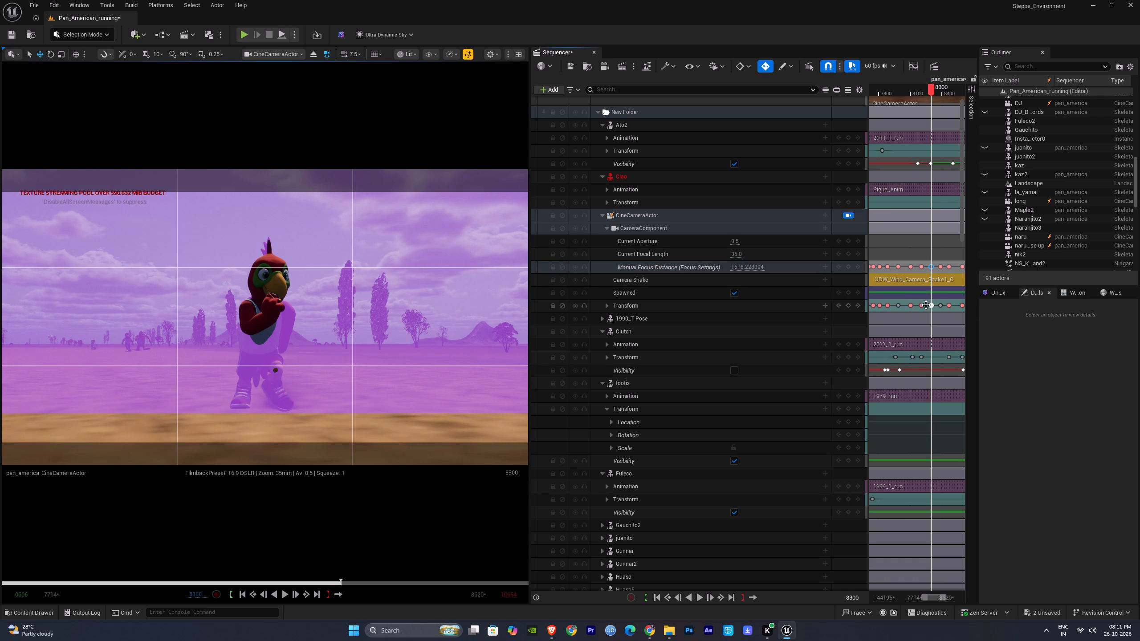
Play on to frame 8626, then at the frame 8390 keyframe reframe CineCameraActor on the running mascots and increase the Manual Focus Distance.
{"action": "left_click", "coordinate": [921, 304]}
{"action": "key", "text": "space"}
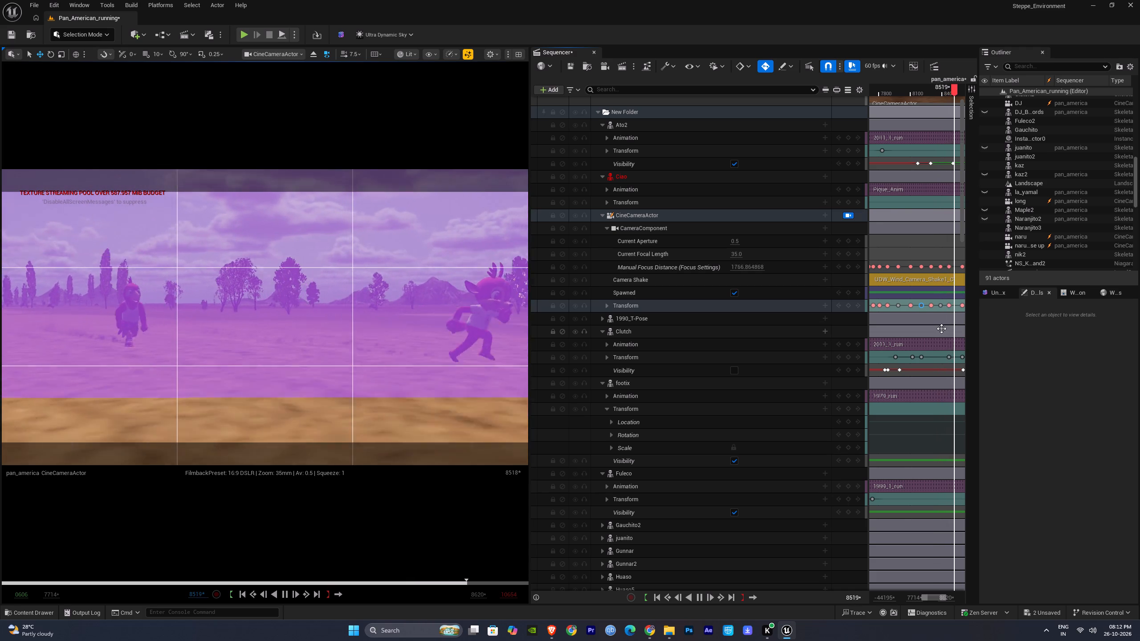
{"action": "key", "text": "space"}
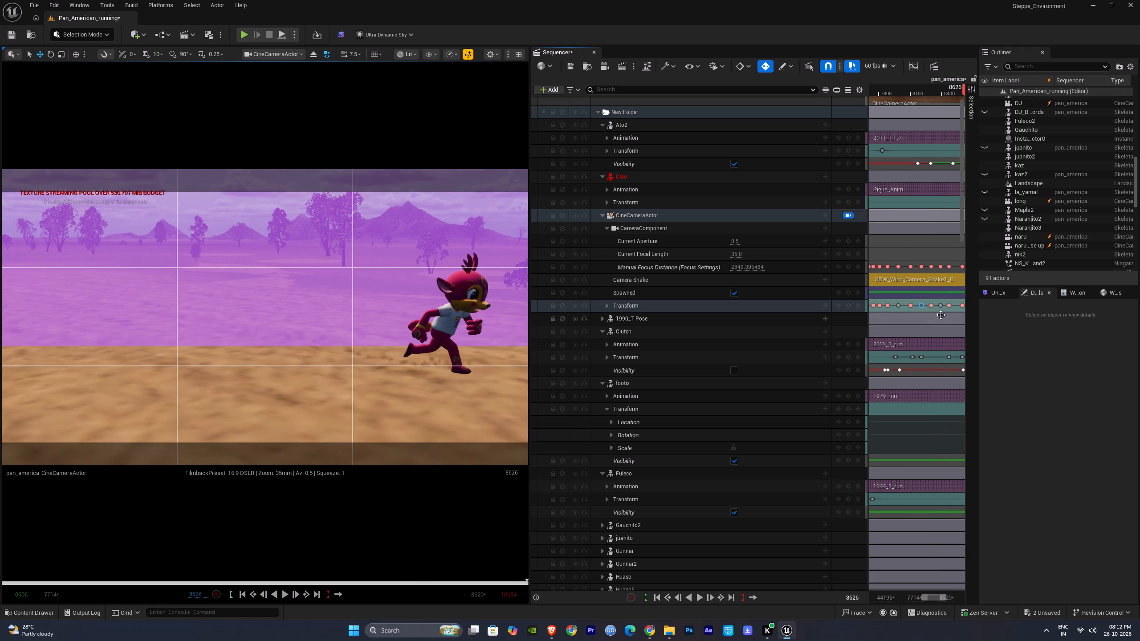
{"action": "right_click_drag", "start_coordinate": [925, 327], "coordinate": [913, 325]}
{"action": "left_click", "coordinate": [915, 301]}
{"action": "key", "text": "space"}
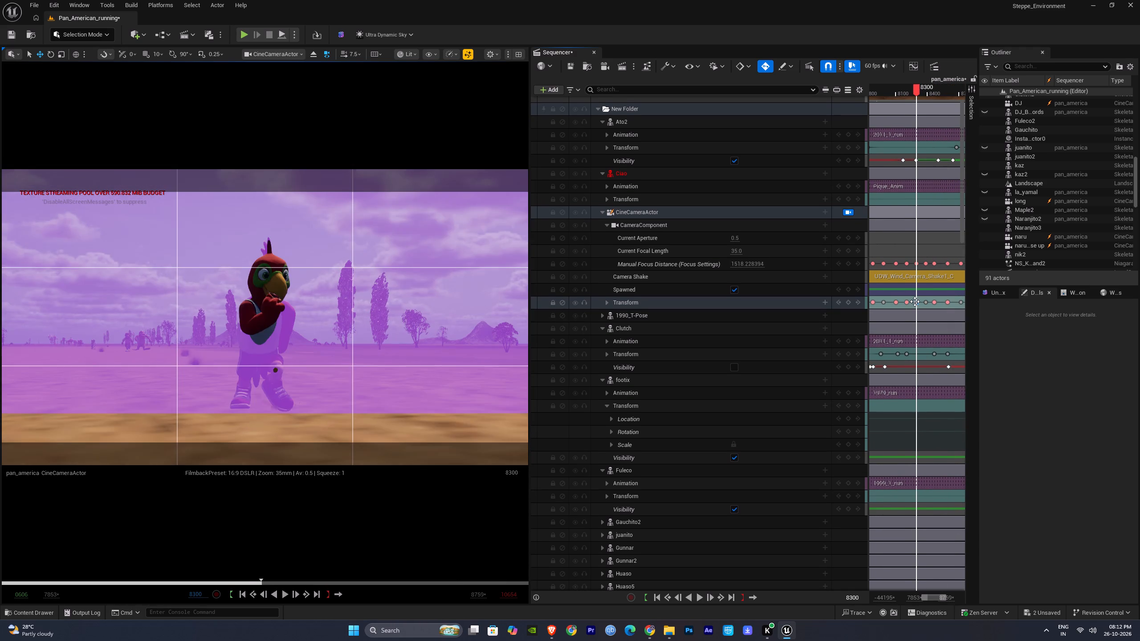
{"action": "key", "text": "space"}
{"action": "left_click", "coordinate": [924, 302]}
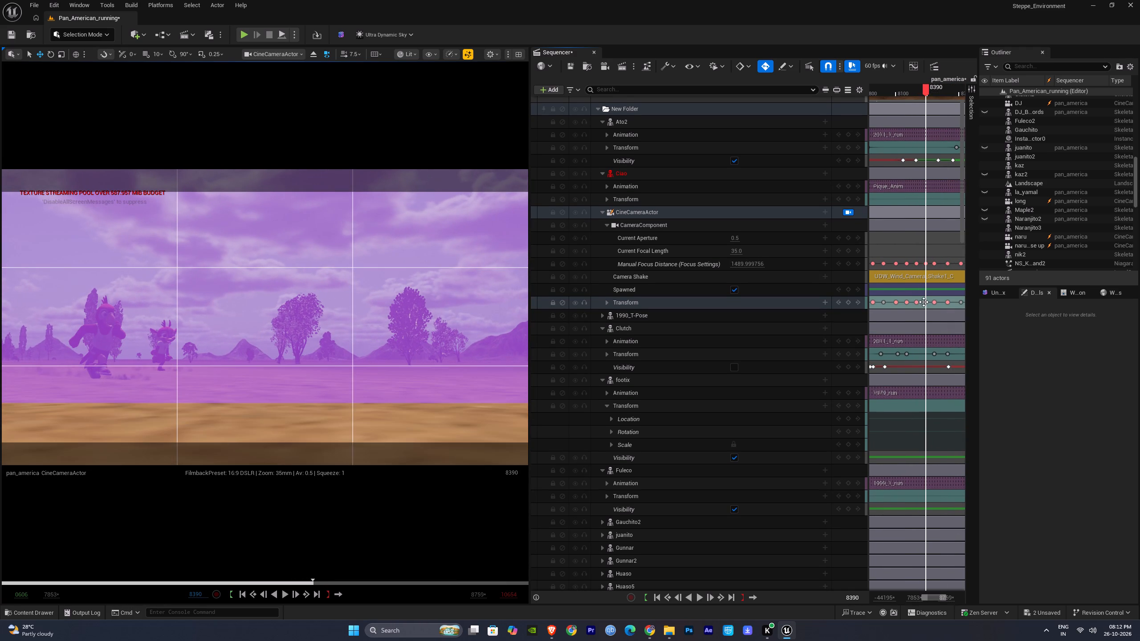
{"action": "right_click_drag", "start_coordinate": [261, 376], "coordinate": [242, 376]}
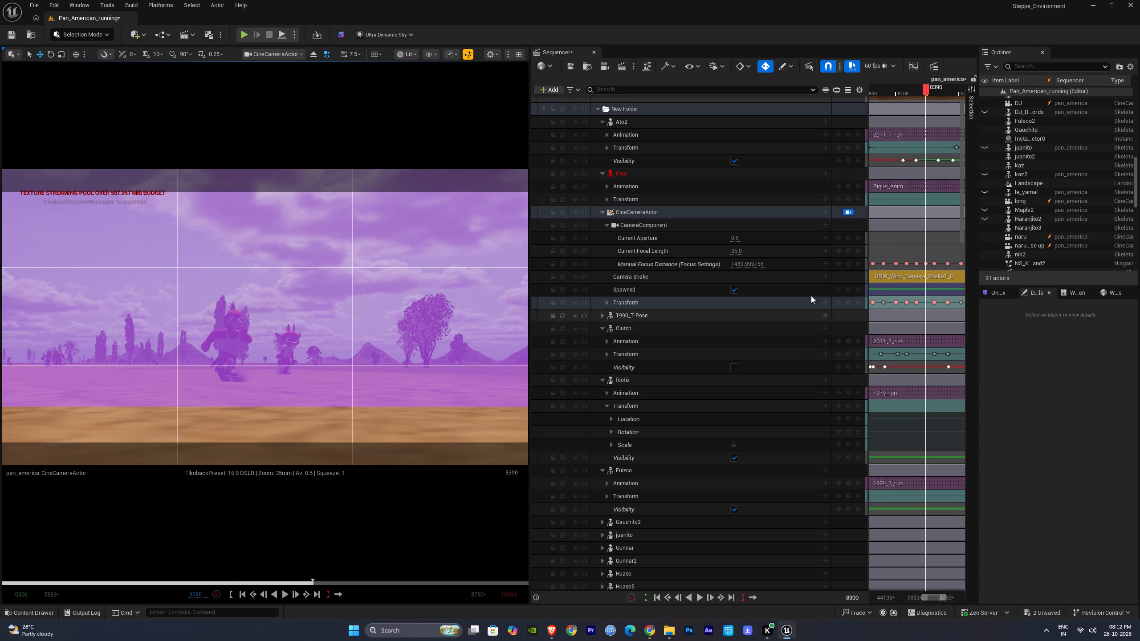
{"action": "left_click_drag", "start_coordinate": [748, 264], "coordinate": [772, 275]}
{"action": "right_click_drag", "start_coordinate": [942, 320], "coordinate": [911, 319]}
{"action": "left_click", "coordinate": [911, 319]}
{"action": "key", "text": "space"}
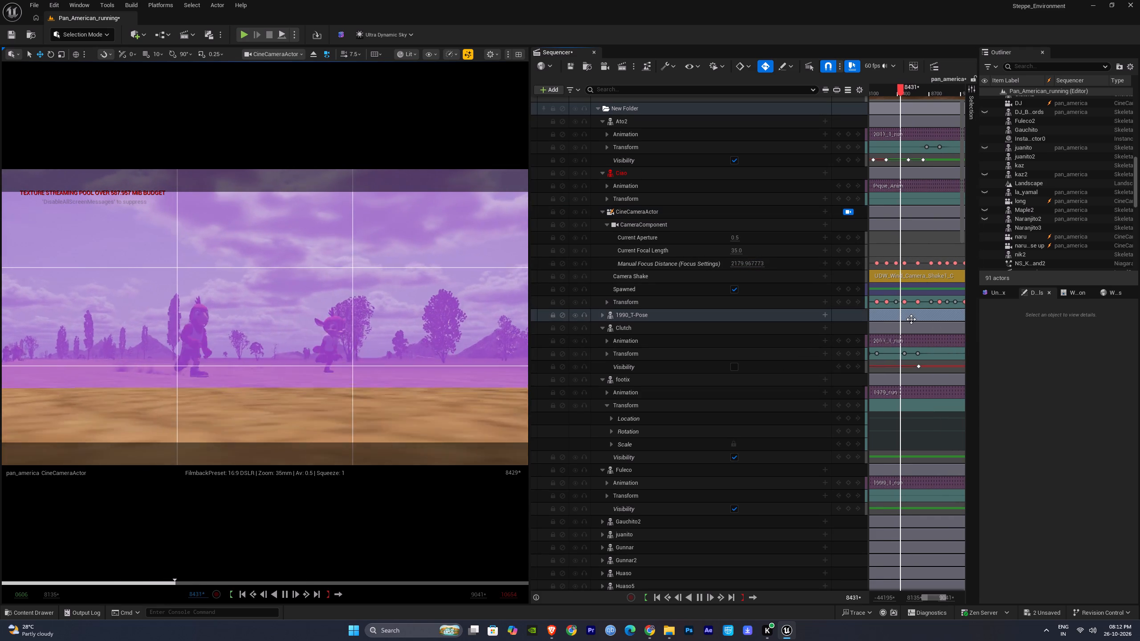
{"action": "key", "text": "space"}
At the frame 8467 keyframe, reframe CineCameraActor on the deer mascot, set Manual Focus Distance to about 3703, and play on to frame 8543.
{"action": "left_click", "coordinate": [902, 301]}
{"action": "right_click_drag", "start_coordinate": [310, 372], "coordinate": [334, 373]}
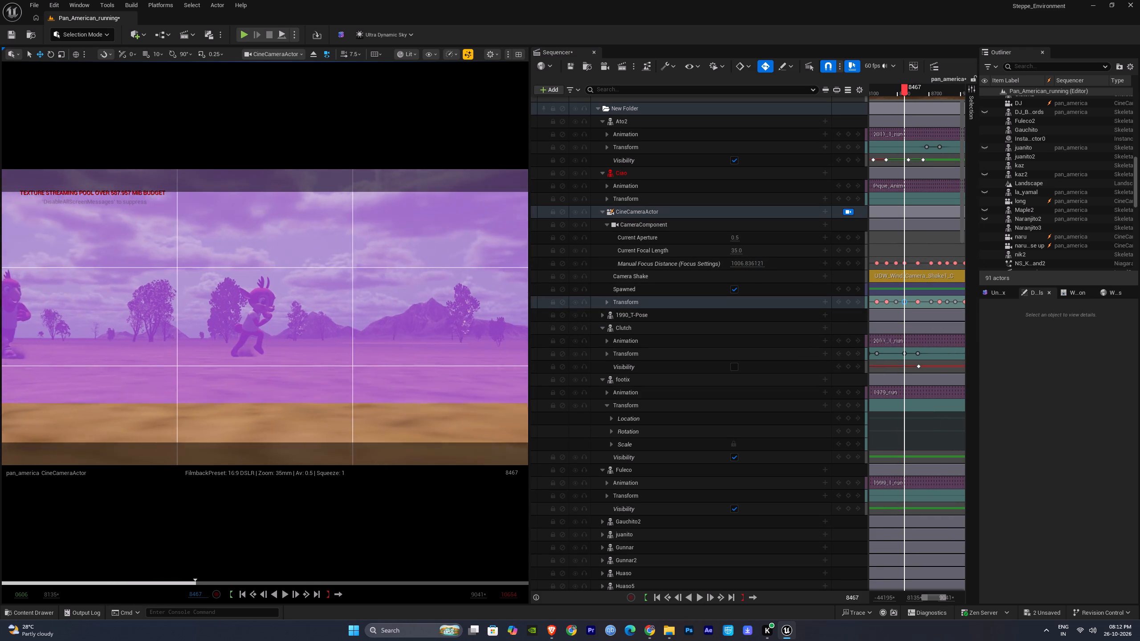
{"action": "right_click_drag", "start_coordinate": [334, 373], "coordinate": [333, 373]}
{"action": "left_click_drag", "start_coordinate": [745, 264], "coordinate": [761, 268]}
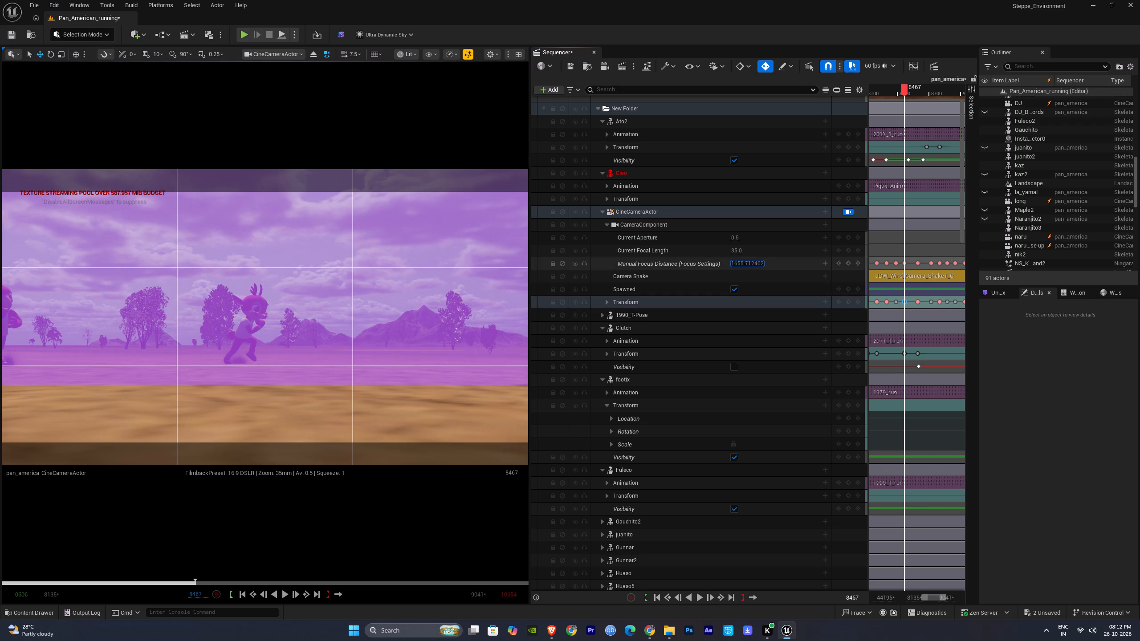
{"action": "left_click_drag", "start_coordinate": [761, 268], "coordinate": [781, 276]}
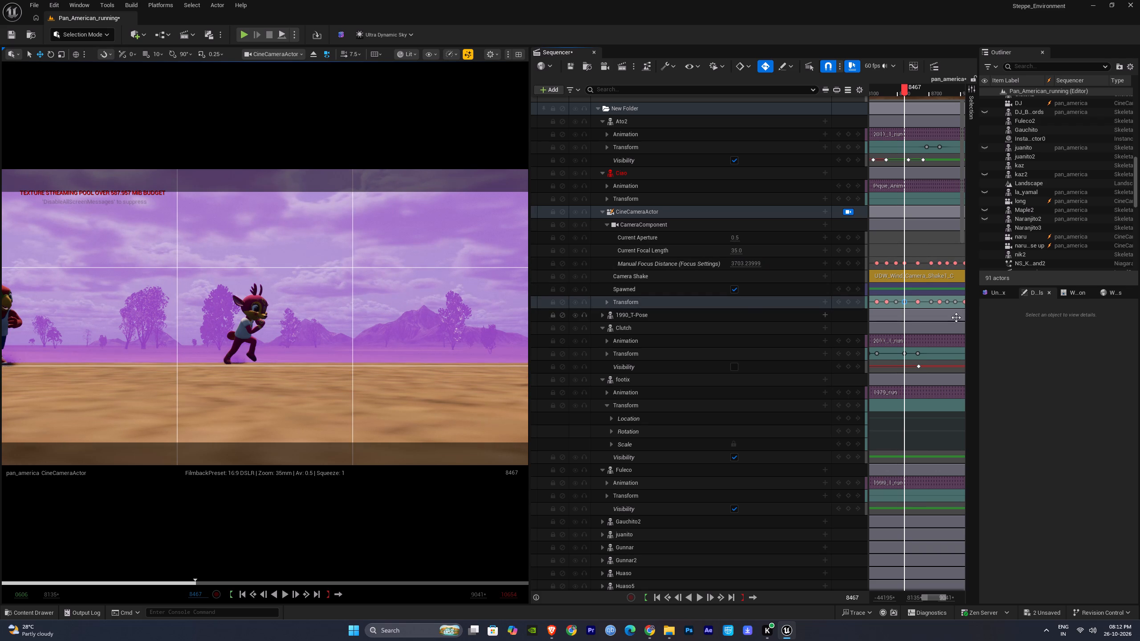
{"action": "left_click", "coordinate": [956, 328]}
{"action": "key", "text": "space"}
{"action": "key", "text": "space"}
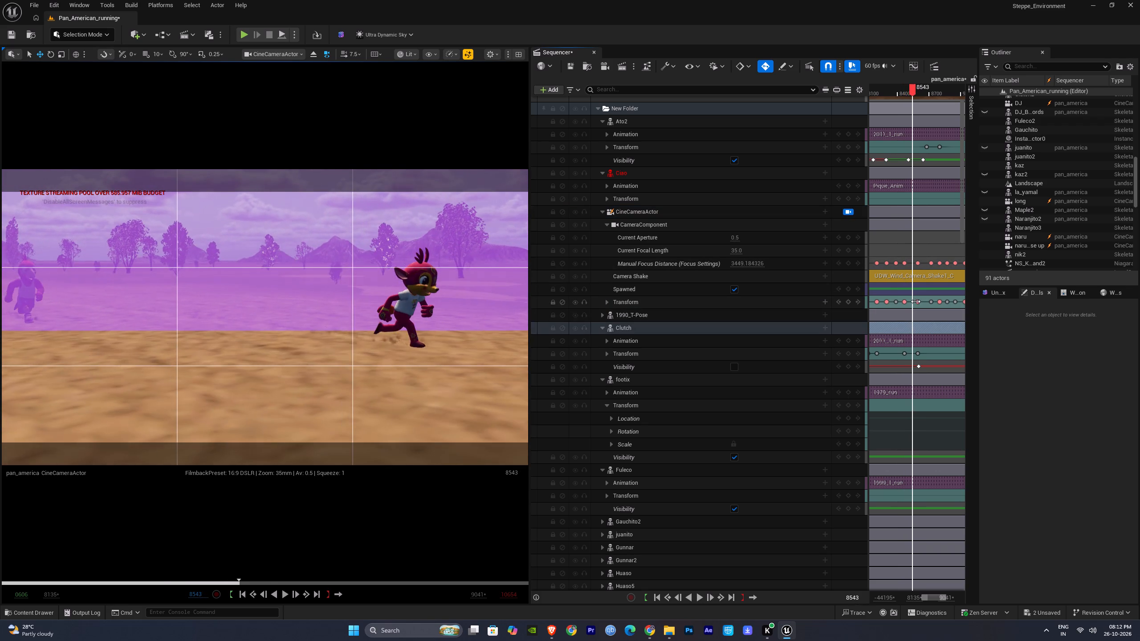
At the keyframe just after frame 8543, reframe CineCameraActor on the deer mascot, decrease the Manual Focus Distance, and play on to frame 9255.
{"action": "left_click", "coordinate": [917, 302]}
{"action": "right_click_drag", "start_coordinate": [476, 328], "coordinate": [501, 327]}
{"action": "left_click_drag", "start_coordinate": [748, 263], "coordinate": [742, 263]}
{"action": "left_click", "coordinate": [939, 380]}
{"action": "key", "text": "space"}
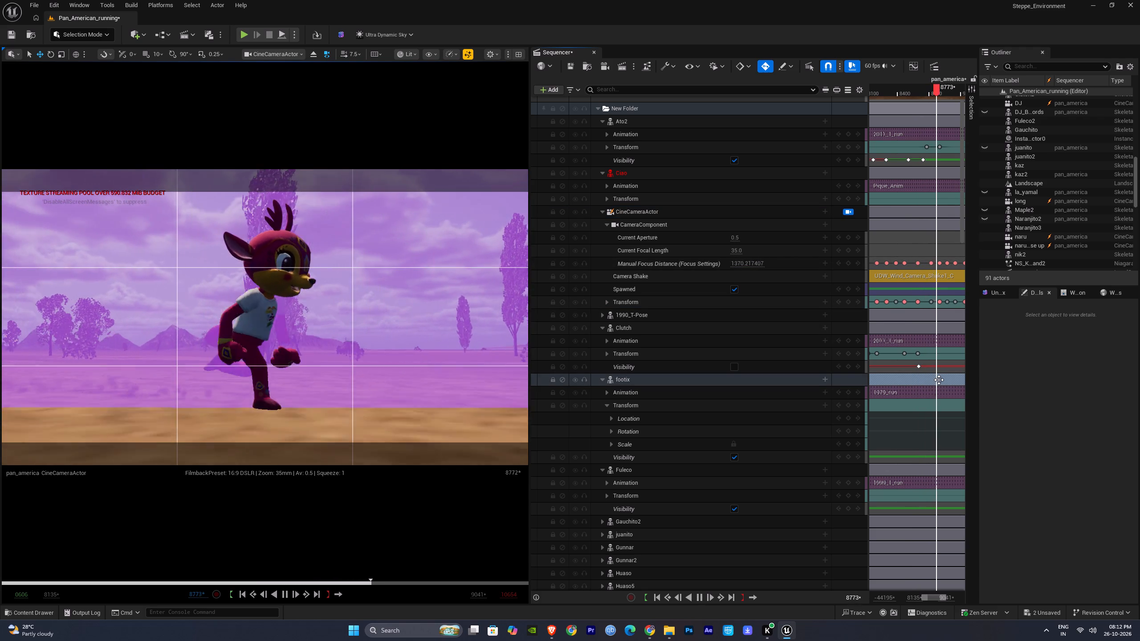
{"action": "right_click_drag", "start_coordinate": [938, 379], "coordinate": [874, 372]}
{"action": "scroll", "coordinate": [907, 371], "scroll_direction": "down", "scroll_amount": 3, "text": "ctrl"}
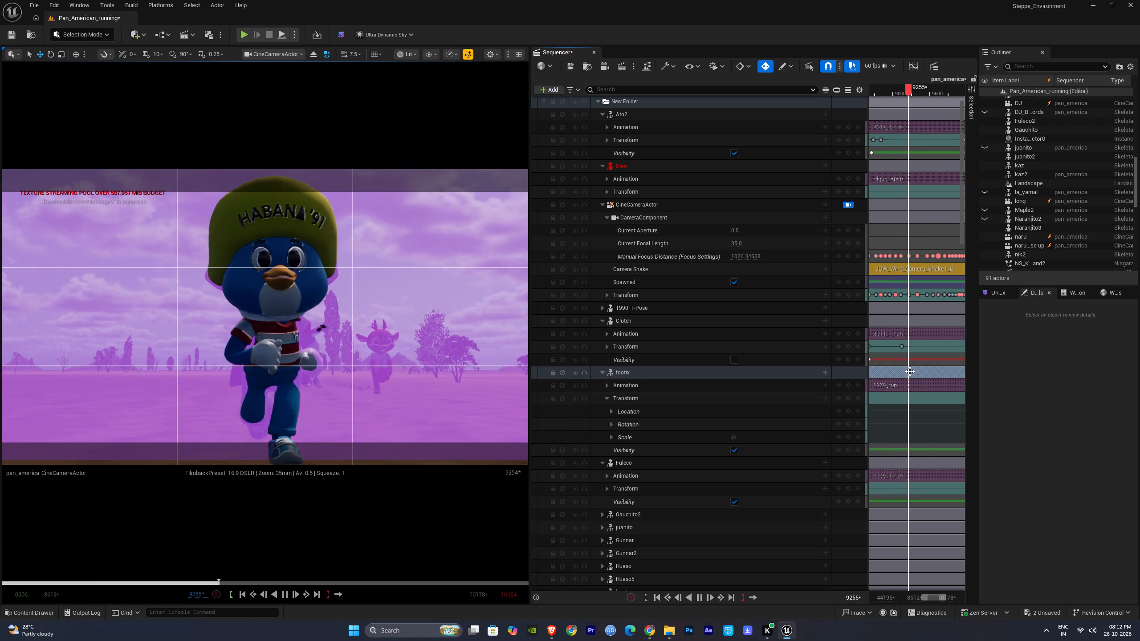
{"action": "key", "text": "space"}
At the frame 9258 keyframe, reframe CineCameraActor on the Habana '91 mascot and increase the Manual Focus Distance, then play on briefly.
{"action": "left_click", "coordinate": [908, 255]}
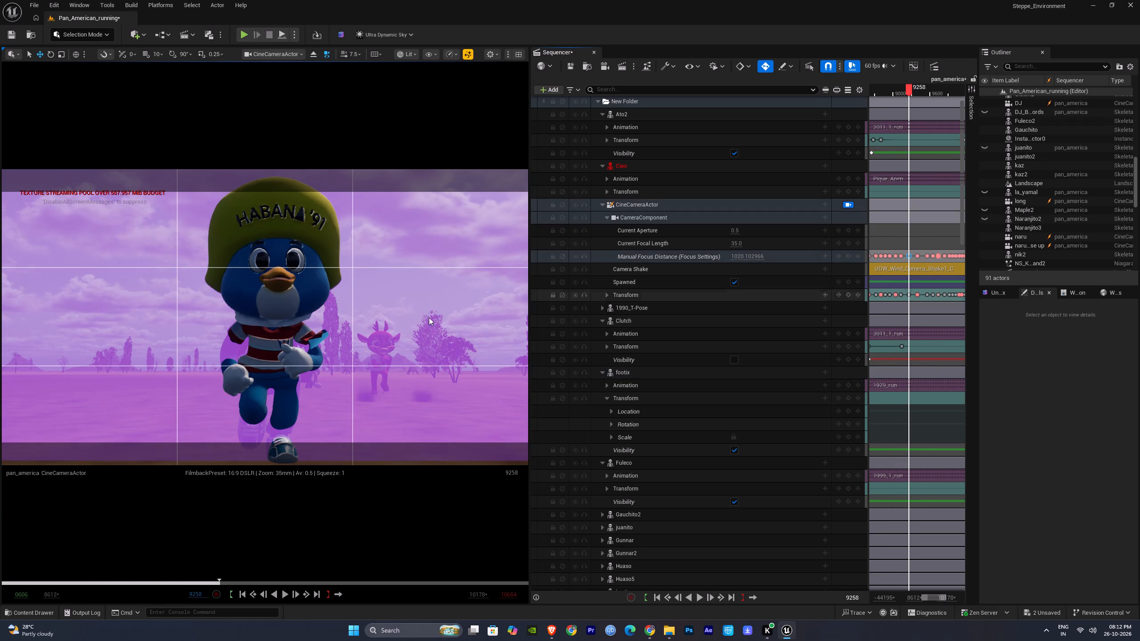
{"action": "right_click_drag", "start_coordinate": [348, 324], "coordinate": [341, 319], "text": "alt"}
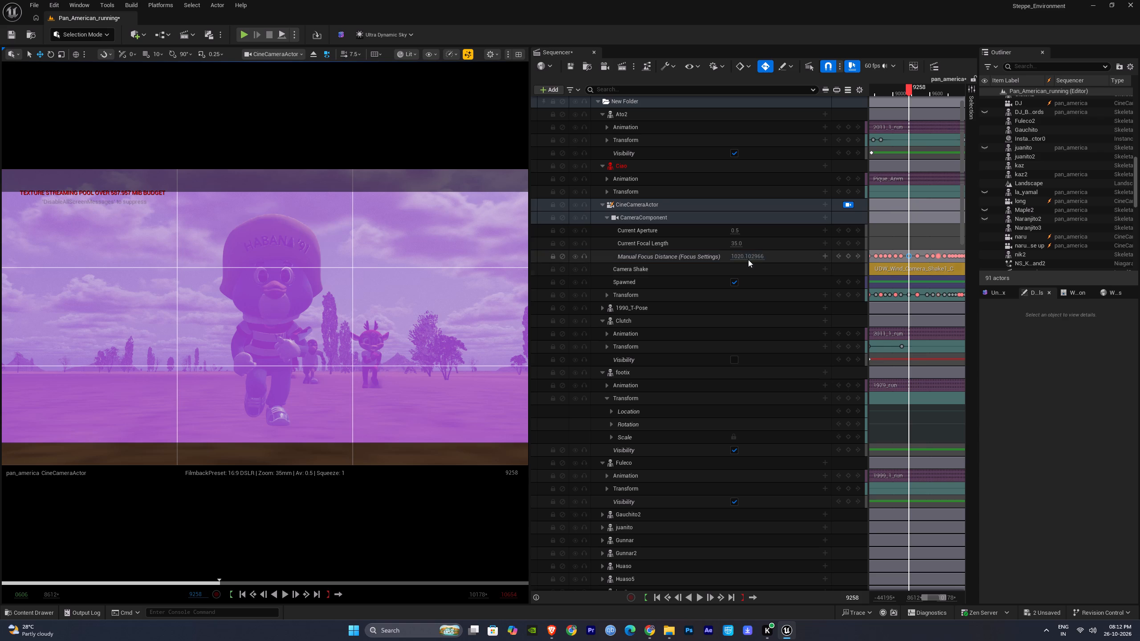
{"action": "left_click_drag", "start_coordinate": [748, 257], "coordinate": [756, 257]}
{"action": "left_click", "coordinate": [919, 419]}
{"action": "key", "text": "space"}
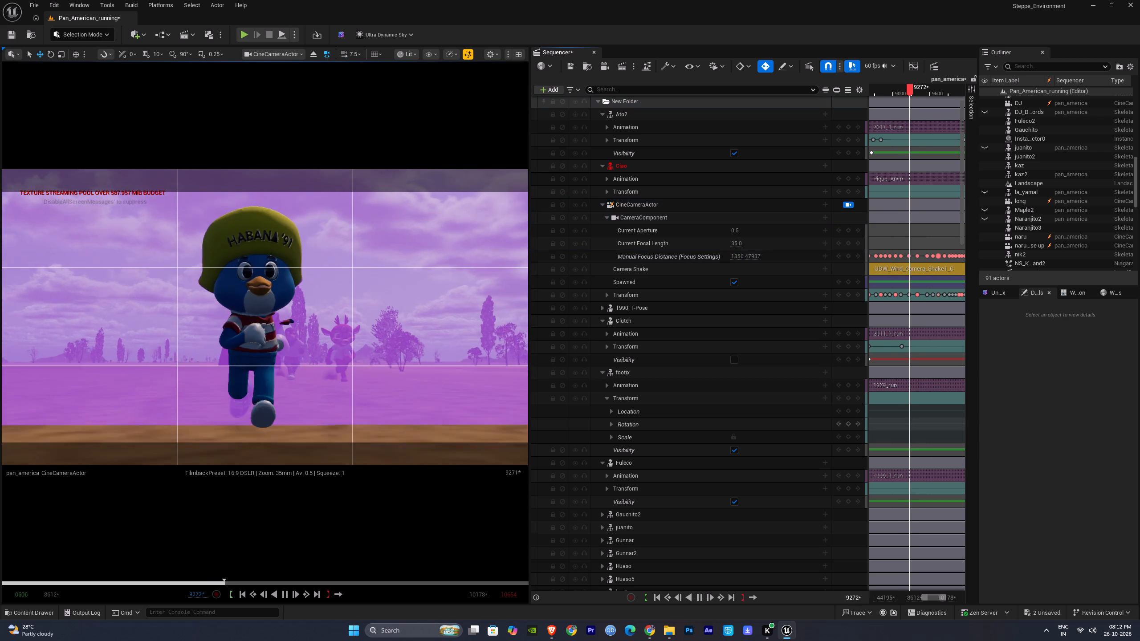
{"action": "key", "text": "space"}
Replay the section up to frame 9395 from several transform keyframes to check framing and focus on the Habana '91 and parrot mascots.
{"action": "left_click", "coordinate": [903, 296]}
{"action": "key", "text": "space"}
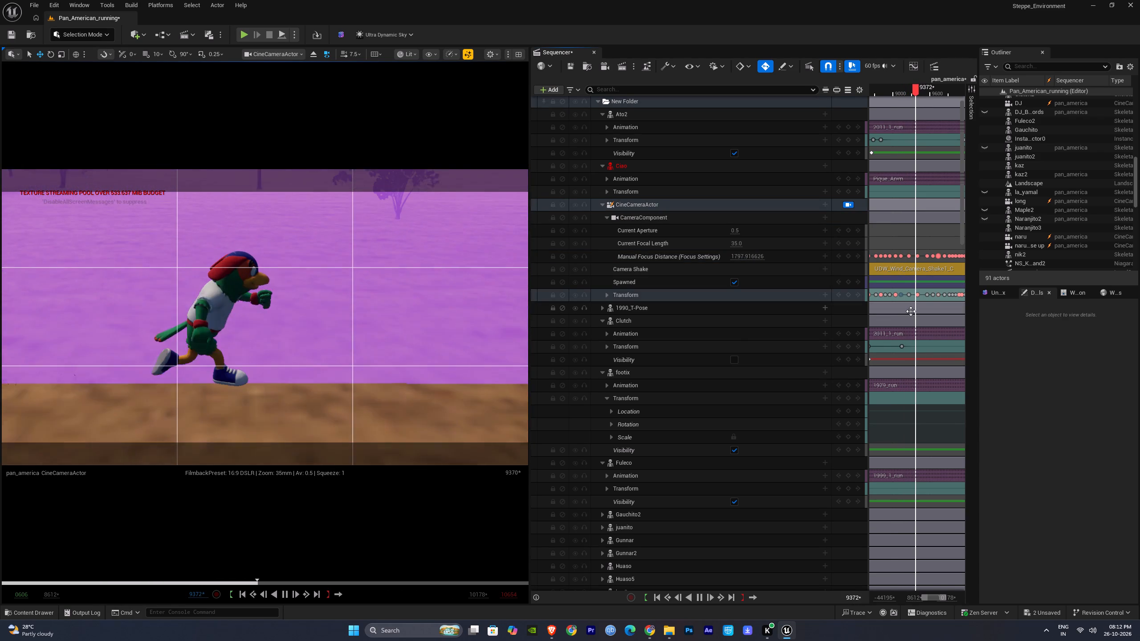
{"action": "key", "text": "space"}
{"action": "left_click", "coordinate": [908, 296]}
{"action": "key", "text": "space"}
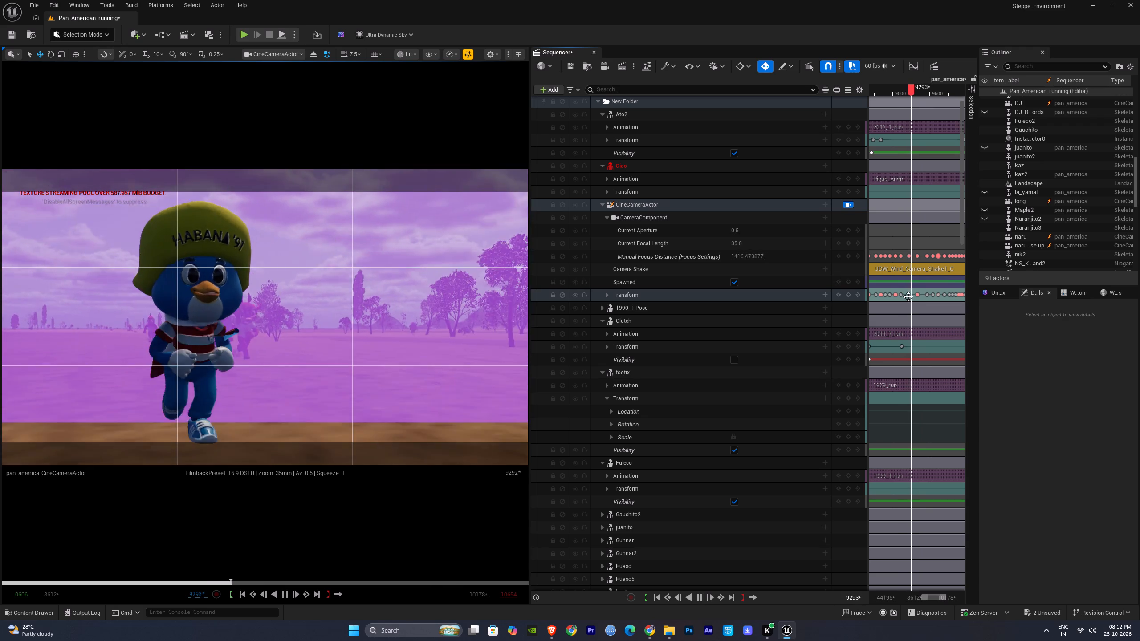
{"action": "key", "text": "space"}
{"action": "left_click", "coordinate": [908, 296]}
{"action": "key", "text": "space"}
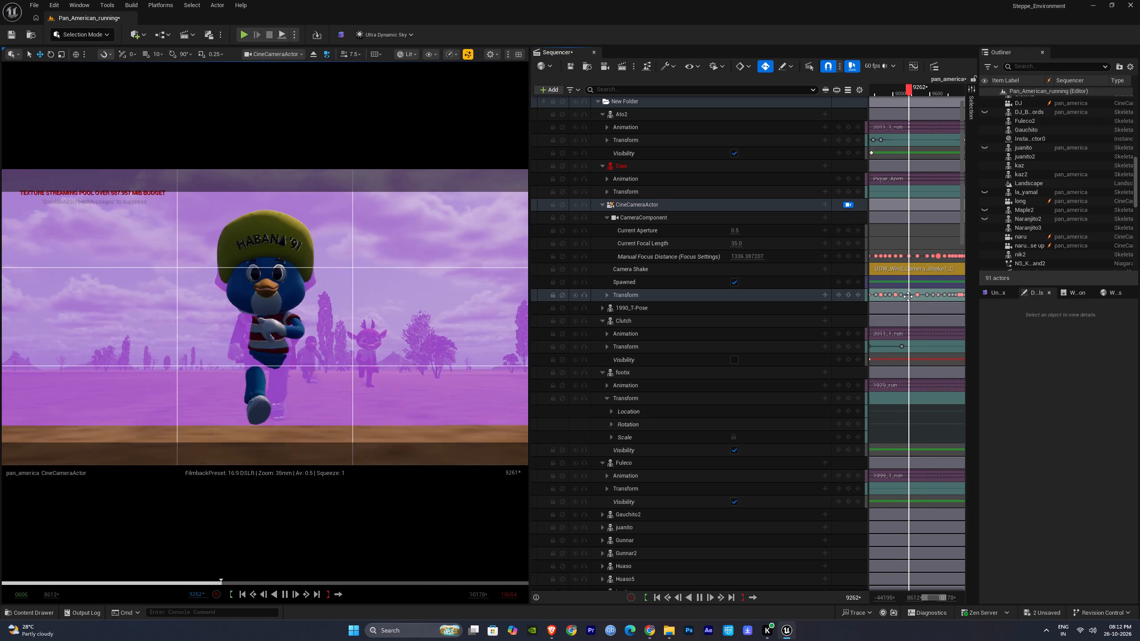
{"action": "key", "text": "space"}
{"action": "left_click", "coordinate": [920, 296]}
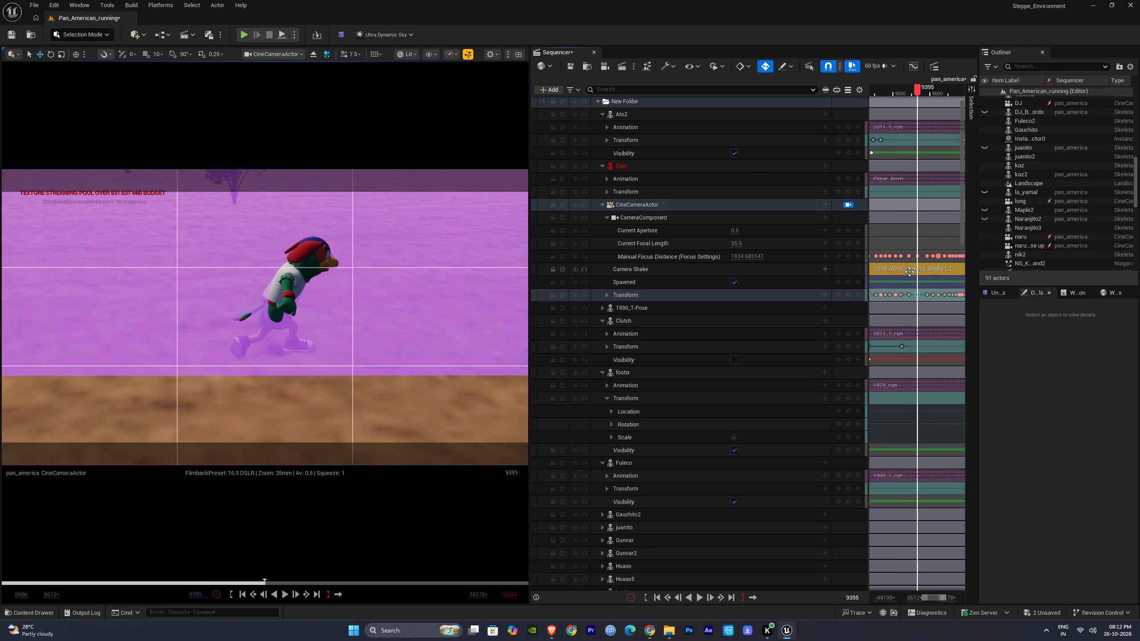
At frame 9327, reframe CineCameraActor on the Habana '91 mascot, set Manual Focus Distance to about 1898, and play on to frame 9357.
{"action": "scroll", "coordinate": [911, 297], "scroll_direction": "up", "scroll_amount": 6, "text": "ctrl"}
{"action": "left_click_drag", "start_coordinate": [915, 91], "coordinate": [901, 93]}
{"action": "right_click_drag", "start_coordinate": [236, 371], "coordinate": [219, 373]}
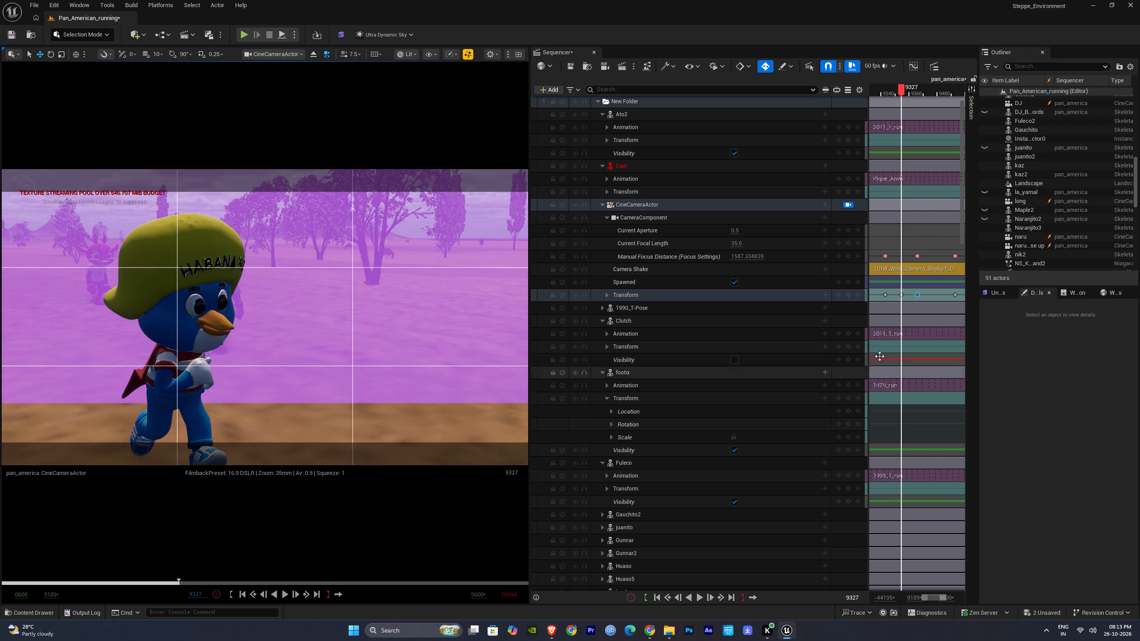
{"action": "left_click_drag", "start_coordinate": [741, 254], "coordinate": [749, 256]}
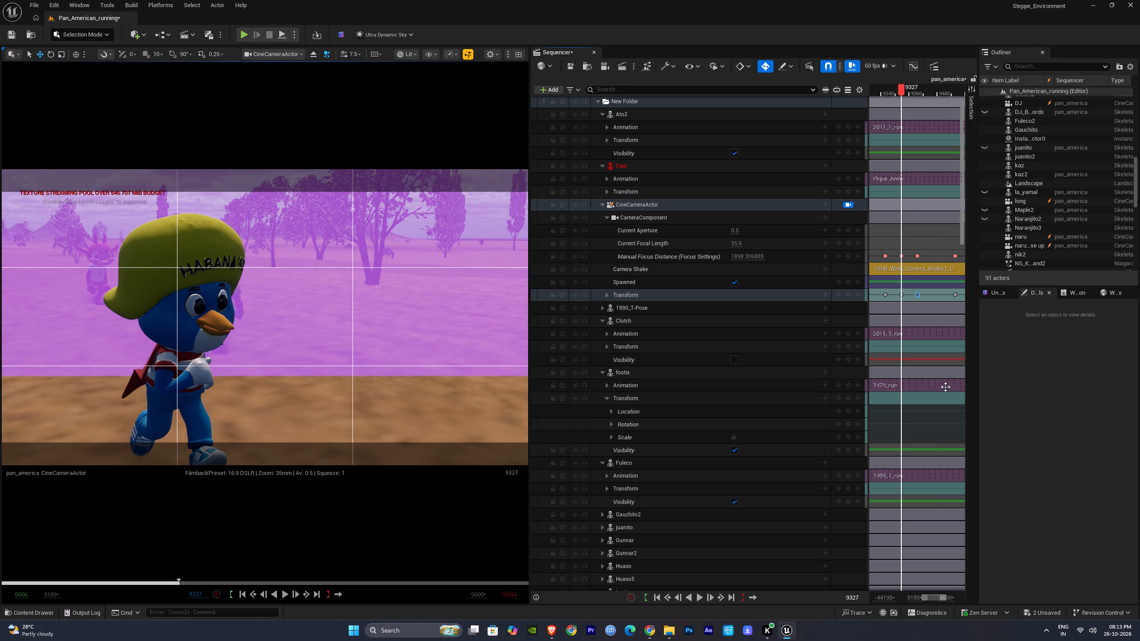
{"action": "left_click", "coordinate": [914, 300]}
{"action": "key", "text": "space"}
{"action": "key", "text": "space"}
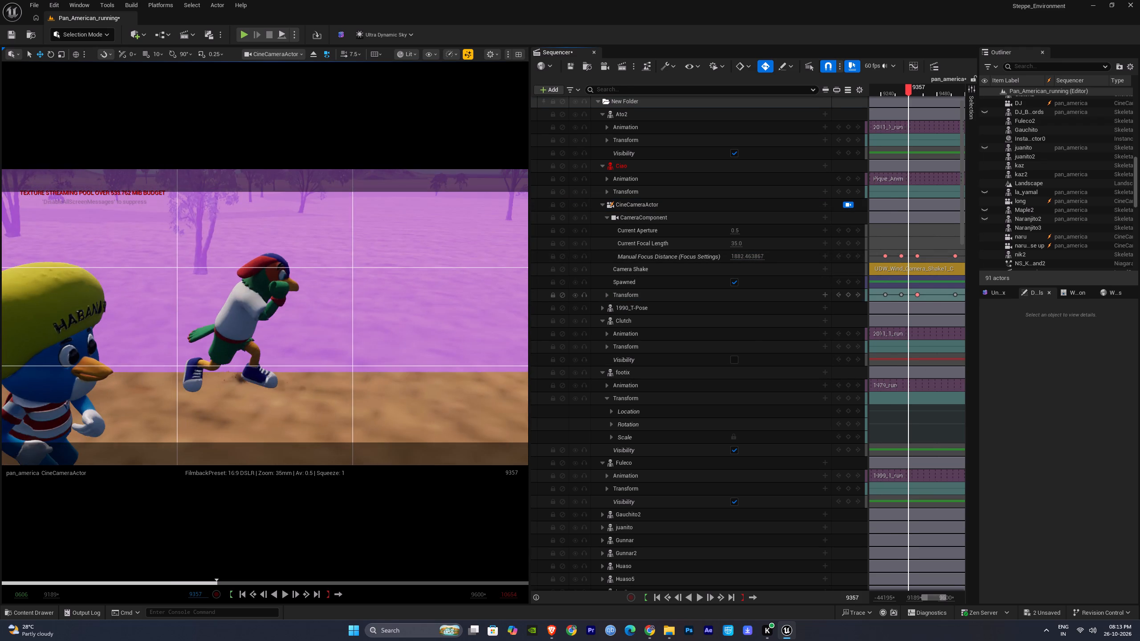
Play on from frame 9357, replay the parrot mascot's approach, and increase CineCameraActor's Manual Focus Distance at frame 9886.
{"action": "key", "text": "space"}
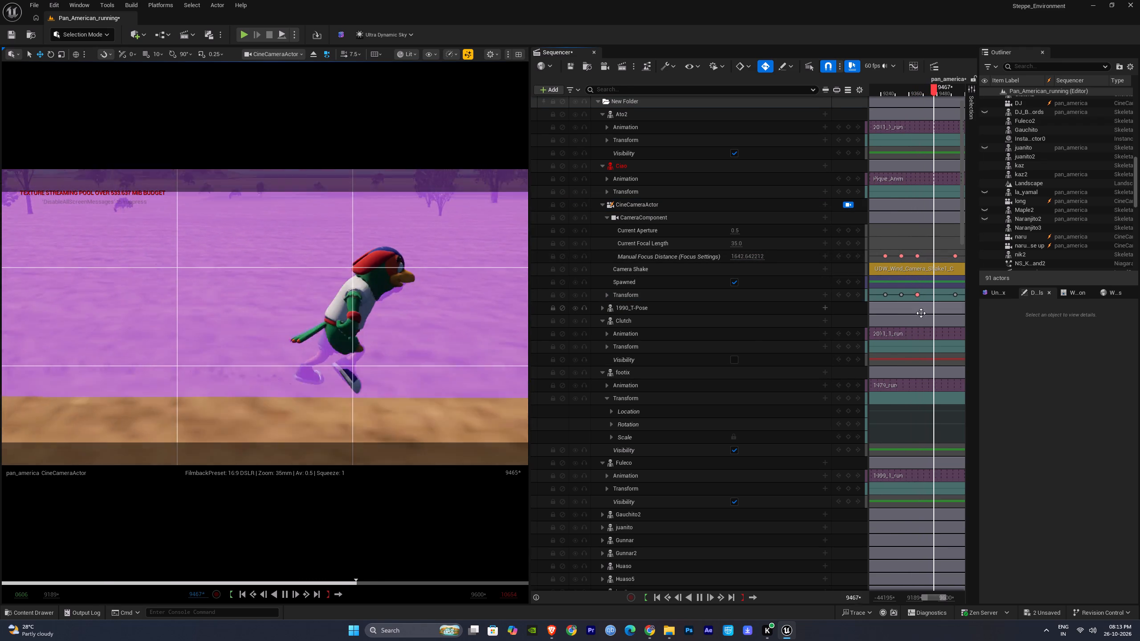
{"action": "right_click_drag", "start_coordinate": [921, 315], "coordinate": [882, 312]}
{"action": "right_click_drag", "start_coordinate": [943, 326], "coordinate": [897, 322]}
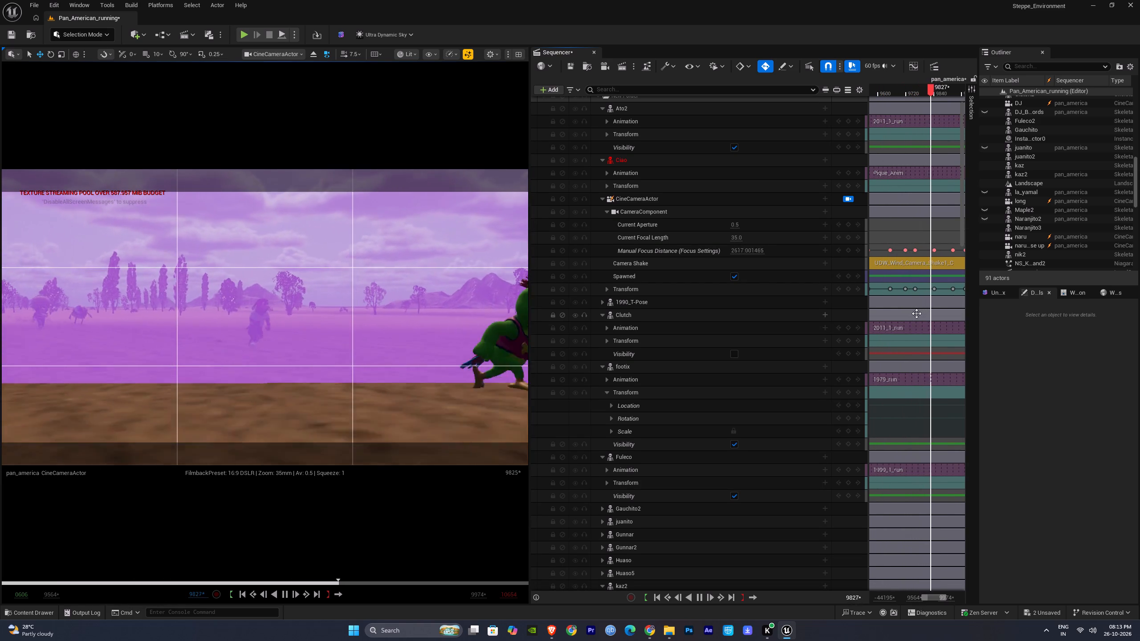
{"action": "key", "text": "space"}
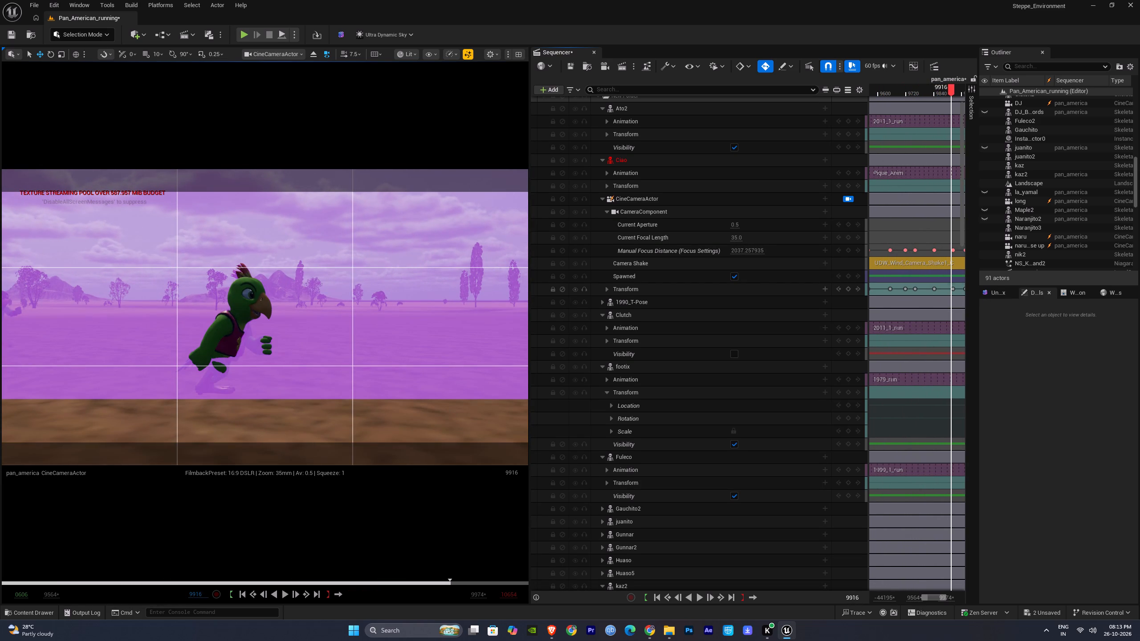
{"action": "left_click", "coordinate": [932, 289]}
{"action": "key", "text": "space"}
{"action": "key", "text": "space"}
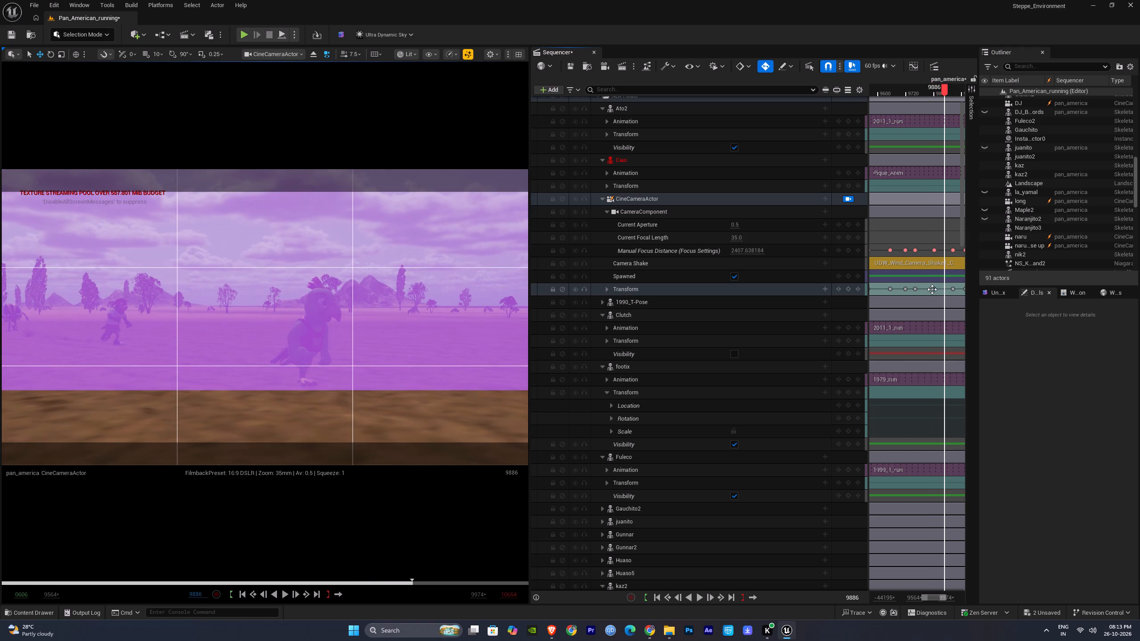
{"action": "left_click_drag", "start_coordinate": [745, 251], "coordinate": [749, 246]}
{"action": "left_click", "coordinate": [923, 236]}
Play on from frame 9886 to about frame 10282, checking framing and focus on the parrot and striped bird mascots.
{"action": "key", "text": "space"}
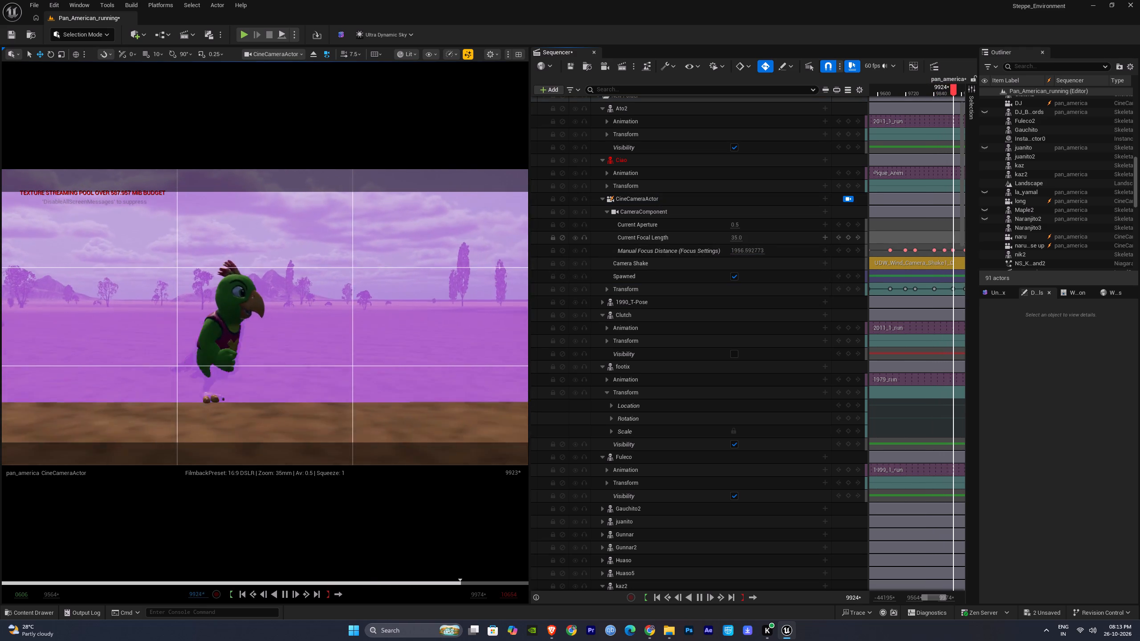
{"action": "right_click_drag", "start_coordinate": [925, 241], "coordinate": [896, 240]}
{"action": "right_click_drag", "start_coordinate": [939, 237], "coordinate": [900, 236]}
{"action": "right_click_drag", "start_coordinate": [940, 237], "coordinate": [913, 236]}
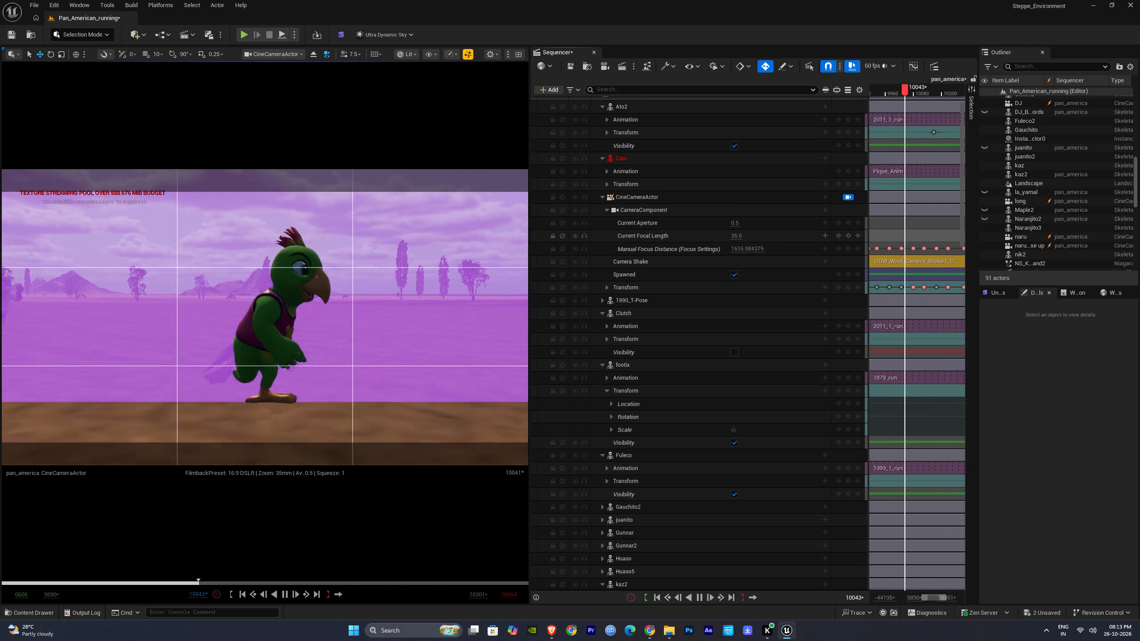
{"action": "right_click_drag", "start_coordinate": [913, 236], "coordinate": [899, 235]}
{"action": "right_click_drag", "start_coordinate": [935, 236], "coordinate": [906, 235]}
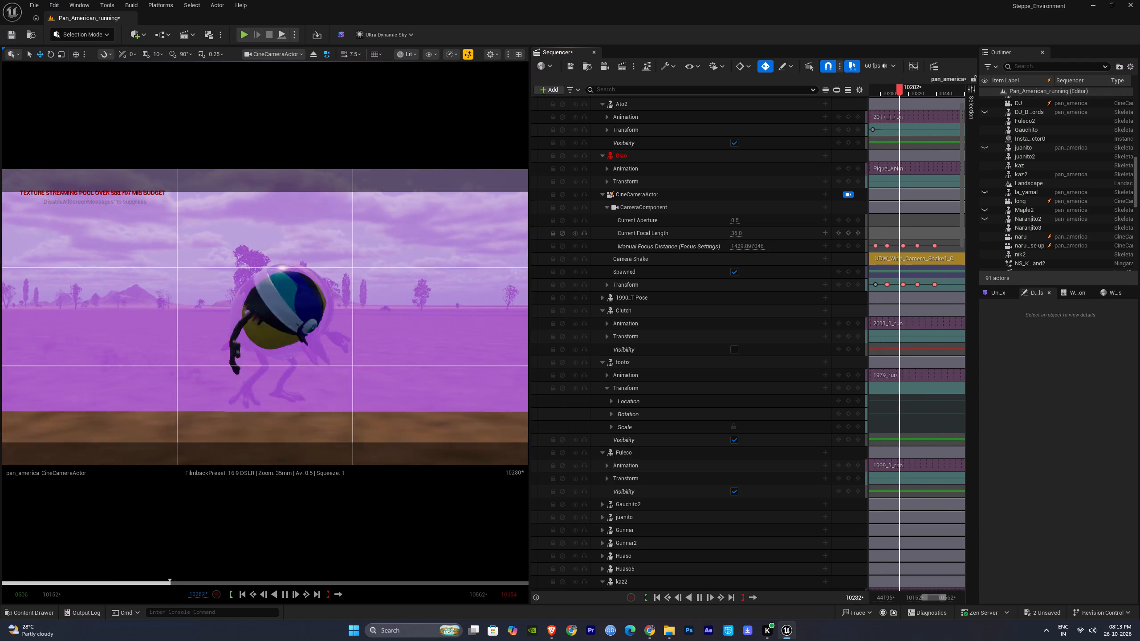
{"action": "key", "text": "space"}
Replay the section between about frames 10250 and 10509 from several points to check camera framing and focus on the running mascots.
{"action": "left_click", "coordinate": [888, 284]}
{"action": "key", "text": "space"}
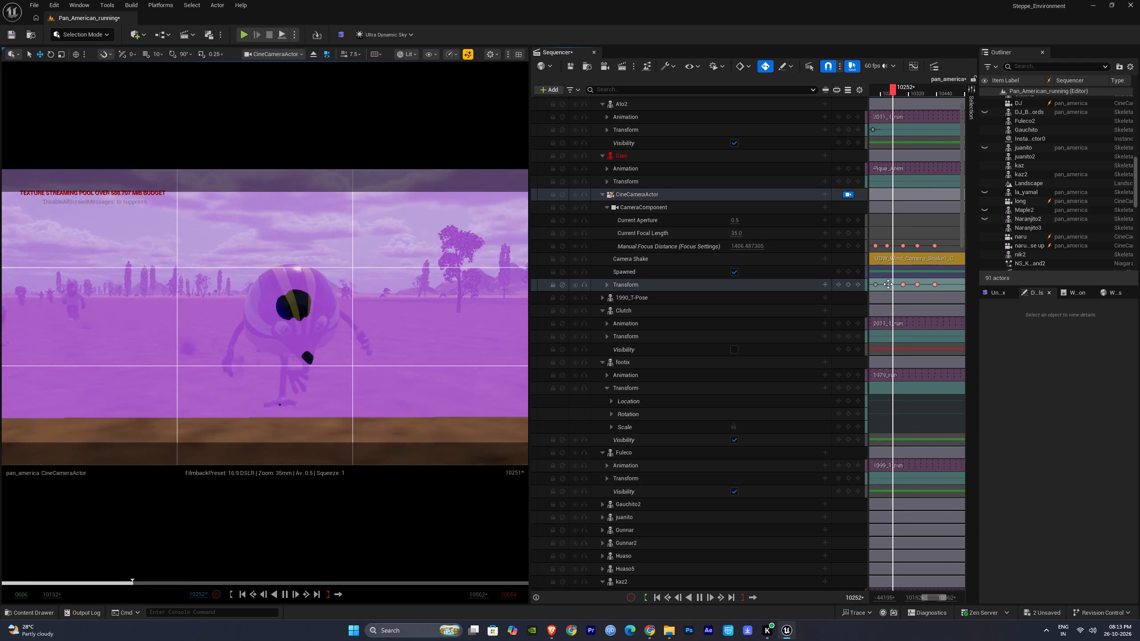
{"action": "key", "text": "space"}
{"action": "key", "text": "space"}
{"action": "key", "text": "space"}
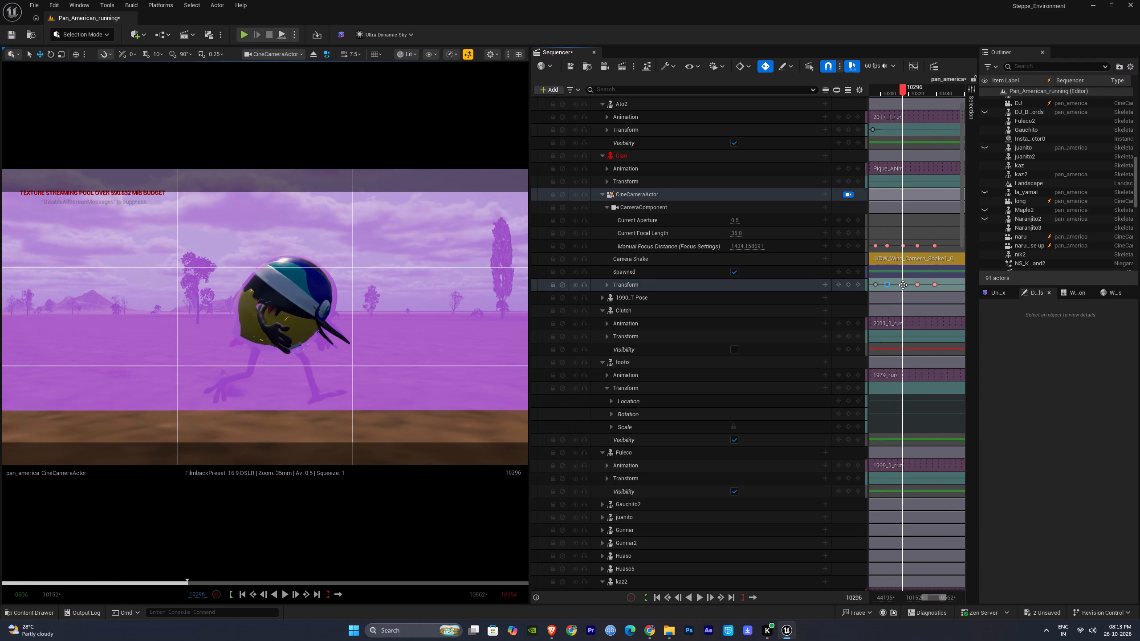
{"action": "left_click", "coordinate": [903, 285]}
{"action": "key", "text": "space"}
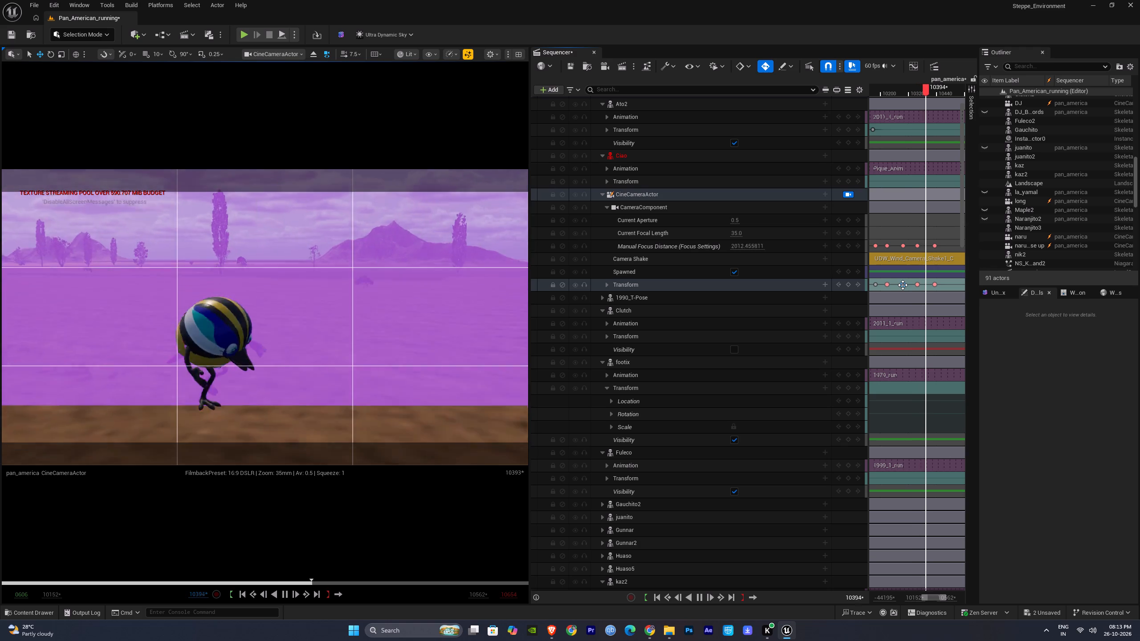
{"action": "key", "text": "space"}
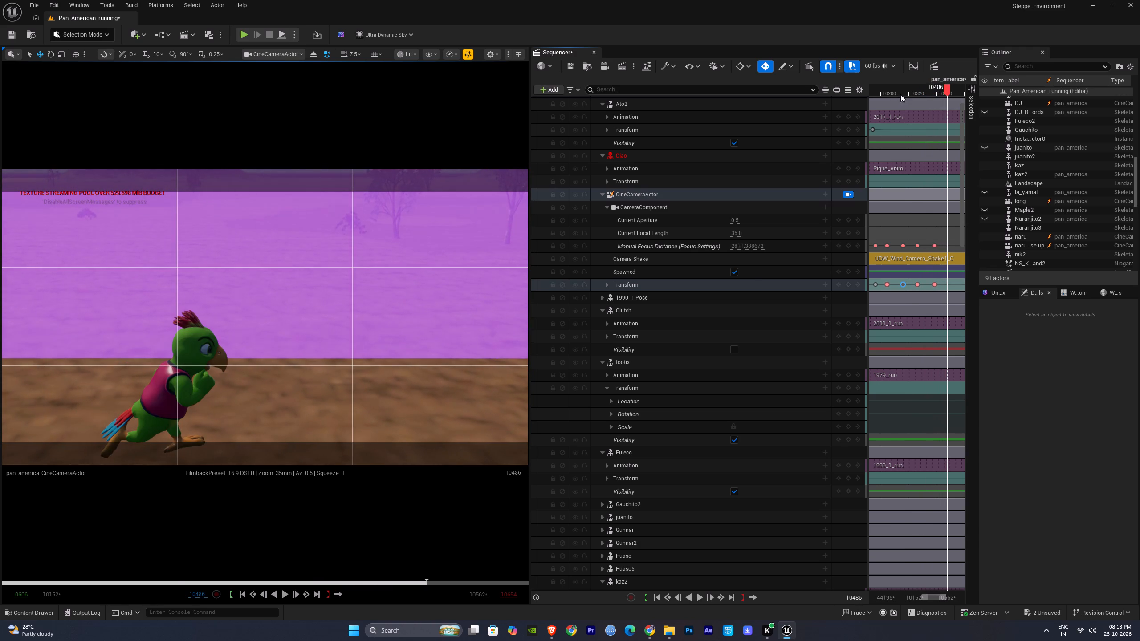
{"action": "left_click", "coordinate": [903, 93]}
{"action": "key", "text": "space"}
{"action": "left_click_drag", "start_coordinate": [908, 91], "coordinate": [913, 91]}
{"action": "key", "text": "space"}
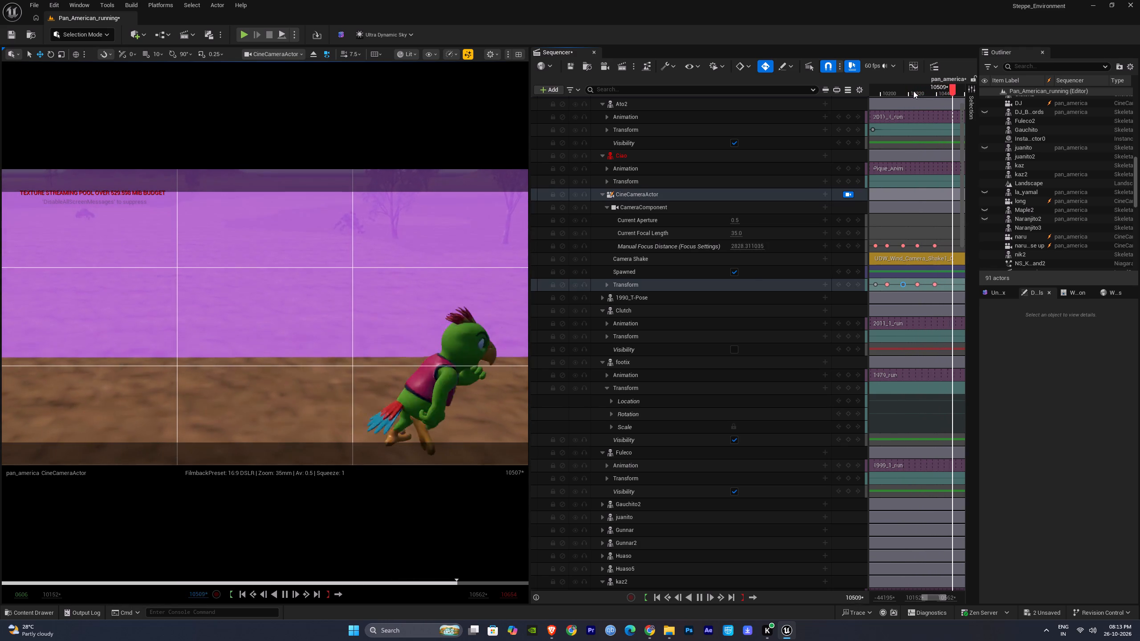
{"action": "left_click", "coordinate": [913, 91]}
{"action": "key", "text": "space"}
{"action": "key", "text": "space"}
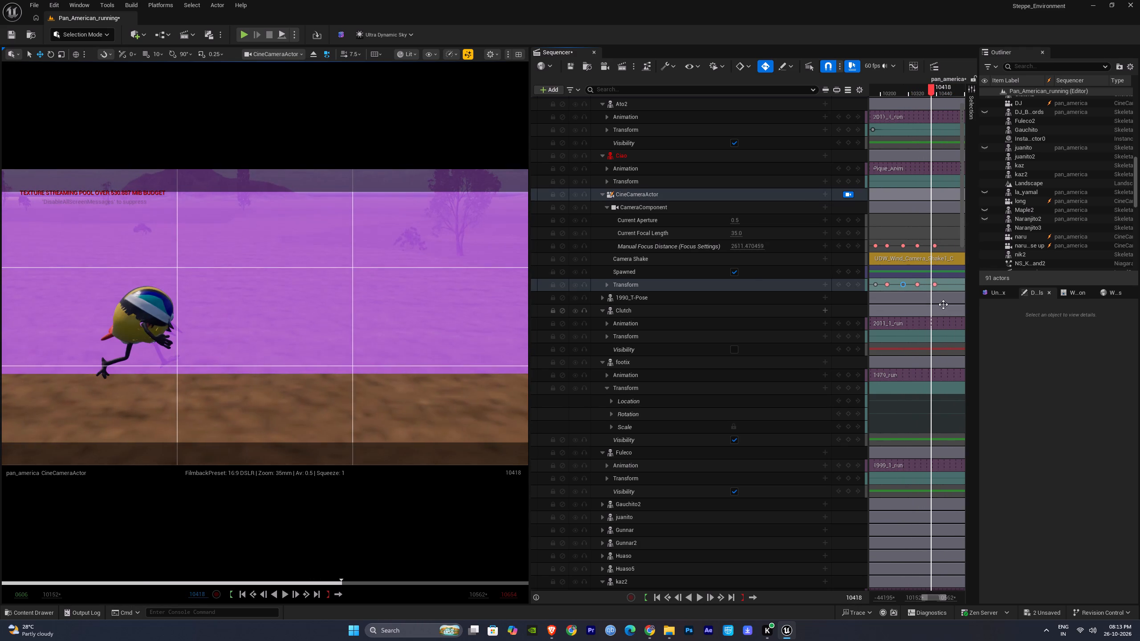
Delete all CineCameraActor Transform keyframes after frame 10359.
{"action": "right_click_drag", "start_coordinate": [942, 303], "coordinate": [884, 302]}
{"action": "scroll", "coordinate": [903, 297], "scroll_direction": "down", "scroll_amount": 1, "text": "ctrl"}
{"action": "left_click_drag", "start_coordinate": [924, 283], "coordinate": [883, 285]}
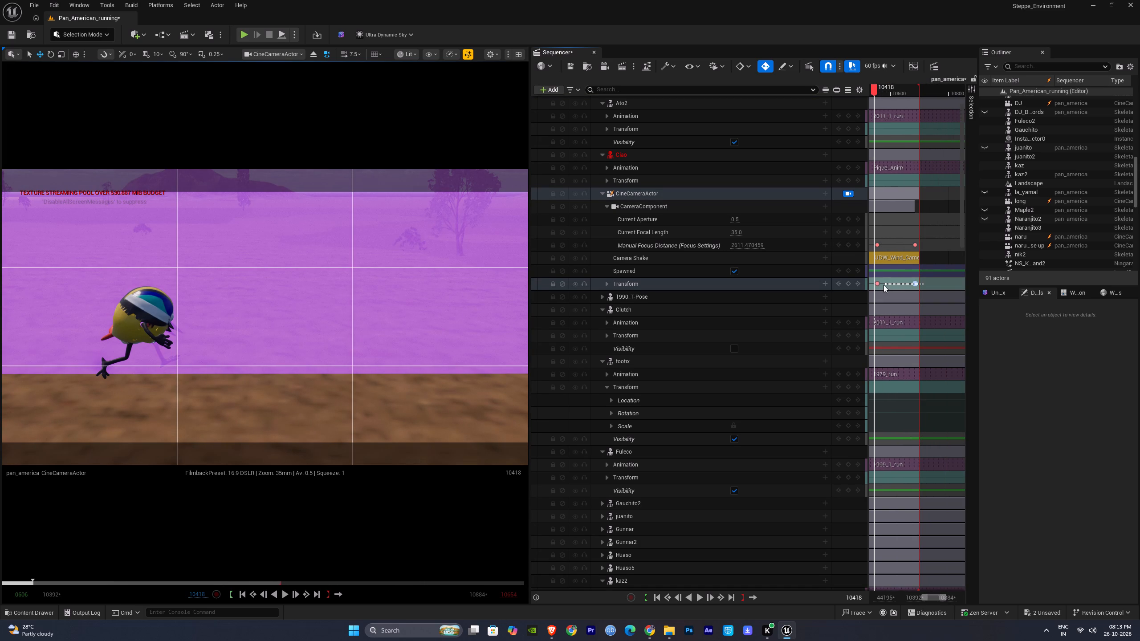
{"action": "left_click_drag", "start_coordinate": [883, 285], "coordinate": [875, 285]}
{"action": "right_click_drag", "start_coordinate": [891, 285], "coordinate": [912, 286]}
{"action": "key", "text": "Delete"}
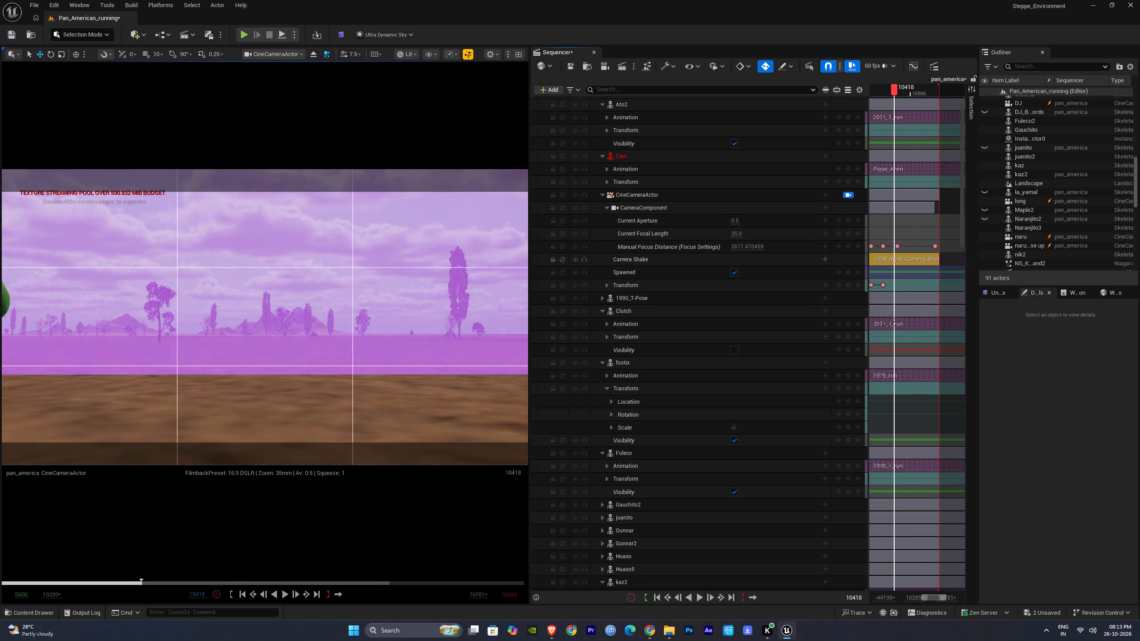
Delete the Manual Focus Distance keyframes after frame 10359.
{"action": "left_click_drag", "start_coordinate": [954, 246], "coordinate": [893, 248]}
{"action": "key", "text": "Delete"}
Play from the frame 10359 keyframe to frame 10447 and reframe CineCameraActor on the striped bird mascot there as a new keyframe.
{"action": "left_click", "coordinate": [882, 285]}
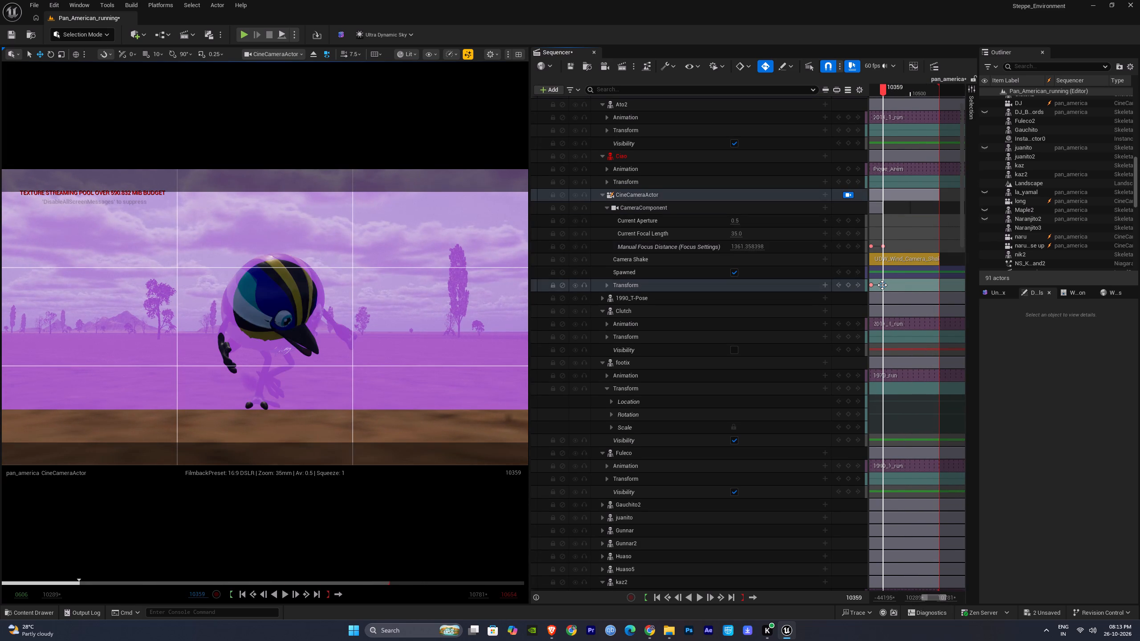
{"action": "key", "text": "space"}
{"action": "key", "text": "space"}
{"action": "right_click_drag", "start_coordinate": [383, 333], "coordinate": [392, 333]}
{"action": "key", "text": "d"}
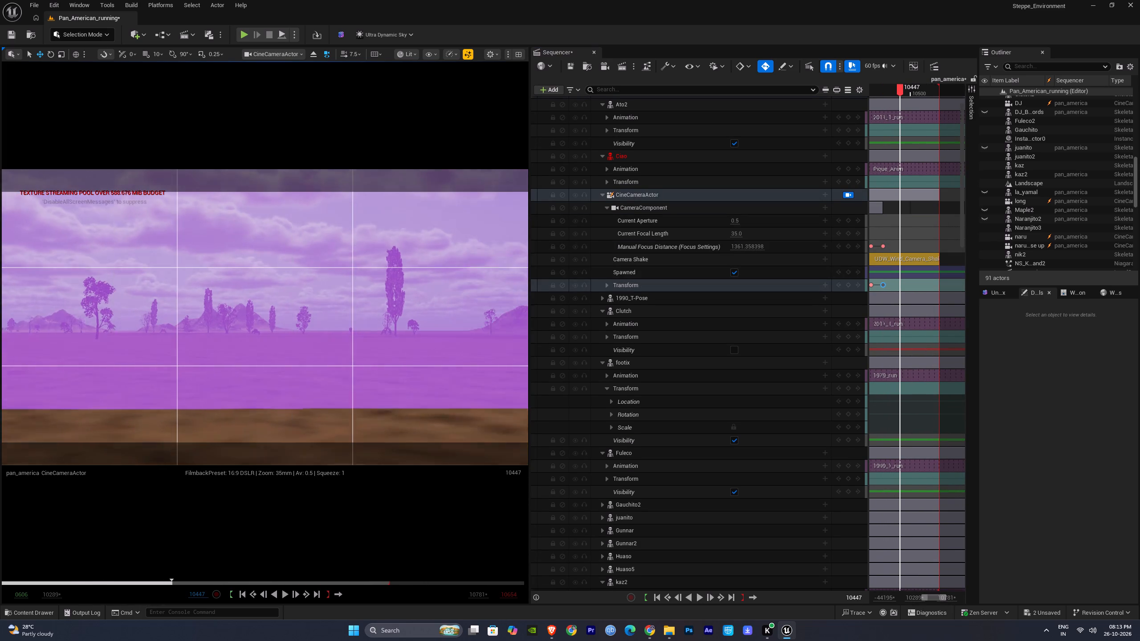
{"action": "right_click_drag", "start_coordinate": [392, 333], "coordinate": [357, 334]}
{"action": "type", "text": "ds"}
{"action": "key", "text": "d"}
{"action": "key", "text": "a"}
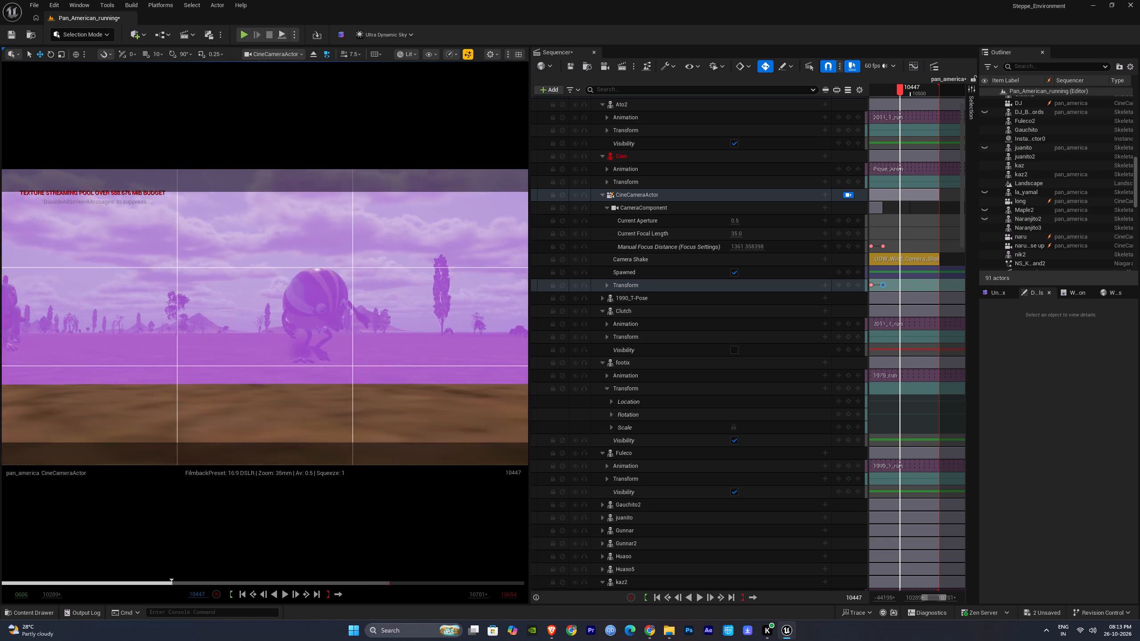
{"action": "right_click_drag", "start_coordinate": [357, 334], "coordinate": [365, 334]}
{"action": "right_click_drag", "start_coordinate": [379, 329], "coordinate": [388, 338], "text": "alt"}
{"action": "right_click", "coordinate": [385, 329]}
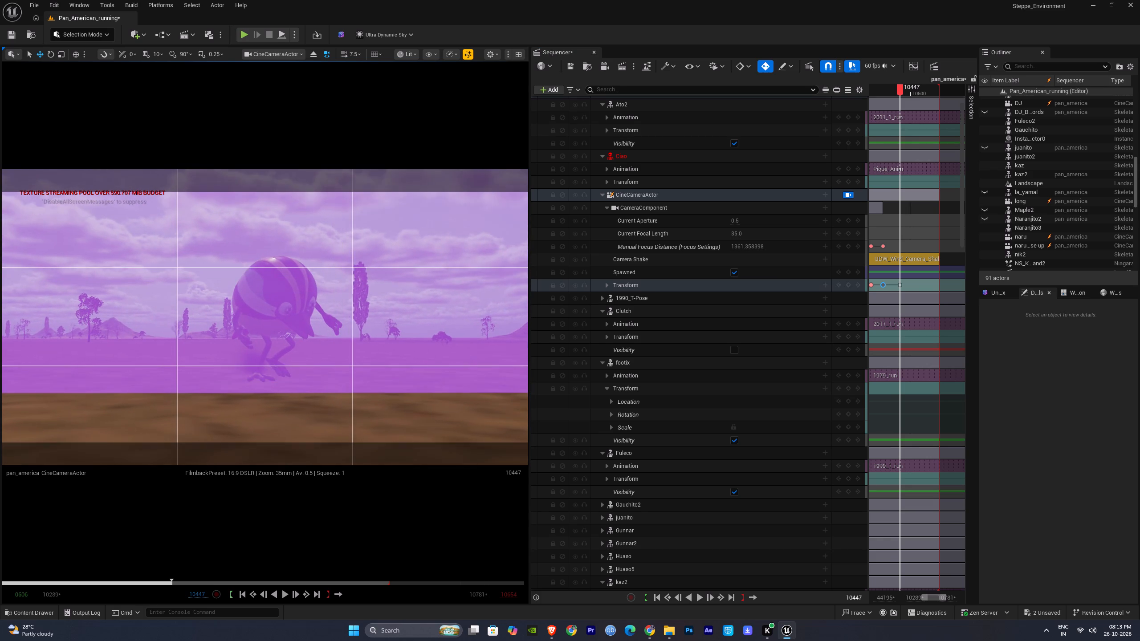
At frame 10557, reframe CineCameraActor to face the striped bird mascot from the front as a new Transform keyframe.
{"action": "left_click", "coordinate": [921, 92]}
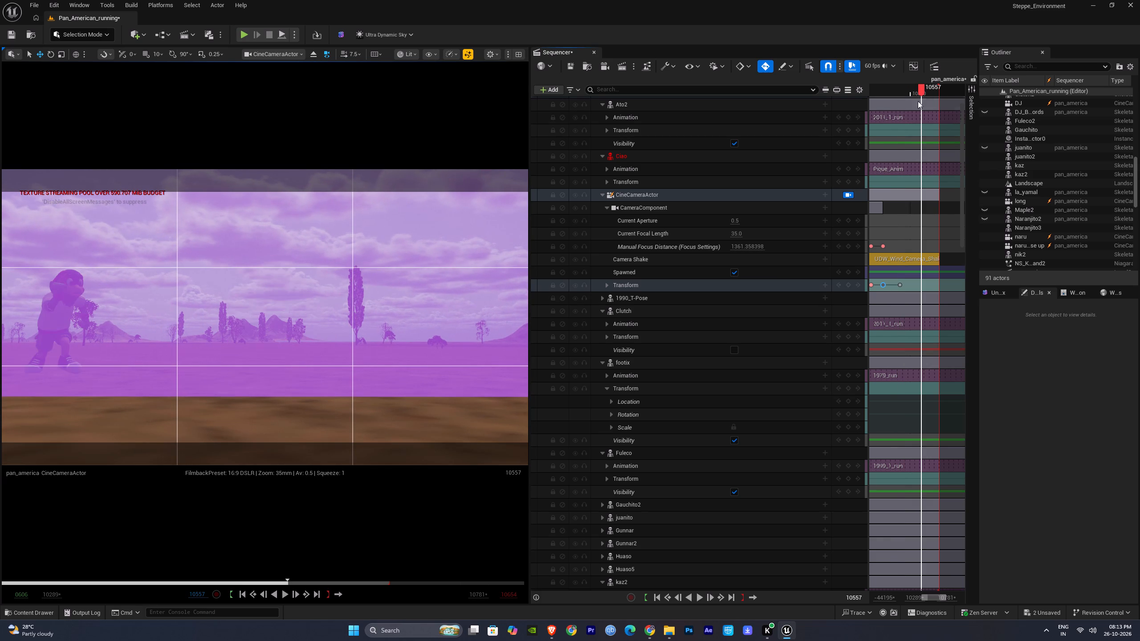
{"action": "right_click_drag", "start_coordinate": [361, 354], "coordinate": [322, 356]}
{"action": "key", "text": "d"}
{"action": "key", "text": "d"}
{"action": "type", "text": "as"}
{"action": "right_click_drag", "start_coordinate": [322, 356], "coordinate": [256, 369]}
{"action": "key", "text": "e"}
{"action": "key", "text": "d"}
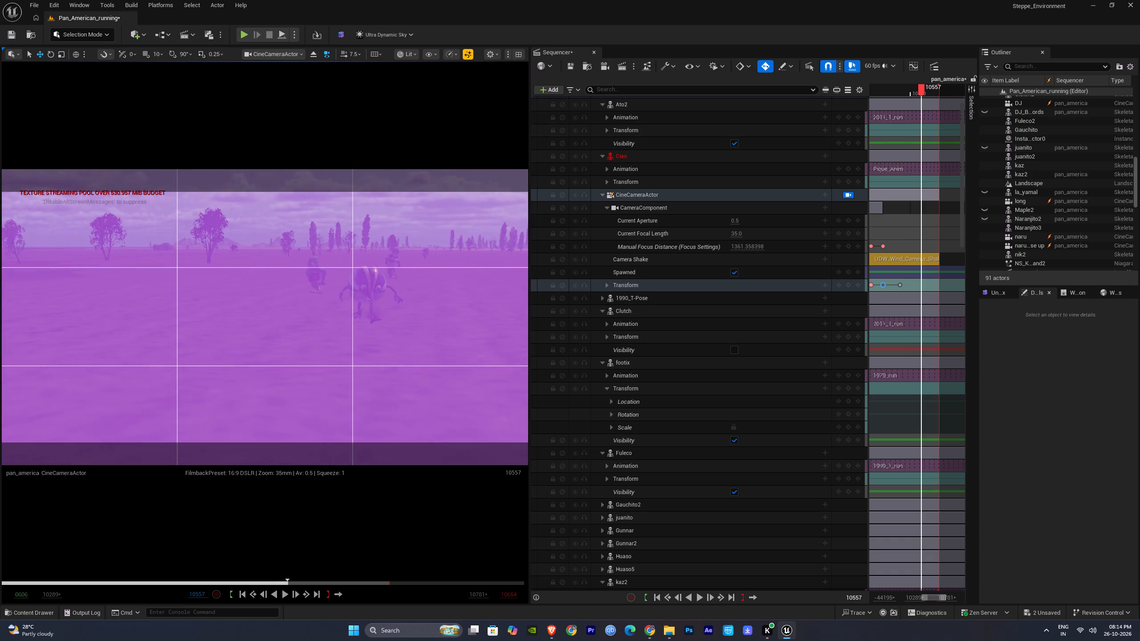
{"action": "right_click_drag", "start_coordinate": [256, 369], "coordinate": [267, 373]}
{"action": "key", "text": "w"}
{"action": "key", "text": "w"}
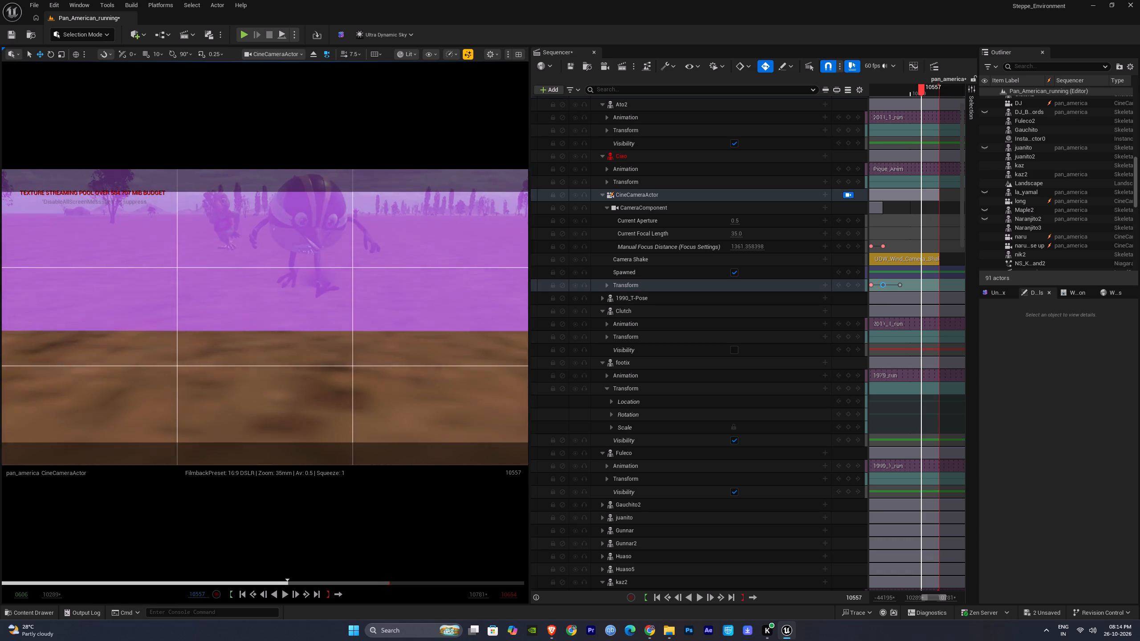
{"action": "right_click_drag", "start_coordinate": [267, 373], "coordinate": [274, 357]}
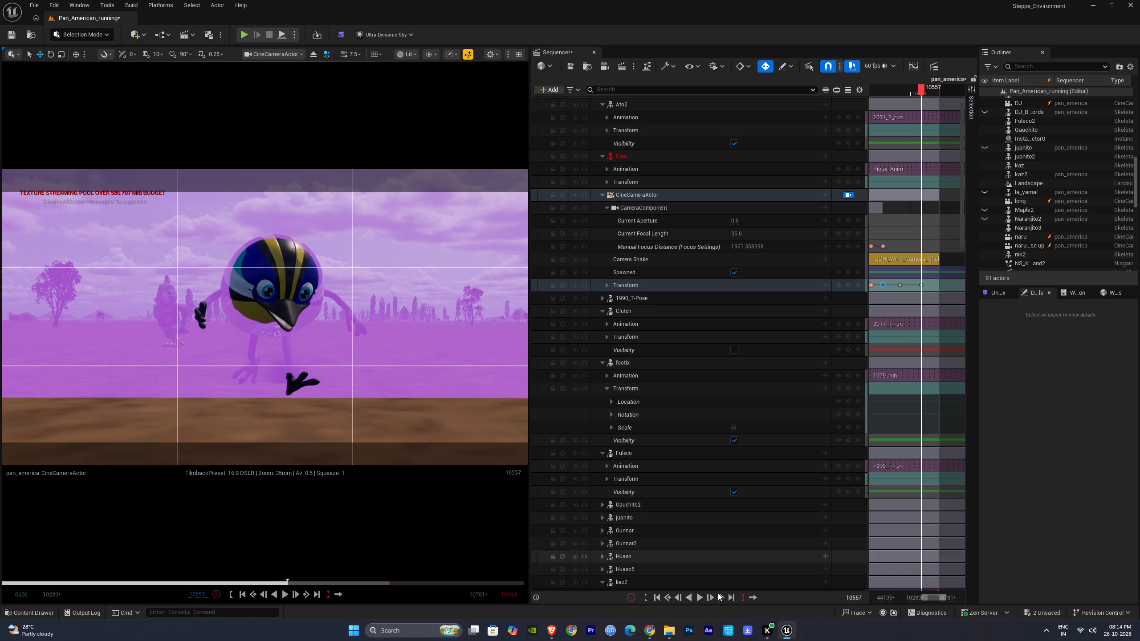
At the sequence's end frame 10653, reframe CineCameraActor on the striped bird mascot from the side as a new Transform keyframe.
{"action": "left_click", "coordinate": [731, 600]}
{"action": "right_click_drag", "start_coordinate": [369, 357], "coordinate": [313, 304], "text": "alt"}
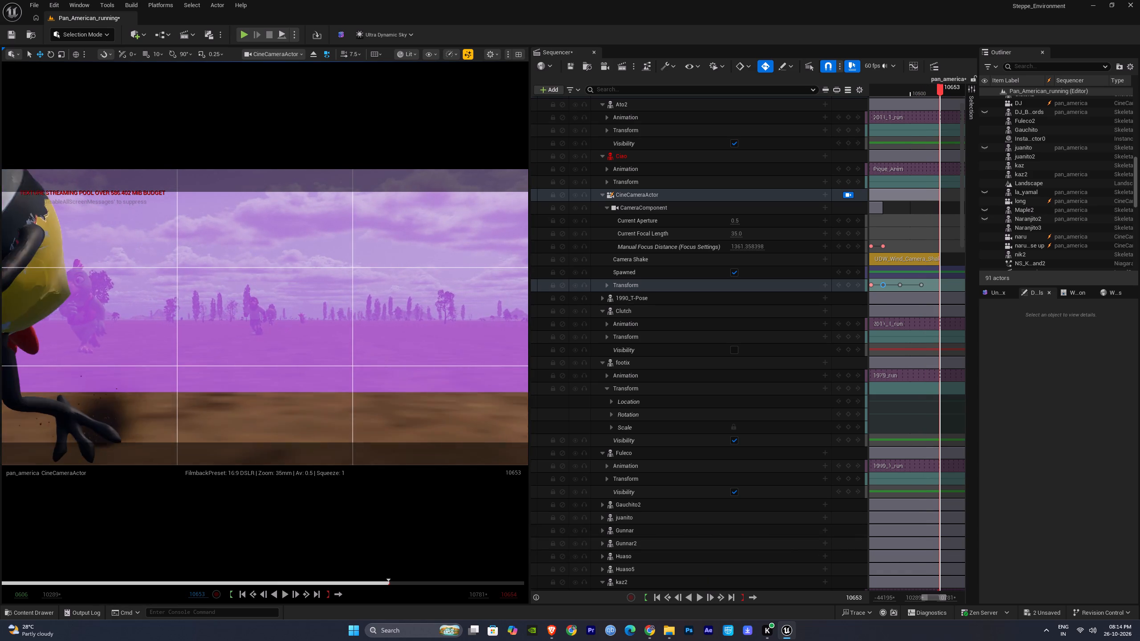
{"action": "right_click_drag", "start_coordinate": [313, 304], "coordinate": [313, 304], "text": "alt"}
{"action": "right_click_drag", "start_coordinate": [336, 363], "coordinate": [478, 360]}
{"action": "key", "text": "a"}
{"action": "key", "text": "a"}
{"action": "key", "text": "s"}
{"action": "key", "text": "d"}
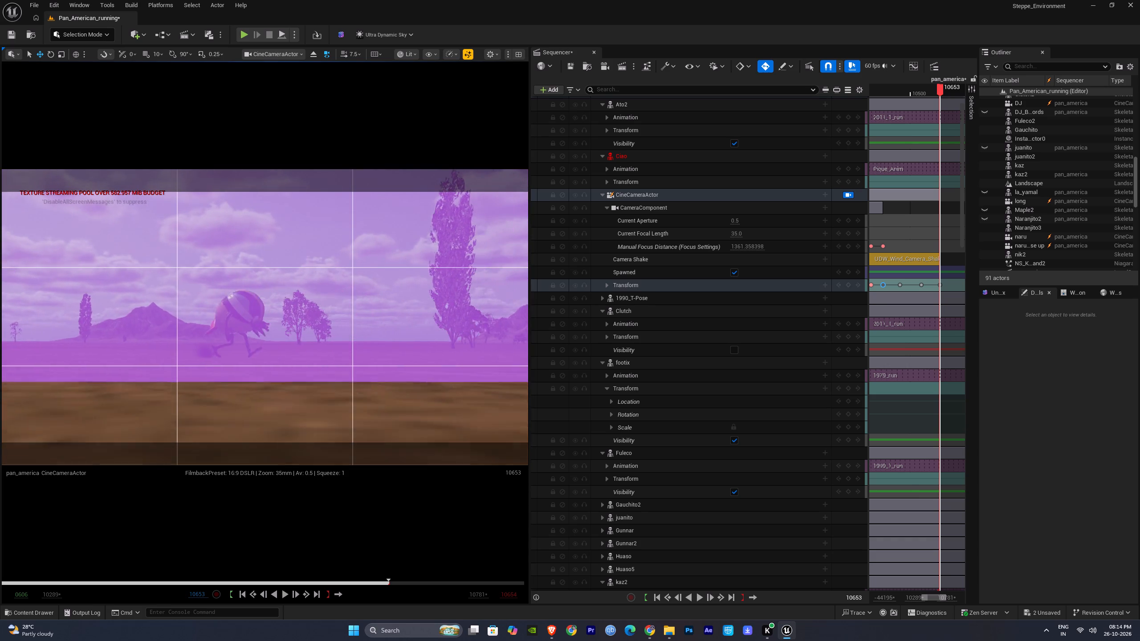
{"action": "right_click_drag", "start_coordinate": [478, 360], "coordinate": [470, 360]}
{"action": "key", "text": "w"}
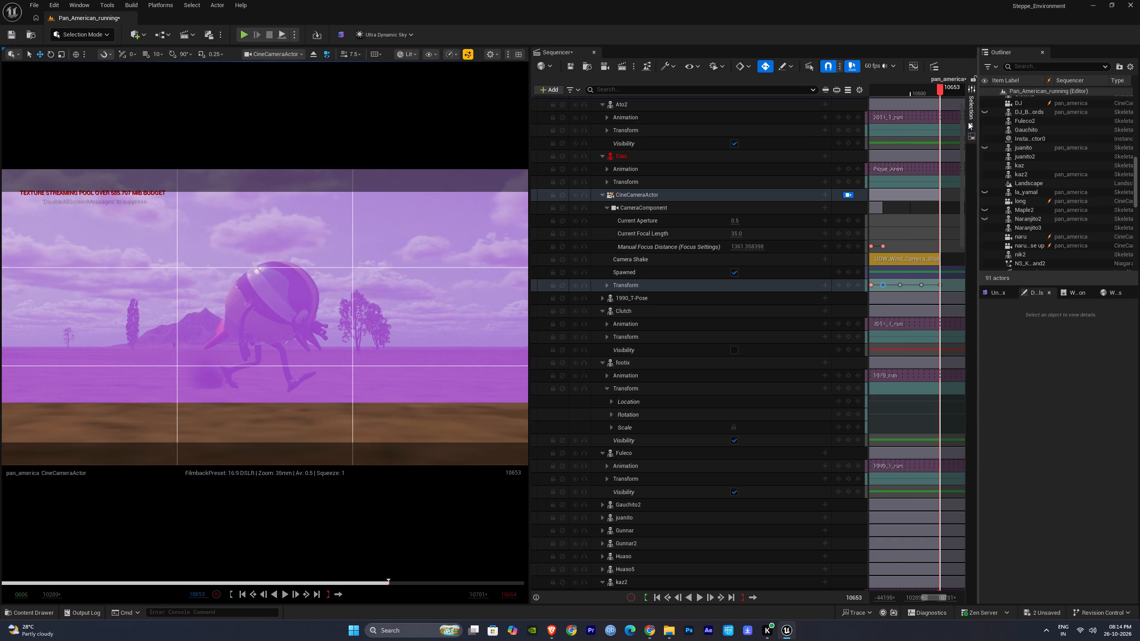
Replay the new camera moves, and at the frame 10447 keyframe set Manual Focus Distance to about 1799.
{"action": "left_click", "coordinate": [897, 96]}
{"action": "key", "text": "space"}
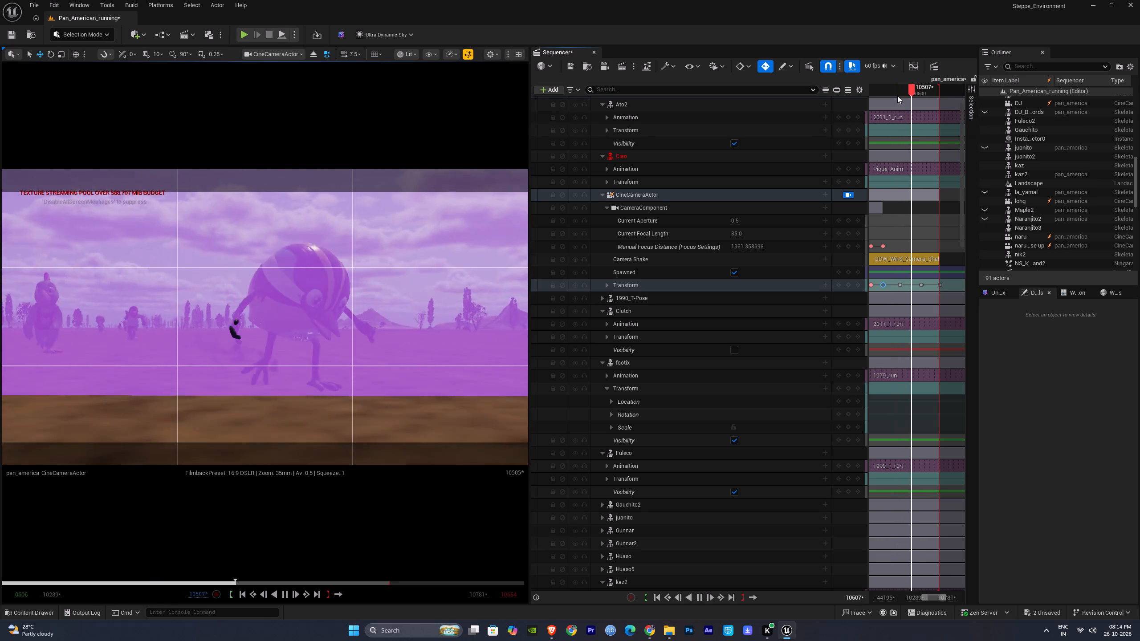
{"action": "key", "text": "space"}
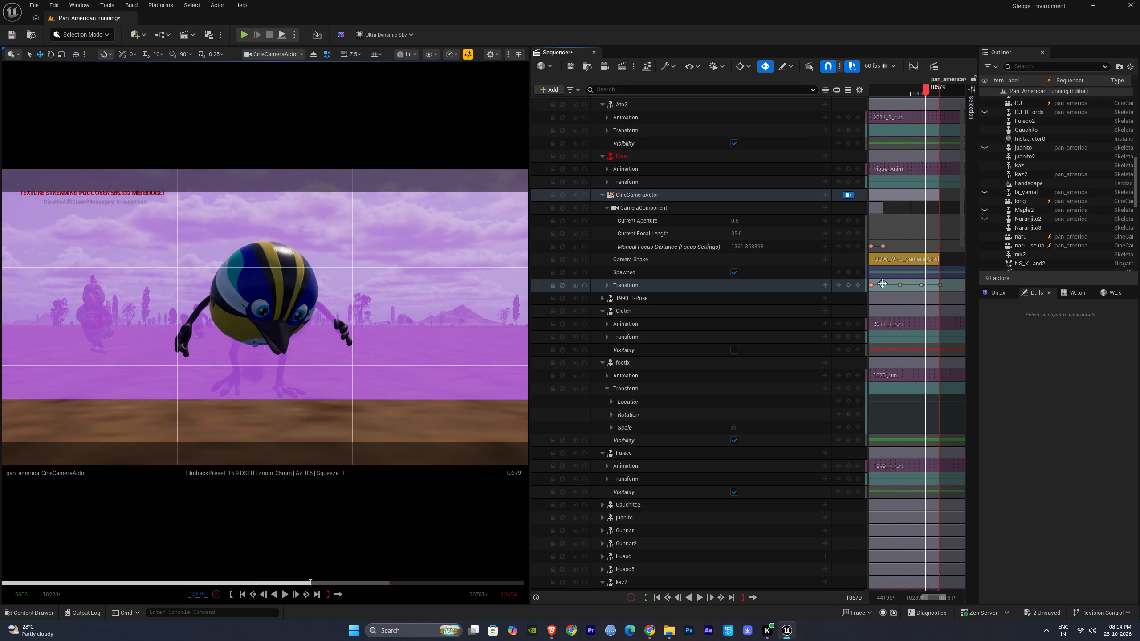
{"action": "left_click", "coordinate": [882, 283]}
{"action": "key", "text": "space"}
{"action": "key", "text": "space"}
{"action": "double_click", "coordinate": [897, 287]}
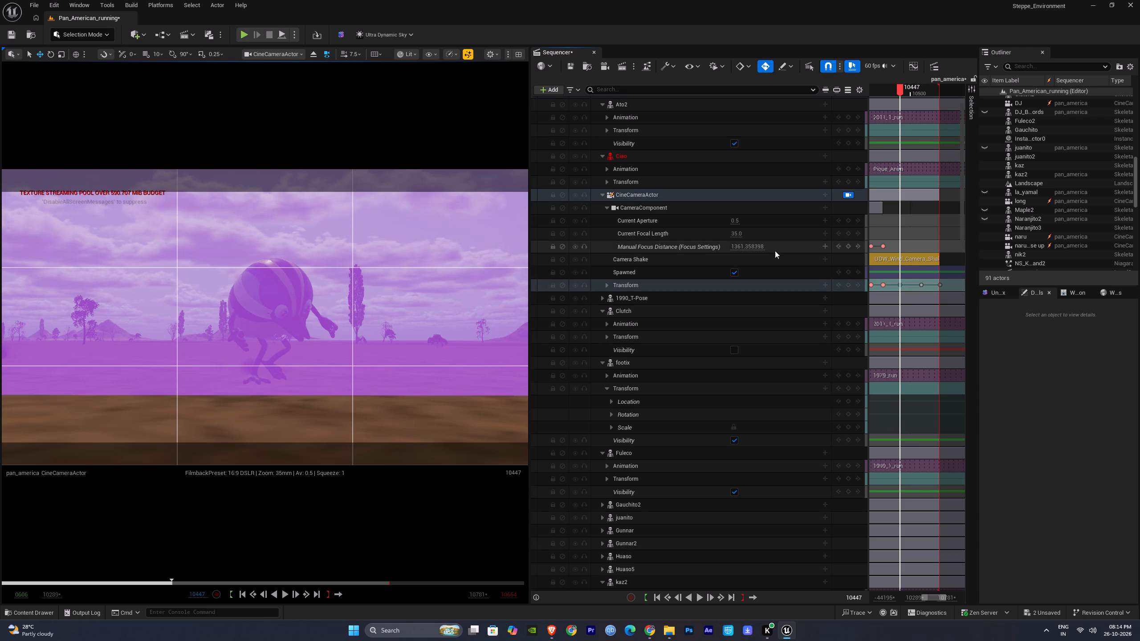
{"action": "left_click_drag", "start_coordinate": [742, 245], "coordinate": [752, 245]}
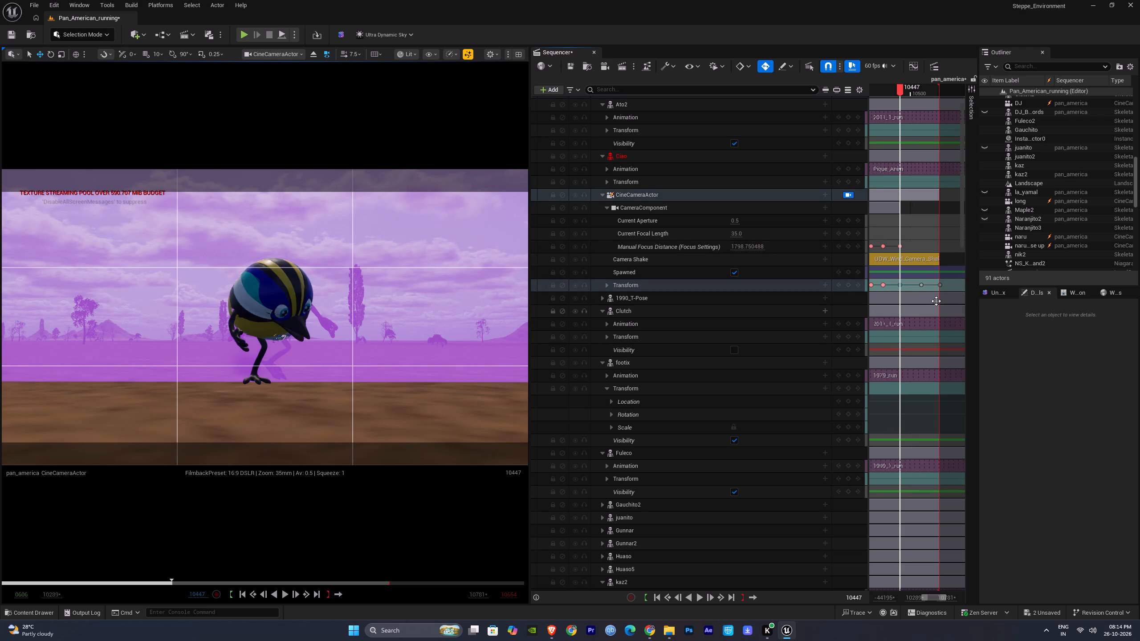
Play on past frame 10447, and at the frame 10557 keyframe set Manual Focus Distance to about 1330.
{"action": "left_click", "coordinate": [929, 244]}
{"action": "key", "text": "space"}
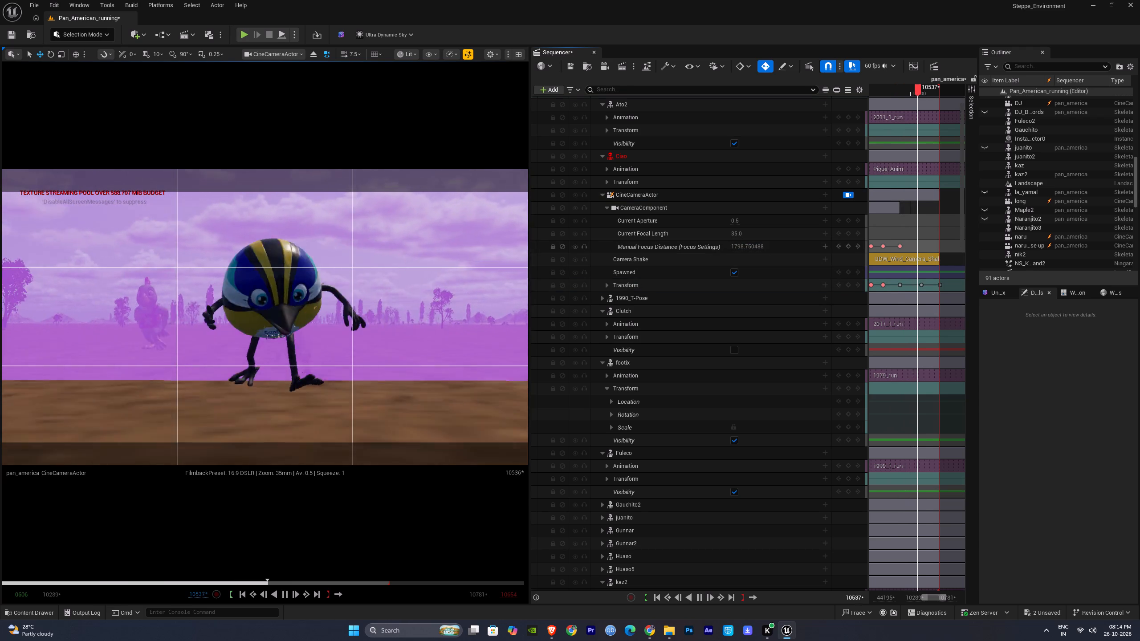
{"action": "key", "text": "space"}
{"action": "left_click", "coordinate": [923, 286]}
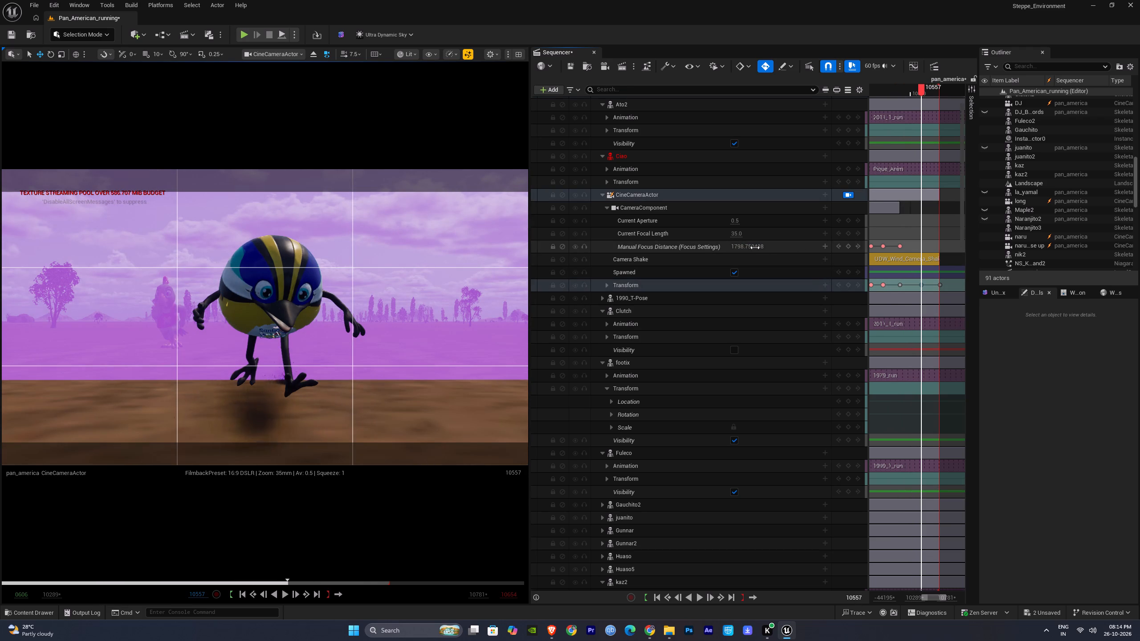
{"action": "left_click_drag", "start_coordinate": [754, 247], "coordinate": [745, 246]}
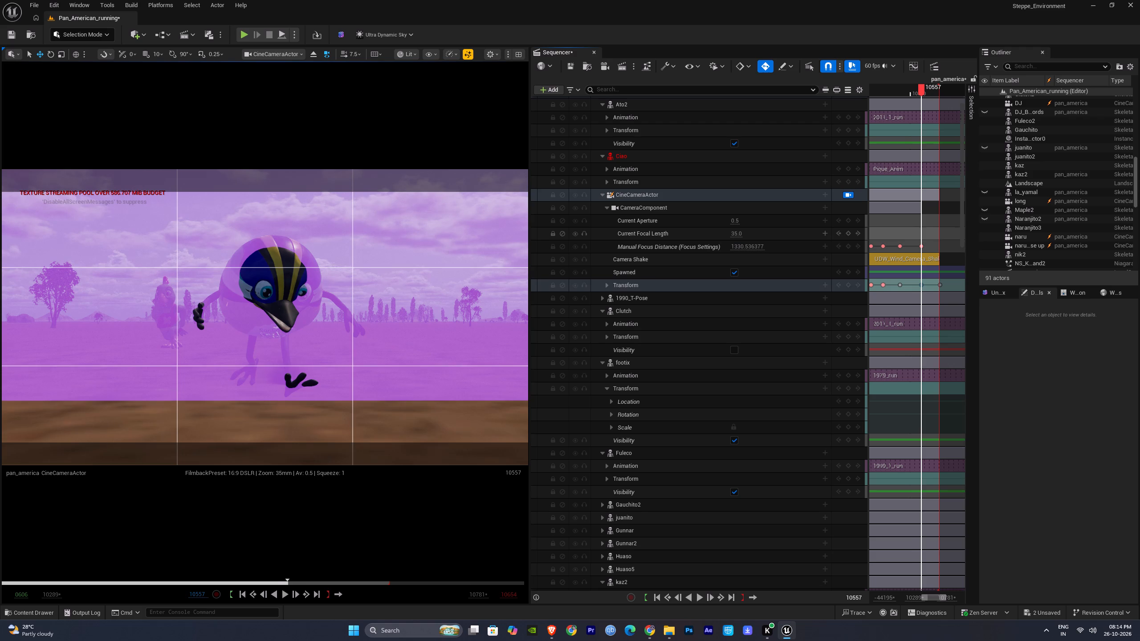
Play on briefly, and at the final frame 10653 keyframe increase Manual Focus Distance to focus on the striped bird mascot.
{"action": "left_click", "coordinate": [932, 234]}
{"action": "key", "text": "space"}
{"action": "key", "text": "space"}
{"action": "left_click", "coordinate": [939, 284]}
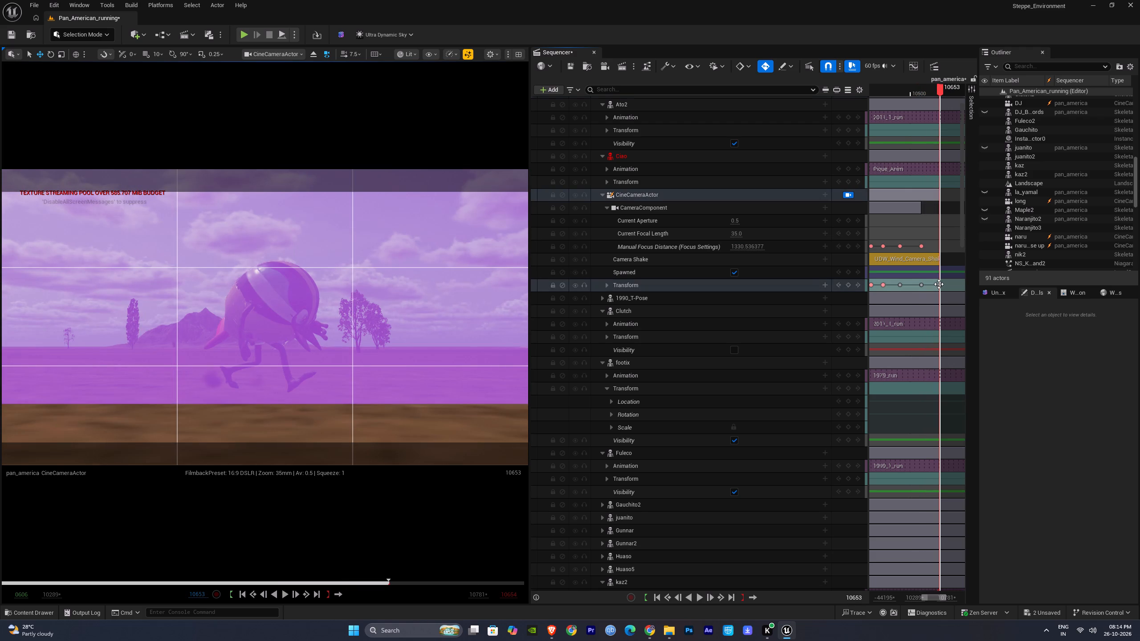
{"action": "left_click_drag", "start_coordinate": [753, 248], "coordinate": [759, 248]}
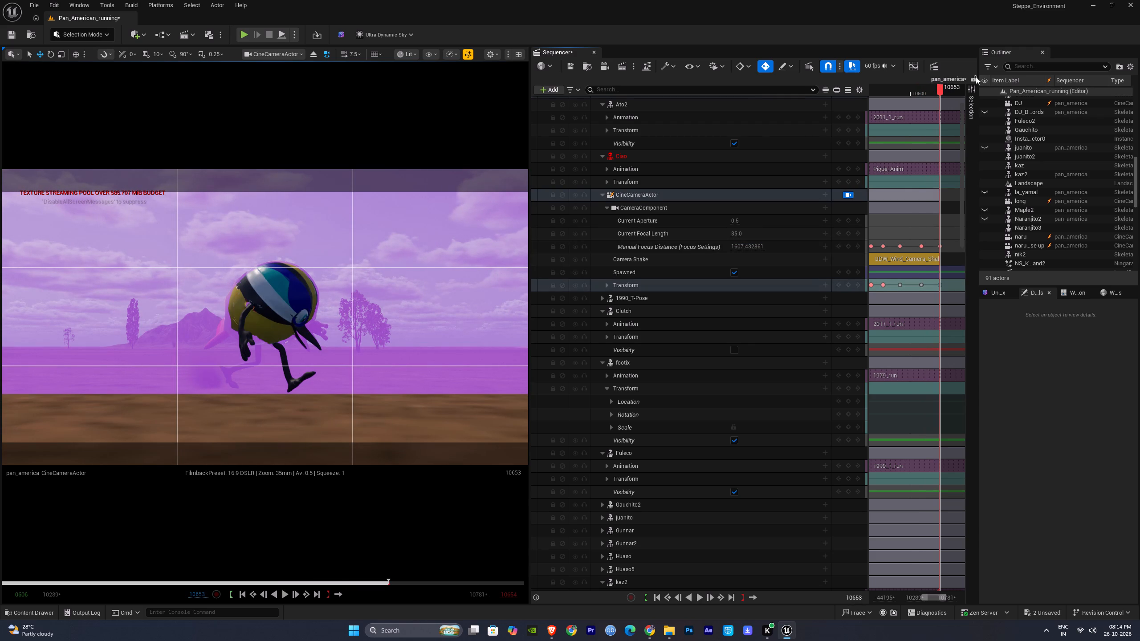
Replay the sequence's last stretch before frame 10653 to check the focus on the striped bird mascot.
{"action": "left_click", "coordinate": [918, 87]}
{"action": "key", "text": "space"}
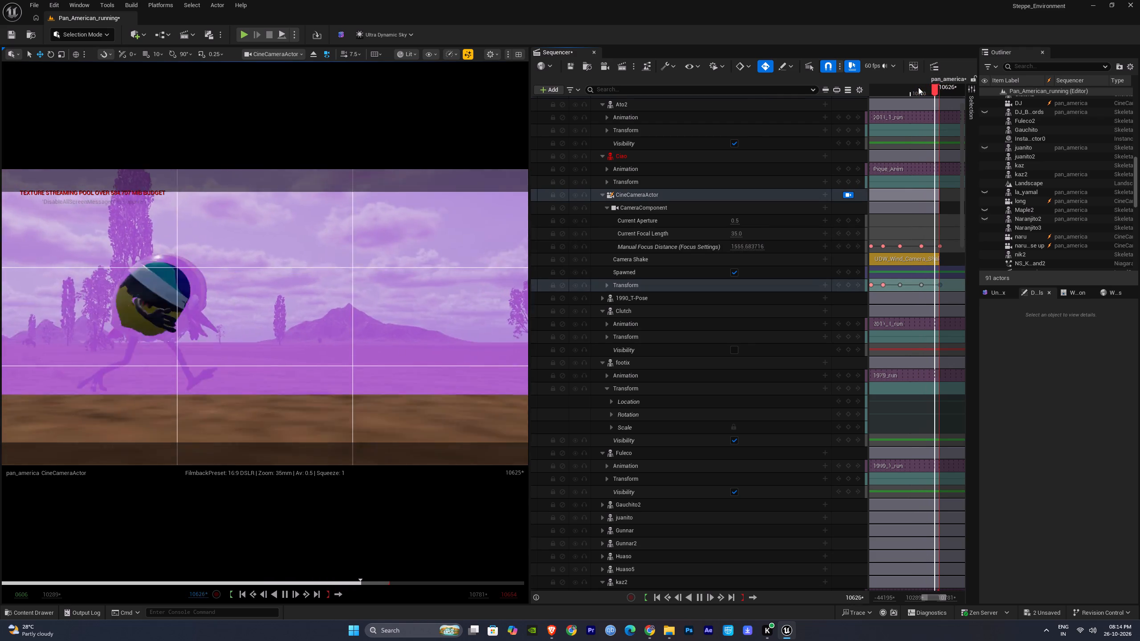
{"action": "key", "text": "space"}
{"action": "key", "text": "space"}
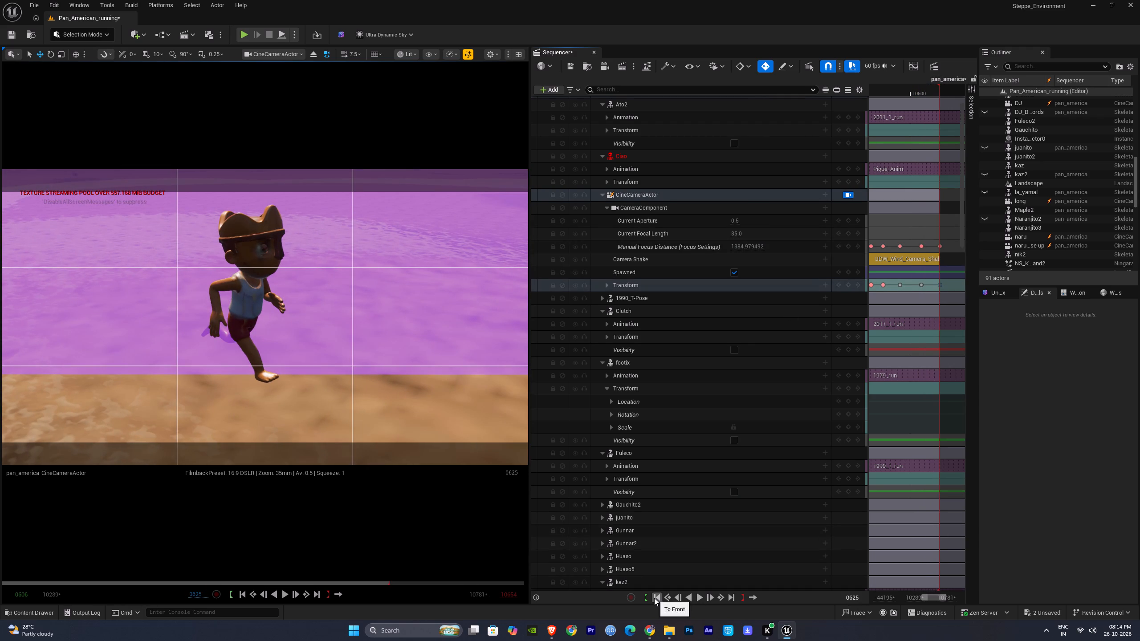
Play the sequence from its start to about frame 1793, checking the focus plane against the running mascots.
{"action": "left_click", "coordinate": [654, 598]}
{"action": "key", "text": "space"}
{"action": "scroll", "coordinate": [900, 337], "scroll_direction": "down", "scroll_amount": 5, "text": "ctrl"}
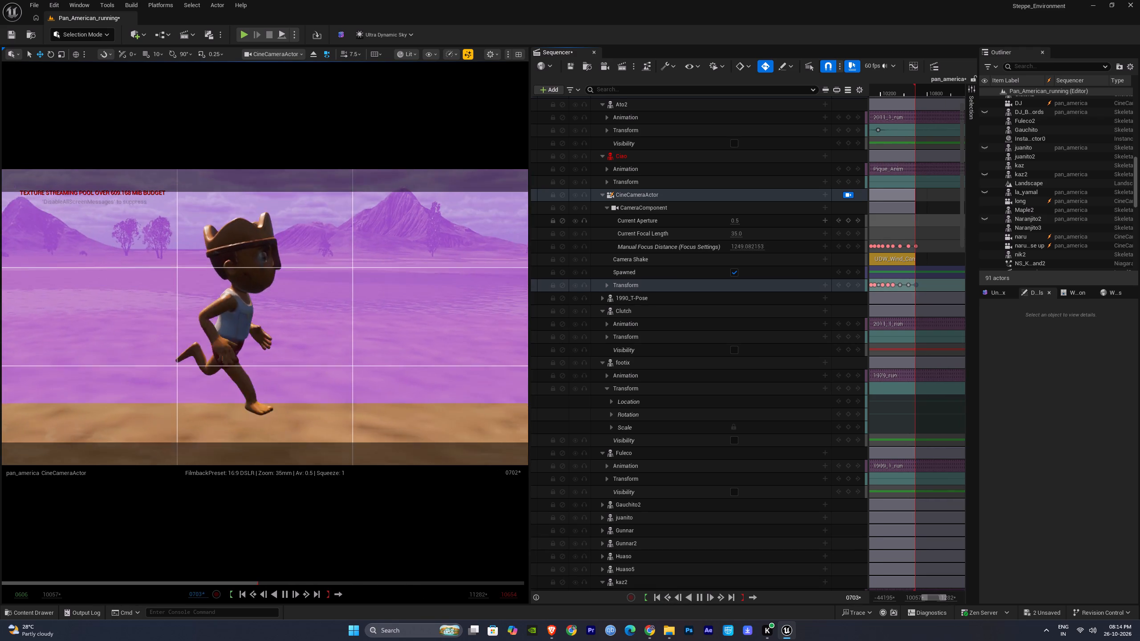
{"action": "right_click_drag", "start_coordinate": [885, 224], "coordinate": [1001, 226]}
{"action": "right_click_drag", "start_coordinate": [905, 230], "coordinate": [989, 233]}
{"action": "right_click_drag", "start_coordinate": [896, 232], "coordinate": [975, 234]}
{"action": "right_click_drag", "start_coordinate": [878, 229], "coordinate": [909, 231]}
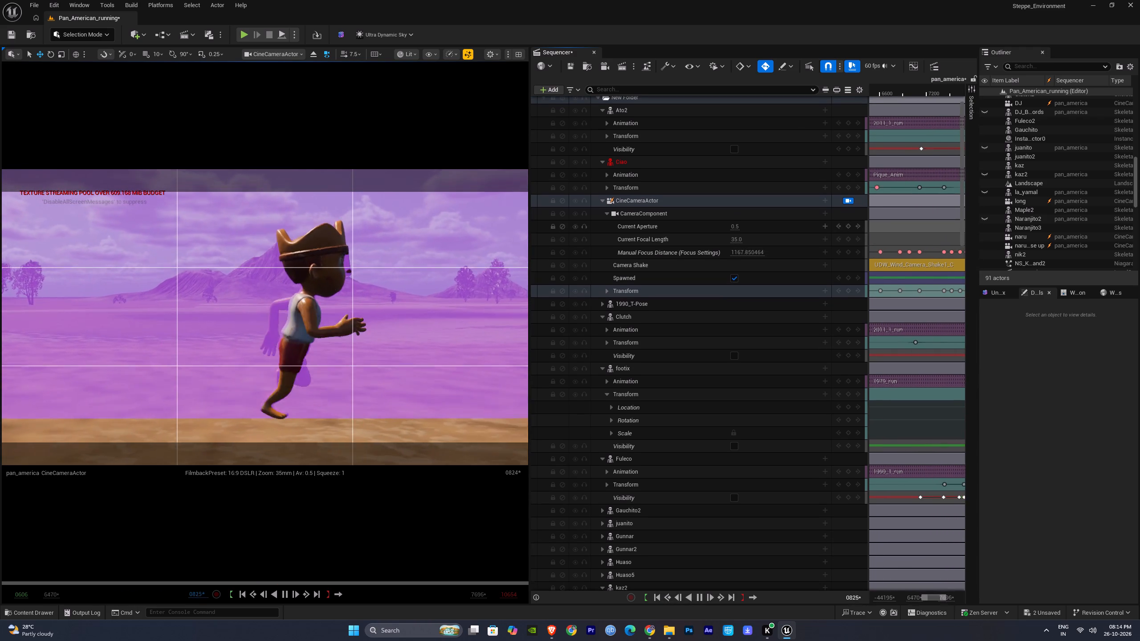
{"action": "right_click_drag", "start_coordinate": [909, 231], "coordinate": [965, 233]}
{"action": "right_click_drag", "start_coordinate": [914, 235], "coordinate": [1000, 237]}
{"action": "right_click_drag", "start_coordinate": [910, 235], "coordinate": [982, 236]}
{"action": "right_click_drag", "start_coordinate": [894, 241], "coordinate": [965, 246]}
{"action": "right_click_drag", "start_coordinate": [899, 240], "coordinate": [976, 240]}
{"action": "right_click_drag", "start_coordinate": [892, 242], "coordinate": [989, 247]}
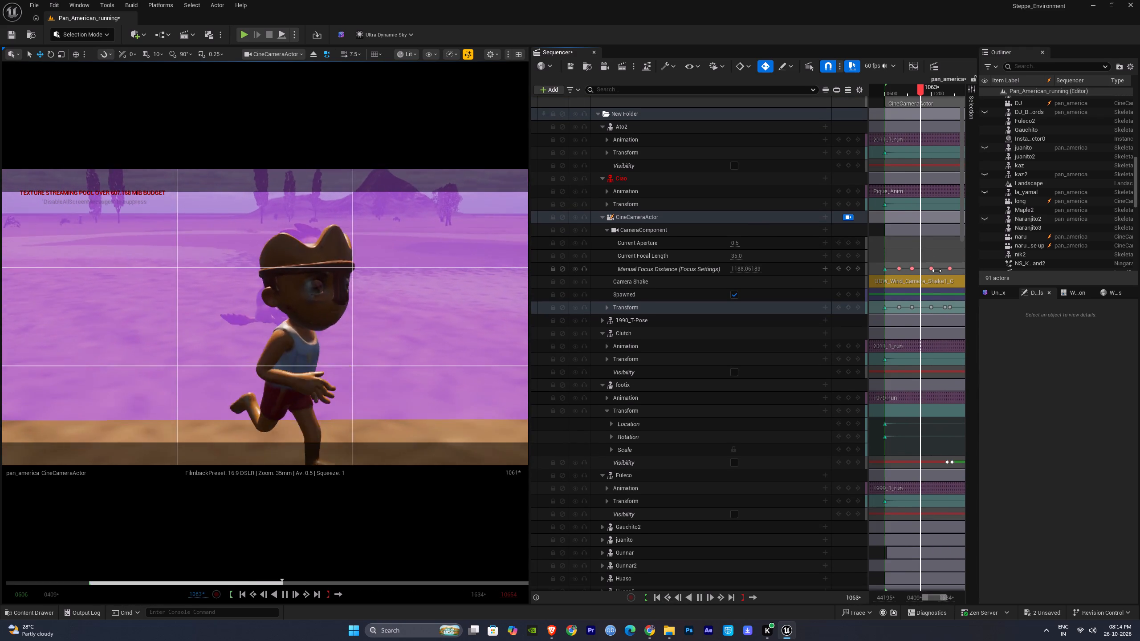
{"action": "right_click_drag", "start_coordinate": [950, 254], "coordinate": [927, 250]}
{"action": "scroll", "coordinate": [936, 293], "scroll_direction": "up", "scroll_amount": 1, "text": "ctrl"}
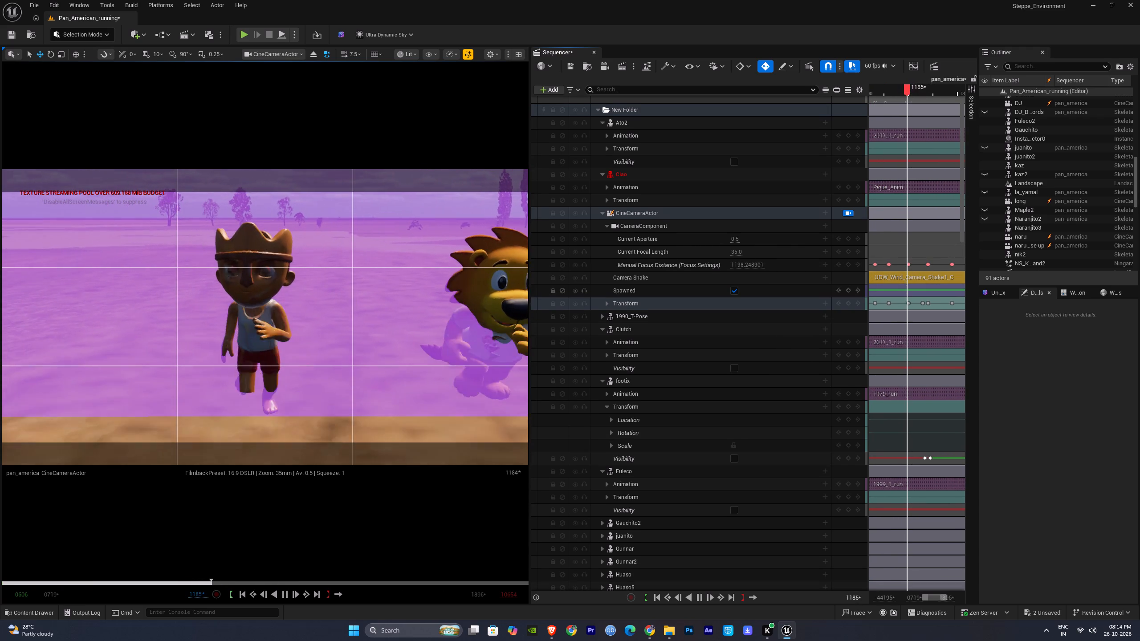
{"action": "scroll", "coordinate": [936, 293], "scroll_direction": "up", "scroll_amount": 1, "text": "ctrl"}
{"action": "right_click_drag", "start_coordinate": [942, 320], "coordinate": [910, 316]}
{"action": "key", "text": "space"}
{"action": "left_click", "coordinate": [903, 299]}
{"action": "key", "text": "space"}
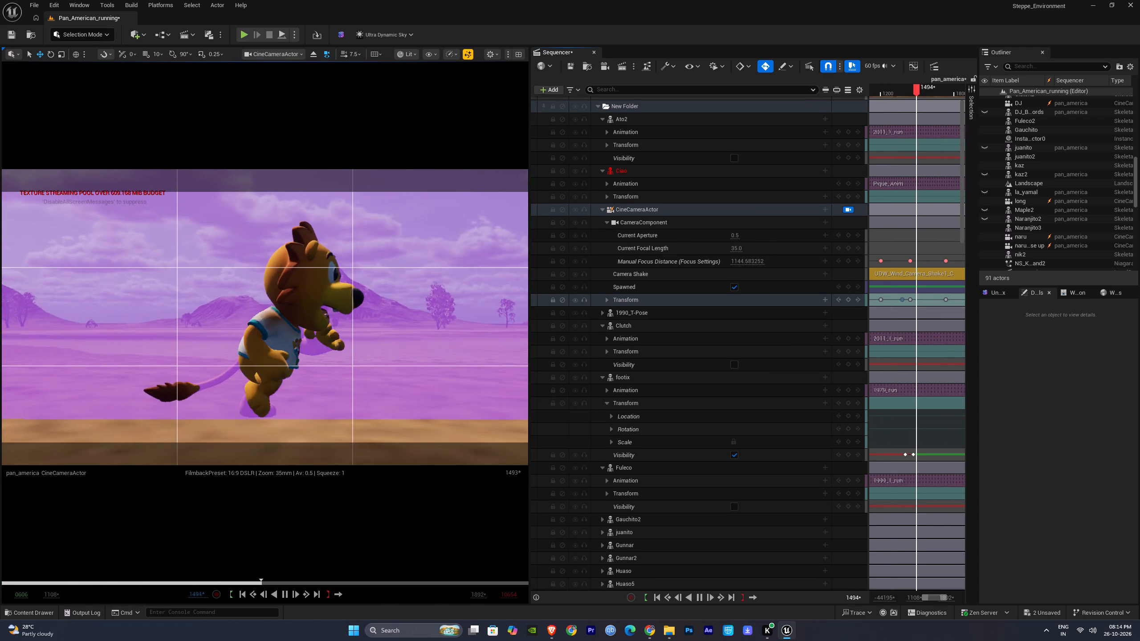
{"action": "right_click_drag", "start_coordinate": [949, 285], "coordinate": [919, 284]}
{"action": "left_click_drag", "start_coordinate": [902, 89], "coordinate": [923, 98]}
{"action": "key", "text": "space"}
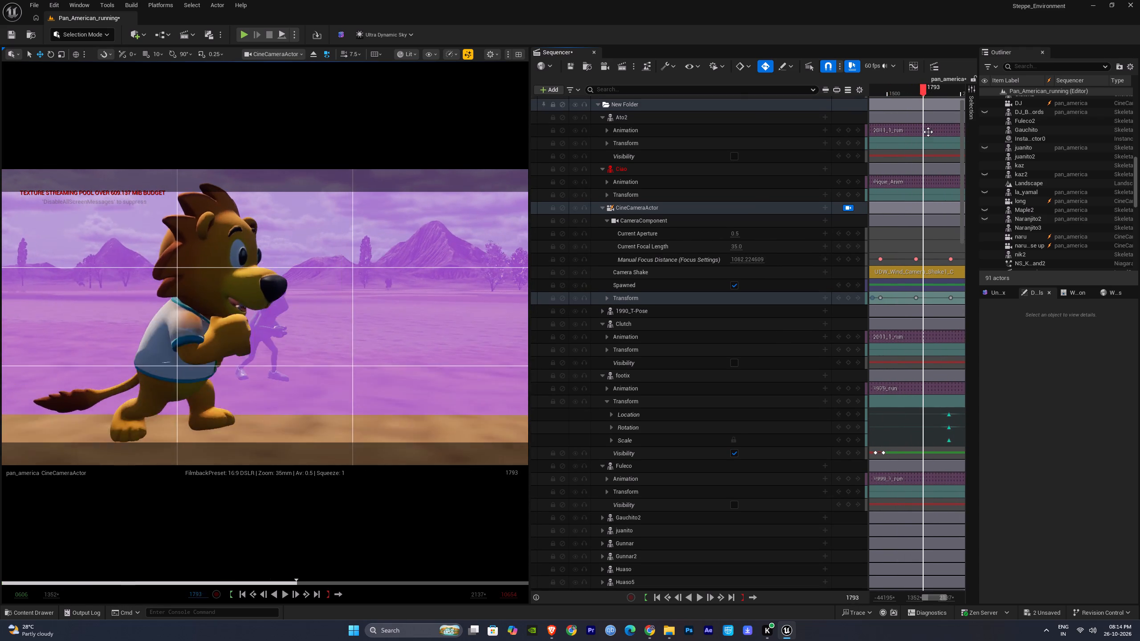
Replay from the frame 1735 keyframe, and at frame 1853 key Manual Focus Distance at about 1244.
{"action": "key", "text": "space"}
{"action": "left_click", "coordinate": [918, 296]}
{"action": "right_click_drag", "start_coordinate": [932, 286], "coordinate": [900, 284]}
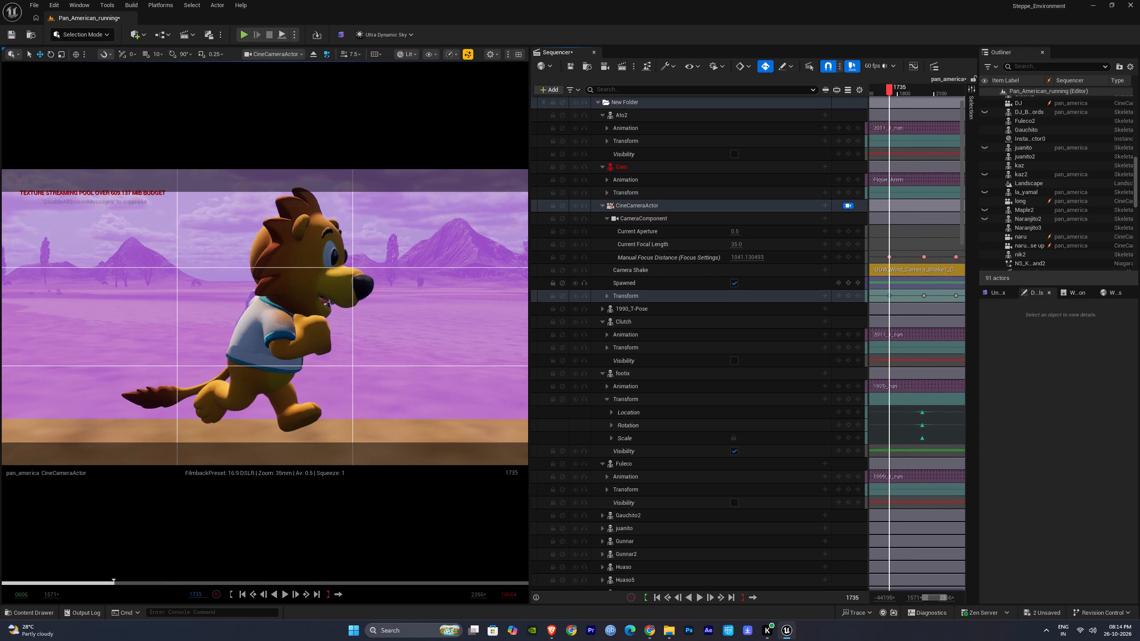
{"action": "right_click_drag", "start_coordinate": [900, 284], "coordinate": [900, 284]}
{"action": "key", "text": "space"}
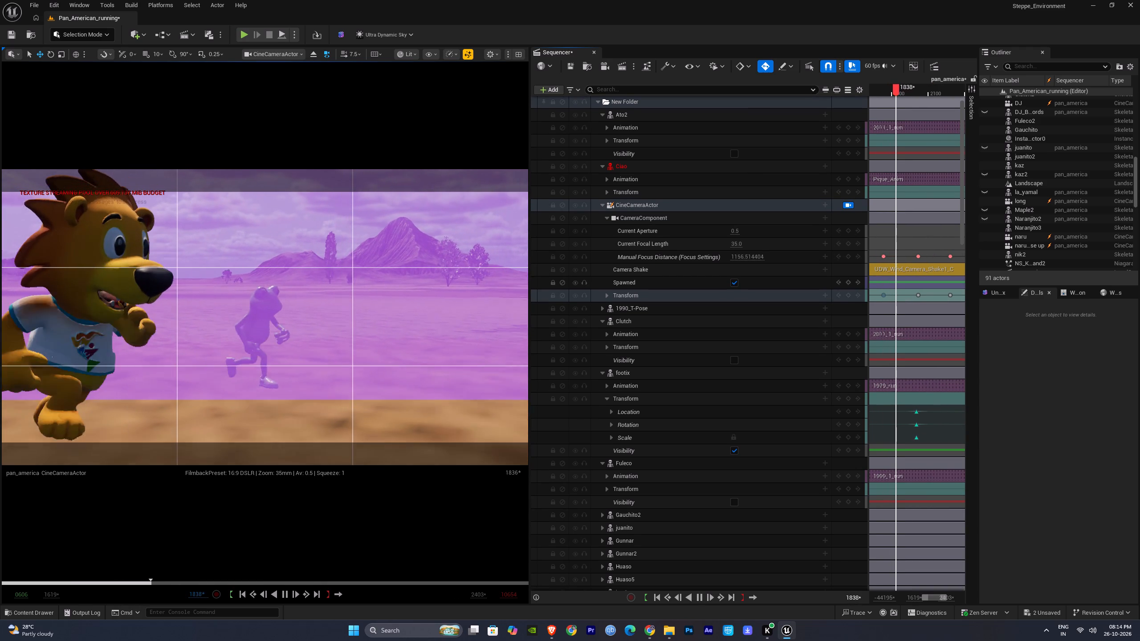
{"action": "key", "text": "space"}
{"action": "left_click", "coordinate": [753, 259]}
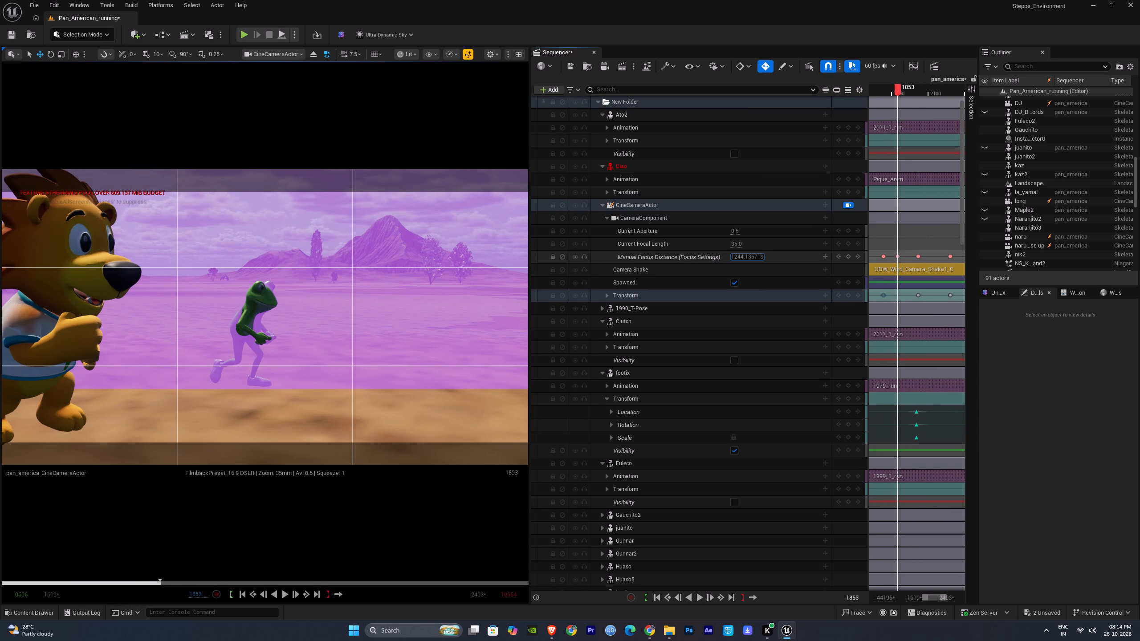
{"action": "left_click", "coordinate": [933, 240]}
Play on past frame 1853, and at the frame 2021 keyframe set Manual Focus Distance to about 930 for the frog mascot.
{"action": "key", "text": "space"}
{"action": "right_click_drag", "start_coordinate": [932, 240], "coordinate": [904, 240]}
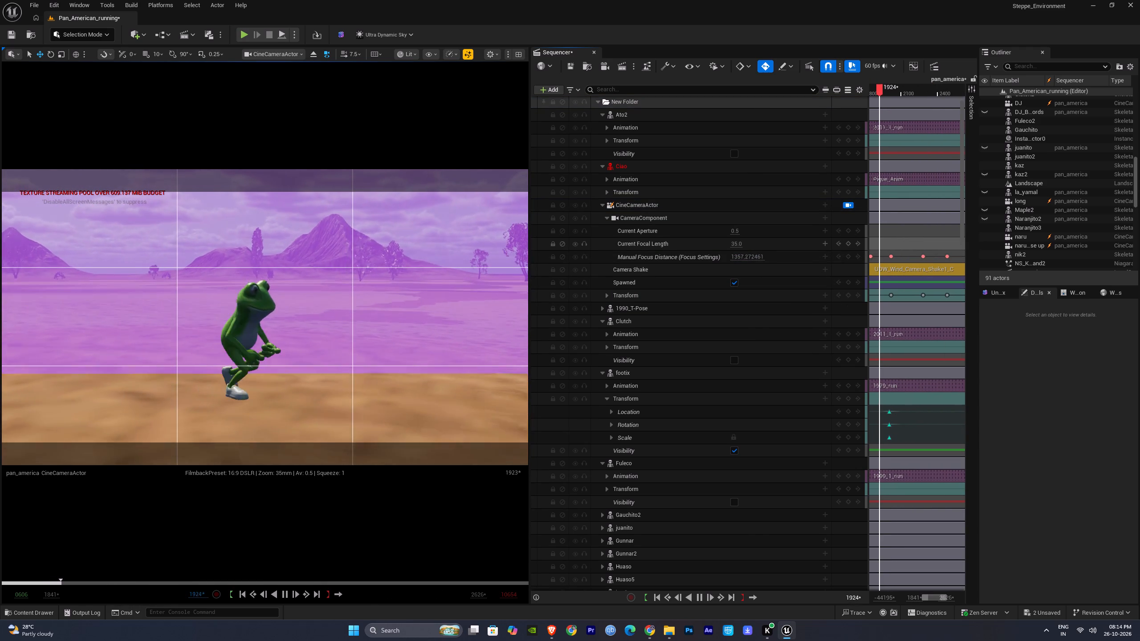
{"action": "key", "text": "space"}
{"action": "left_click", "coordinate": [890, 257]}
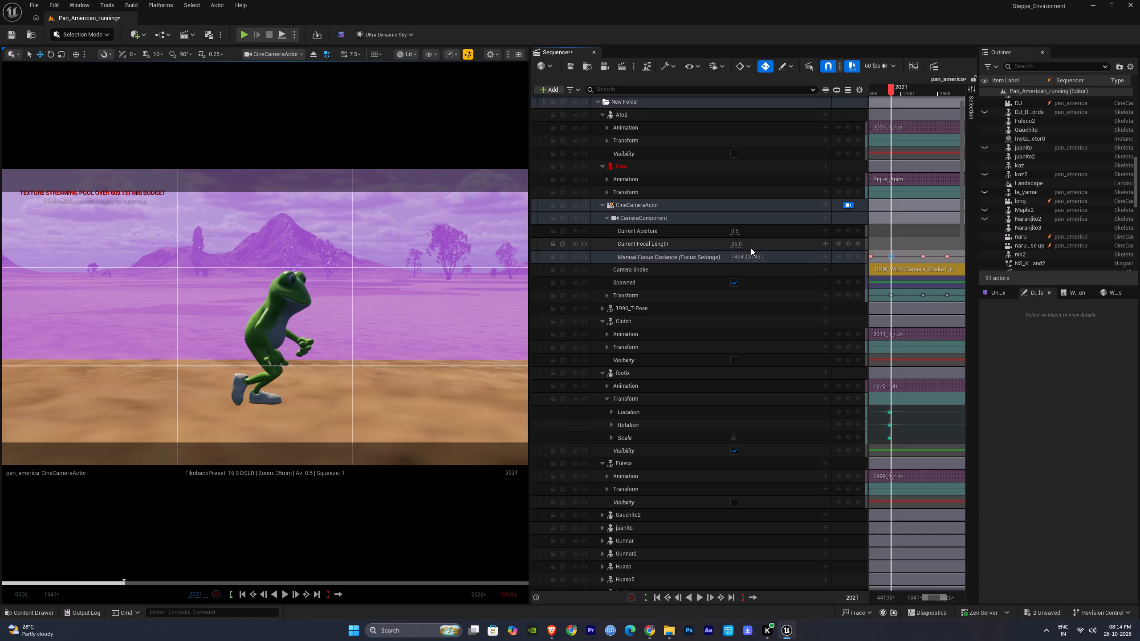
{"action": "left_click_drag", "start_coordinate": [751, 255], "coordinate": [737, 252]}
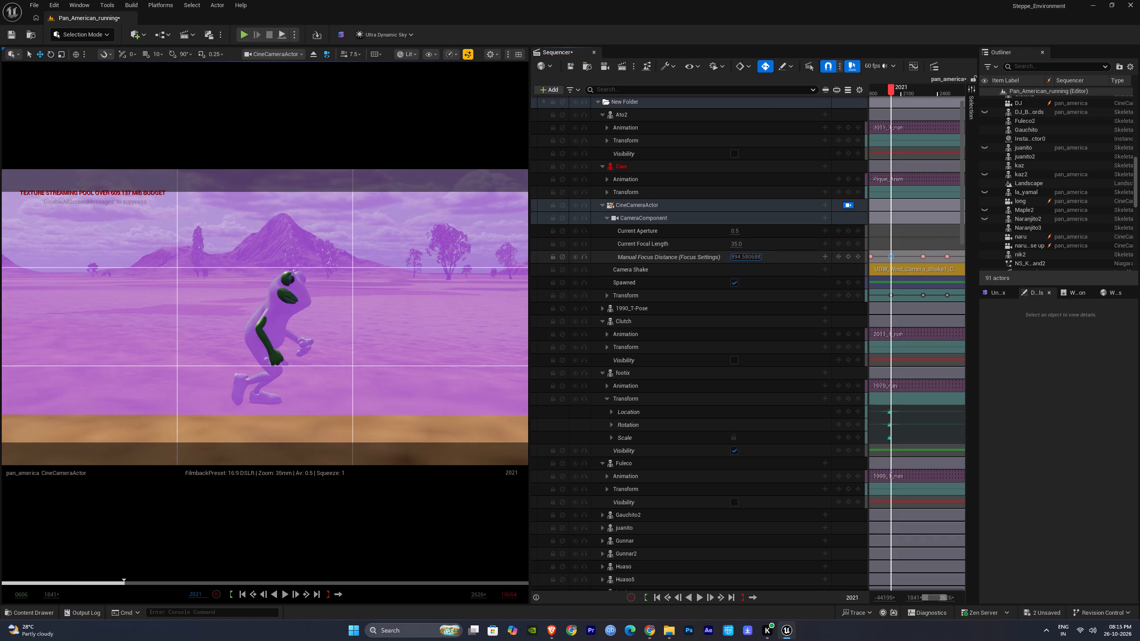
{"action": "left_click_drag", "start_coordinate": [737, 252], "coordinate": [738, 254]}
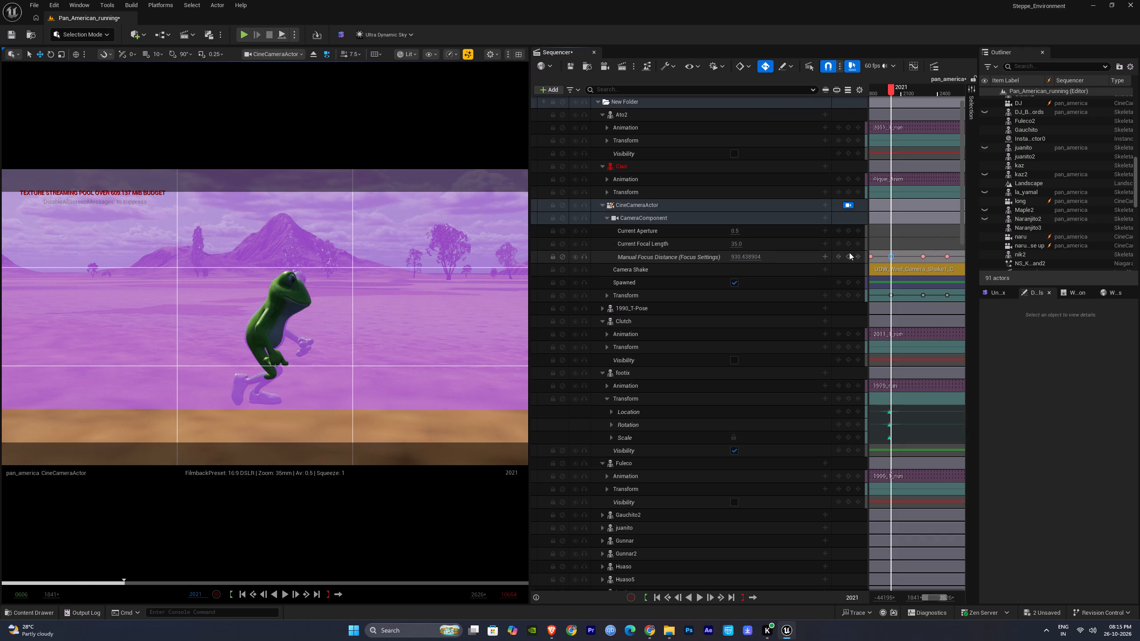
{"action": "left_click", "coordinate": [924, 232]}
Play on, and at the frame 2281 keyframe set Manual Focus Distance to about 1008 for the frog mascot.
{"action": "key", "text": "space"}
{"action": "right_click_drag", "start_coordinate": [923, 236], "coordinate": [902, 236]}
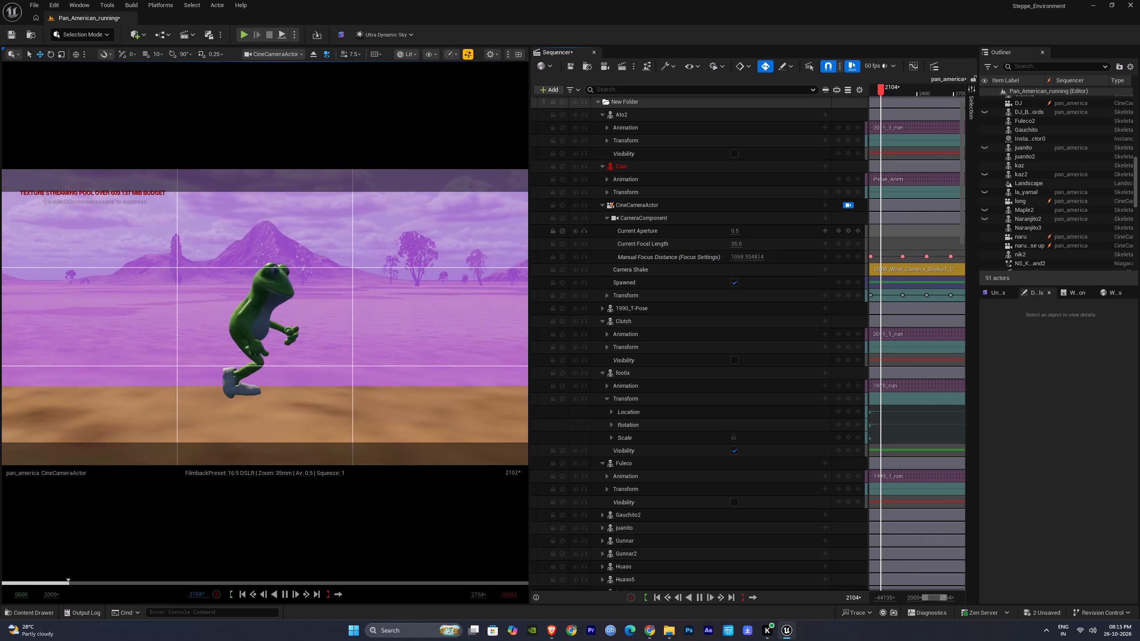
{"action": "key", "text": "space"}
{"action": "left_click", "coordinate": [902, 257]}
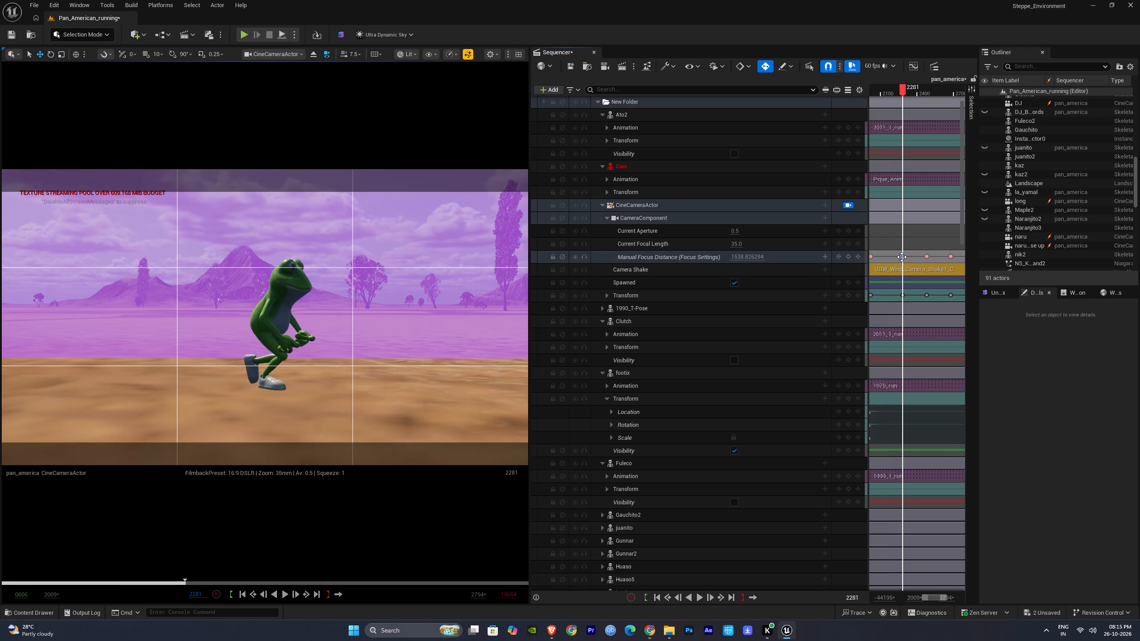
{"action": "left_click_drag", "start_coordinate": [746, 257], "coordinate": [730, 257]}
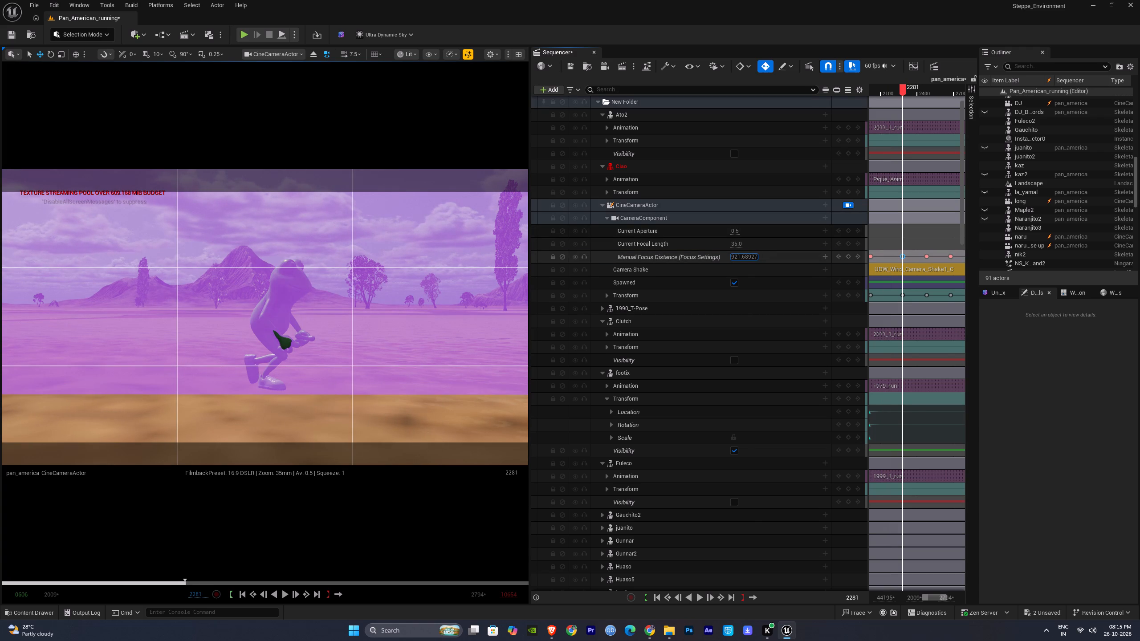
{"action": "left_click_drag", "start_coordinate": [730, 257], "coordinate": [733, 258]}
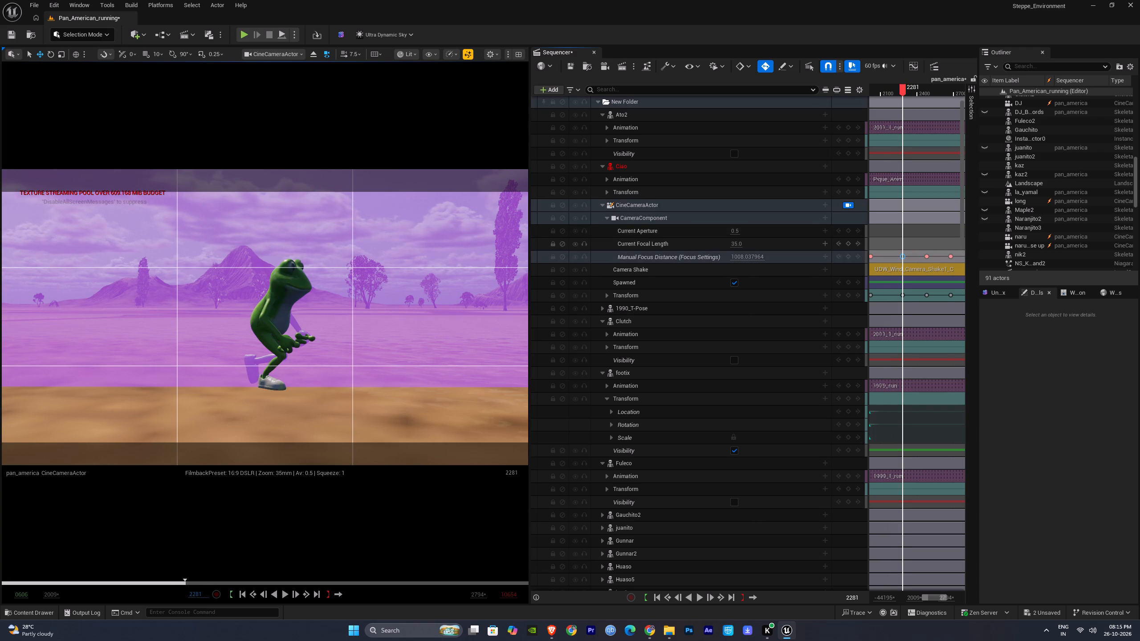
{"action": "left_click", "coordinate": [930, 244]}
Play on, and at the frame 2479 keyframe set Manual Focus Distance to about 930 for the frog mascot.
{"action": "key", "text": "space"}
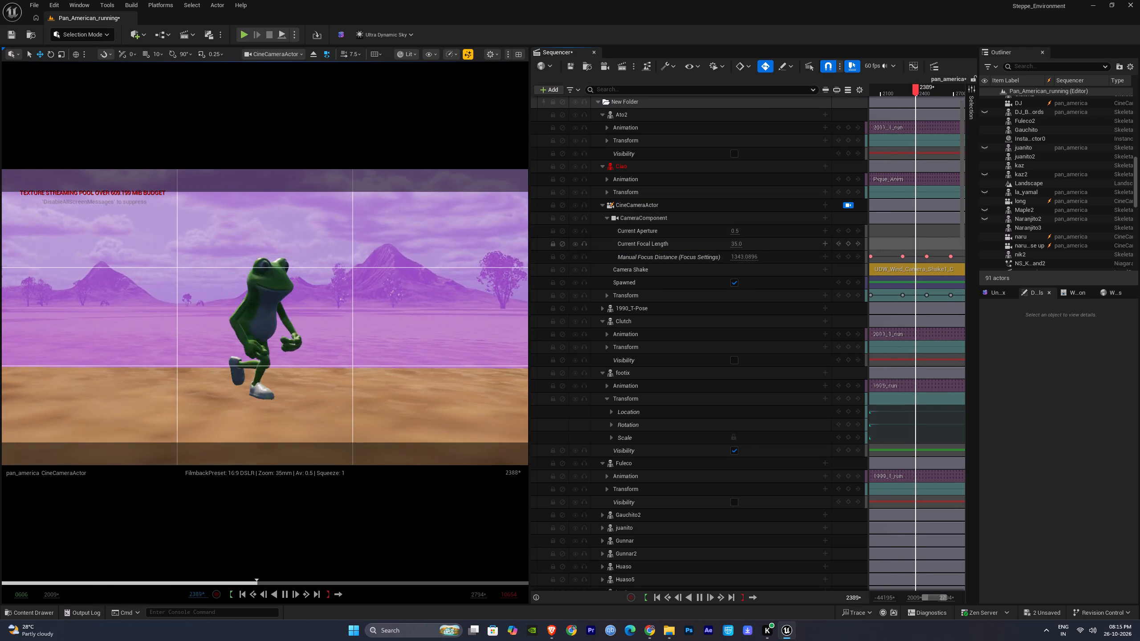
{"action": "key", "text": "space"}
{"action": "left_click", "coordinate": [926, 256]}
{"action": "left_click_drag", "start_coordinate": [744, 257], "coordinate": [742, 257]}
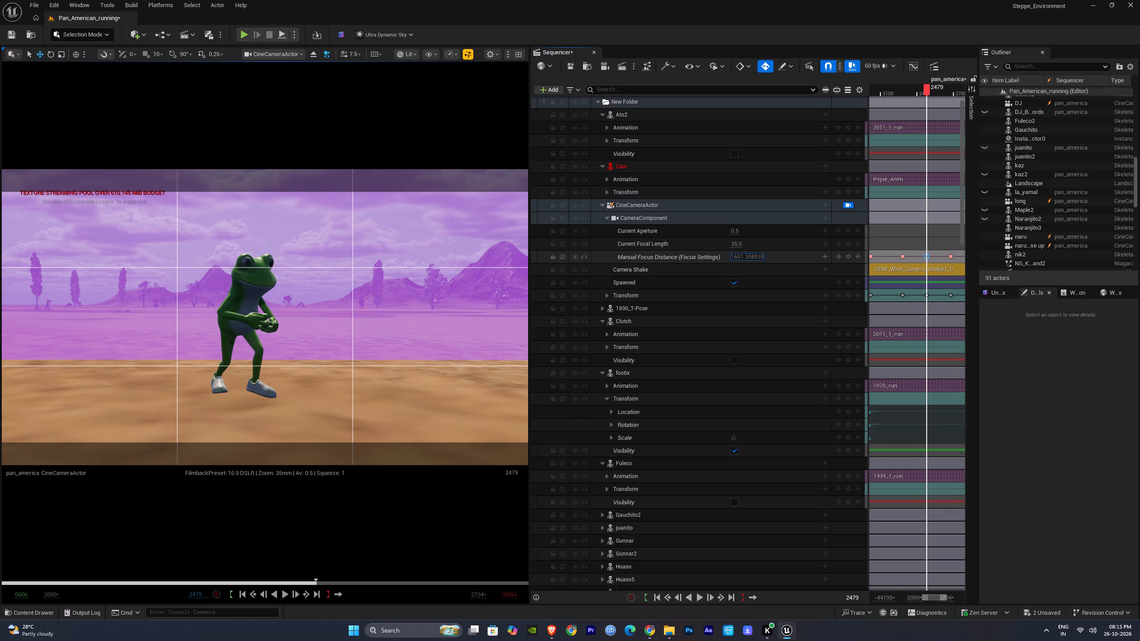
{"action": "left_click_drag", "start_coordinate": [742, 257], "coordinate": [728, 259]}
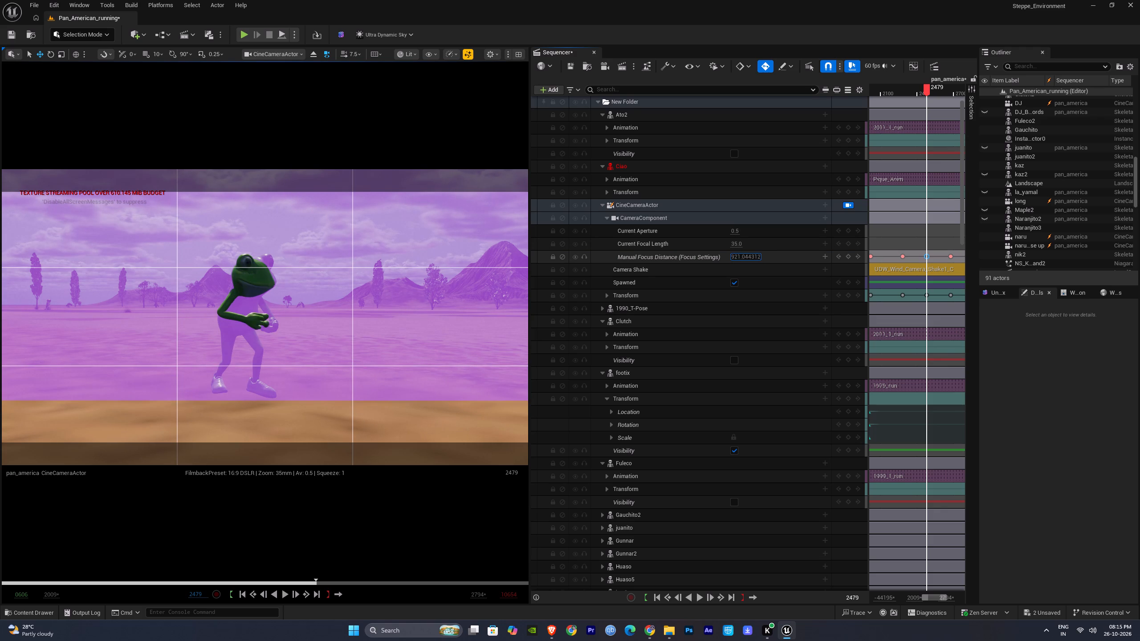
{"action": "left_click_drag", "start_coordinate": [728, 259], "coordinate": [728, 260]}
Play on past the frame 2677 keyframe, return to it and set its Manual Focus Distance to about 1527.
{"action": "right_click_drag", "start_coordinate": [942, 240], "coordinate": [899, 240]}
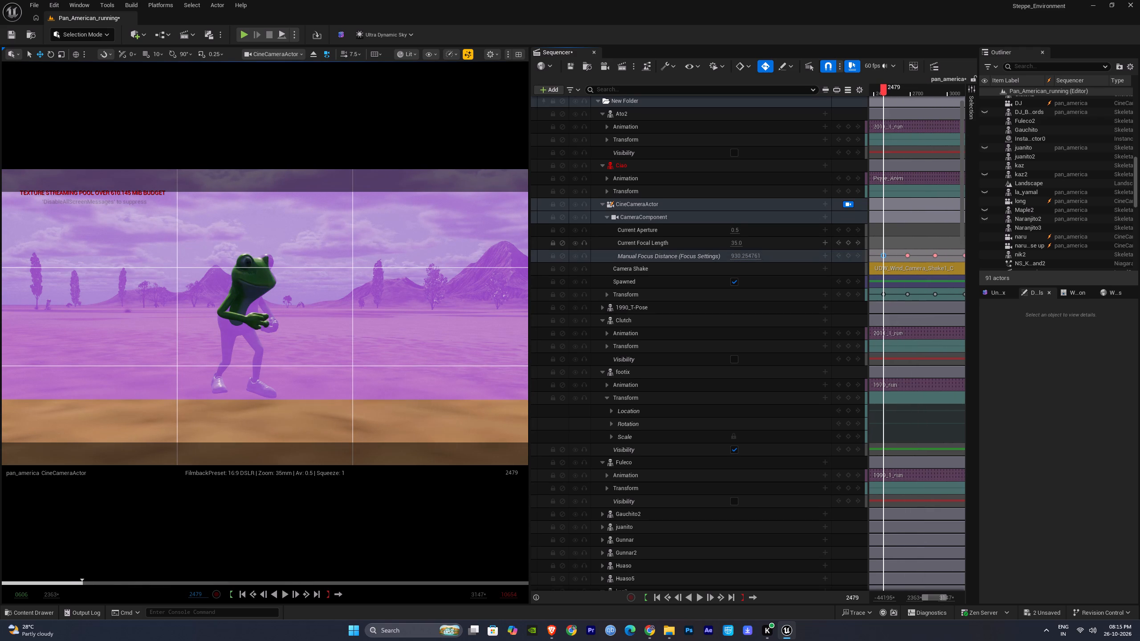
{"action": "left_click", "coordinate": [899, 240]}
{"action": "key", "text": "space"}
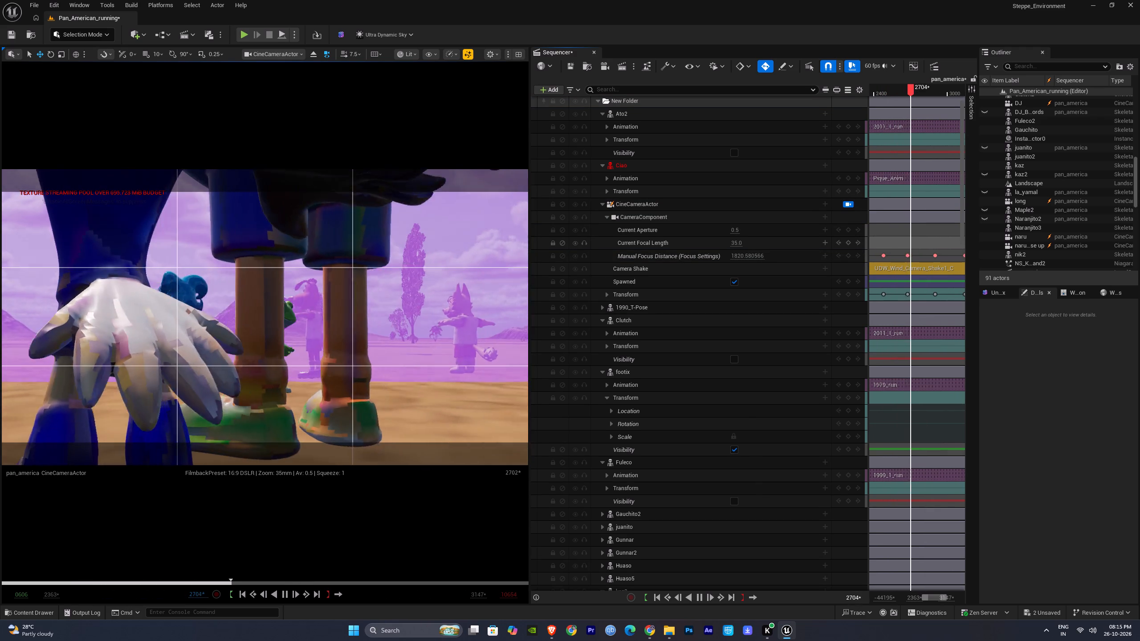
{"action": "key", "text": "space"}
{"action": "left_click", "coordinate": [908, 255]}
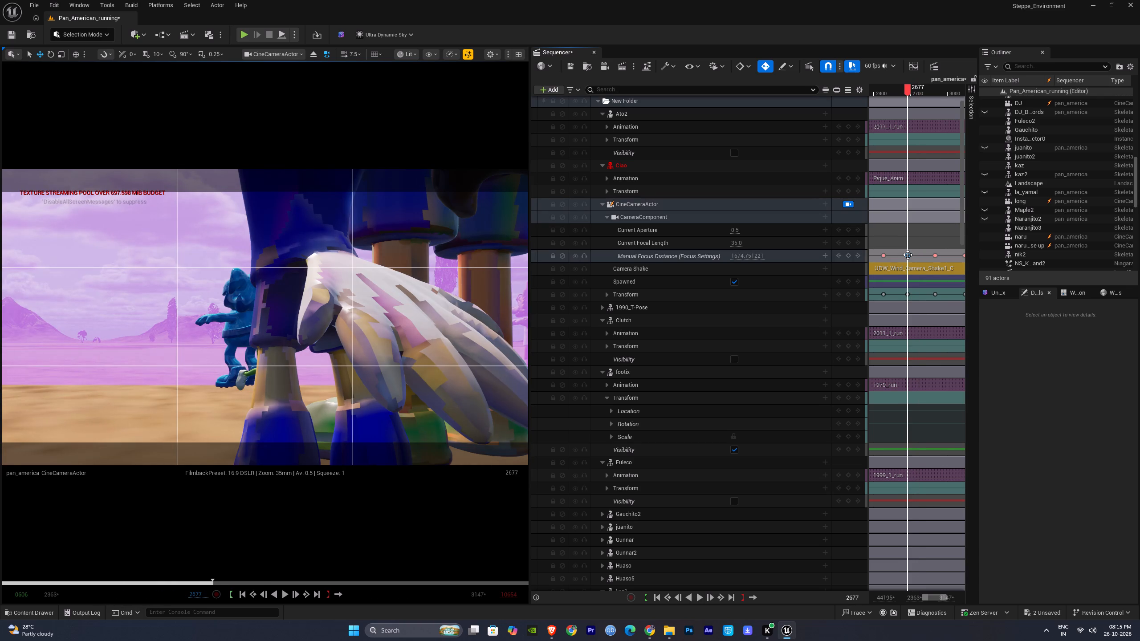
{"action": "left_click_drag", "start_coordinate": [748, 256], "coordinate": [741, 257]}
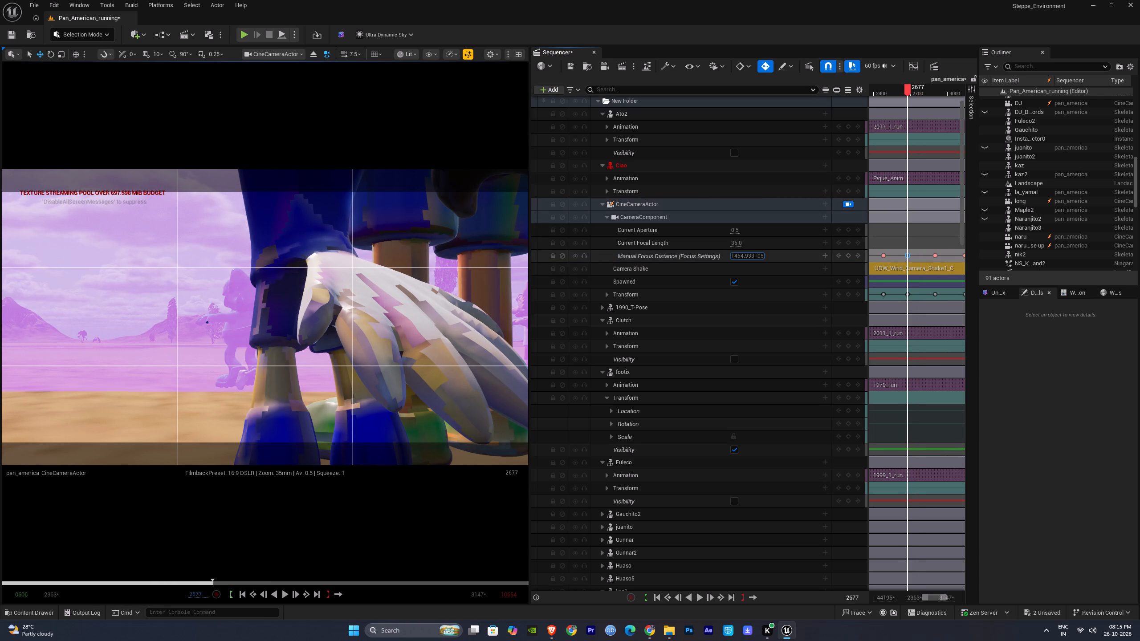
{"action": "left_click_drag", "start_coordinate": [741, 257], "coordinate": [743, 260]}
{"action": "left_click", "coordinate": [917, 233]}
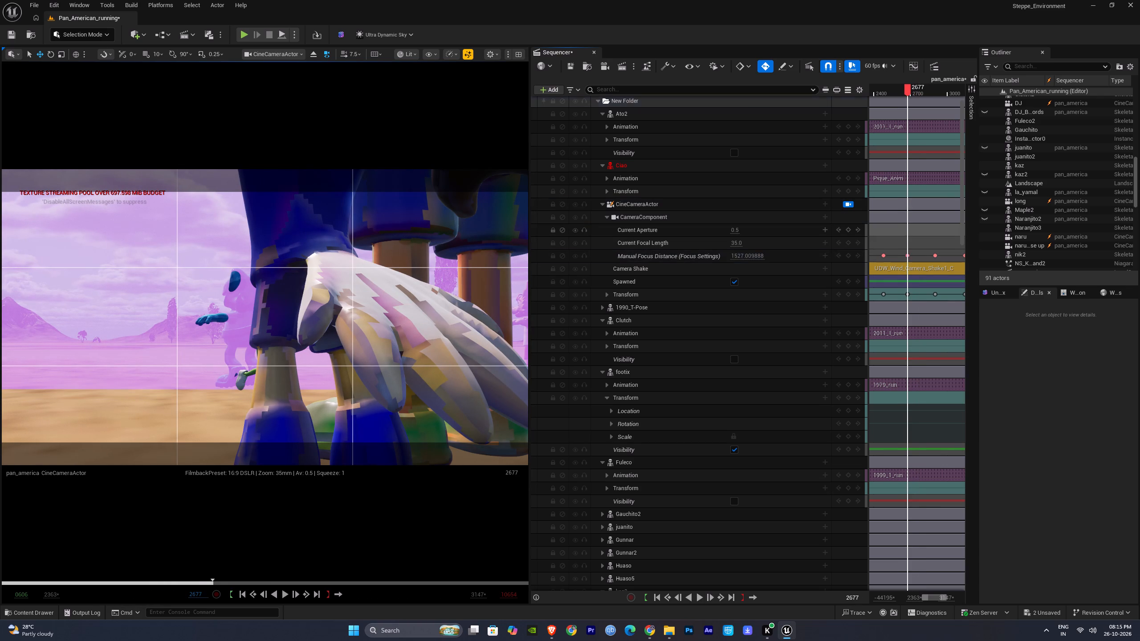
Play on to frame 2790 and add a Manual Focus Distance key of about 1423, focusing on the frog mascot.
{"action": "key", "text": "space"}
{"action": "key", "text": "space"}
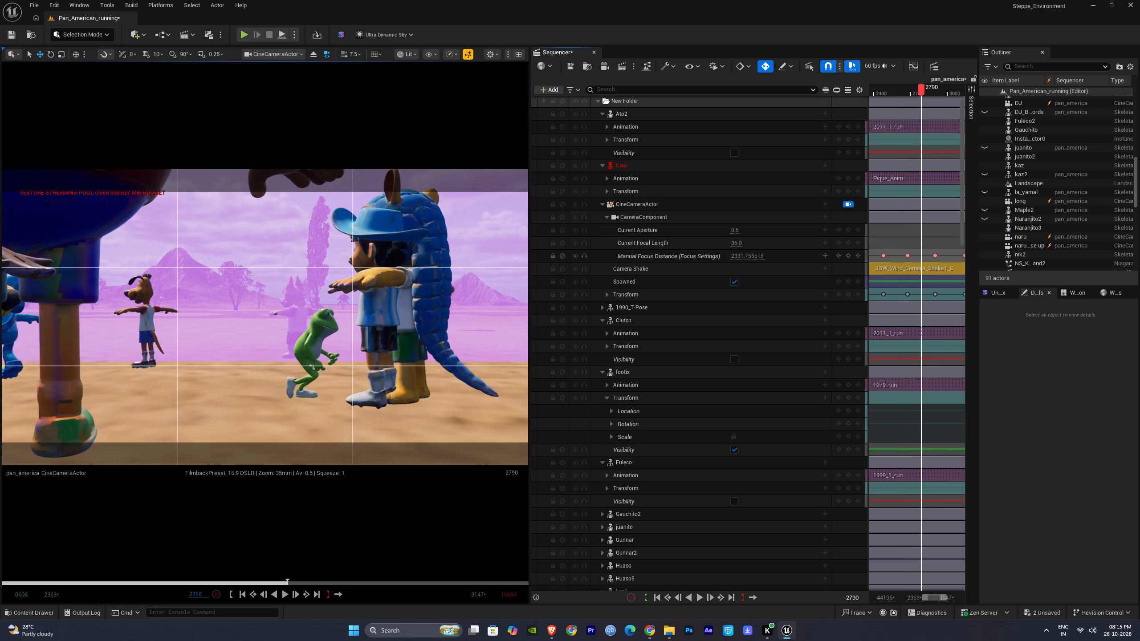
{"action": "left_click_drag", "start_coordinate": [749, 257], "coordinate": [732, 257]}
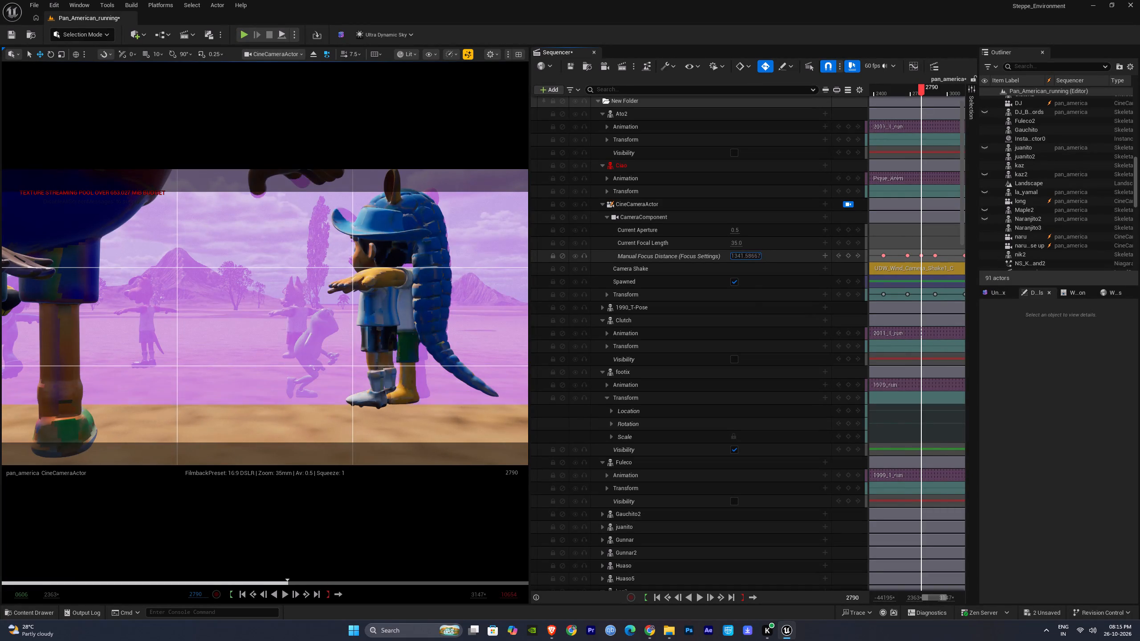
{"action": "left_click_drag", "start_coordinate": [732, 257], "coordinate": [733, 259]}
{"action": "left_click", "coordinate": [936, 247]}
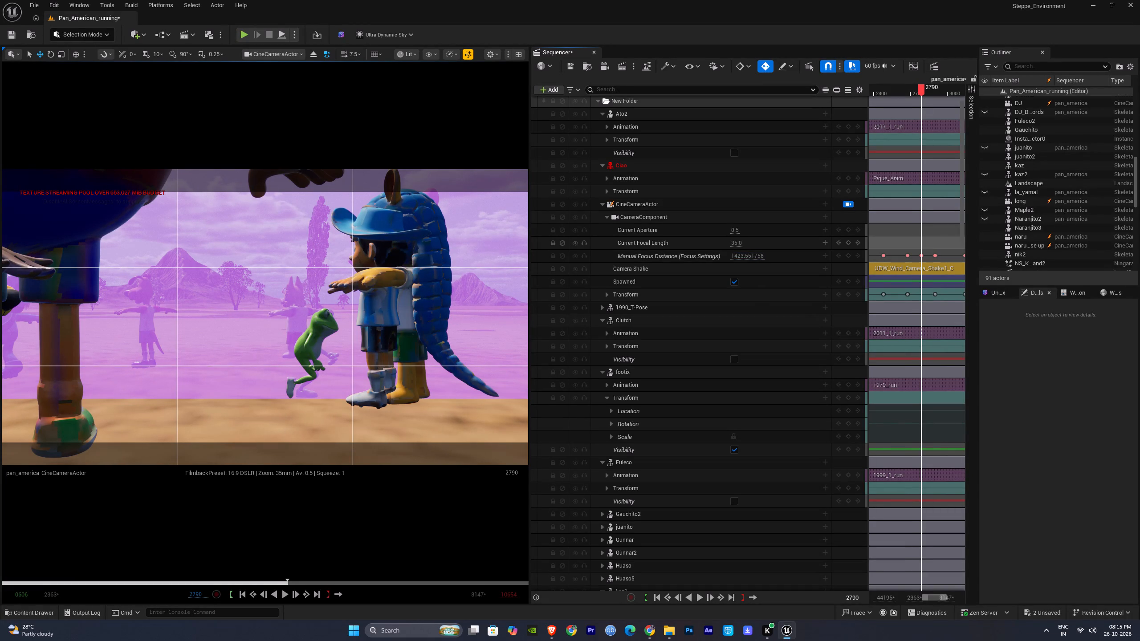
Play on, and at the frame 2905 keyframe set Manual Focus Distance to about 1417 for the frog mascot.
{"action": "key", "text": "space"}
{"action": "right_click_drag", "start_coordinate": [940, 237], "coordinate": [908, 238]}
{"action": "key", "text": "space"}
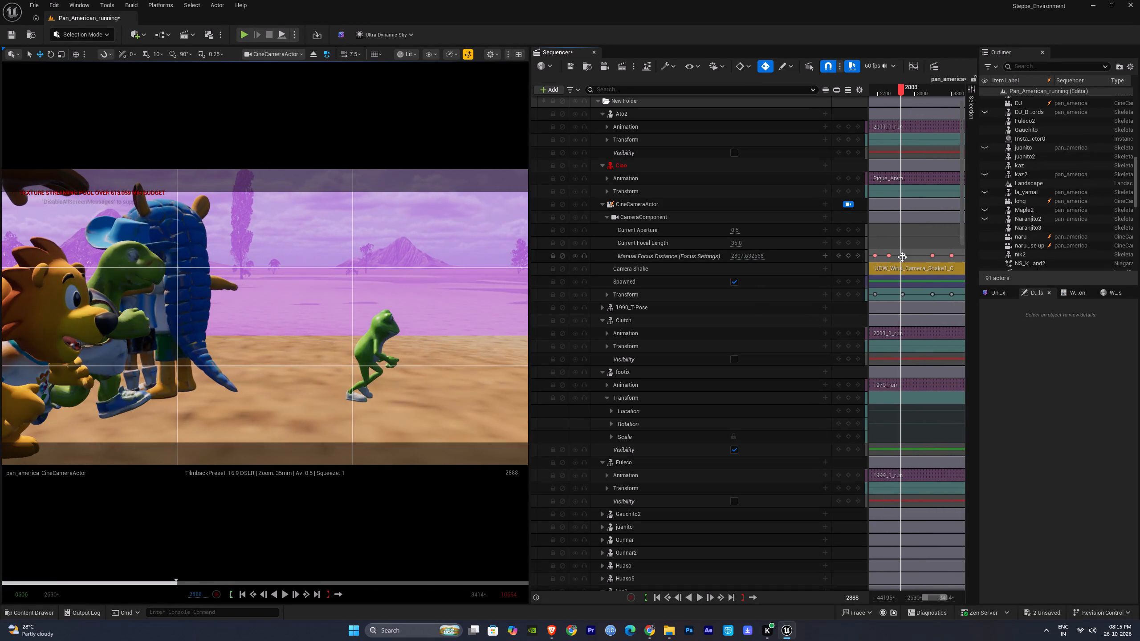
{"action": "left_click", "coordinate": [902, 257]}
{"action": "left_click_drag", "start_coordinate": [747, 256], "coordinate": [727, 257]}
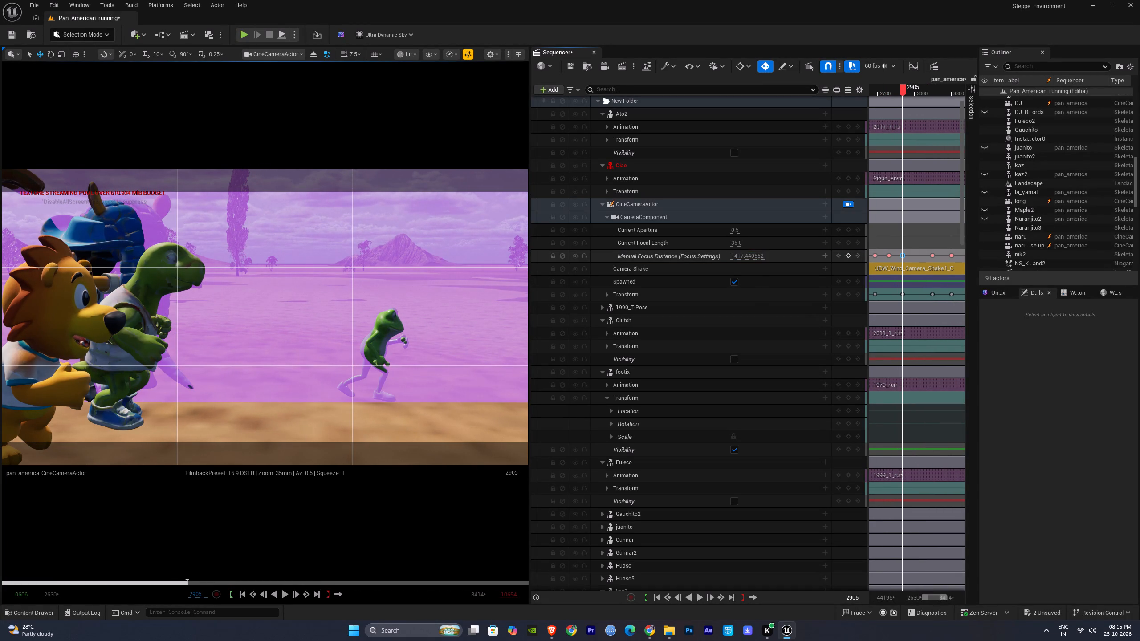
{"action": "left_click", "coordinate": [922, 246]}
Play on to frame 3031 and add a Manual Focus Distance key adjusted for the green mascot in the white vest.
{"action": "key", "text": "space"}
{"action": "right_click_drag", "start_coordinate": [929, 246], "coordinate": [897, 246]}
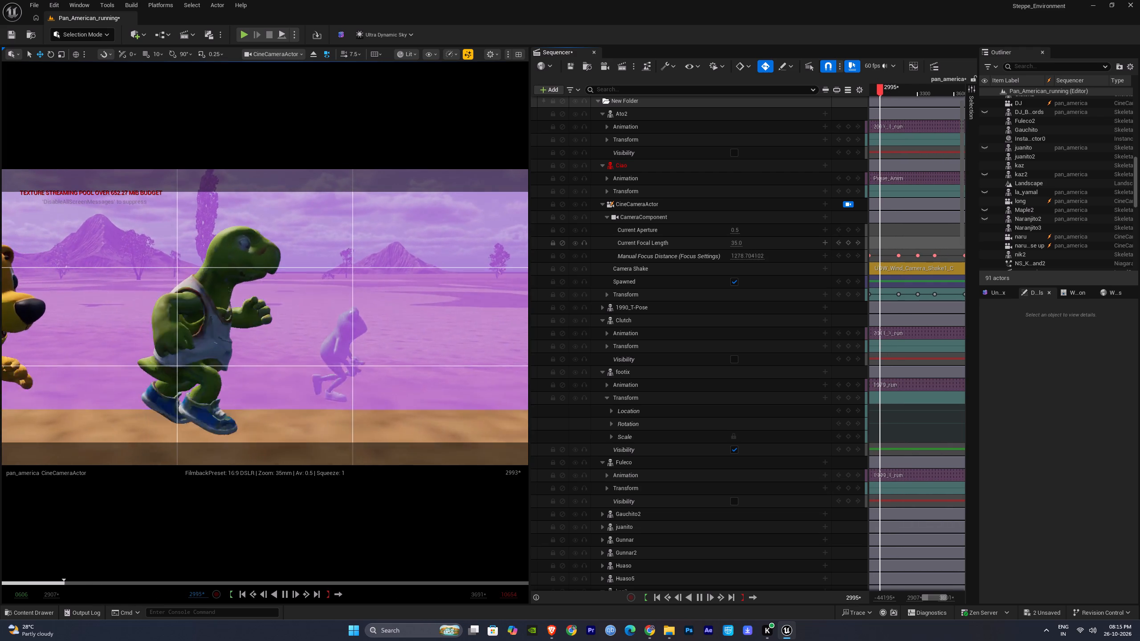
{"action": "key", "text": "space"}
{"action": "left_click_drag", "start_coordinate": [752, 257], "coordinate": [755, 257]}
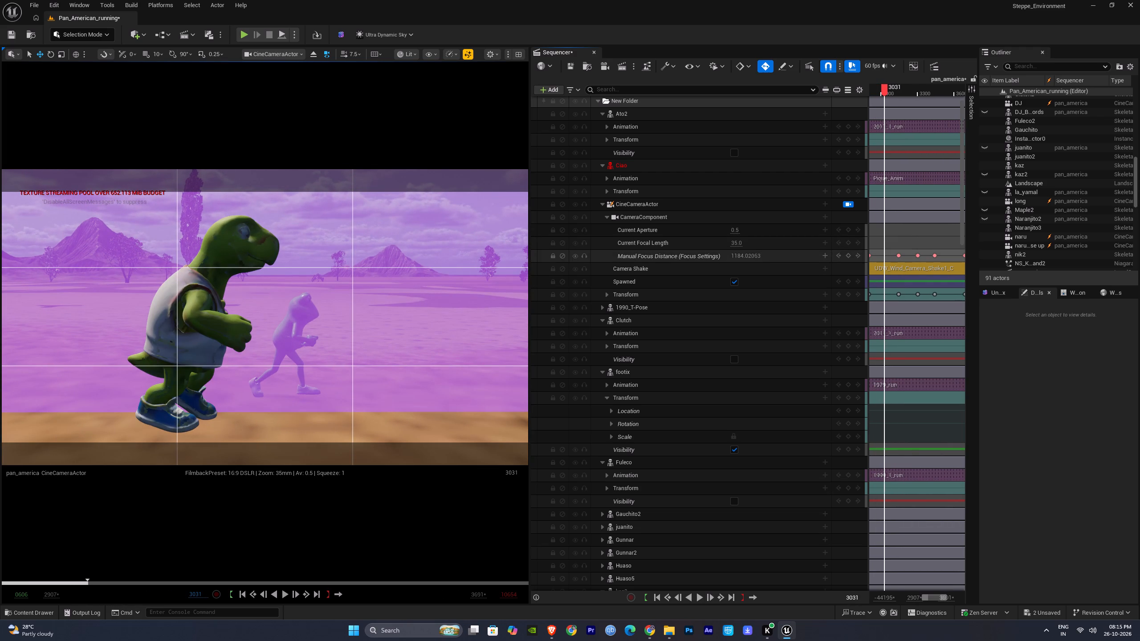
{"action": "left_click_drag", "start_coordinate": [755, 257], "coordinate": [750, 261]}
{"action": "left_click", "coordinate": [943, 237]}
Play on from frame 3031, and at the frame 3300 keyframe adjust Manual Focus Distance to focus on the green mascot in the white vest.
{"action": "key", "text": "space"}
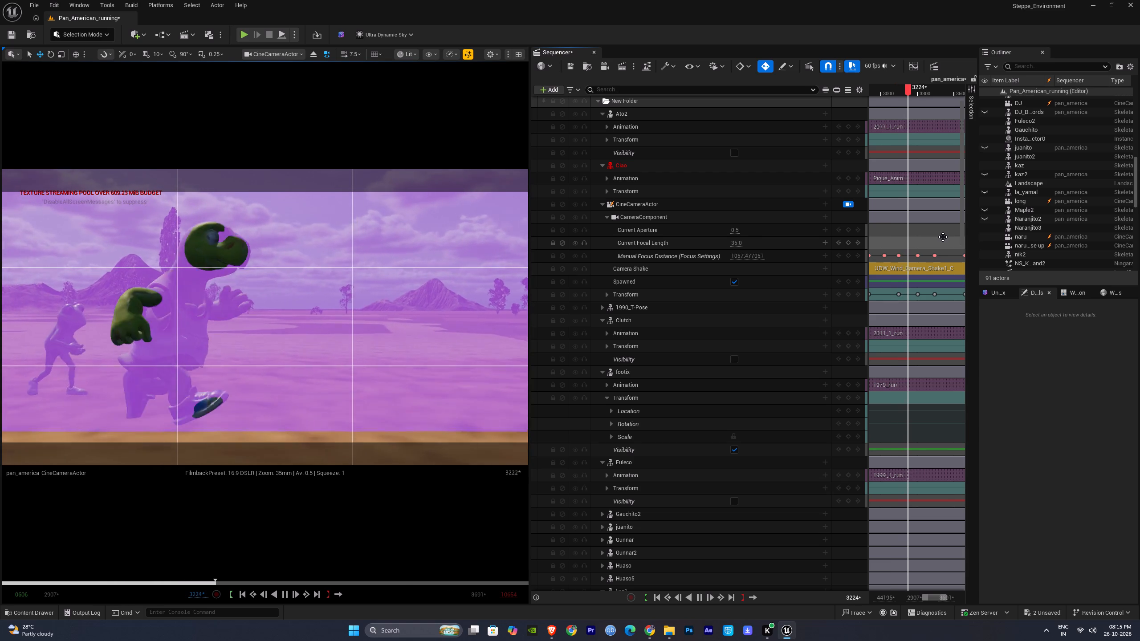
{"action": "key", "text": "space"}
{"action": "left_click", "coordinate": [917, 256]}
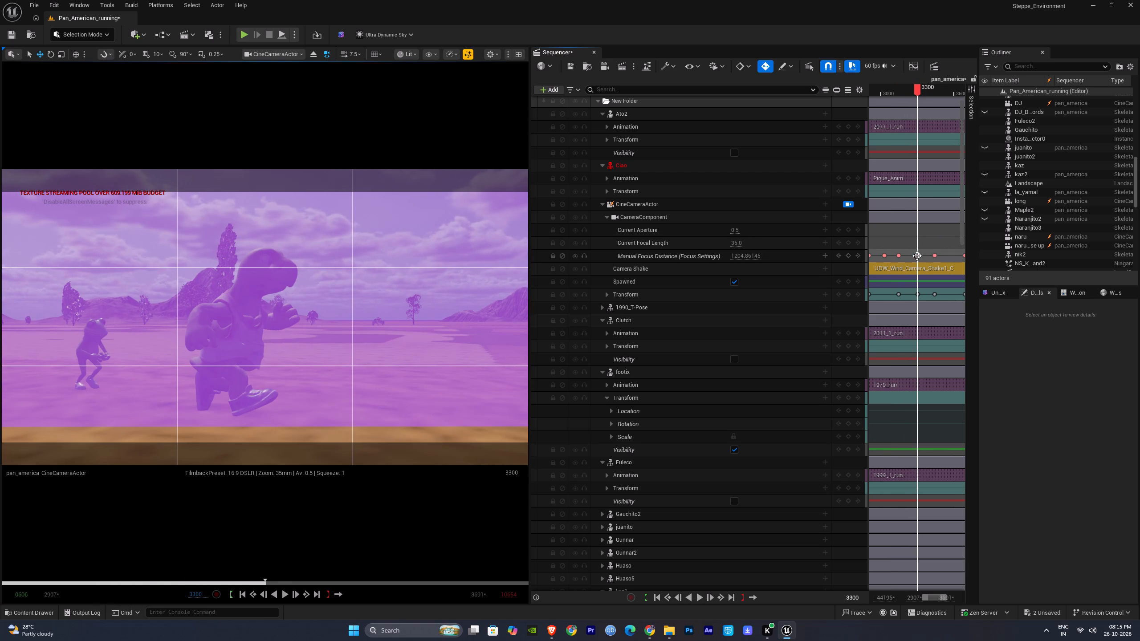
{"action": "left_click_drag", "start_coordinate": [753, 256], "coordinate": [757, 256]}
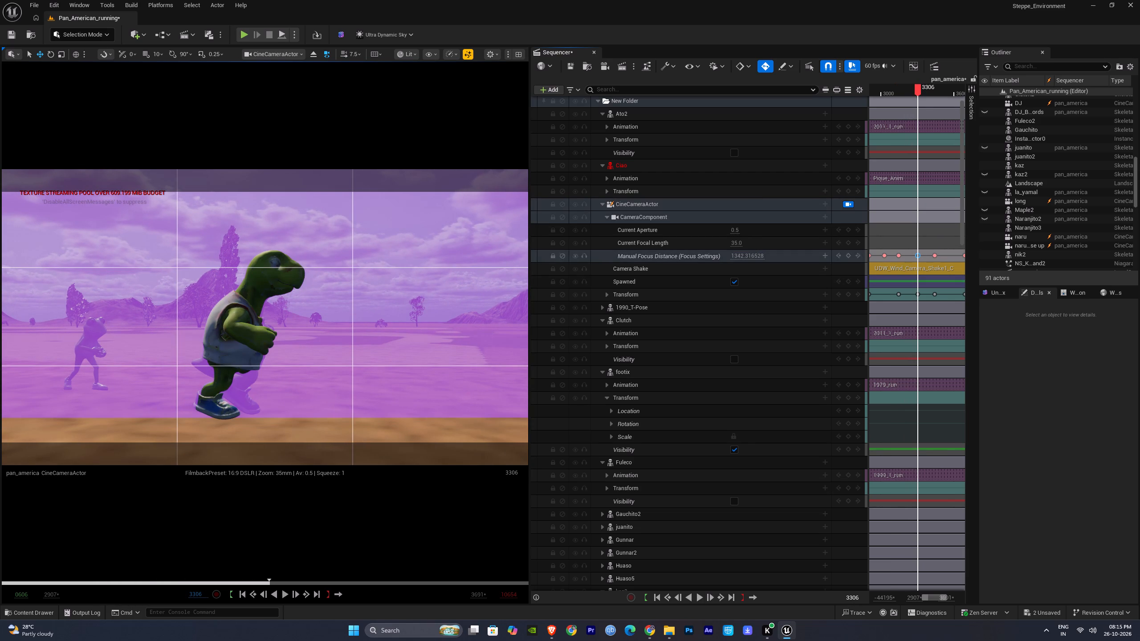
Review the shot from frame 3300 through frame 4519, examining the green mascot's focus against the debug focus plane.
{"action": "left_click", "coordinate": [912, 90]}
{"action": "left_click_drag", "start_coordinate": [910, 90], "coordinate": [924, 98]}
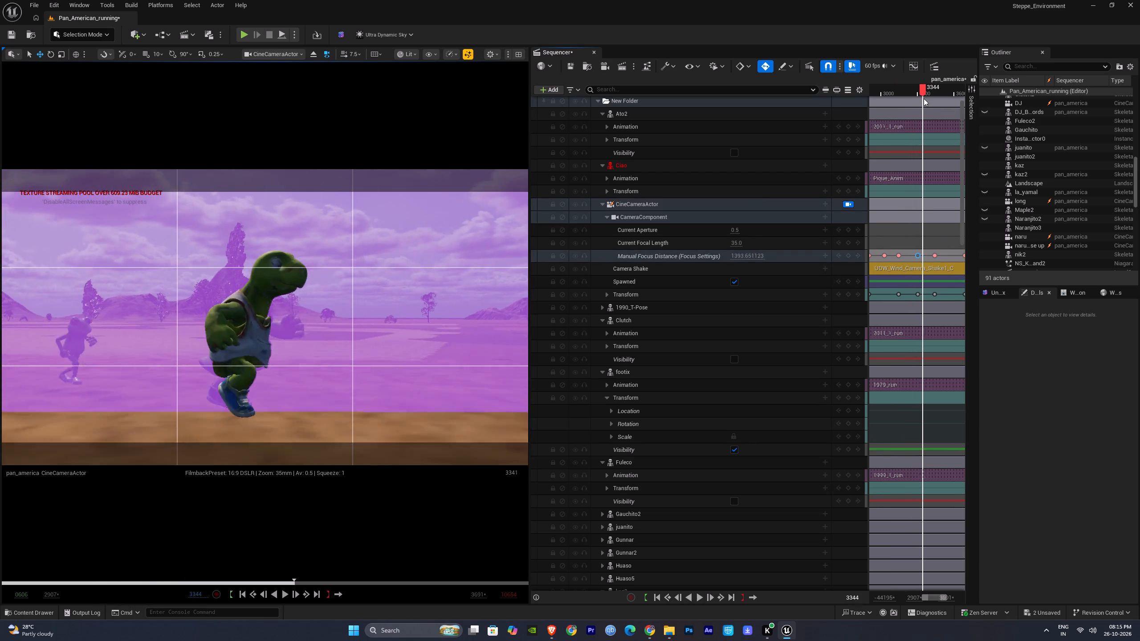
{"action": "left_click_drag", "start_coordinate": [924, 98], "coordinate": [946, 110]}
{"action": "key", "text": "space"}
{"action": "right_click_drag", "start_coordinate": [931, 231], "coordinate": [896, 230]}
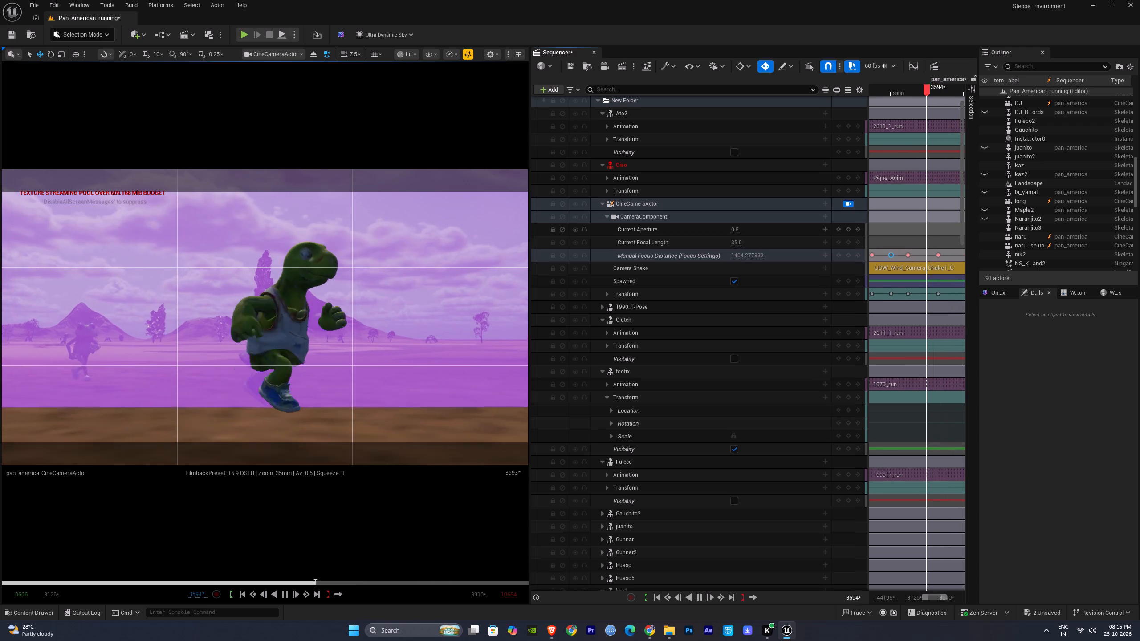
{"action": "right_click_drag", "start_coordinate": [896, 230], "coordinate": [885, 230]}
{"action": "right_click_drag", "start_coordinate": [930, 245], "coordinate": [892, 240]}
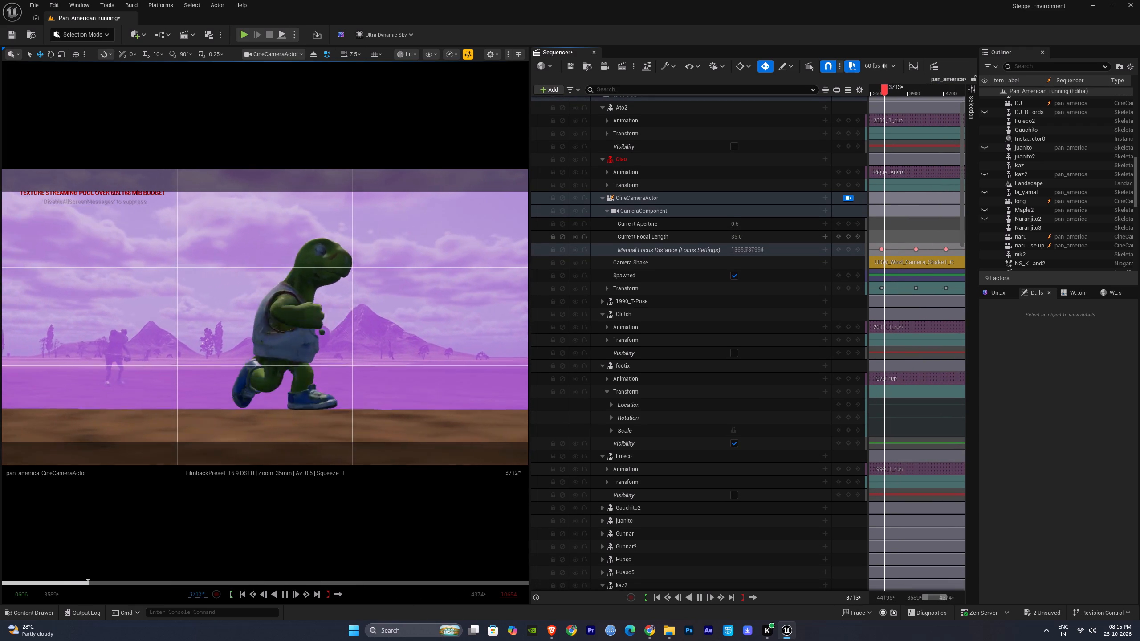
{"action": "right_click_drag", "start_coordinate": [922, 238], "coordinate": [899, 235]}
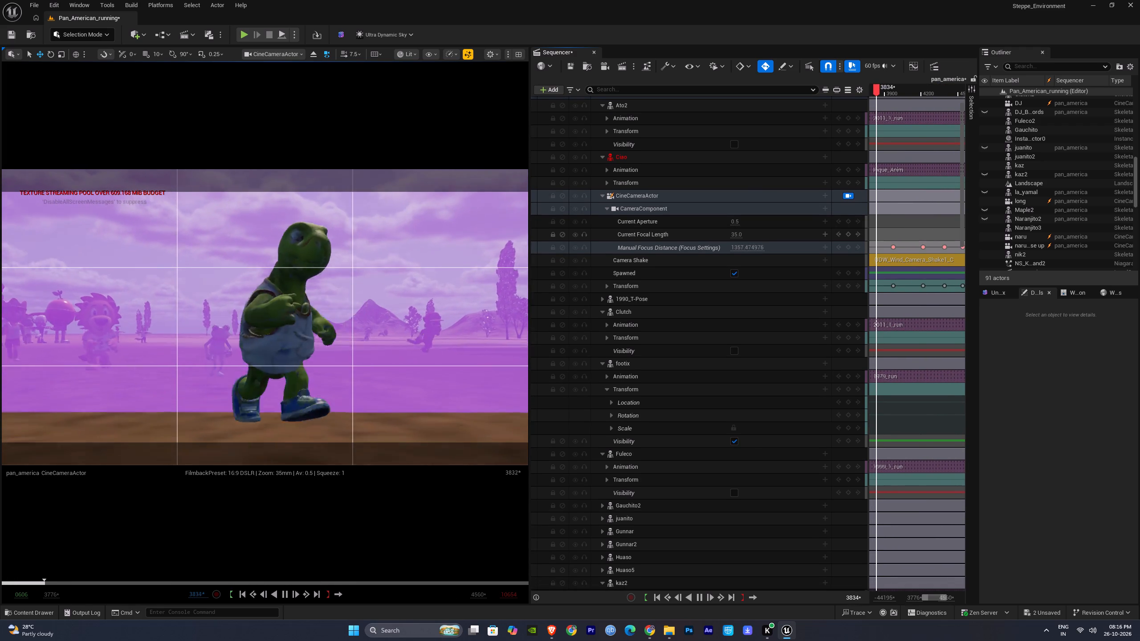
{"action": "right_click_drag", "start_coordinate": [938, 226], "coordinate": [936, 226]}
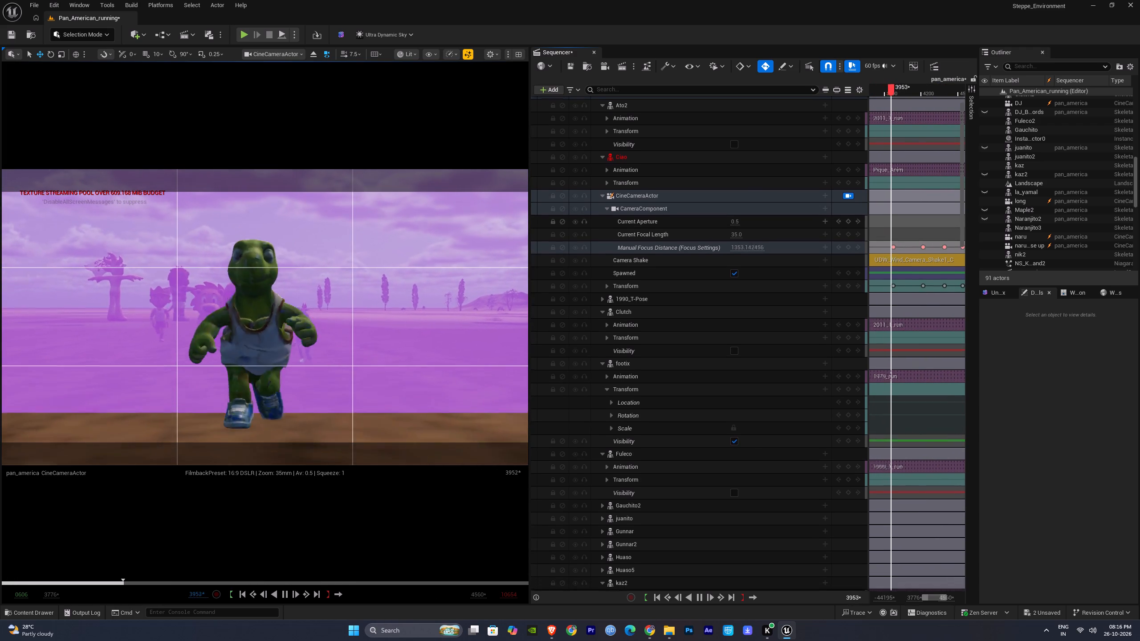
{"action": "right_click_drag", "start_coordinate": [936, 226], "coordinate": [918, 224]}
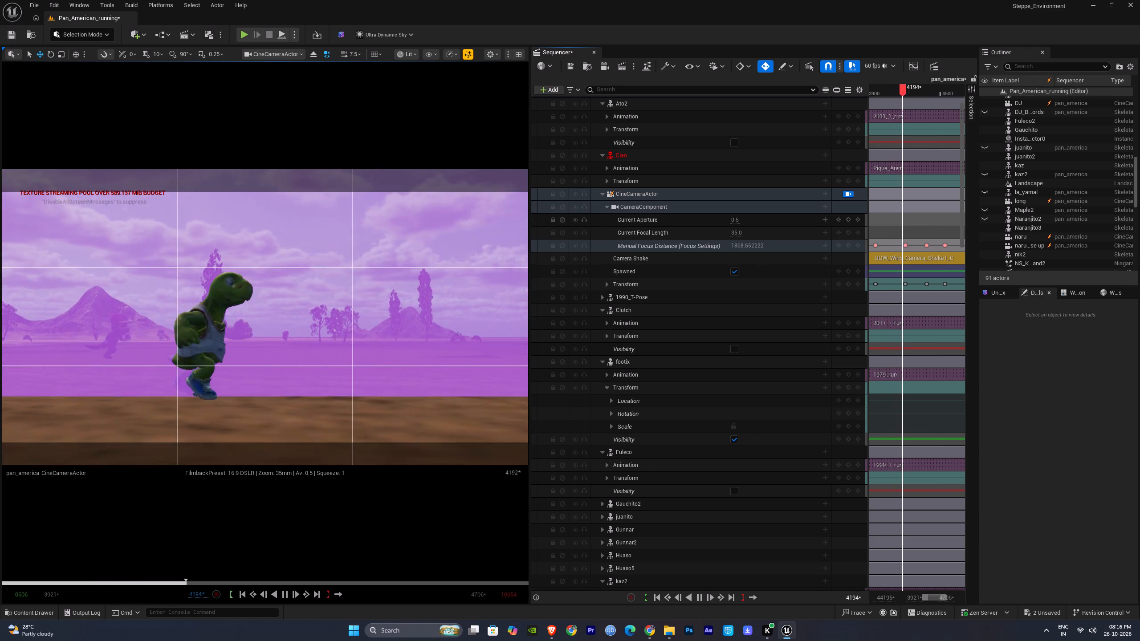
{"action": "right_click_drag", "start_coordinate": [937, 230], "coordinate": [904, 228]}
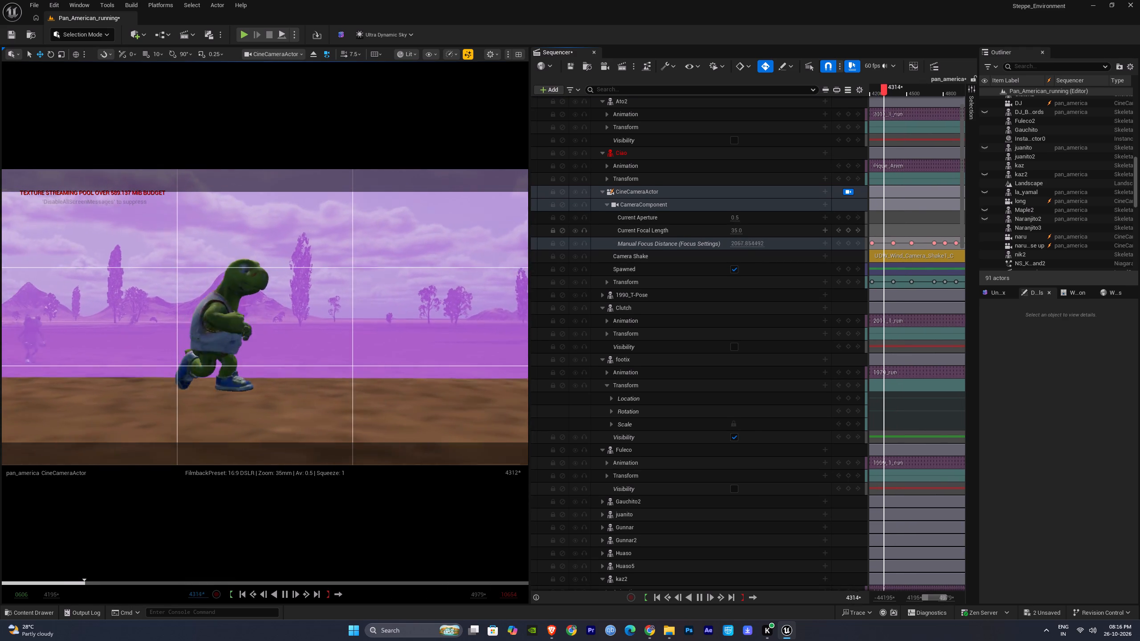
{"action": "right_click_drag", "start_coordinate": [926, 227], "coordinate": [910, 225]}
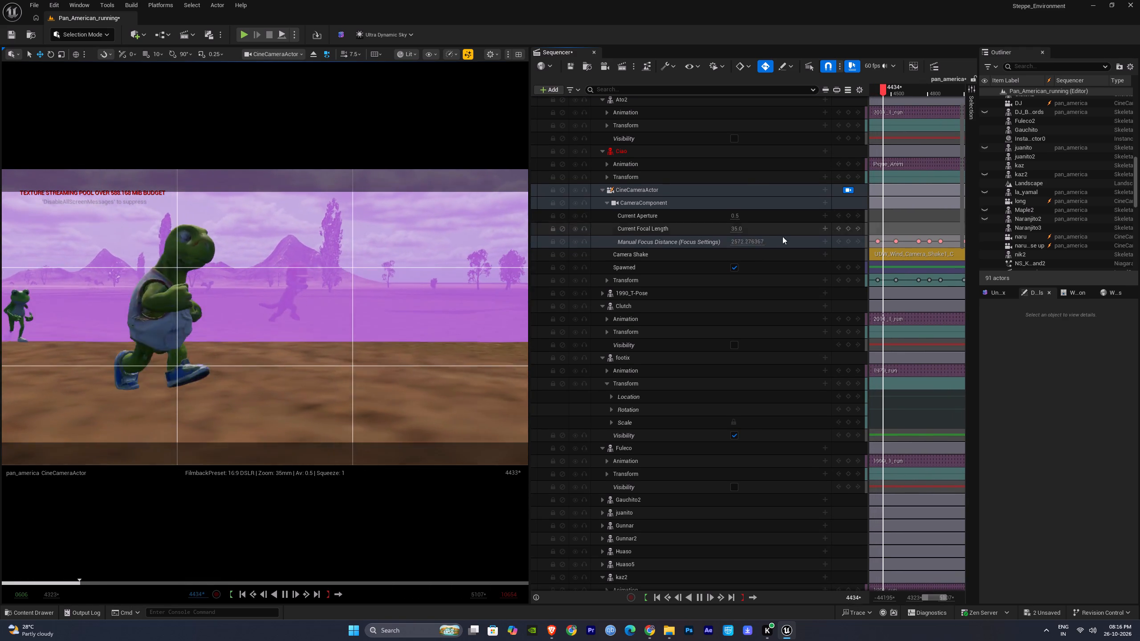
{"action": "left_click", "coordinate": [697, 598]}
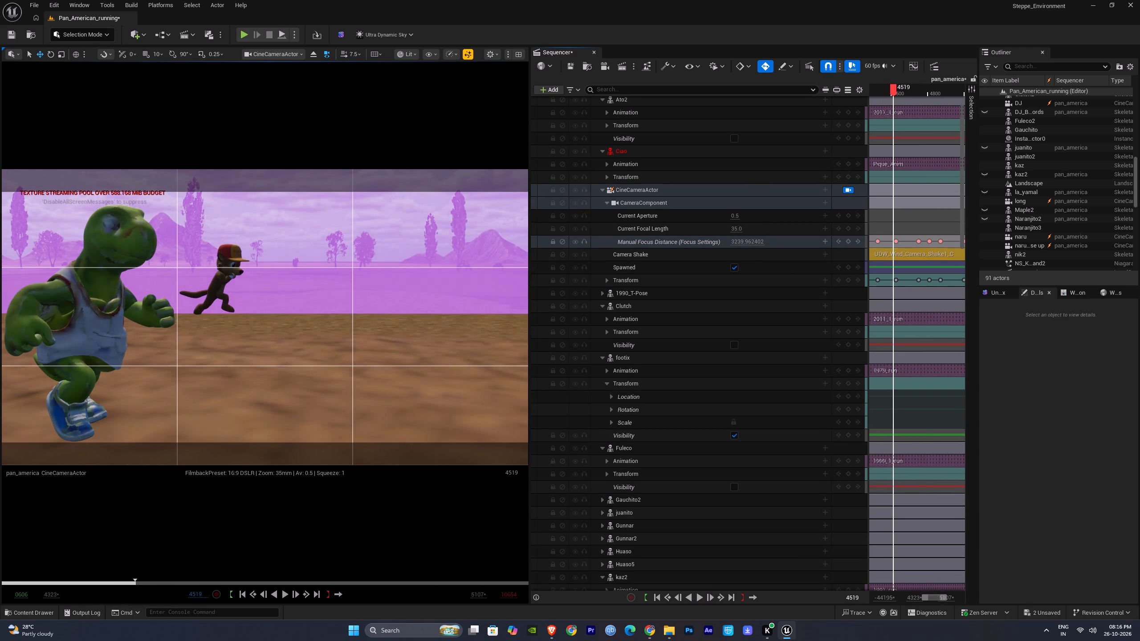
Return to the frame 4391 keyframe and set its Manual Focus Distance to about 1488 for the green mascot.
{"action": "left_click", "coordinate": [879, 241]}
{"action": "right_click_drag", "start_coordinate": [896, 222], "coordinate": [913, 218]}
{"action": "left_click_drag", "start_coordinate": [746, 238], "coordinate": [744, 238]}
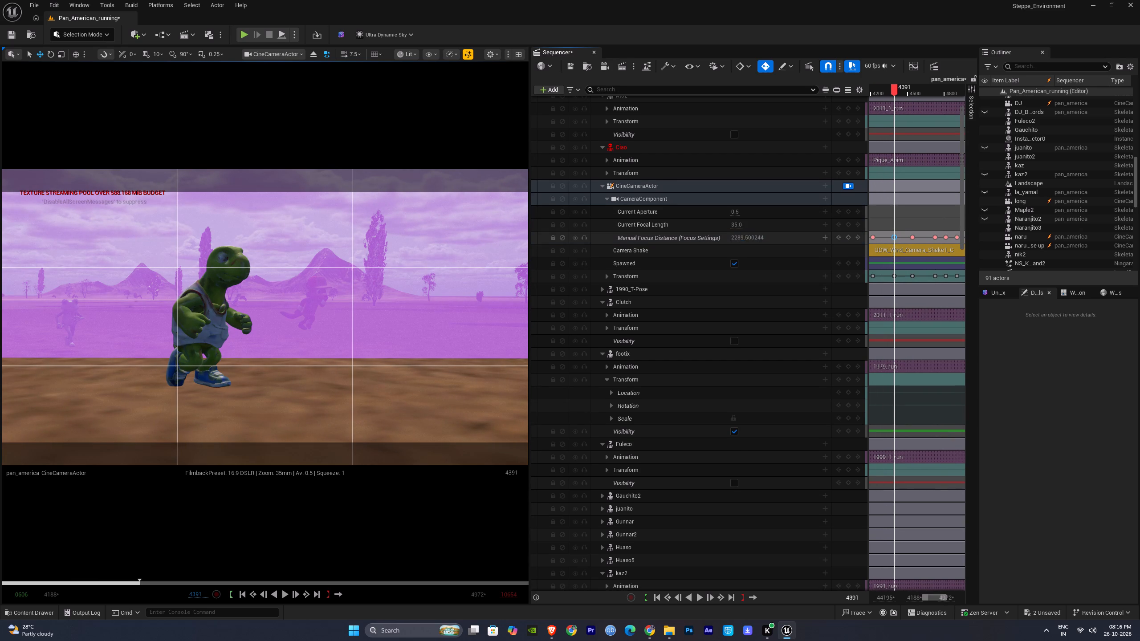
{"action": "left_click_drag", "start_coordinate": [744, 238], "coordinate": [733, 233]}
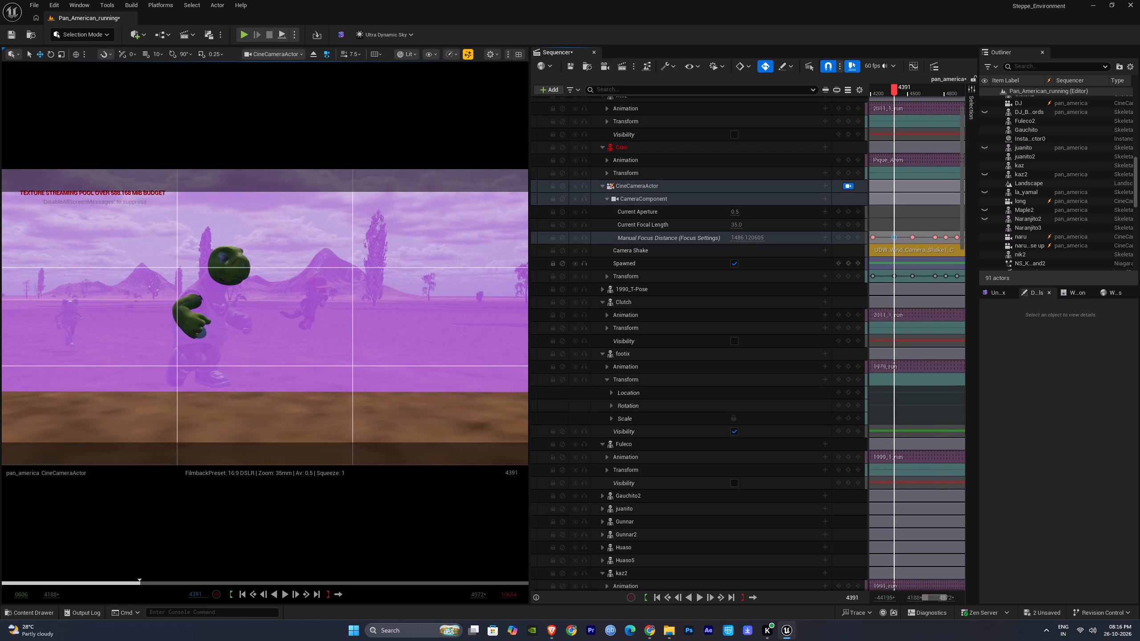
Go back to the frame 4216 keyframe and set Manual Focus Distance to about 1786 for the green mascot.
{"action": "left_click", "coordinate": [873, 276]}
{"action": "right_click_drag", "start_coordinate": [892, 221], "coordinate": [914, 221]}
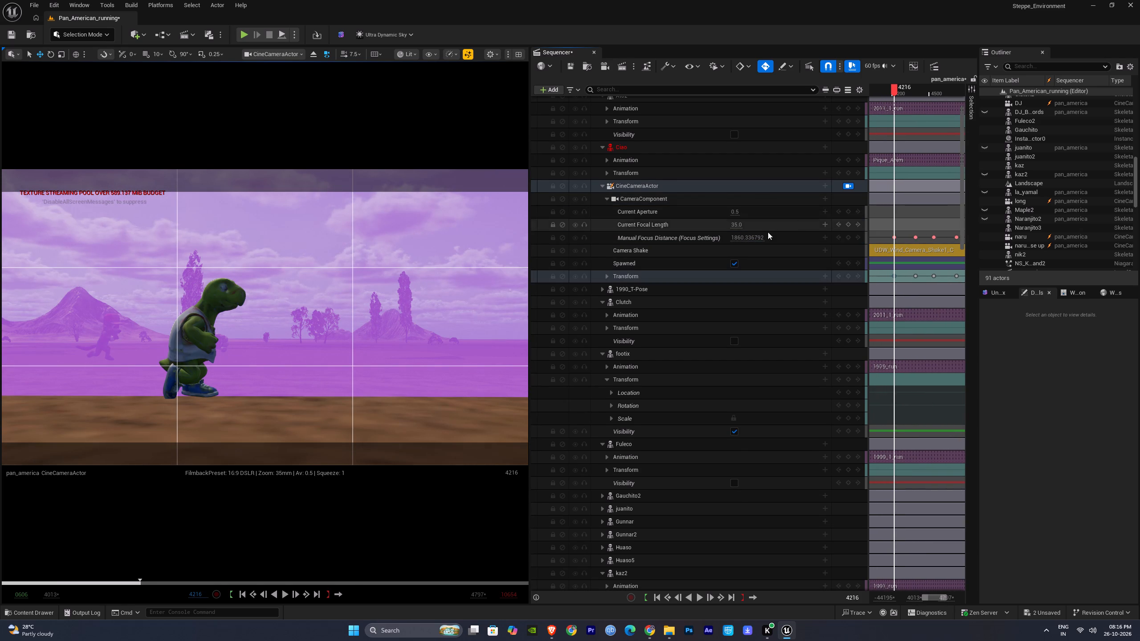
{"action": "left_click", "coordinate": [754, 237]}
Go back to the frame 3974 keyframe and set Manual Focus Distance to about 1248 for the green mascot running toward the camera.
{"action": "right_click_drag", "start_coordinate": [908, 224], "coordinate": [931, 224]}
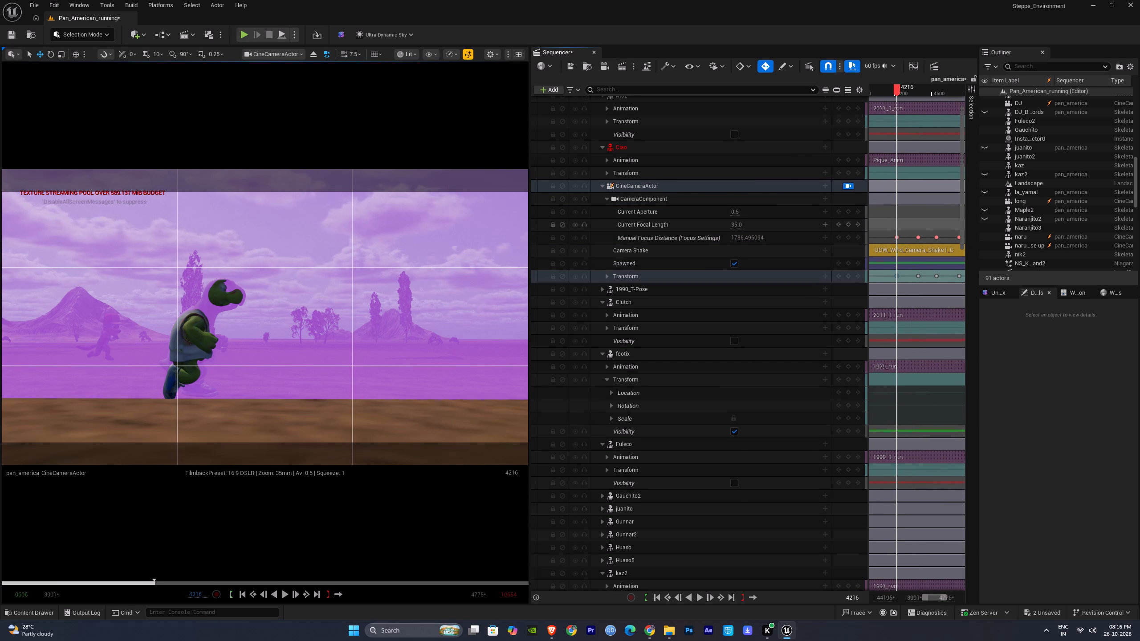
{"action": "right_click_drag", "start_coordinate": [931, 224], "coordinate": [935, 224]}
{"action": "left_click", "coordinate": [888, 239]}
{"action": "left_click", "coordinate": [749, 236]}
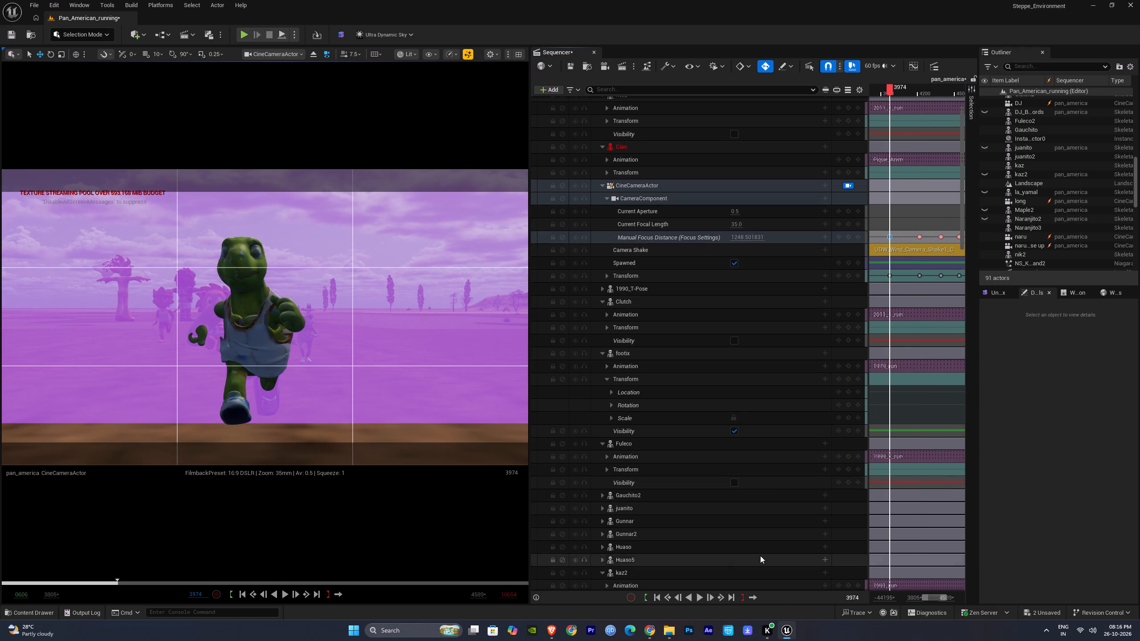
Play on from frame 3974 to check the green mascot's focus through the adjusted keyframes.
{"action": "left_click", "coordinate": [698, 596]}
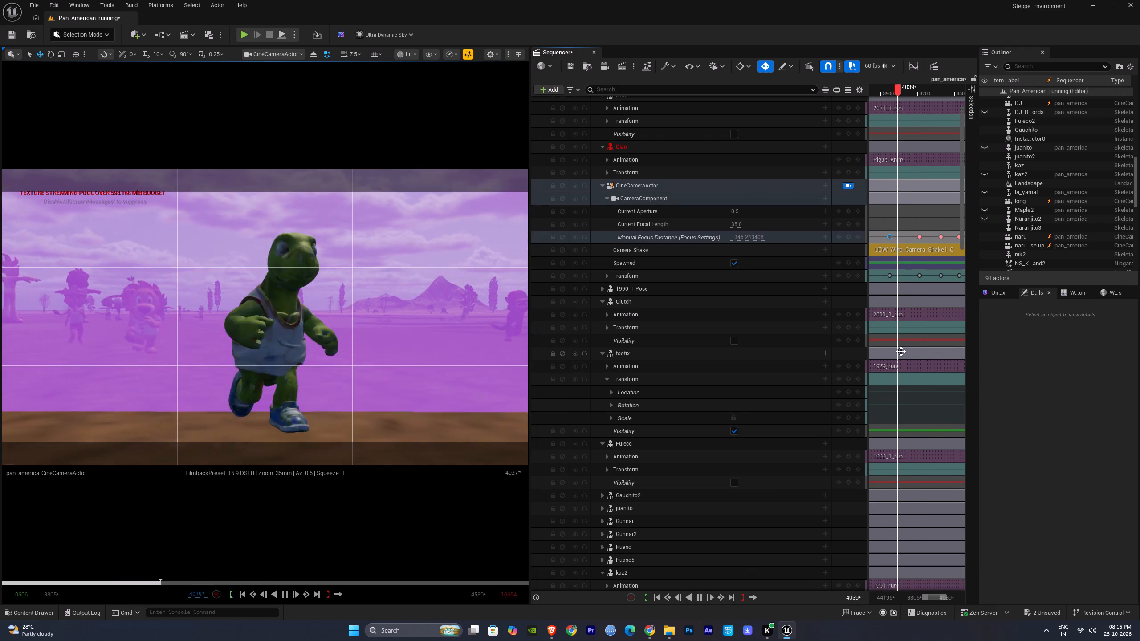
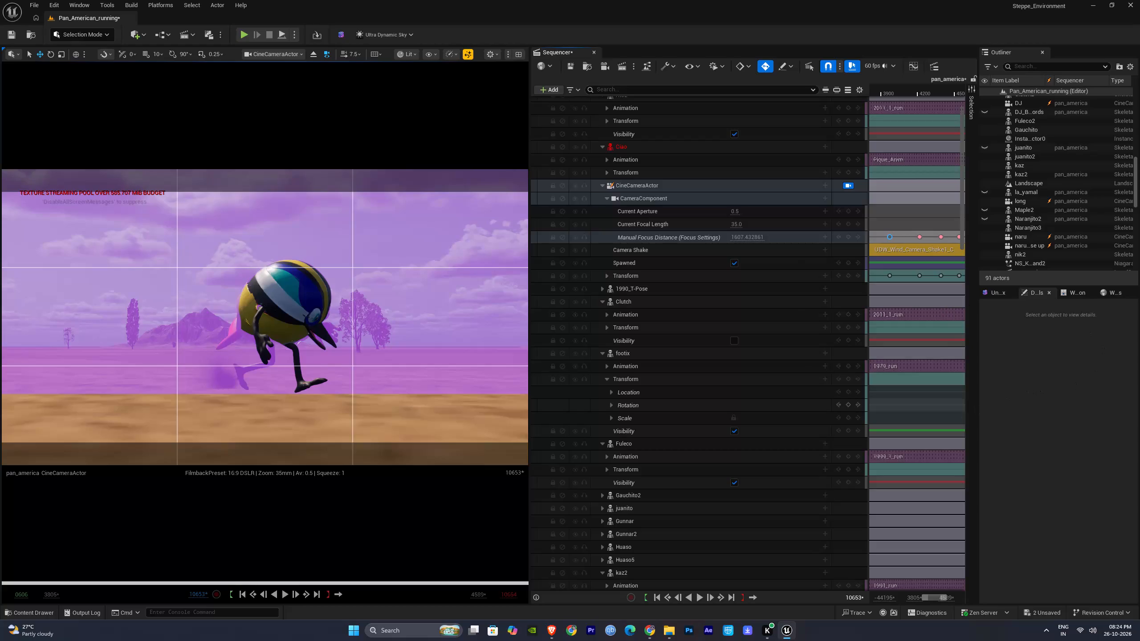
Play the sequence around to its opening frames and save it with the corrected focus keyframes.
{"action": "key", "text": "space"}
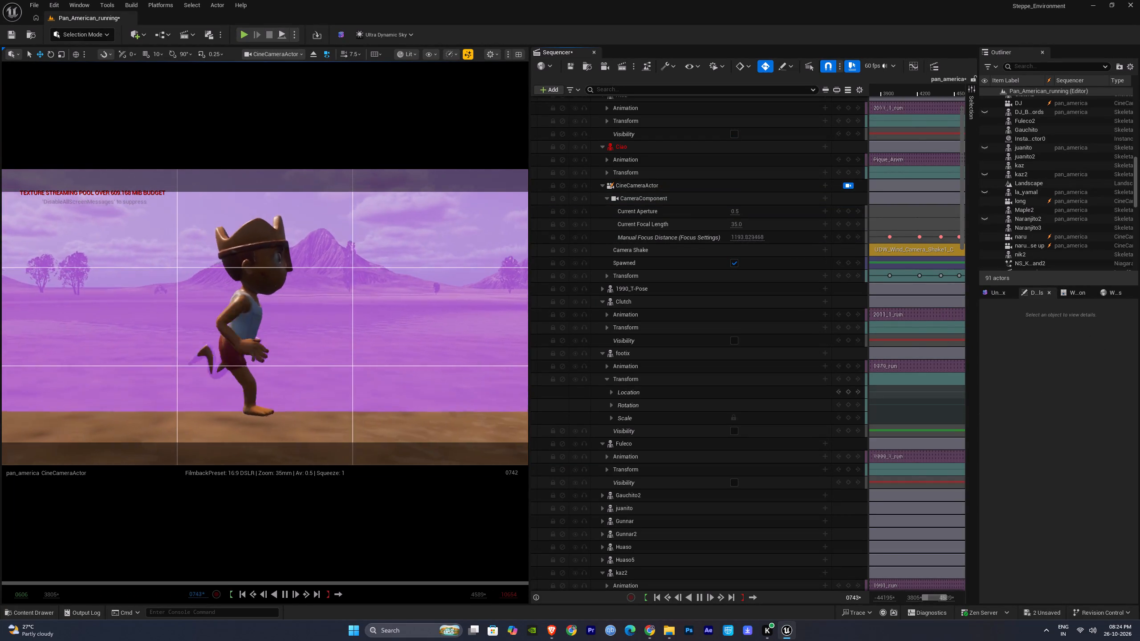
{"action": "left_click", "coordinate": [568, 65]}
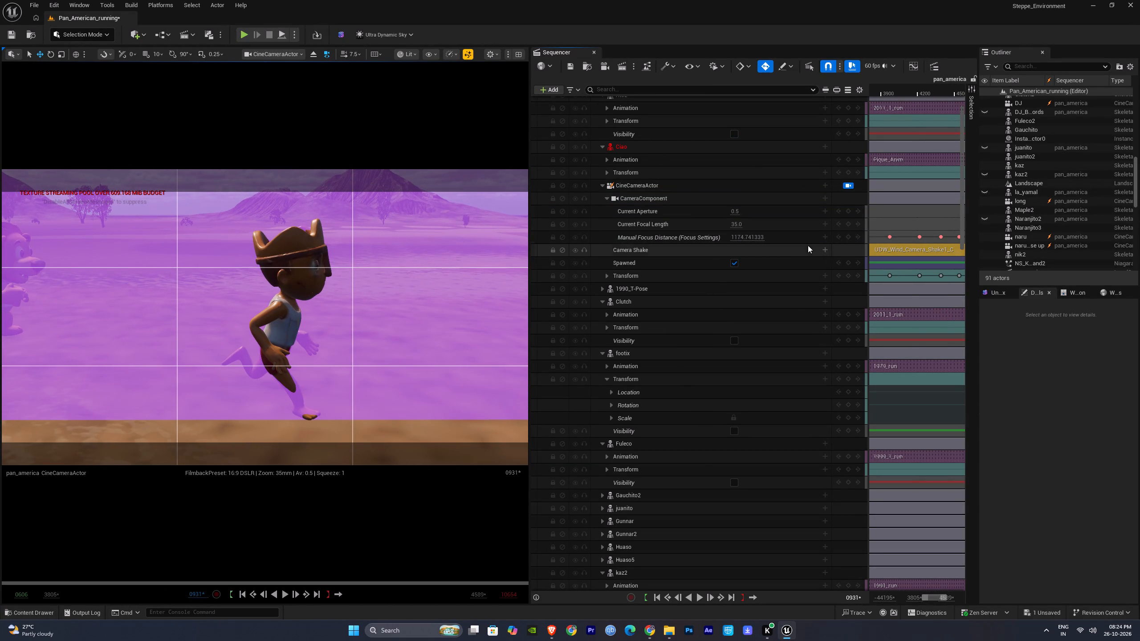
Turn off Draw Debug Focus Plane on CineCameraActor.
{"action": "left_click", "coordinate": [677, 179]}
{"action": "scroll", "coordinate": [1035, 555], "scroll_direction": "down", "scroll_amount": 12}
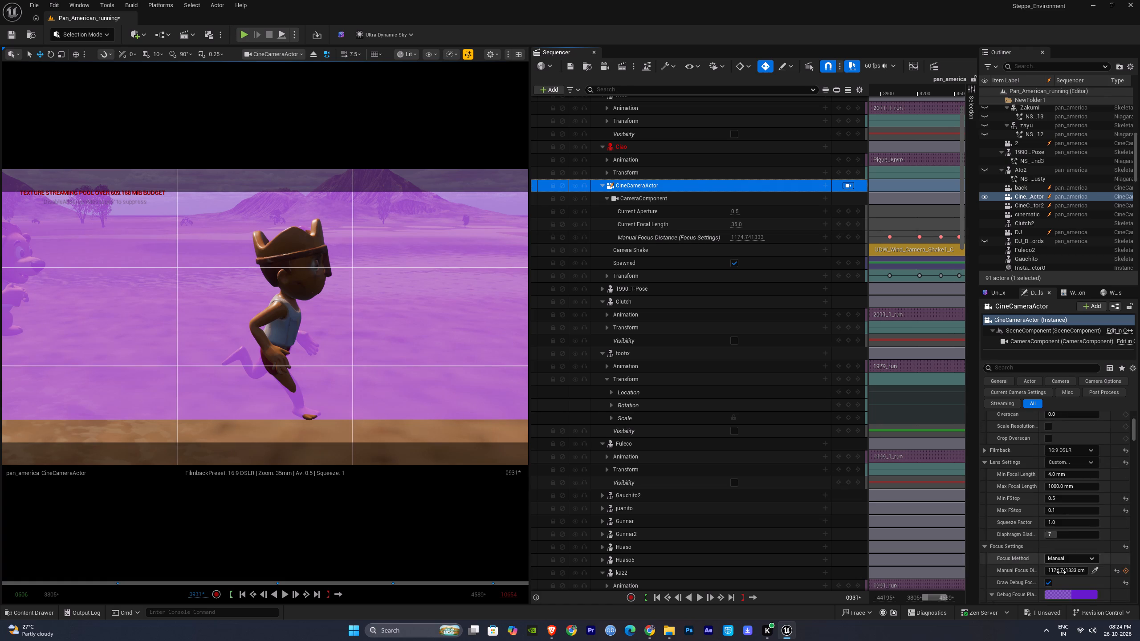
{"action": "left_click", "coordinate": [1051, 582]}
{"action": "left_click", "coordinate": [903, 406]}
At frame 931, place an NS_KickUp_Gravel effect at the crowned mascot's feet and rotate it to suit the running direction.
{"action": "key", "text": "ctrl+space"}
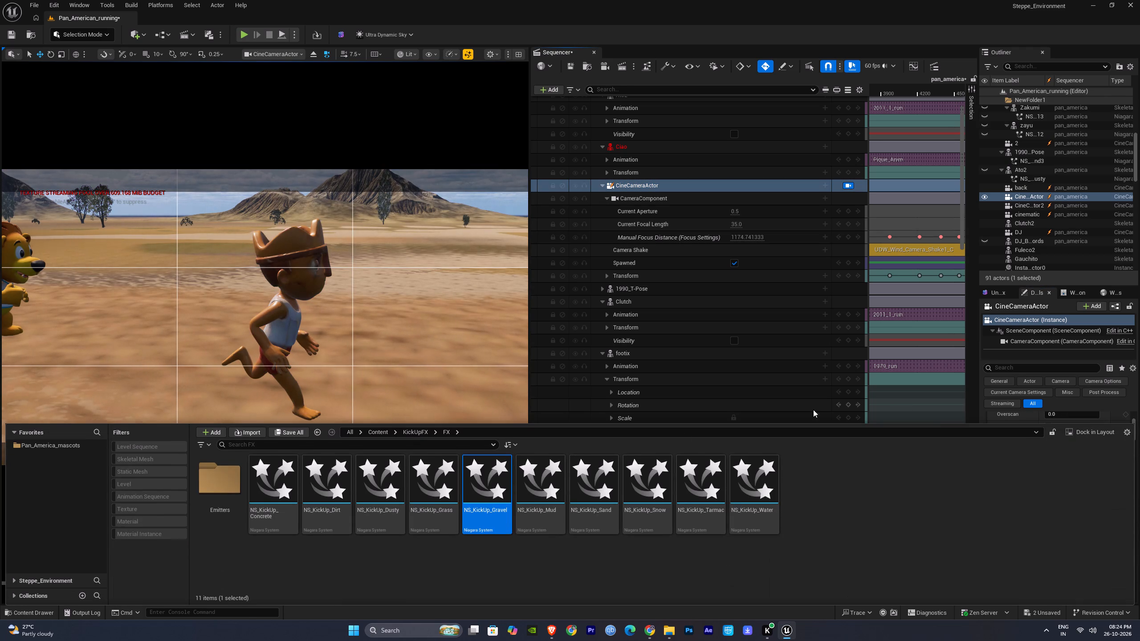
{"action": "left_click", "coordinate": [494, 552]}
{"action": "left_click_drag", "start_coordinate": [485, 483], "coordinate": [291, 409]}
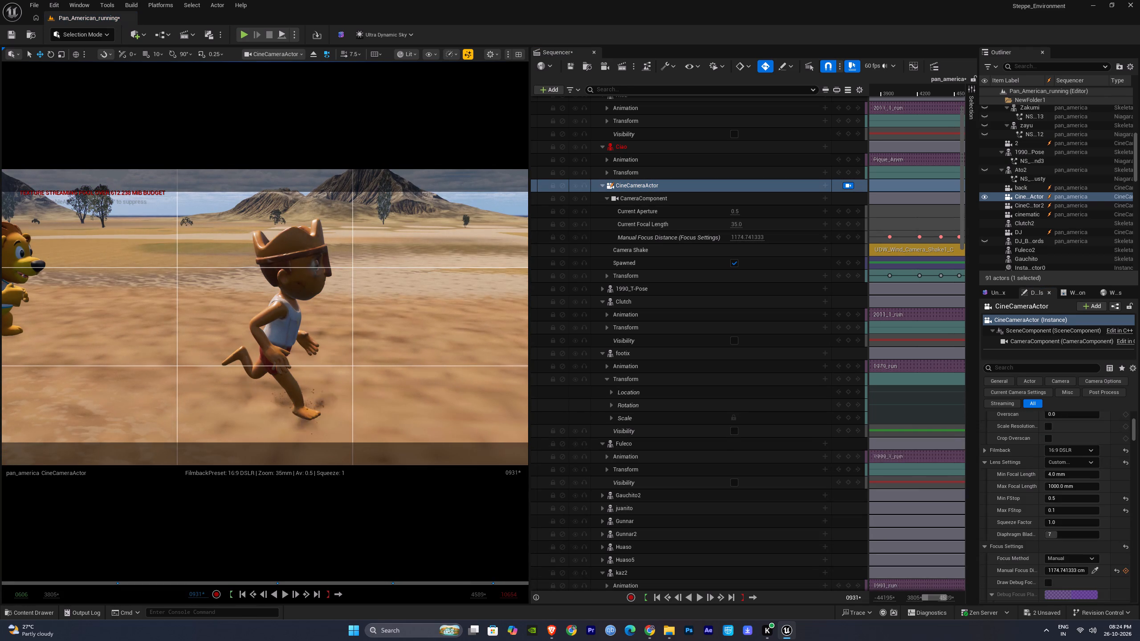
{"action": "left_click_drag", "start_coordinate": [291, 409], "coordinate": [290, 409]}
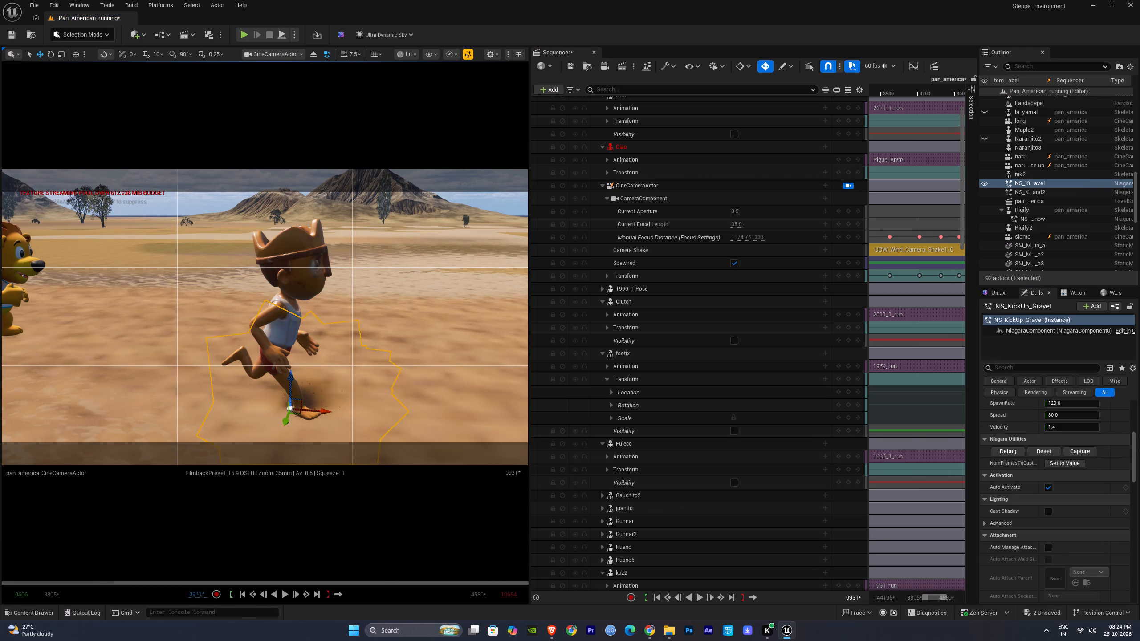
{"action": "key", "text": "e"}
{"action": "left_click_drag", "start_coordinate": [308, 427], "coordinate": [668, 402]}
{"action": "key", "text": "g"}
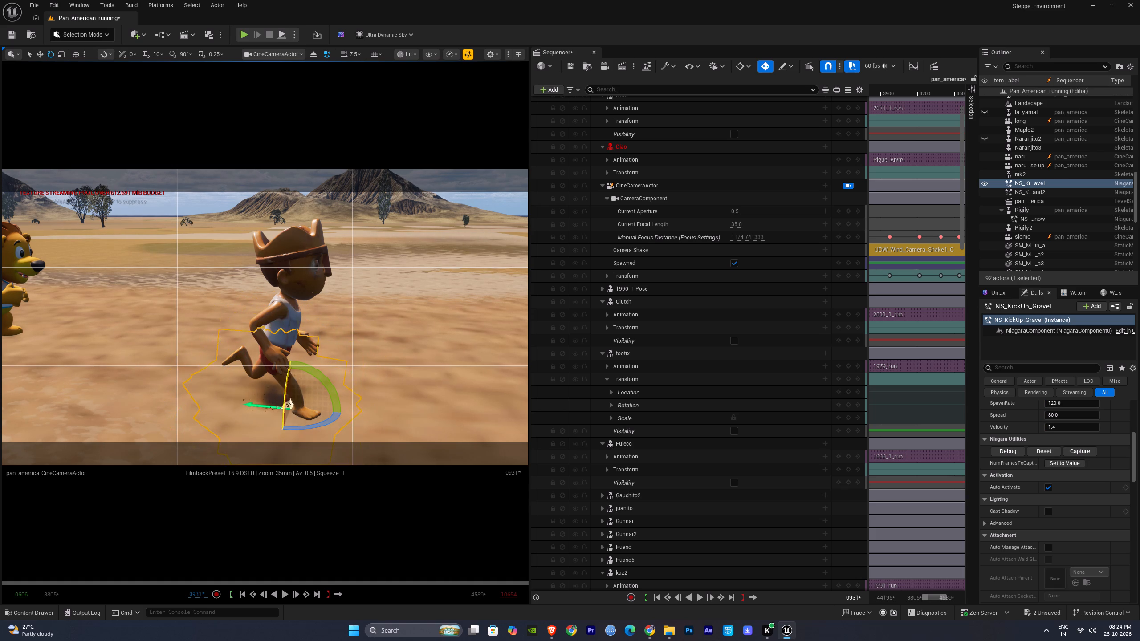
Attach the new gravel effect to the crowned mascot Huaso5 at its Spine bone.
{"action": "left_click", "coordinate": [277, 354]}
{"action": "key", "text": "F2"}
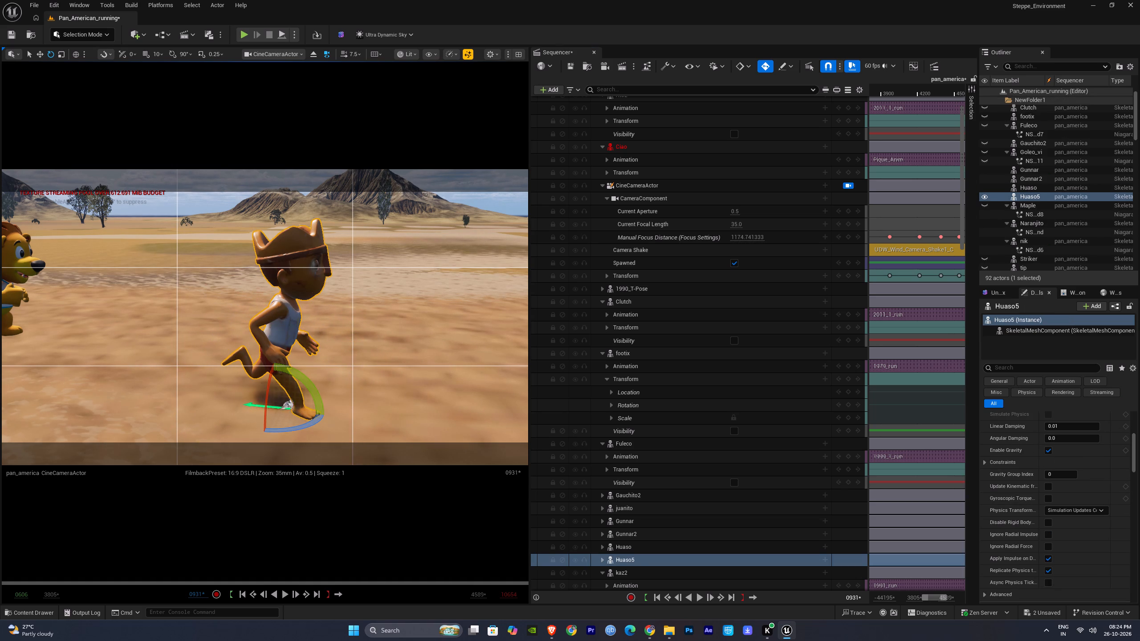
{"action": "key", "text": "ctrl+c"}
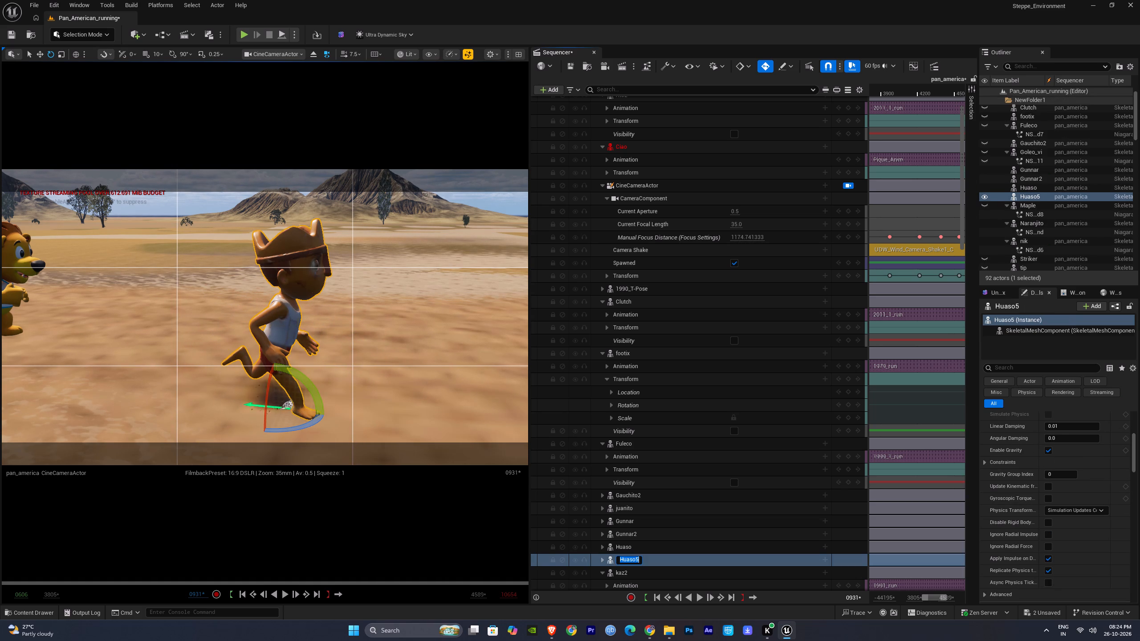
{"action": "left_click", "coordinate": [286, 408]}
{"action": "right_click", "coordinate": [1037, 183]}
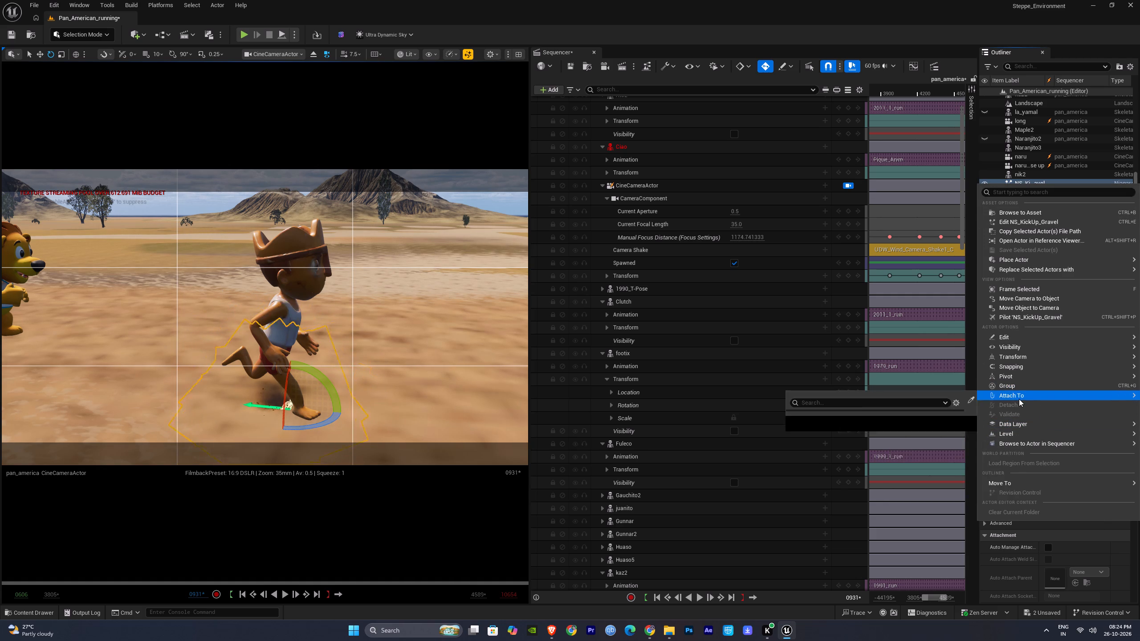
{"action": "left_click", "coordinate": [888, 403]}
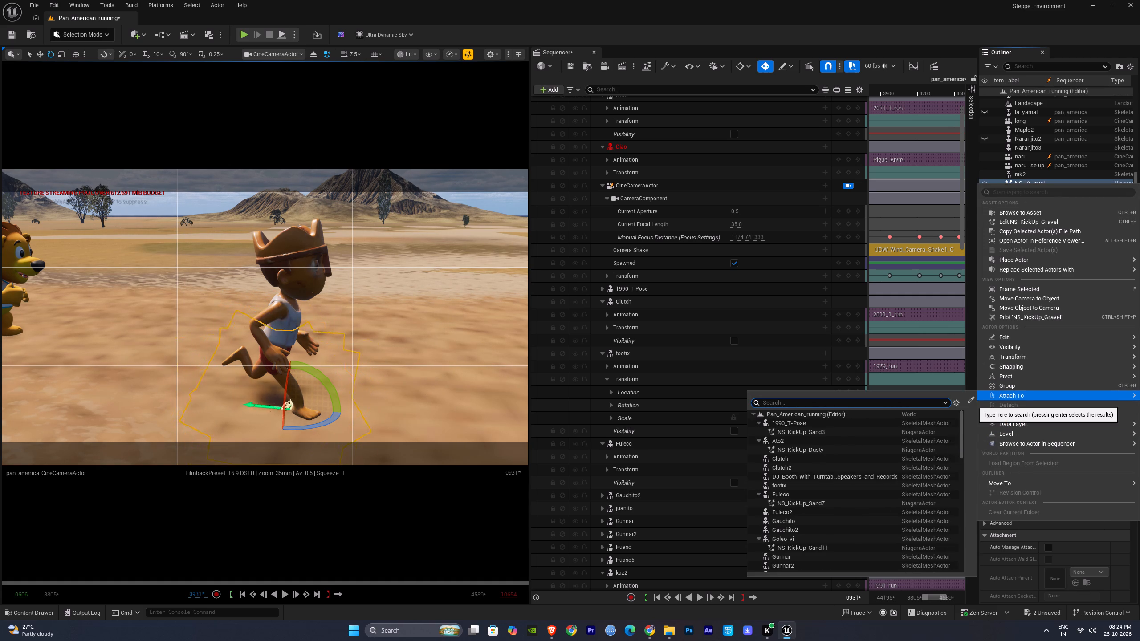
{"action": "key", "text": "ctrl+v"}
{"action": "left_click", "coordinate": [805, 420]}
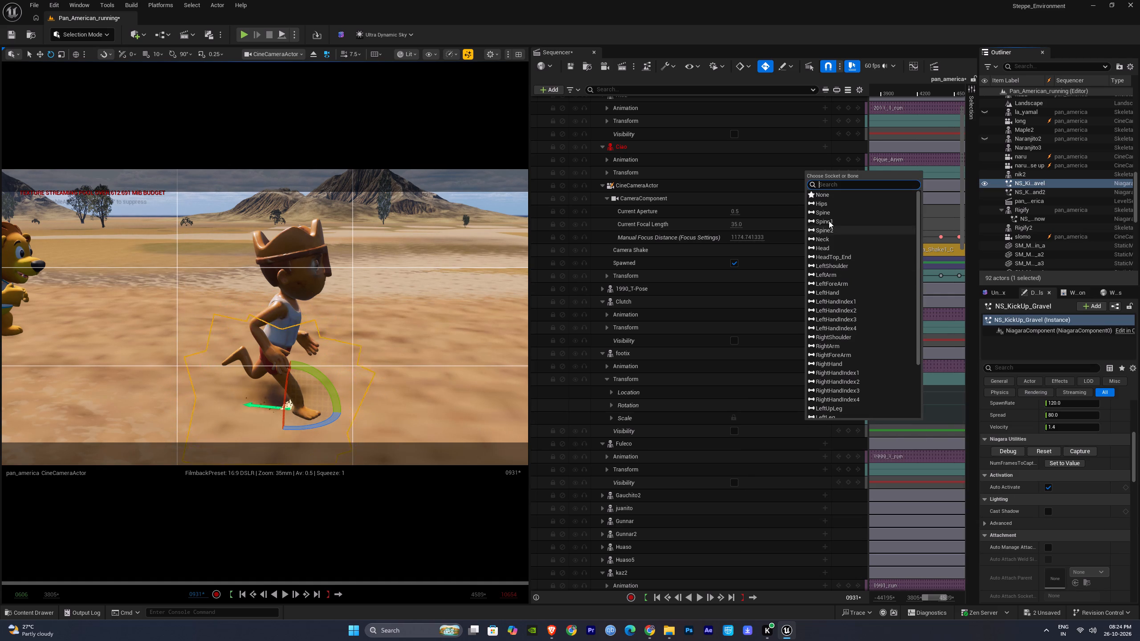
{"action": "left_click", "coordinate": [829, 212]}
{"action": "left_click", "coordinate": [915, 387]}
Advance to frame 1262, place another NS_KickUp_Gravel at the lion mascot's feet, and adjust its rotation and position.
{"action": "key", "text": "space"}
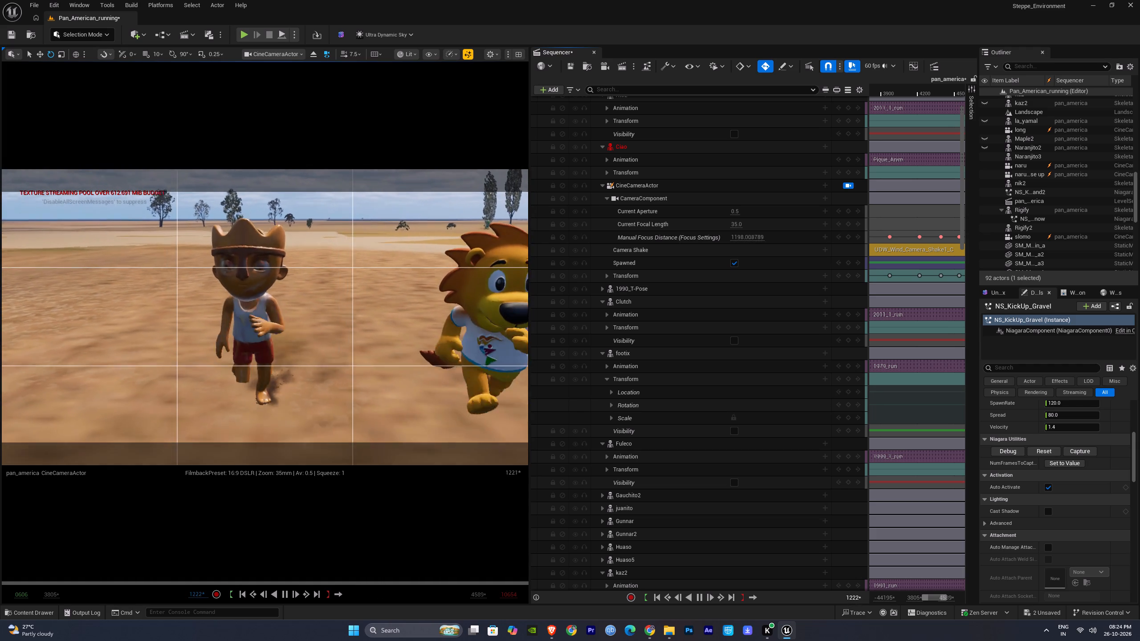
{"action": "key", "text": "space"}
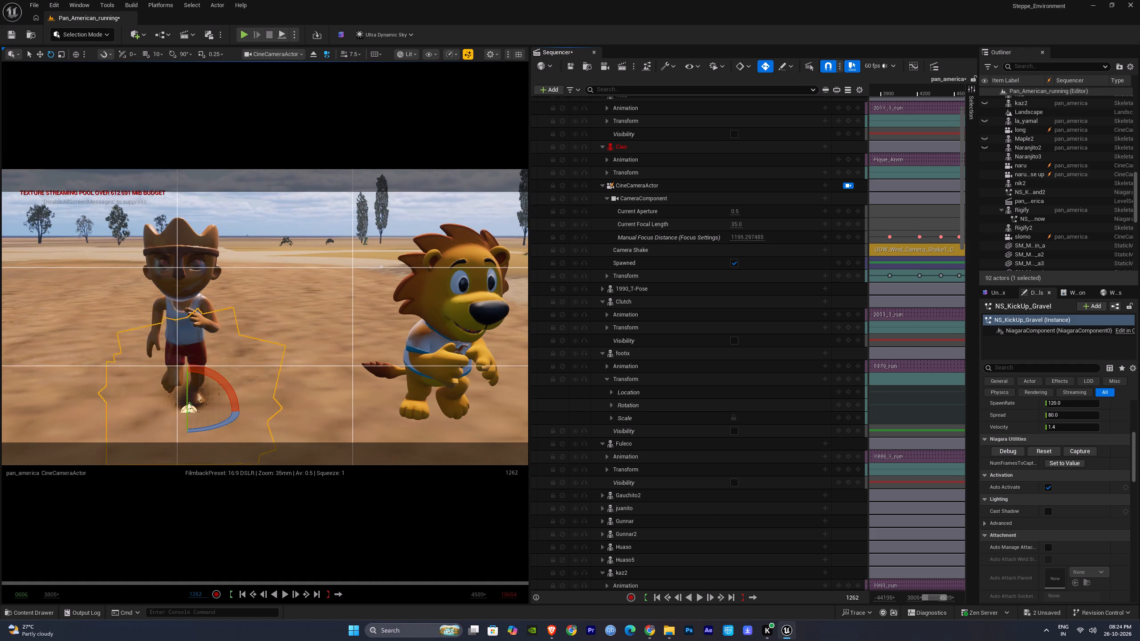
{"action": "key", "text": "ctrl+space"}
{"action": "left_click_drag", "start_coordinate": [484, 484], "coordinate": [424, 403]}
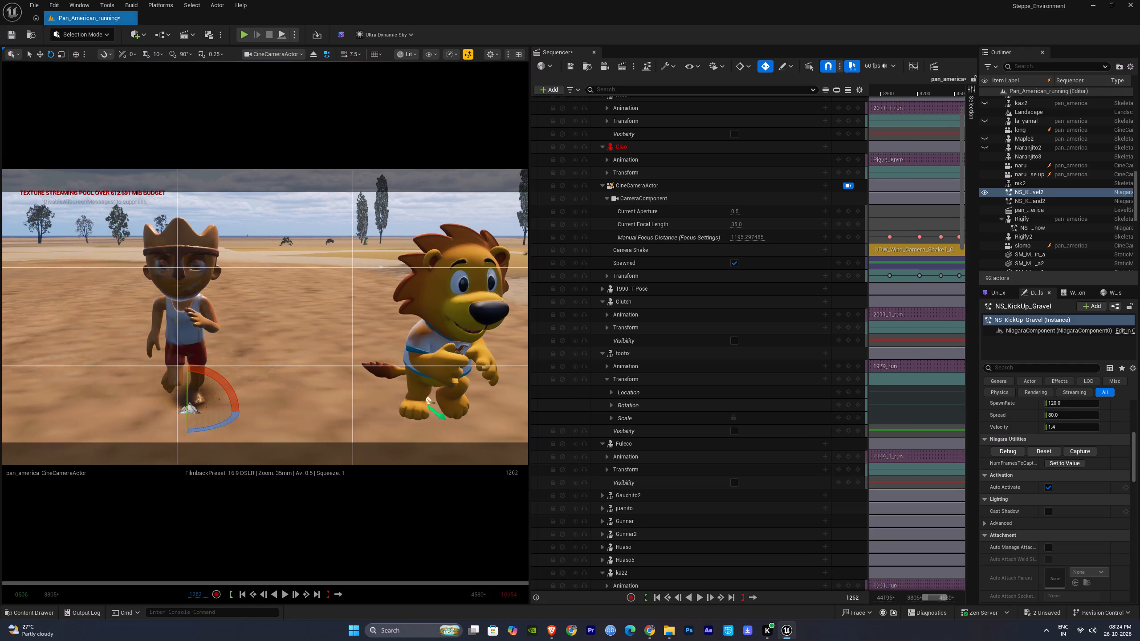
{"action": "key", "text": "e"}
{"action": "left_click_drag", "start_coordinate": [423, 422], "coordinate": [778, 393]}
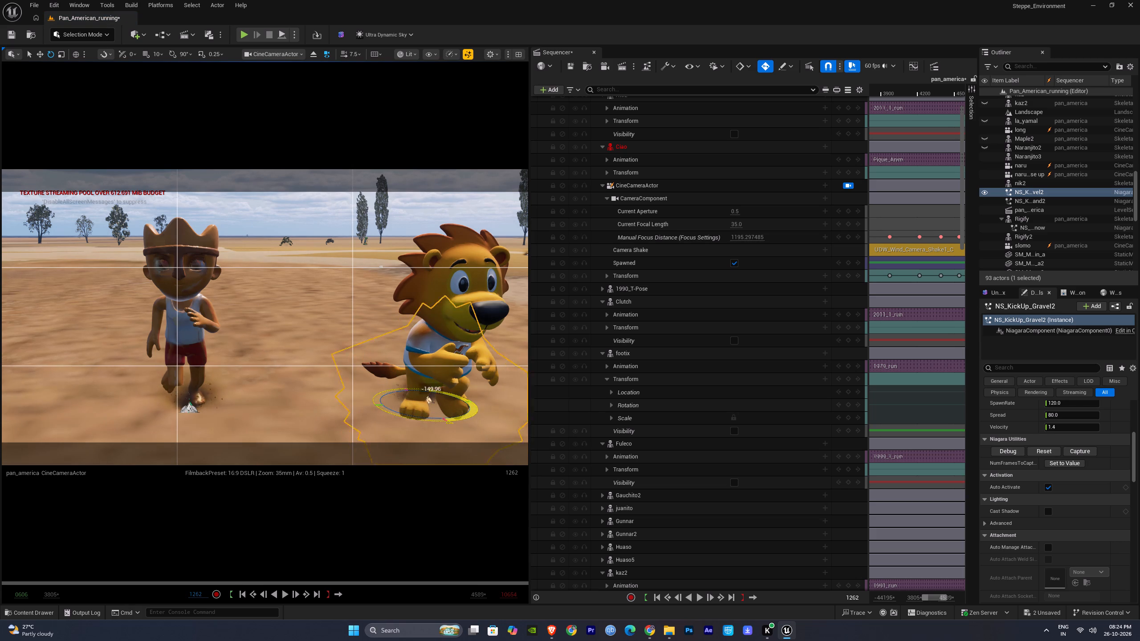
{"action": "left_click_drag", "start_coordinate": [778, 393], "coordinate": [798, 392]}
{"action": "key", "text": "w"}
{"action": "left_click_drag", "start_coordinate": [440, 414], "coordinate": [457, 426]}
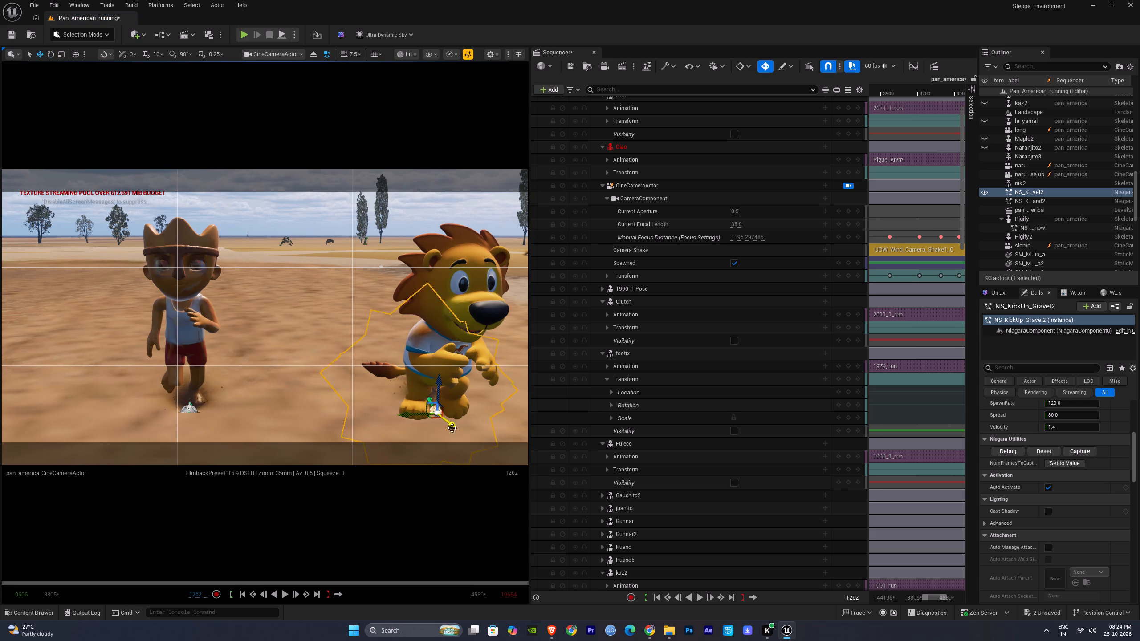
{"action": "left_click_drag", "start_coordinate": [410, 415], "coordinate": [396, 415]}
{"action": "left_click_drag", "start_coordinate": [436, 422], "coordinate": [463, 438]}
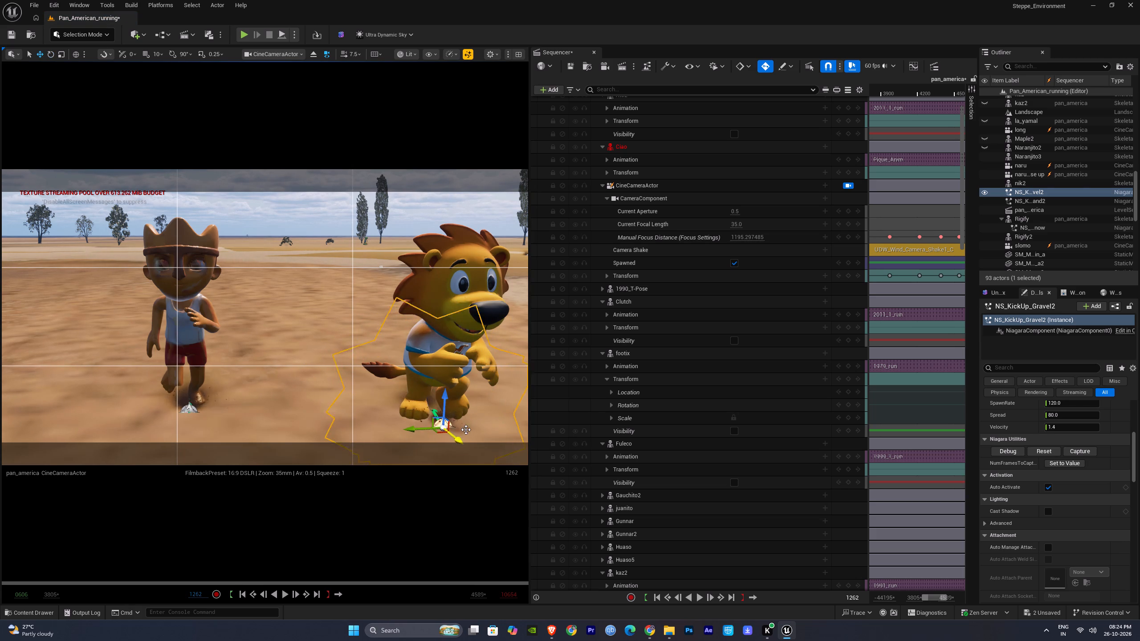
Attach the lion's gravel effect to a bone of the Gunnar2 actor.
{"action": "left_click", "coordinate": [455, 379]}
{"action": "key", "text": "F2"}
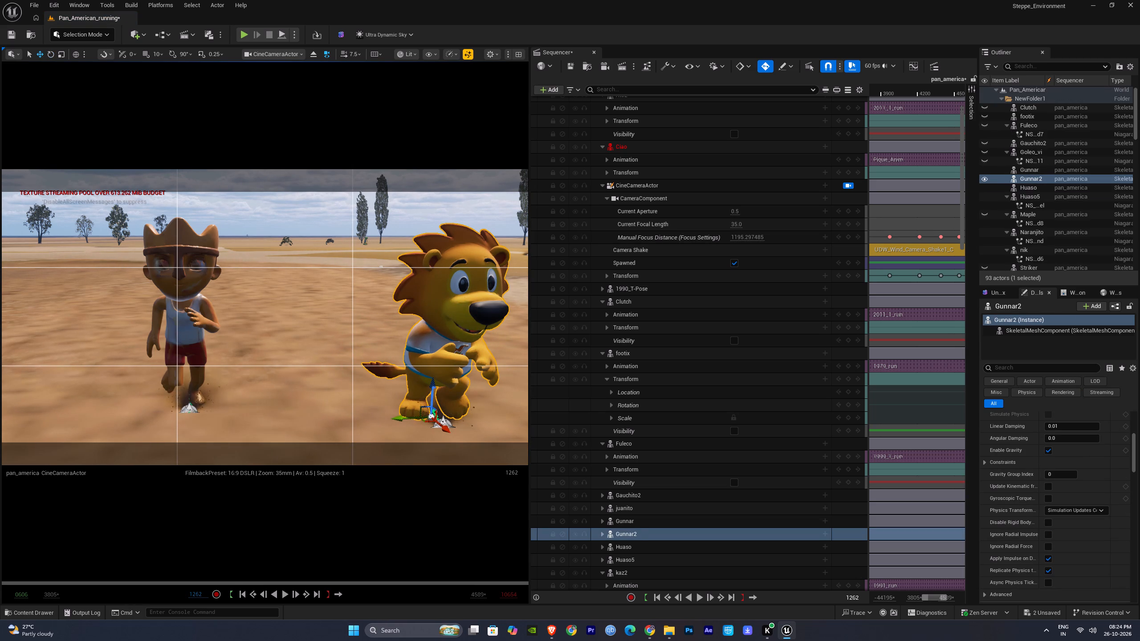
{"action": "key", "text": "ctrl+c"}
{"action": "left_click", "coordinate": [444, 426]}
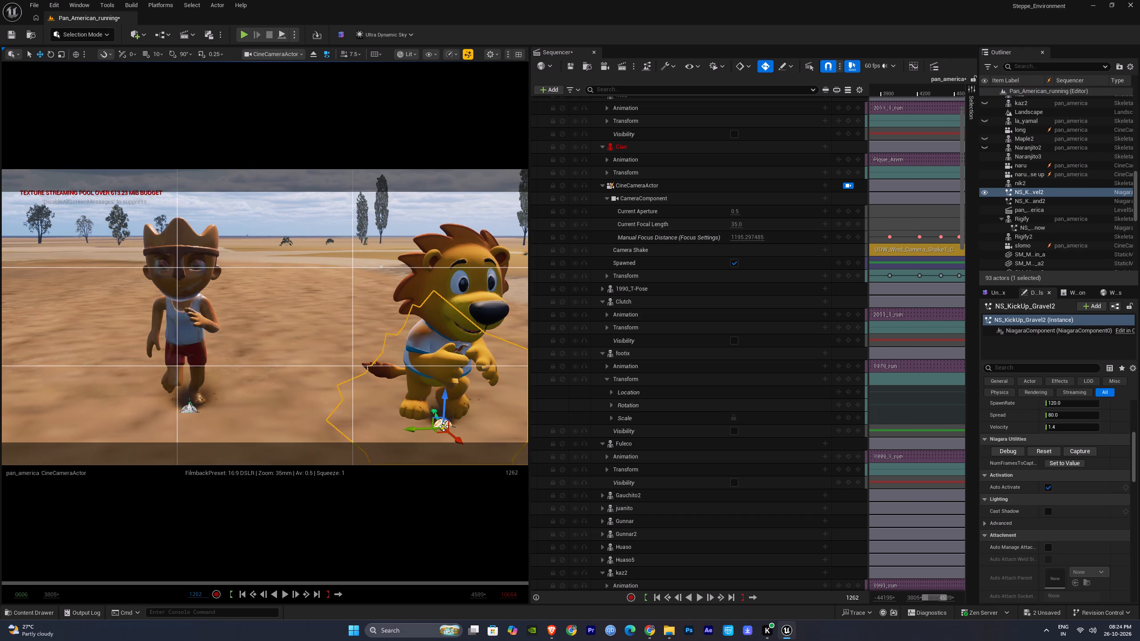
{"action": "right_click", "coordinate": [1023, 191]}
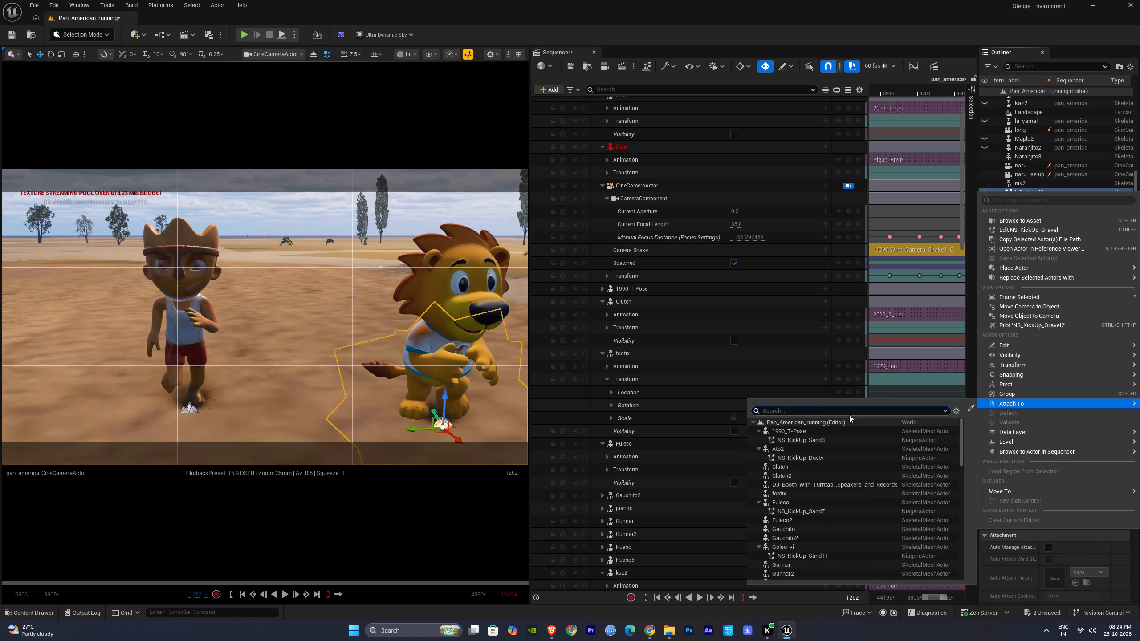
{"action": "left_click", "coordinate": [847, 413]}
{"action": "key", "text": "ctrl+v"}
{"action": "left_click", "coordinate": [798, 429]}
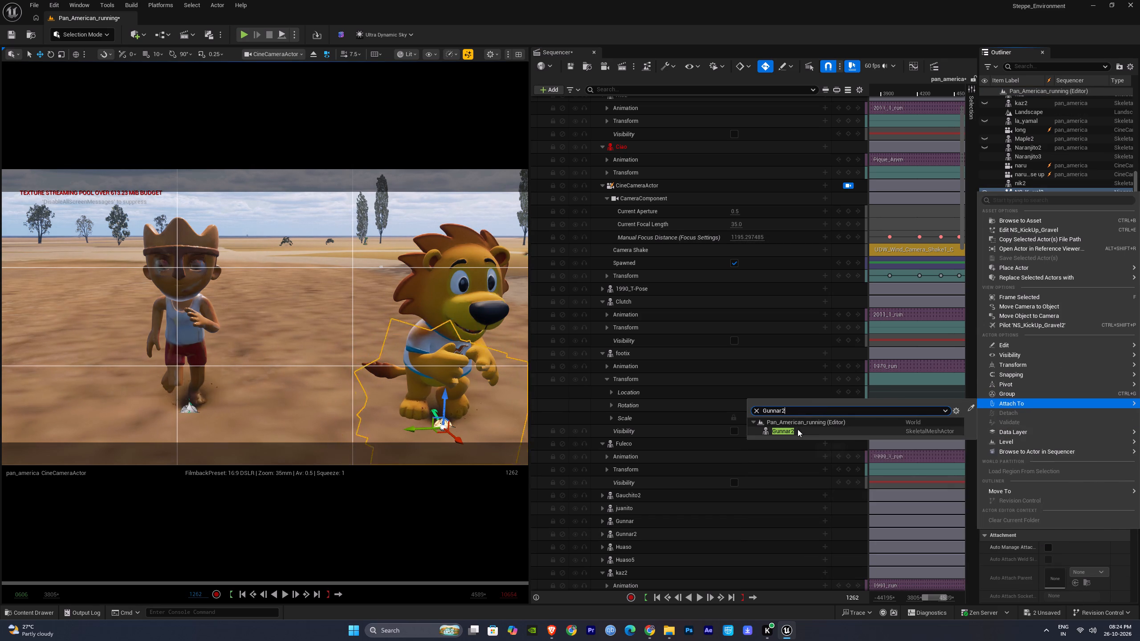
{"action": "left_click", "coordinate": [820, 222]}
{"action": "left_click", "coordinate": [916, 419]}
Advance to frame 1902, place another NS_KickUp_Gravel at the green frog mascot's feet, rotate it and lower it slightly.
{"action": "key", "text": "space"}
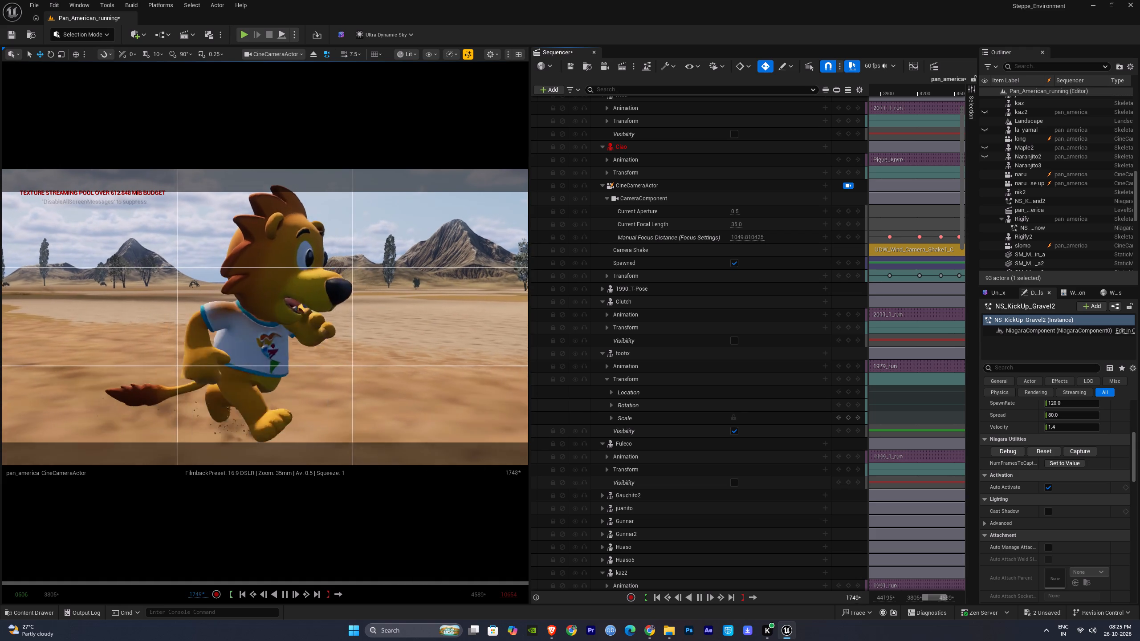
{"action": "left_click", "coordinate": [916, 421]}
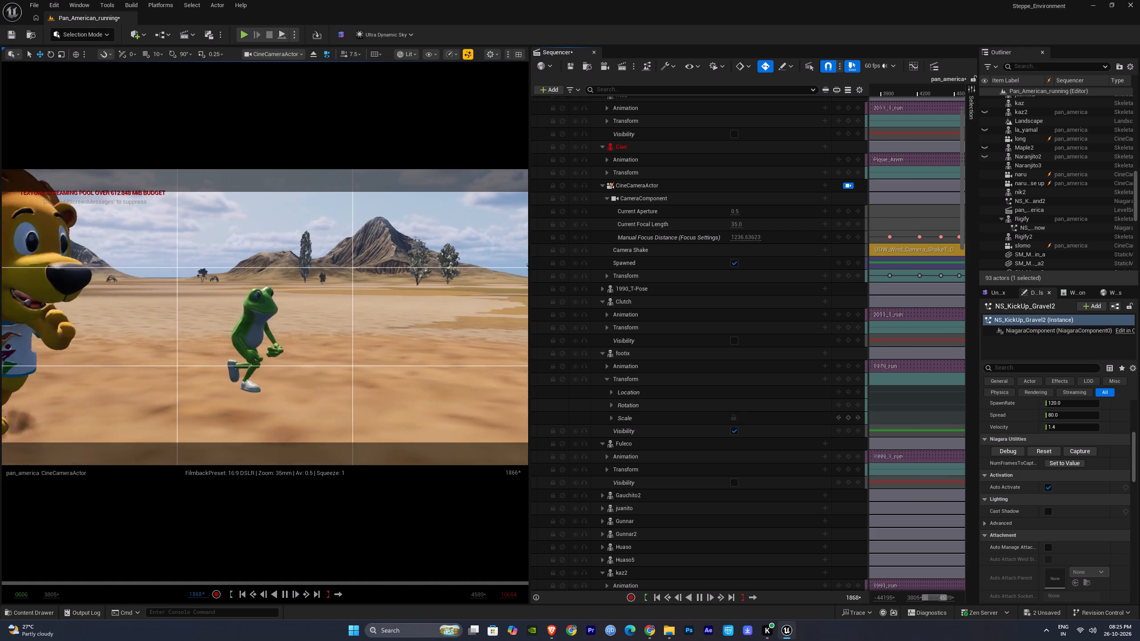
{"action": "key", "text": "space"}
{"action": "key", "text": "ctrl+space"}
{"action": "left_click_drag", "start_coordinate": [507, 499], "coordinate": [317, 375]}
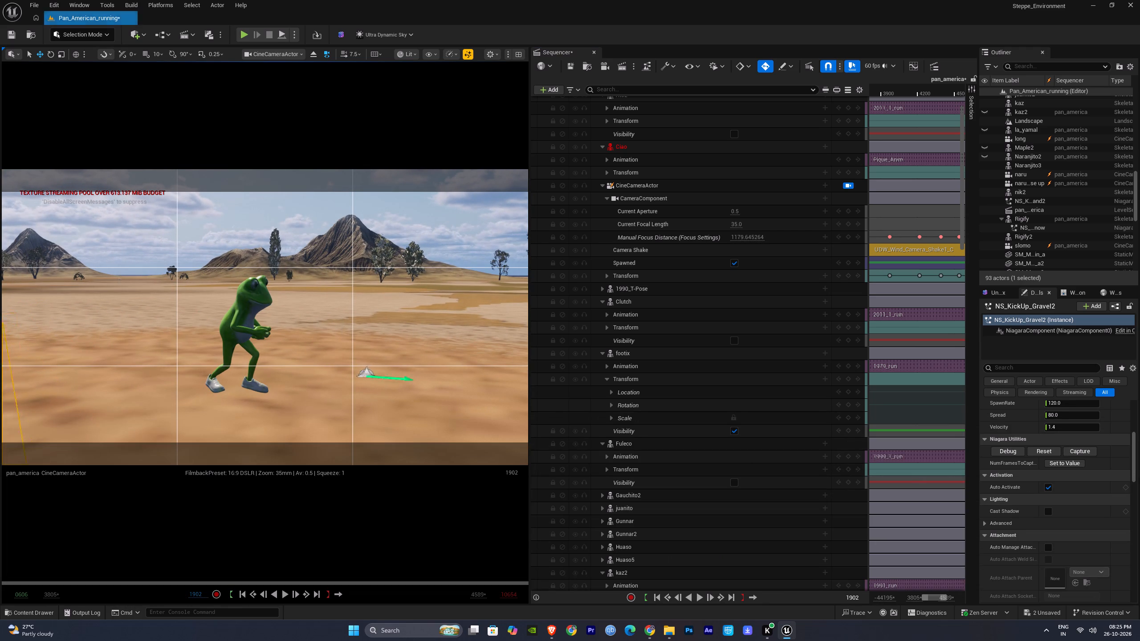
{"action": "left_click_drag", "start_coordinate": [317, 375], "coordinate": [216, 390]}
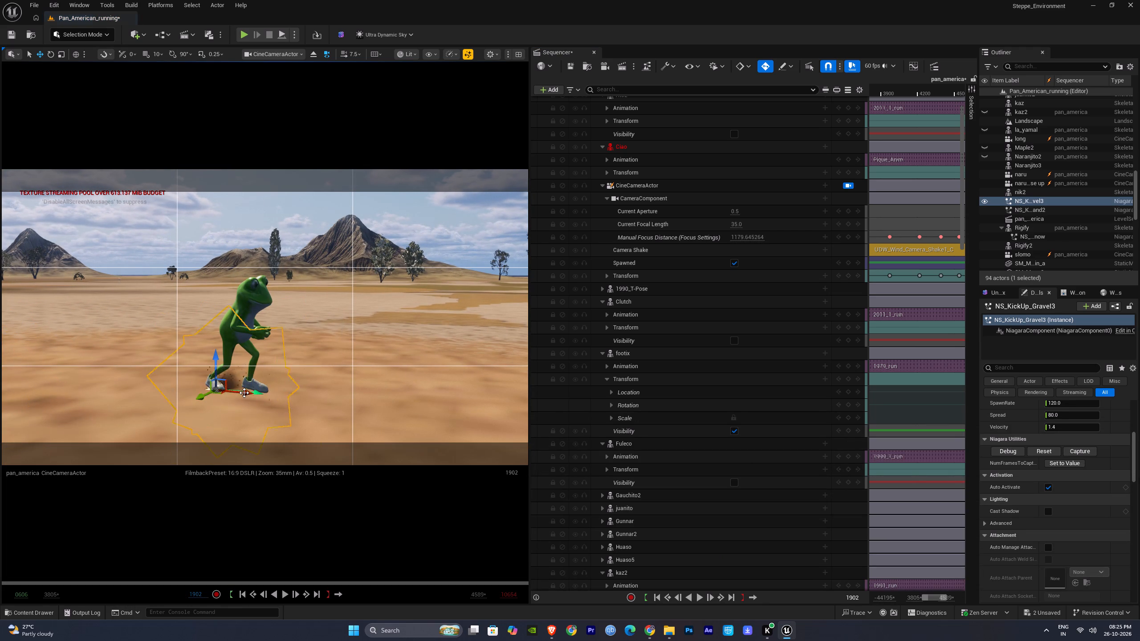
{"action": "left_click_drag", "start_coordinate": [244, 393], "coordinate": [281, 399]}
{"action": "key", "text": "e"}
{"action": "left_click_drag", "start_coordinate": [267, 405], "coordinate": [513, 373]}
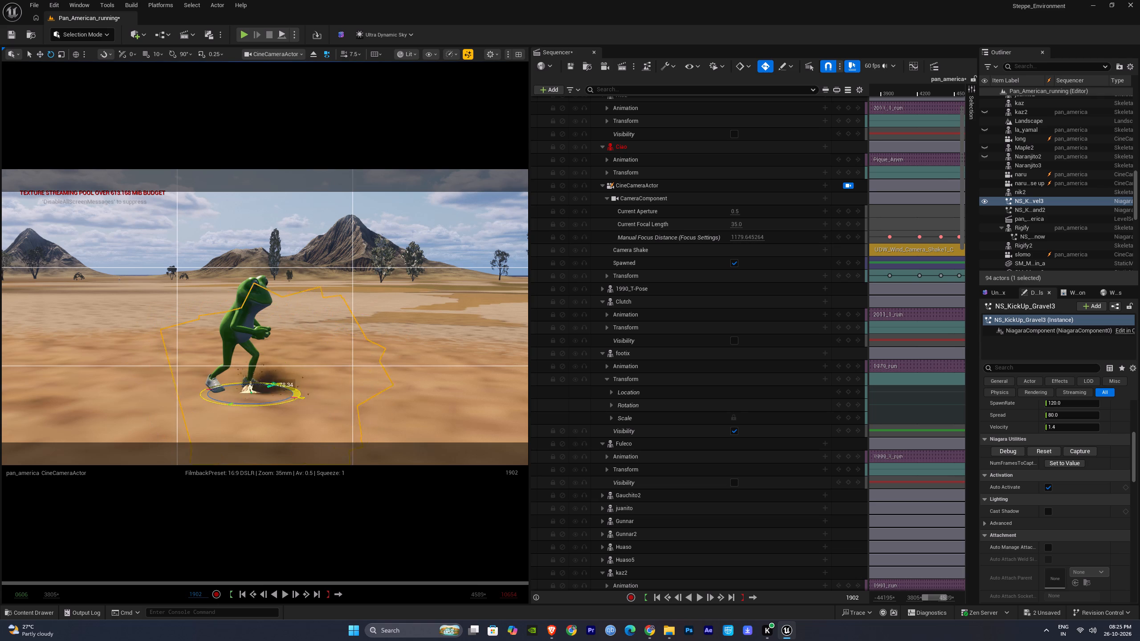
{"action": "left_click_drag", "start_coordinate": [513, 373], "coordinate": [613, 361]}
{"action": "key", "text": "w"}
{"action": "left_click_drag", "start_coordinate": [248, 363], "coordinate": [250, 373]}
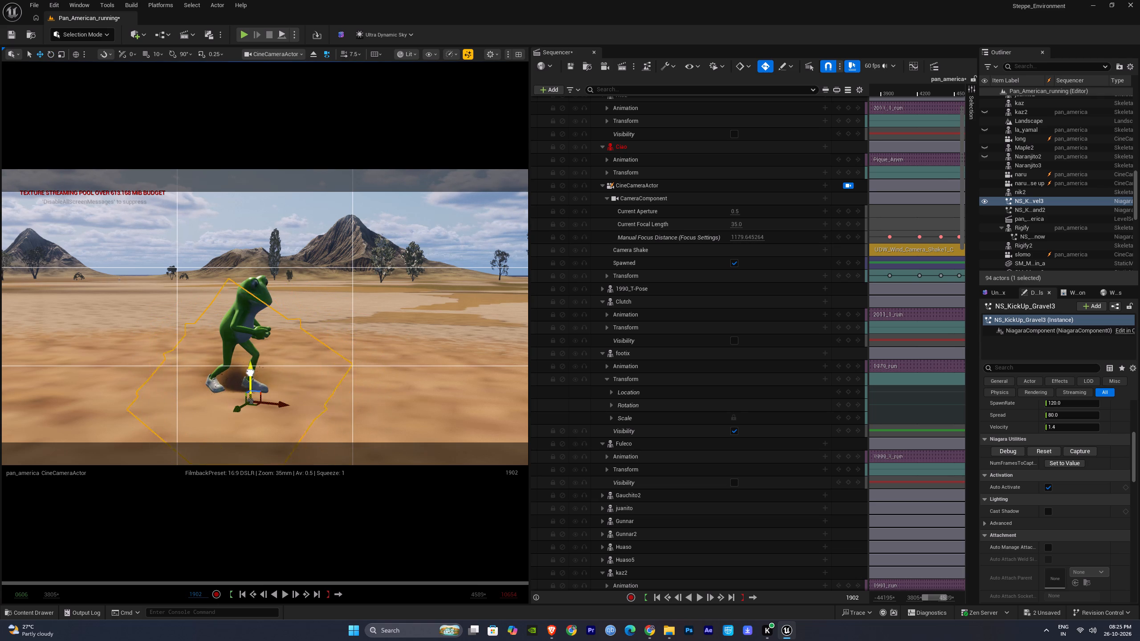
{"action": "left_click_drag", "start_coordinate": [250, 373], "coordinate": [250, 376]}
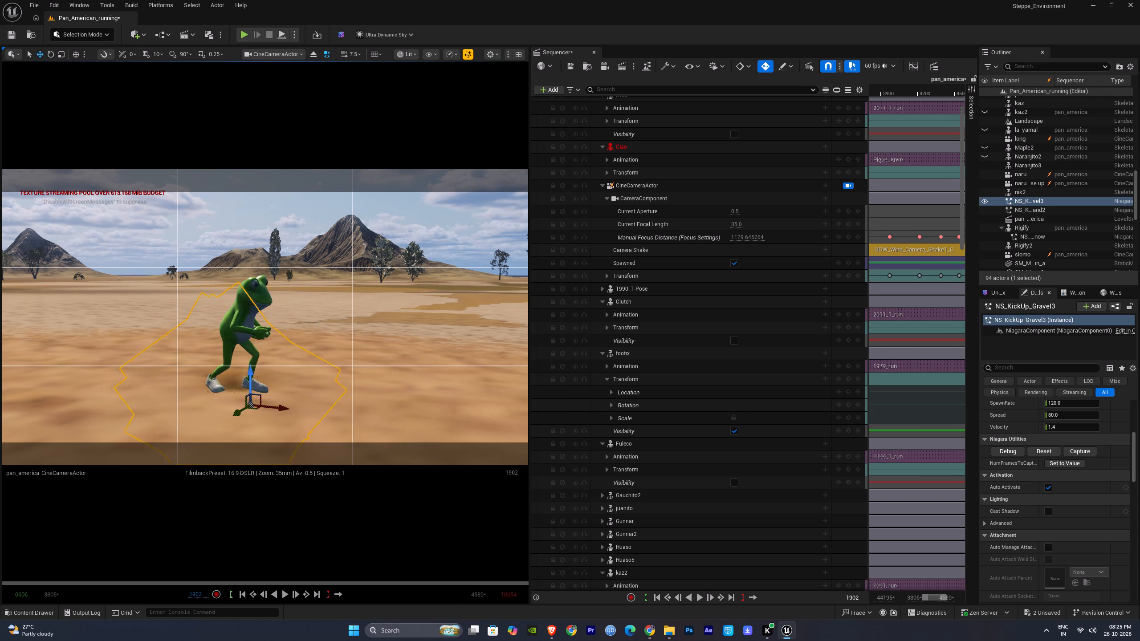
Attach the frog's gravel effect to a bone of the footix actor.
{"action": "left_click", "coordinate": [244, 338]}
{"action": "key", "text": "F2"}
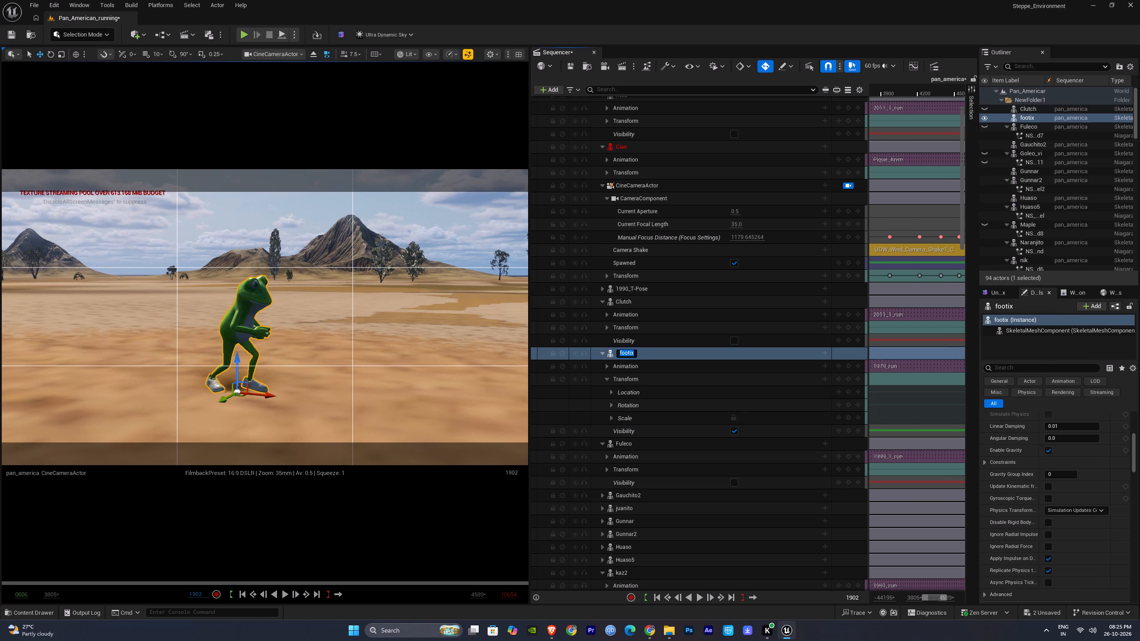
{"action": "key", "text": "ctrl+c"}
{"action": "left_click", "coordinate": [244, 387]}
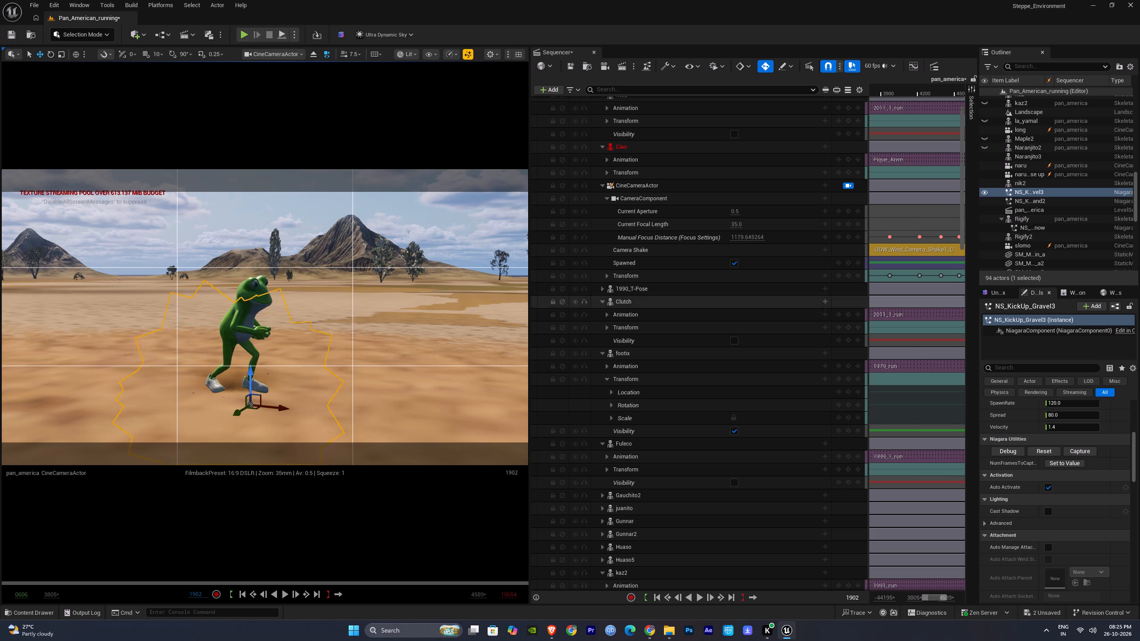
{"action": "right_click", "coordinate": [1035, 189]}
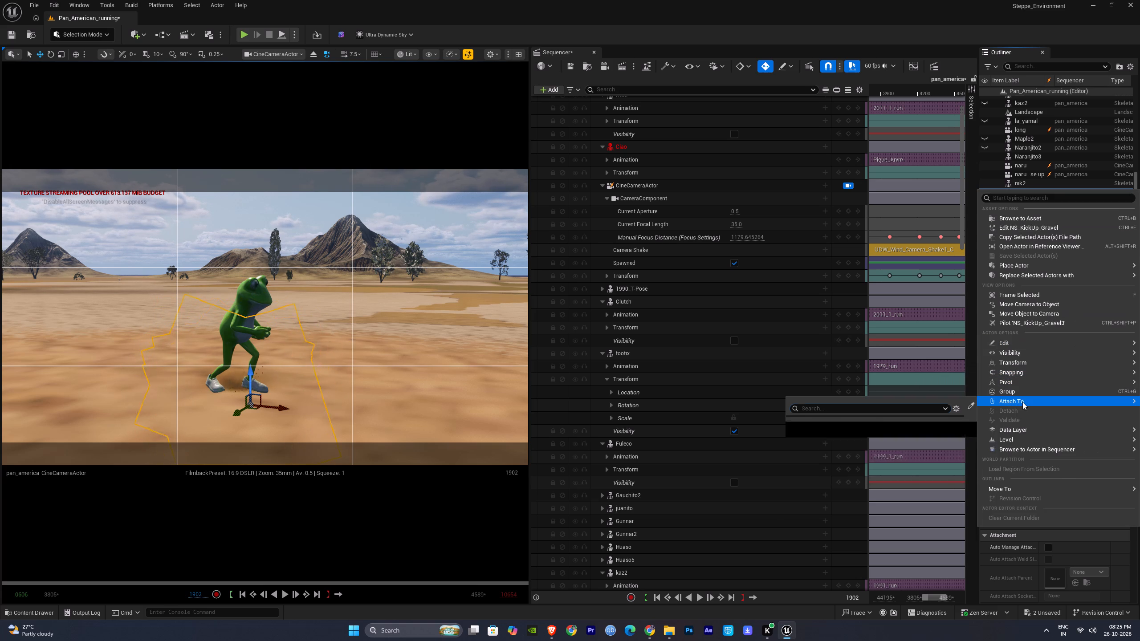
{"action": "left_click", "coordinate": [811, 410]}
{"action": "key", "text": "ctrl+v"}
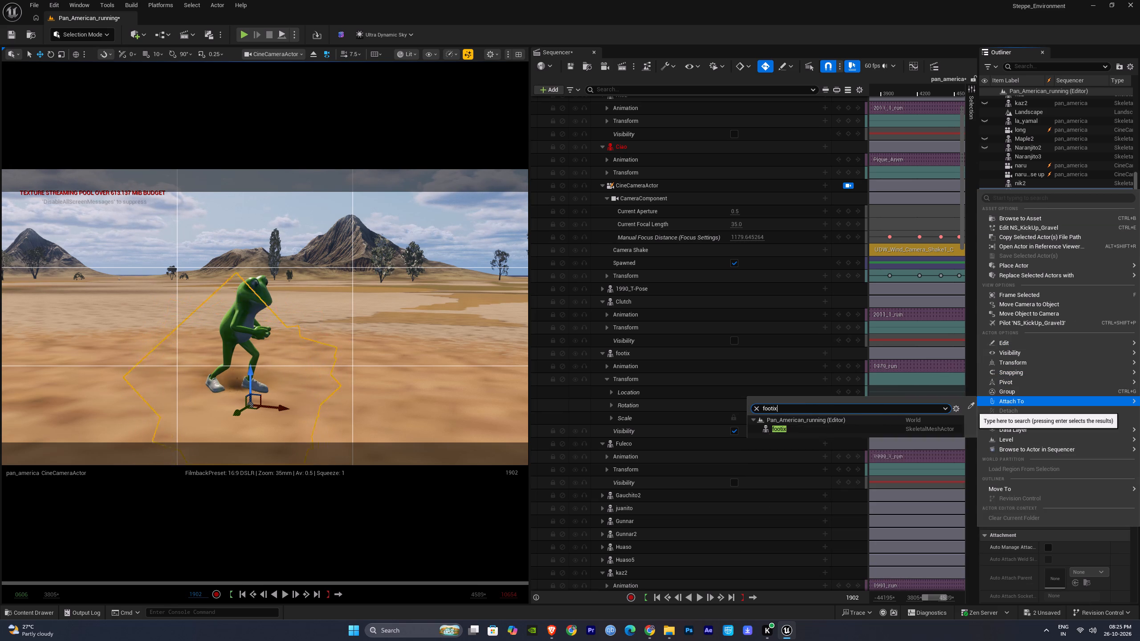
{"action": "left_click", "coordinate": [787, 427]}
{"action": "left_click", "coordinate": [815, 220]}
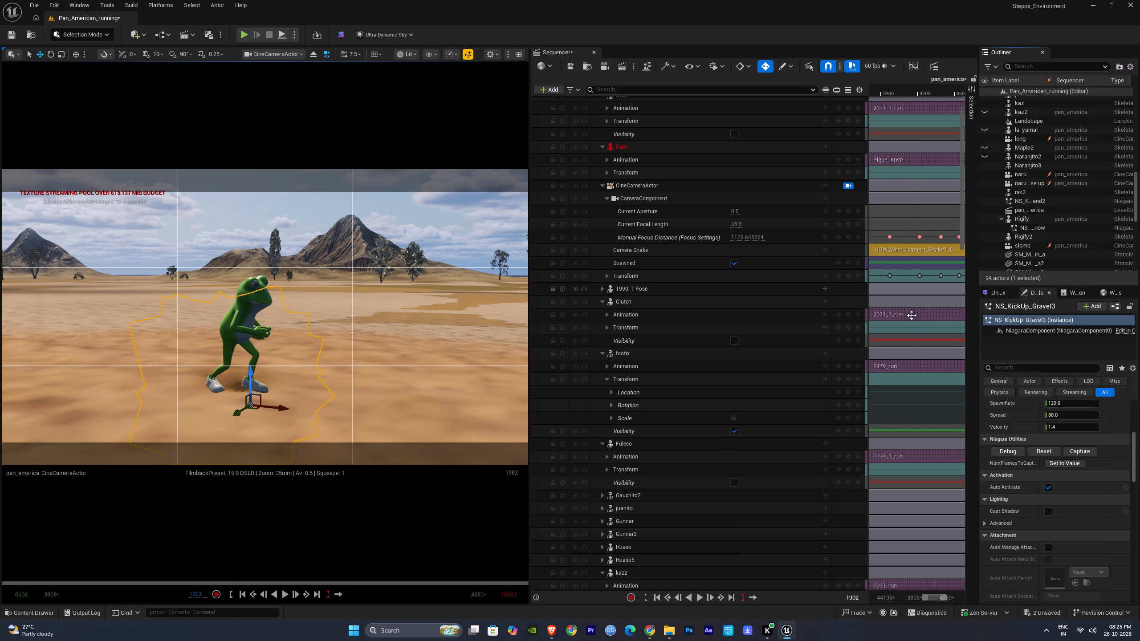
{"action": "left_click", "coordinate": [907, 388]}
Advance to frame 3740 and place another NS_KickUp_Gravel at the green turtle mascot's feet.
{"action": "key", "text": "space"}
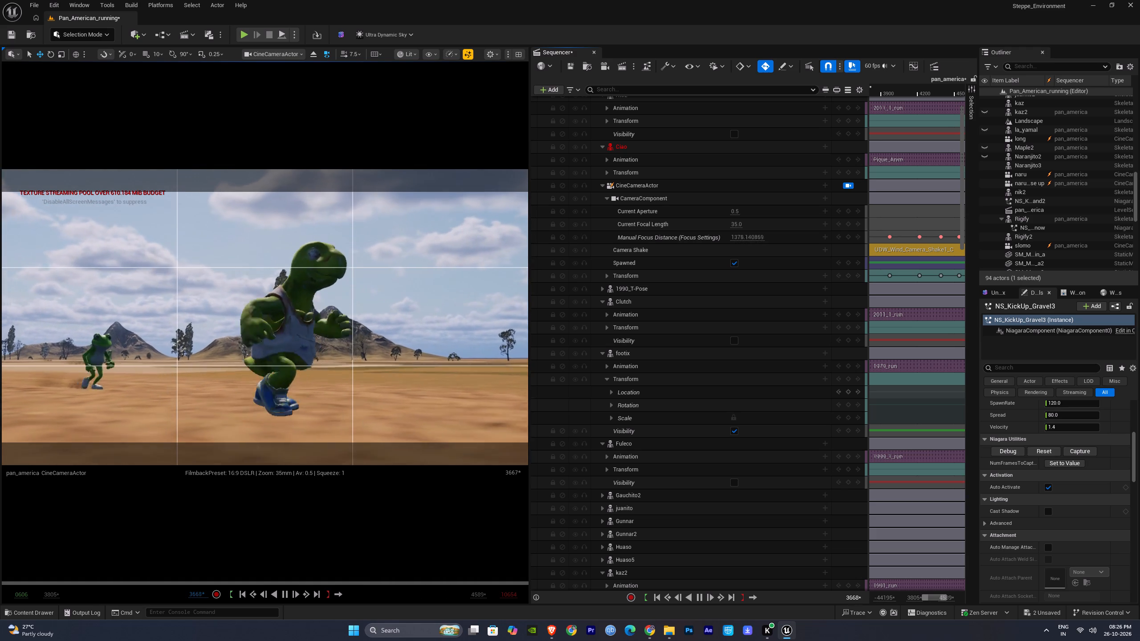
{"action": "key", "text": "space"}
{"action": "key", "text": "ctrl+space"}
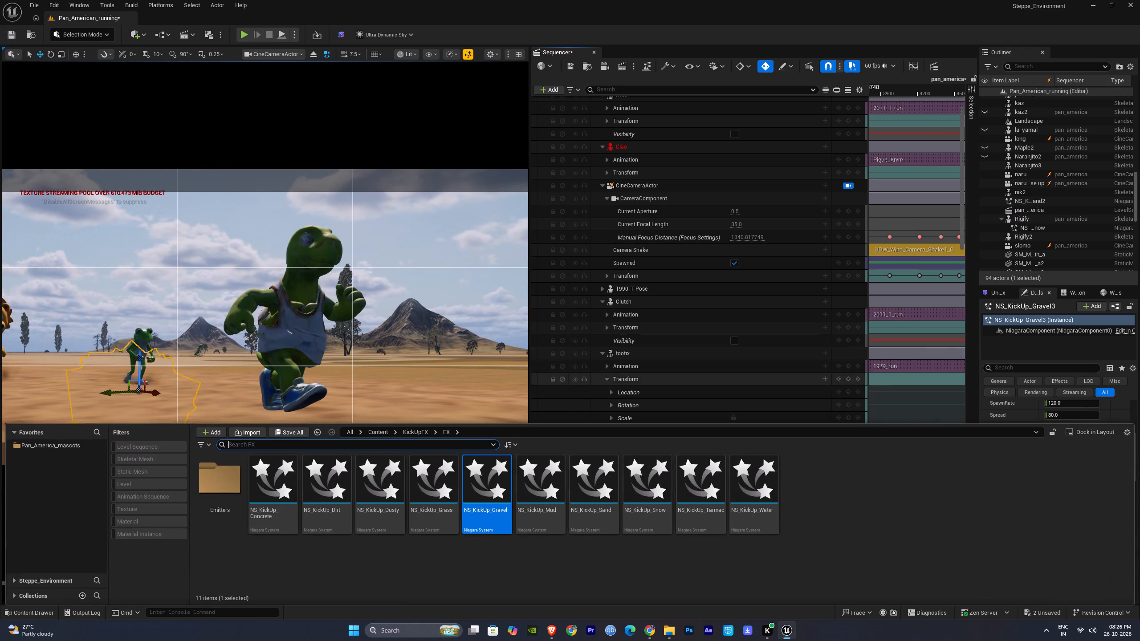
{"action": "left_click_drag", "start_coordinate": [478, 487], "coordinate": [278, 409]}
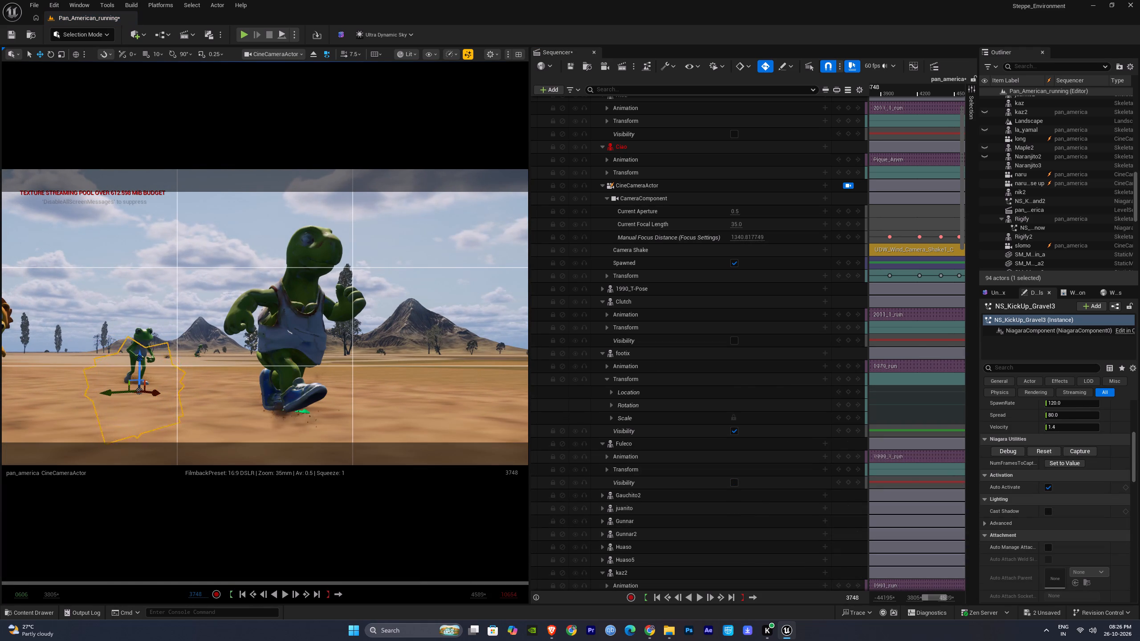
{"action": "left_click_drag", "start_coordinate": [278, 409], "coordinate": [279, 414]}
Attach the turtle's gravel effect to a bone of the Gauchito2 actor.
{"action": "left_click", "coordinate": [299, 384]}
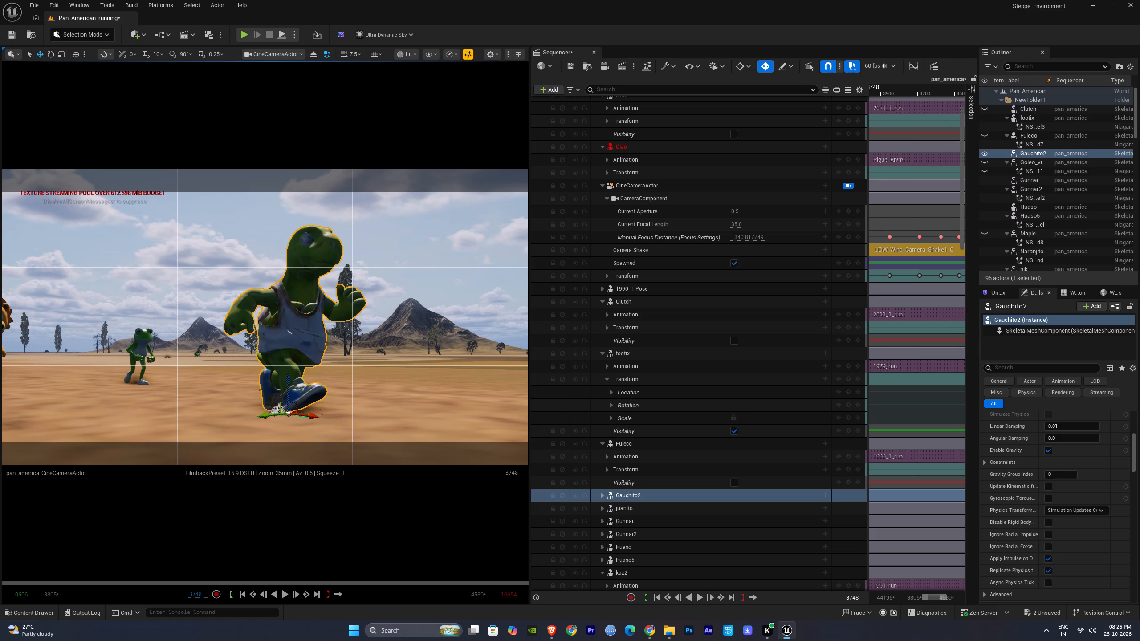
{"action": "key", "text": "F2"}
{"action": "key", "text": "ctrl+c"}
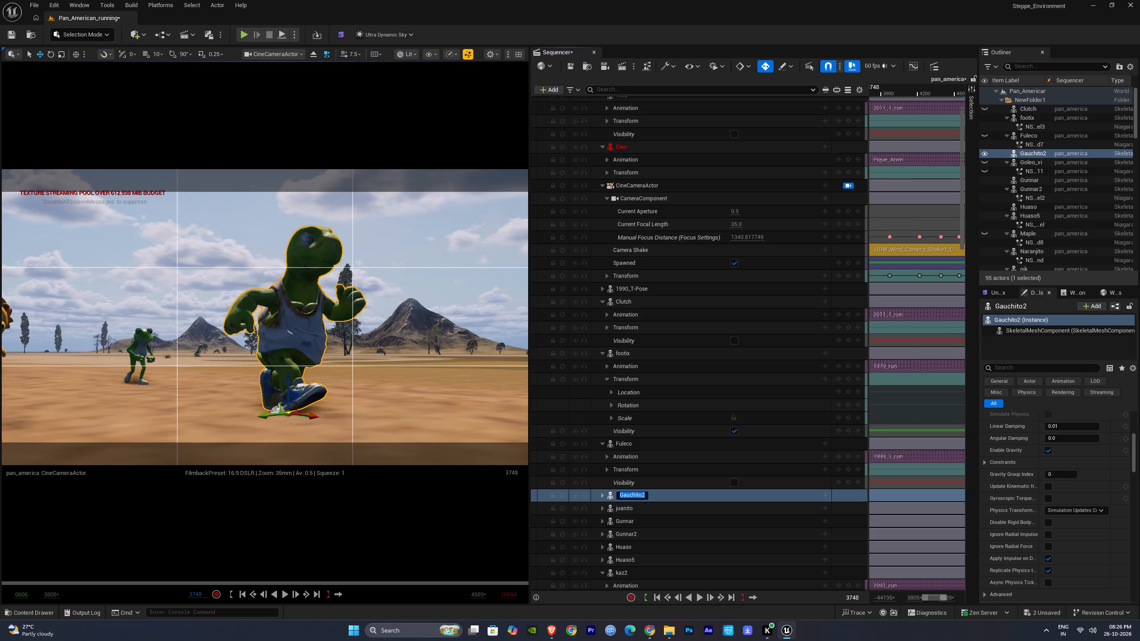
{"action": "left_click", "coordinate": [278, 409]}
{"action": "right_click", "coordinate": [1029, 191]}
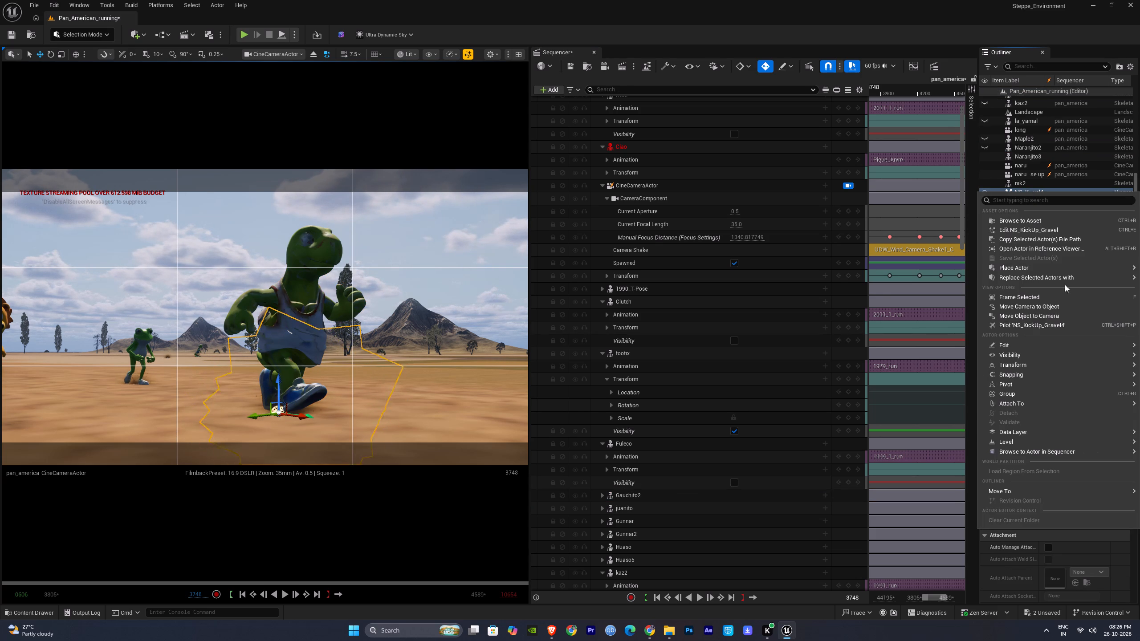
{"action": "left_click", "coordinate": [889, 412]}
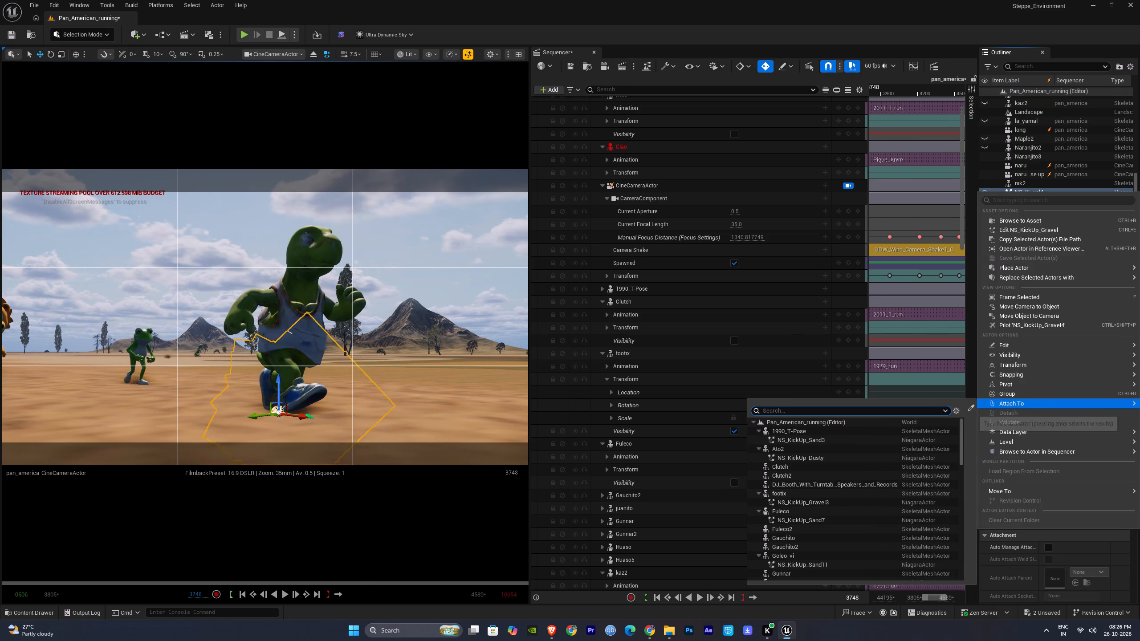
{"action": "key", "text": "ctrl+v"}
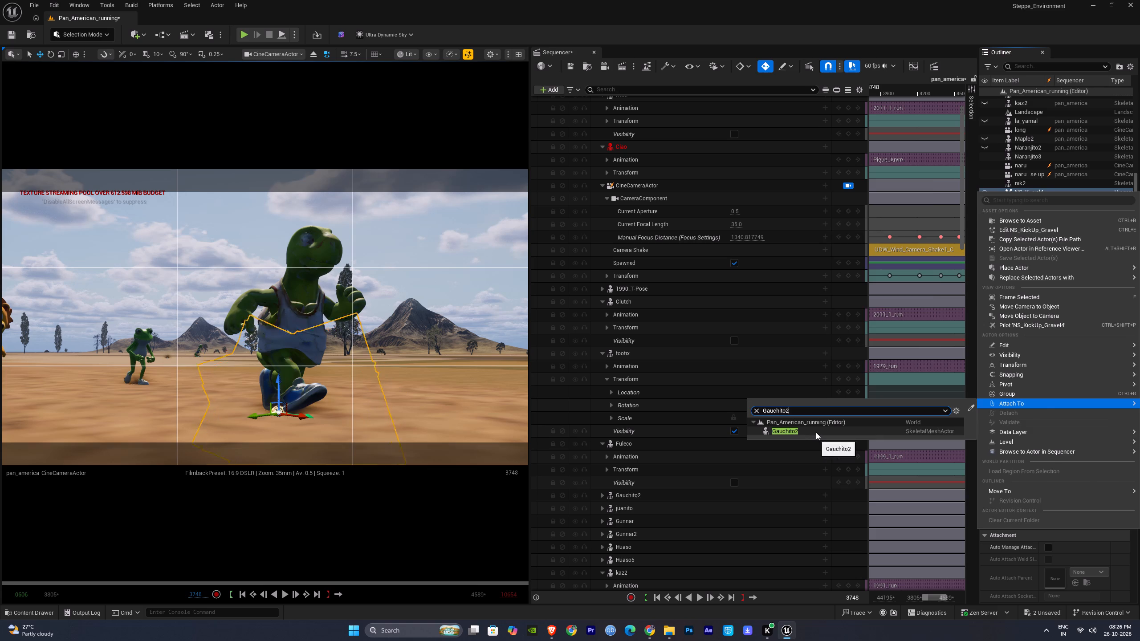
{"action": "left_click", "coordinate": [816, 432]}
{"action": "left_click", "coordinate": [837, 223]}
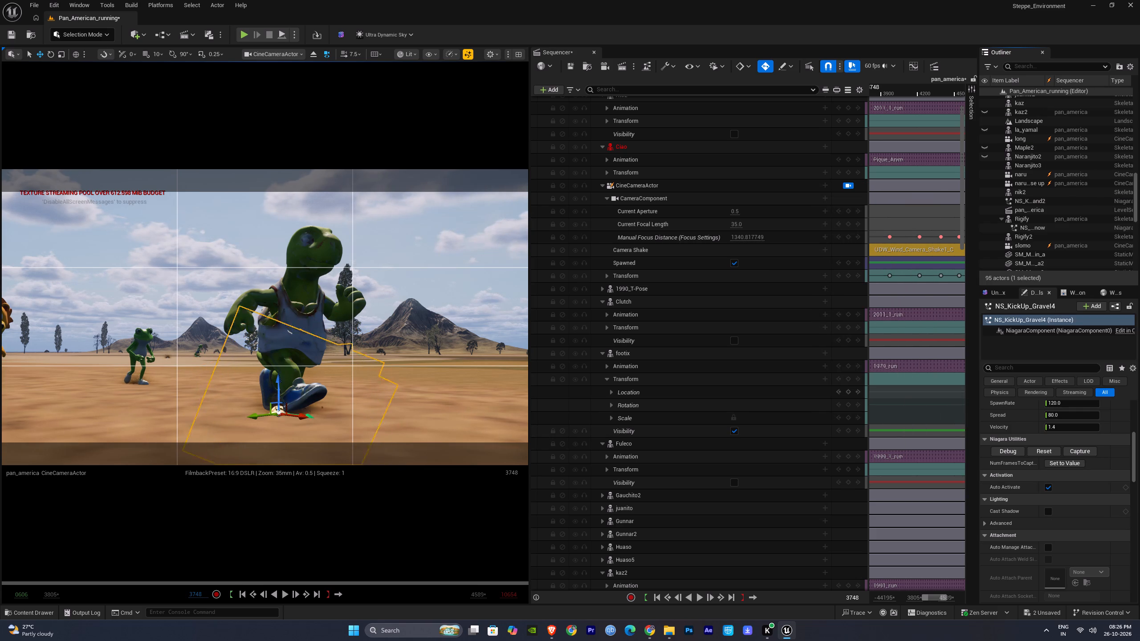
Play on to frames 3944 and 4059, repositioning the turtle's gravel effect under its feet at each.
{"action": "left_click", "coordinate": [902, 398]}
{"action": "key", "text": "space"}
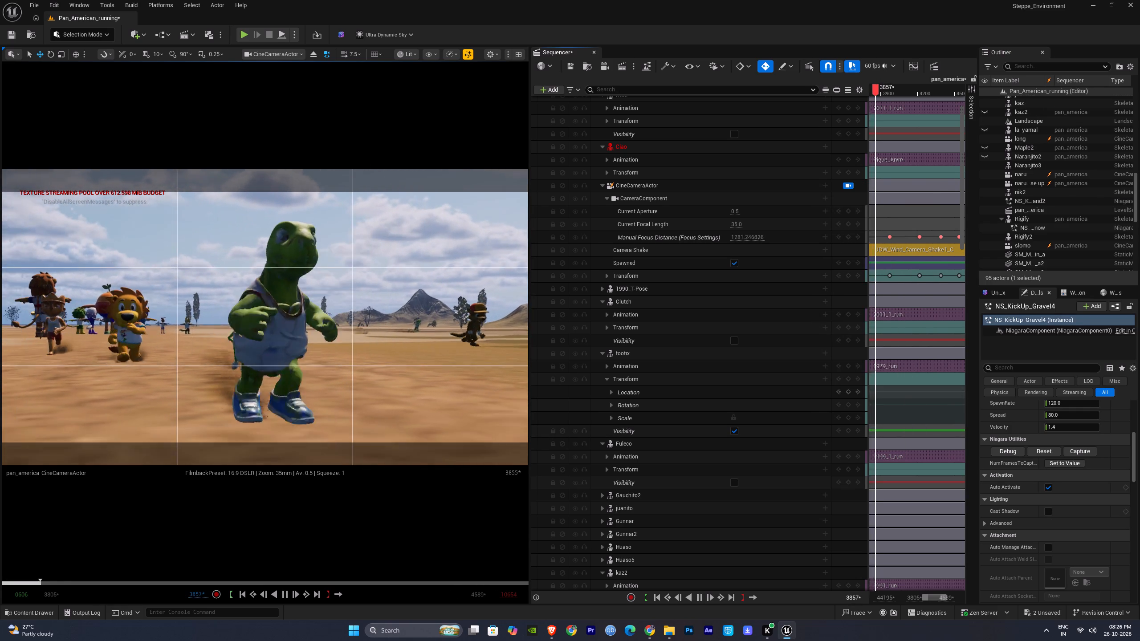
{"action": "key", "text": "space"}
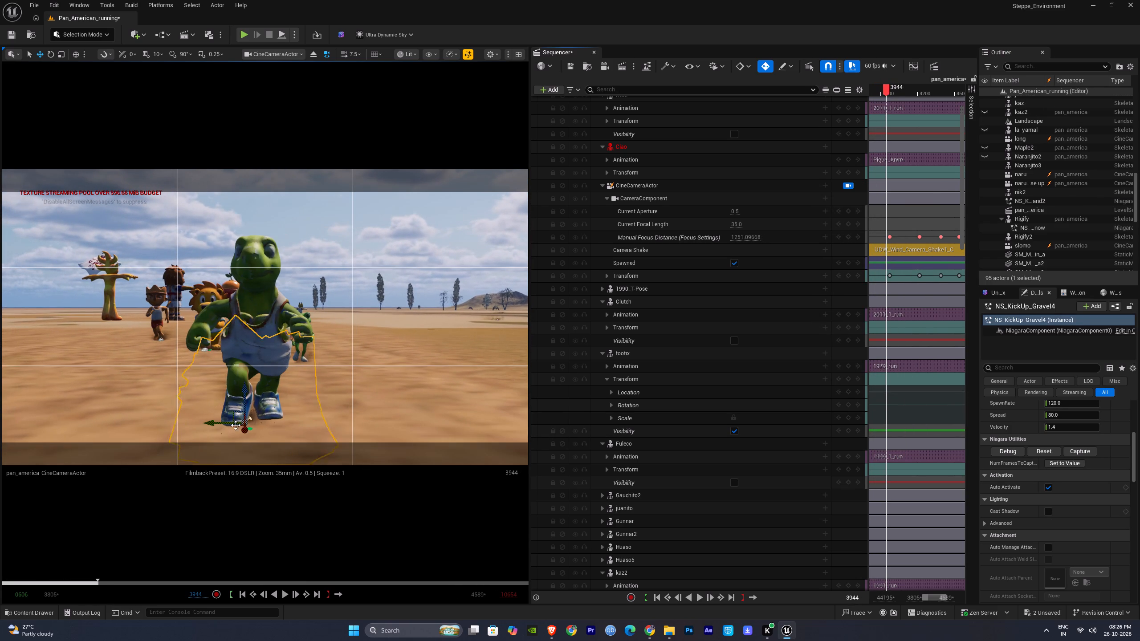
{"action": "left_click_drag", "start_coordinate": [219, 425], "coordinate": [247, 430]}
{"action": "left_click", "coordinate": [914, 434]}
{"action": "key", "text": "space"}
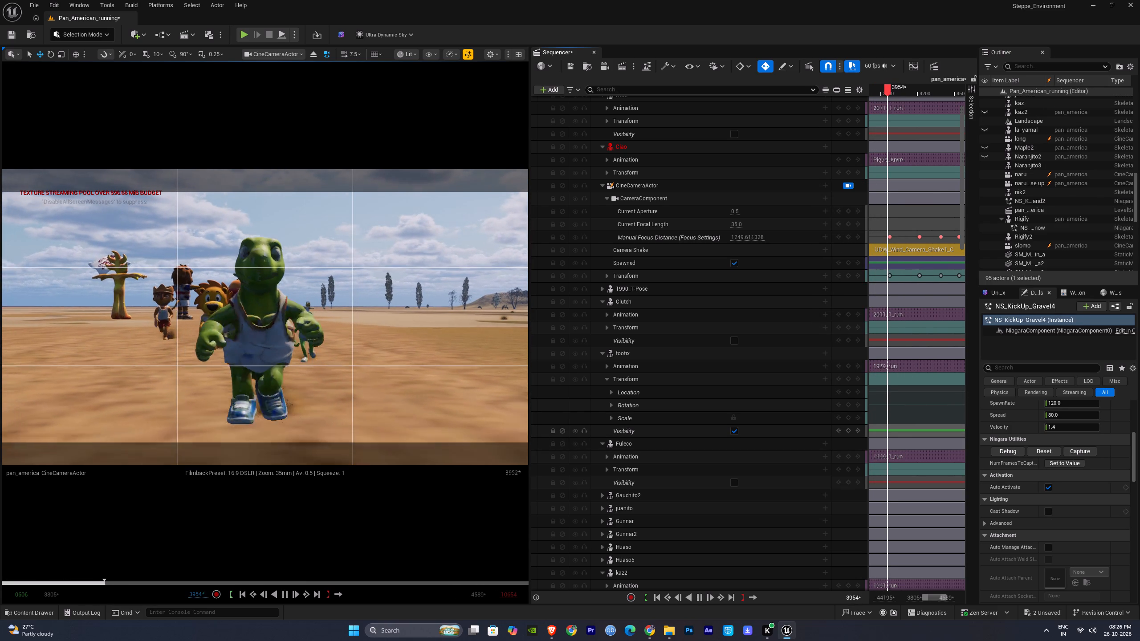
{"action": "key", "text": "space"}
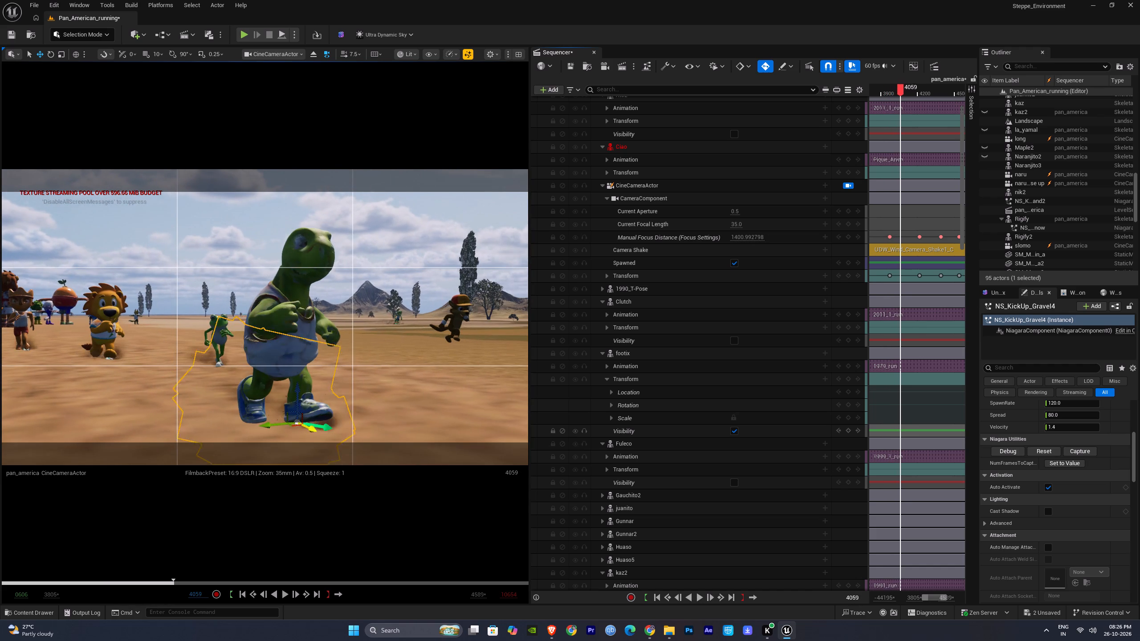
{"action": "left_click_drag", "start_coordinate": [273, 427], "coordinate": [256, 426]}
{"action": "left_click_drag", "start_coordinate": [297, 430], "coordinate": [285, 425]}
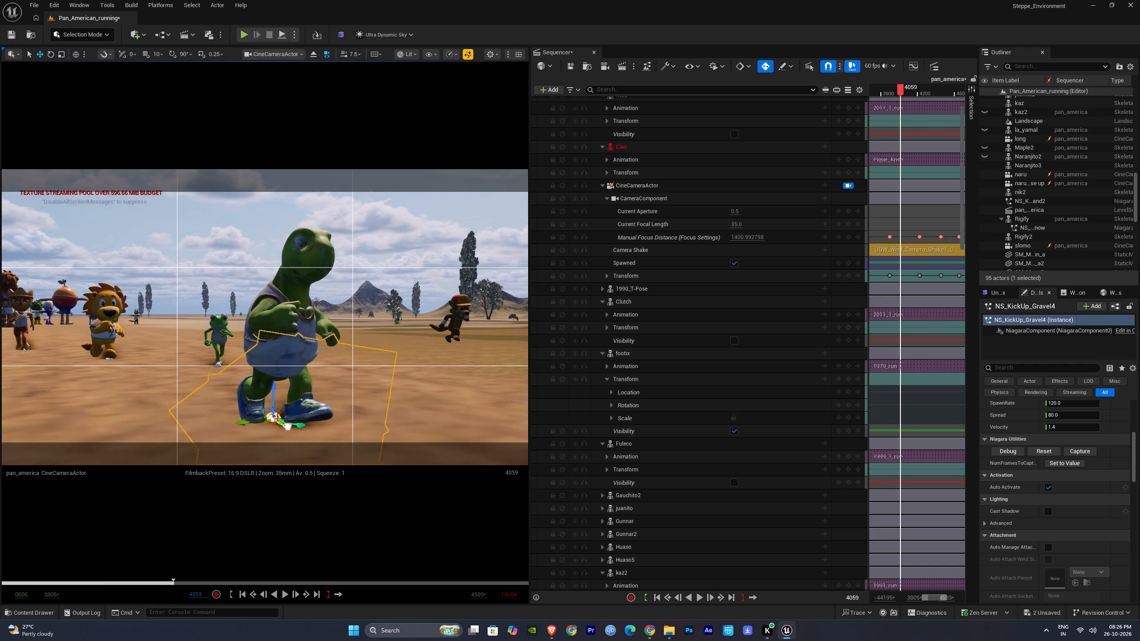
{"action": "left_click_drag", "start_coordinate": [285, 425], "coordinate": [282, 422]}
Advance to frame 5166, place another NS_KickUp_Gravel at the red-capped brown mascot's feet, and rotate it about the vertical axis.
{"action": "left_click", "coordinate": [914, 421]}
{"action": "key", "text": "space"}
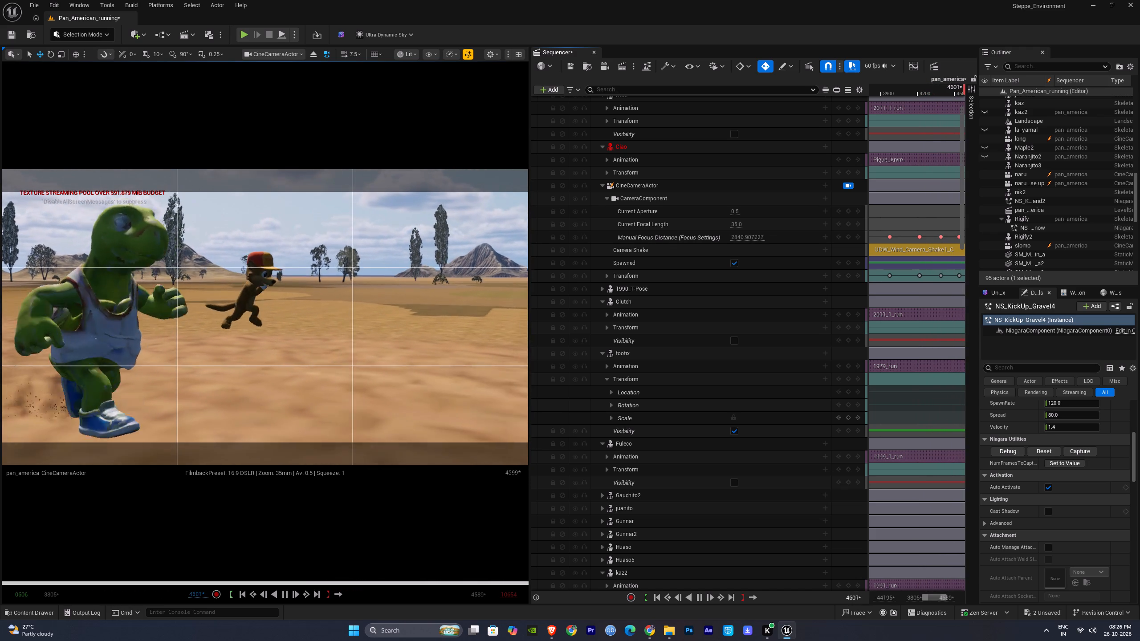
{"action": "scroll", "coordinate": [900, 395], "scroll_direction": "down", "scroll_amount": 8, "text": "ctrl"}
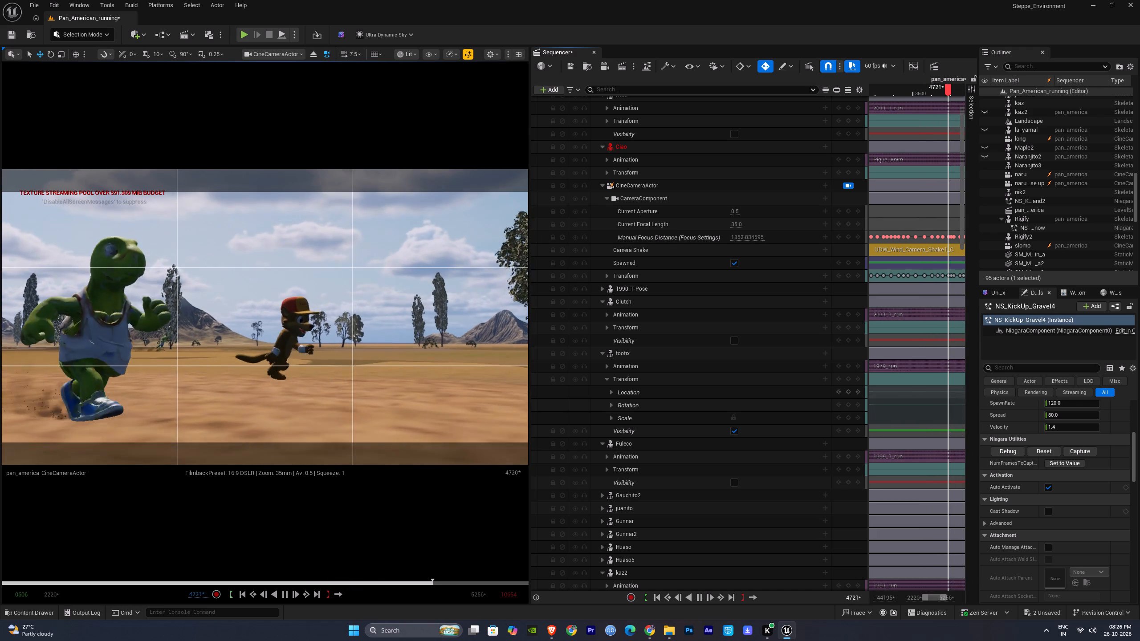
{"action": "right_click_drag", "start_coordinate": [928, 394], "coordinate": [894, 394]}
{"action": "right_click_drag", "start_coordinate": [948, 384], "coordinate": [902, 385]}
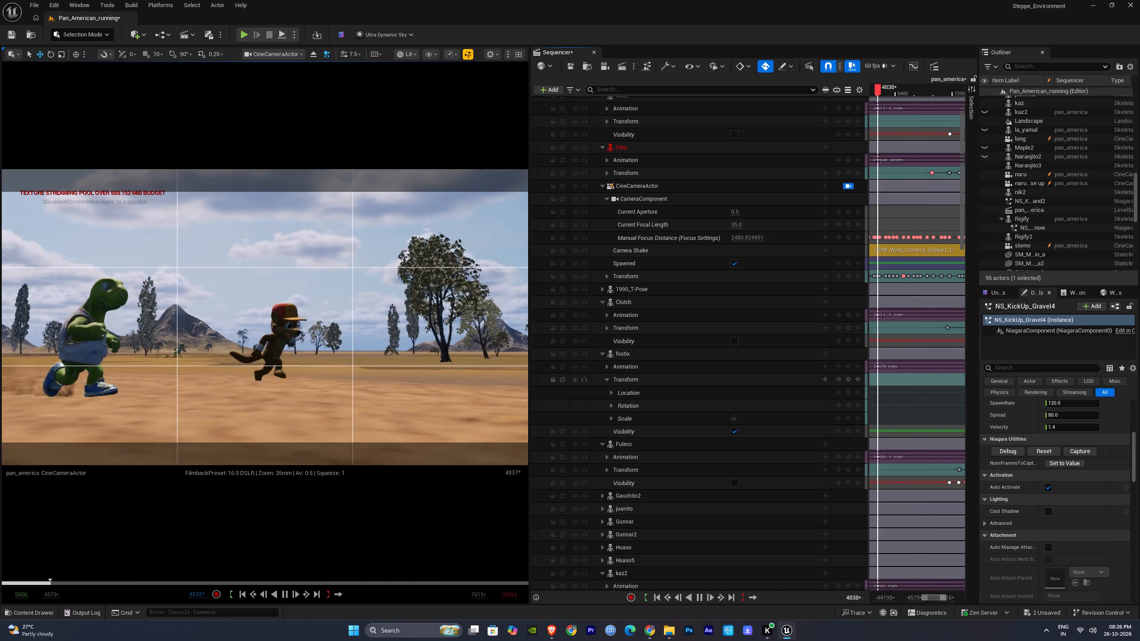
{"action": "right_click_drag", "start_coordinate": [902, 385], "coordinate": [903, 385]}
{"action": "scroll", "coordinate": [908, 378], "scroll_direction": "up", "scroll_amount": 3, "text": "ctrl"}
{"action": "left_click_drag", "start_coordinate": [879, 89], "coordinate": [892, 94]}
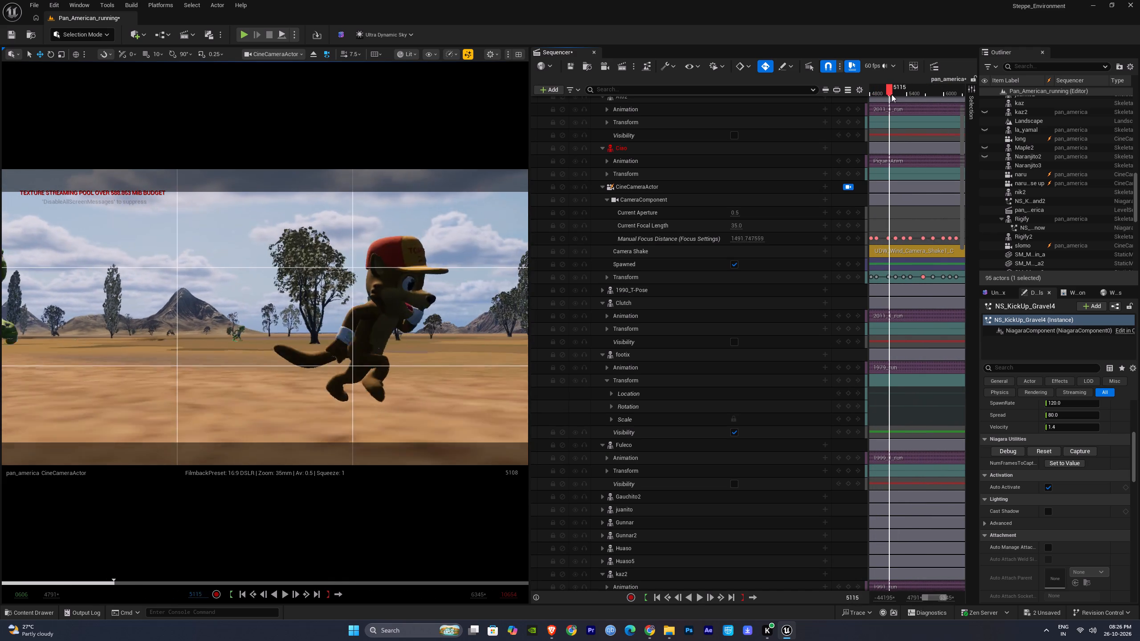
{"action": "left_click_drag", "start_coordinate": [892, 94], "coordinate": [892, 95]}
{"action": "key", "text": "ctrl+space"}
{"action": "left_click_drag", "start_coordinate": [483, 491], "coordinate": [281, 398]}
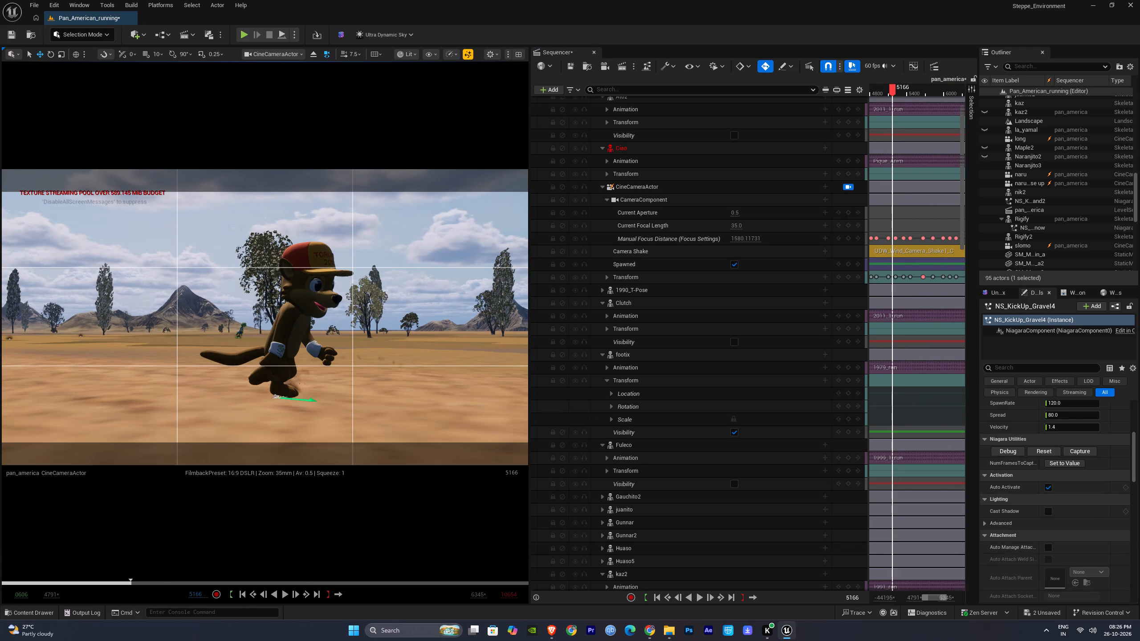
{"action": "left_click_drag", "start_coordinate": [281, 398], "coordinate": [280, 398]}
{"action": "key", "text": "e"}
{"action": "left_click_drag", "start_coordinate": [294, 406], "coordinate": [827, 392]}
Attach the capped mascot's gravel effect to a spine bone of the tip actor.
{"action": "left_click", "coordinate": [283, 338]}
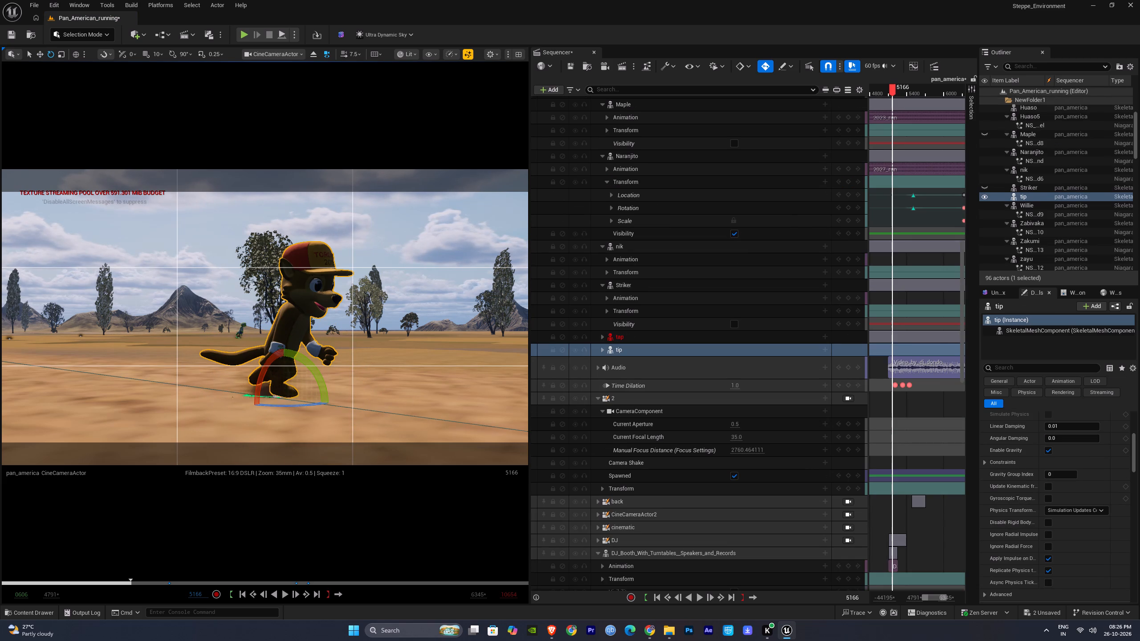
{"action": "key", "text": "F2"}
{"action": "key", "text": "ctrl+c"}
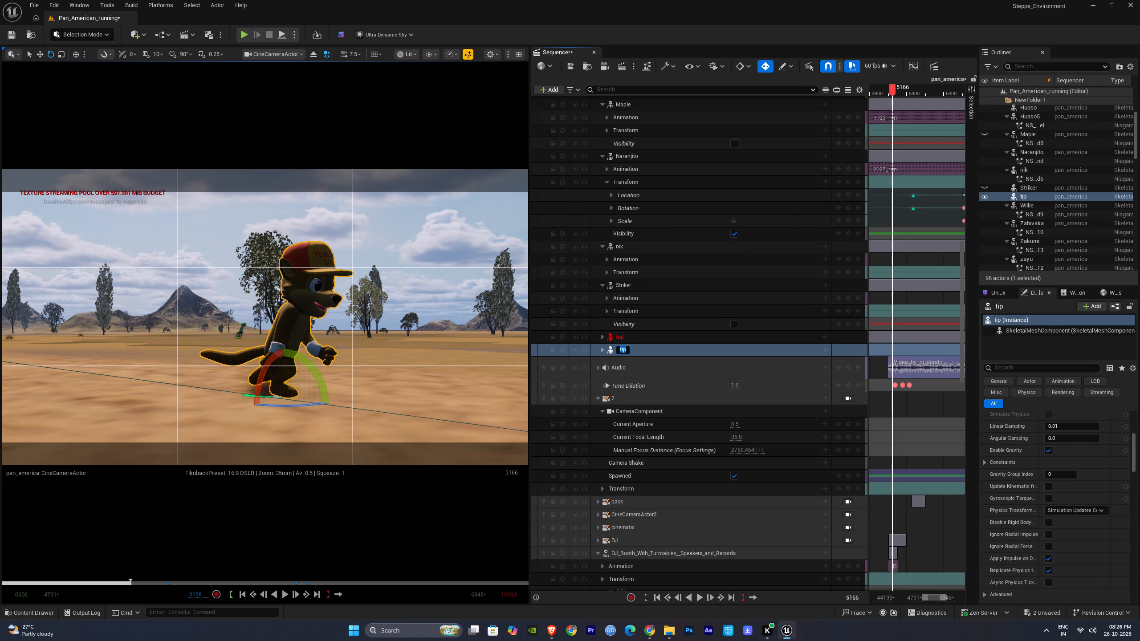
{"action": "left_click", "coordinate": [275, 399]}
{"action": "left_click", "coordinate": [275, 397]}
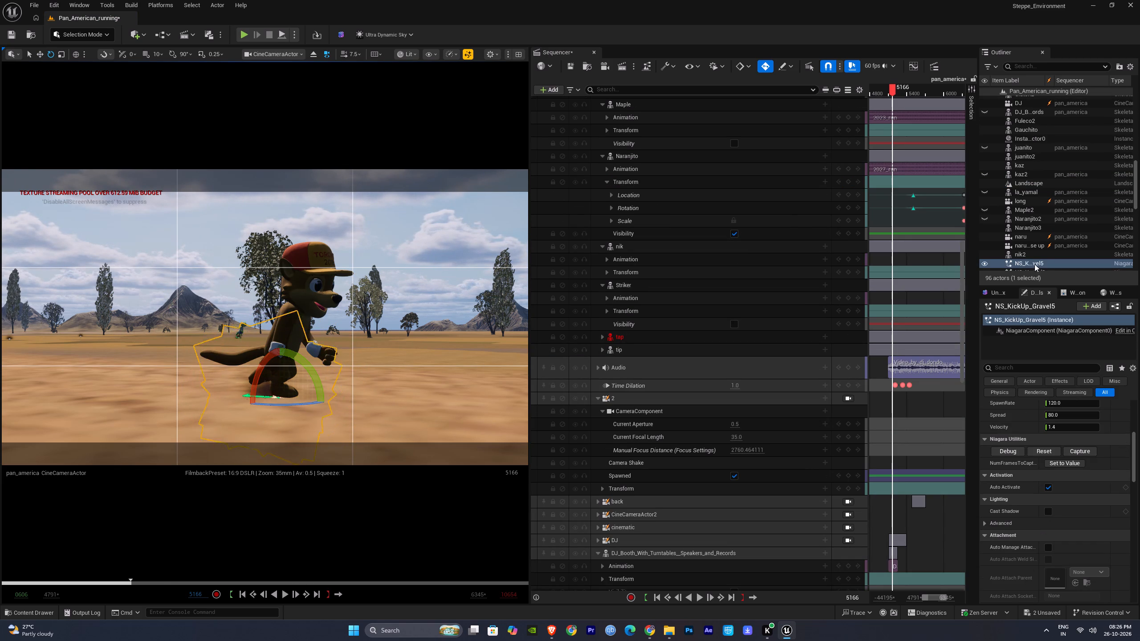
{"action": "right_click", "coordinate": [1034, 264]}
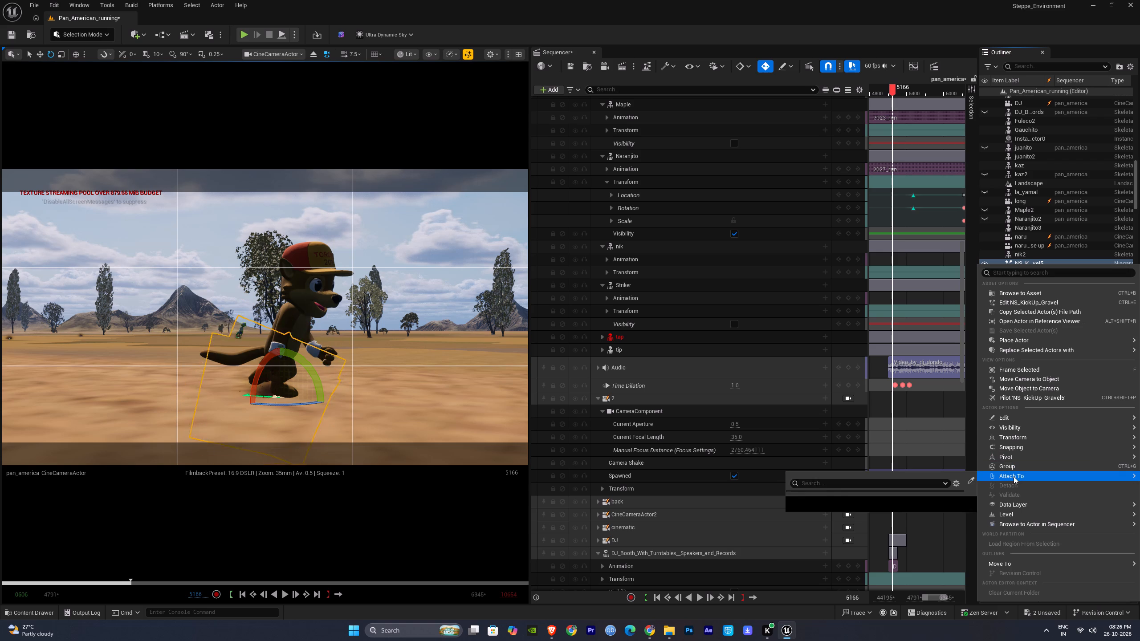
{"action": "left_click", "coordinate": [839, 445]}
{"action": "key", "text": "ctrl+v"}
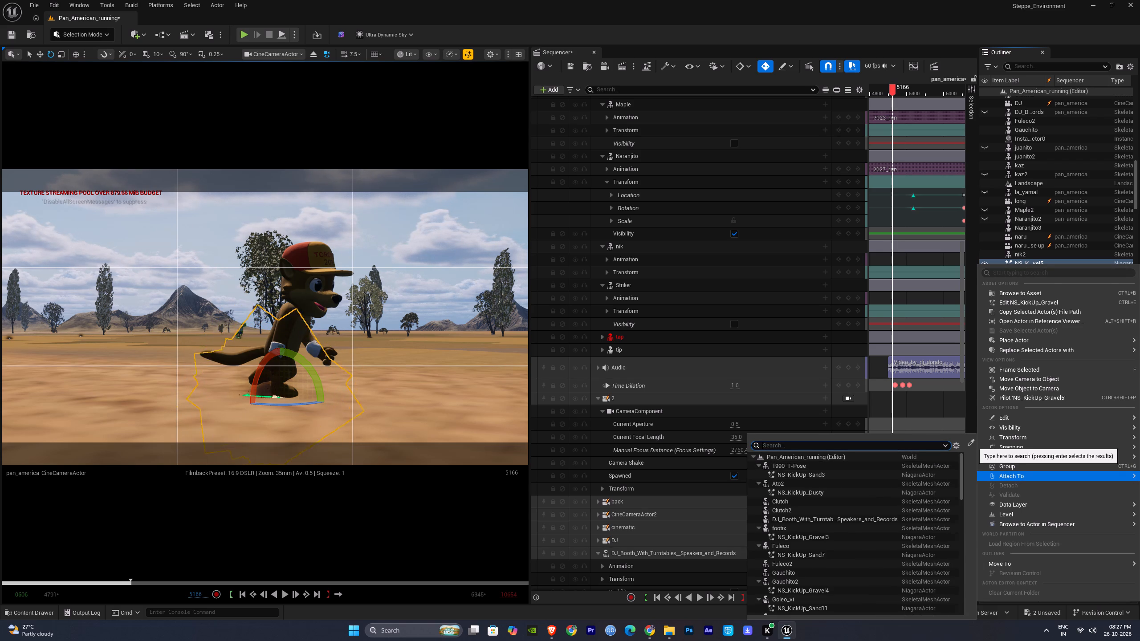
{"action": "left_click", "coordinate": [786, 502]}
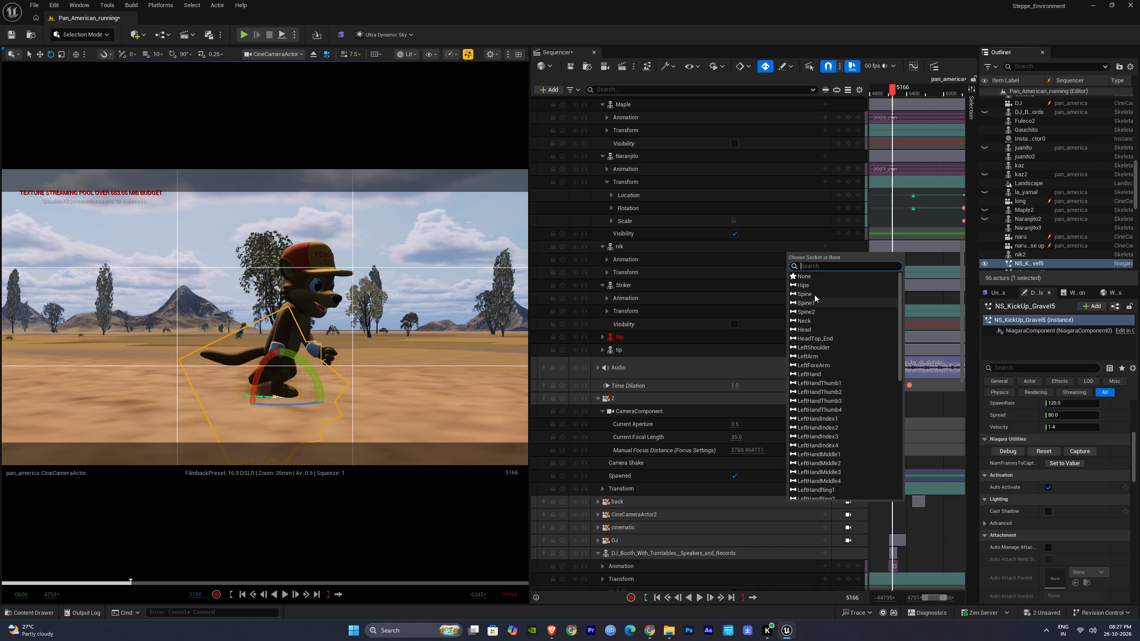
{"action": "left_click", "coordinate": [814, 295]}
Play the sequence from frame 5166 to 7278 to review the dust effects at each runner's feet.
{"action": "left_click", "coordinate": [931, 468]}
{"action": "key", "text": "space"}
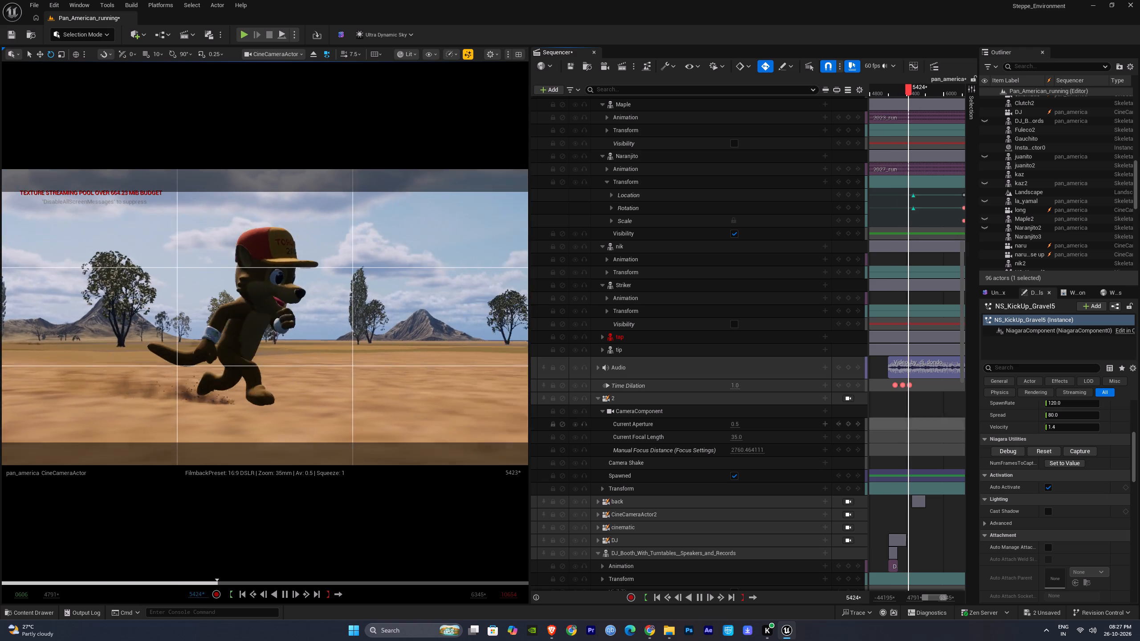
{"action": "left_click_drag", "start_coordinate": [911, 87], "coordinate": [928, 95]}
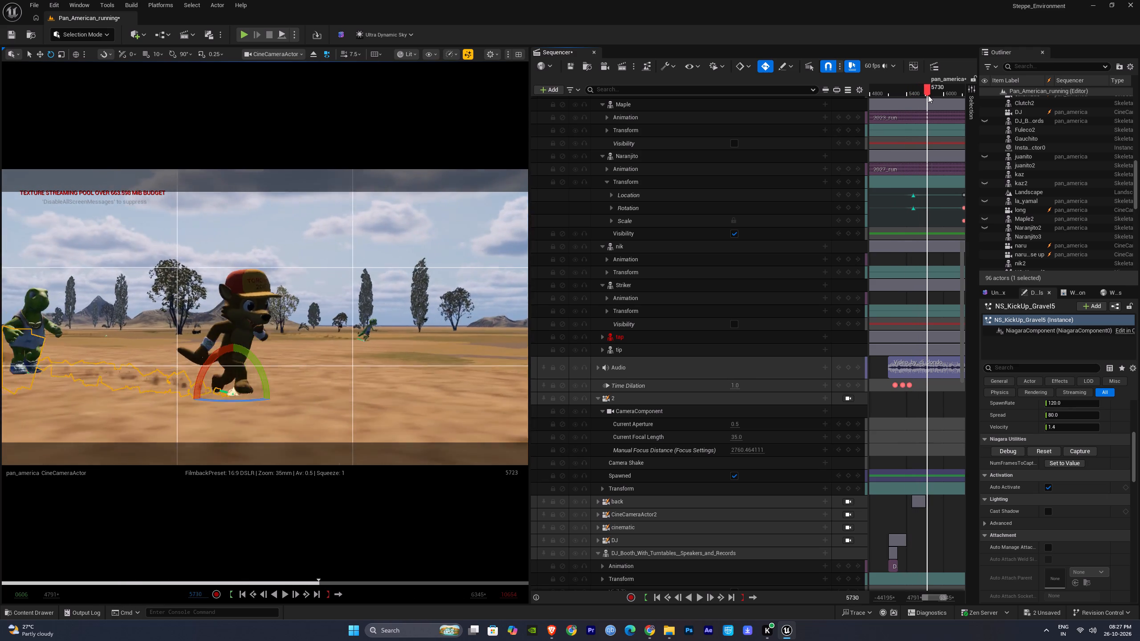
{"action": "left_click_drag", "start_coordinate": [928, 95], "coordinate": [945, 105]}
{"action": "key", "text": "space"}
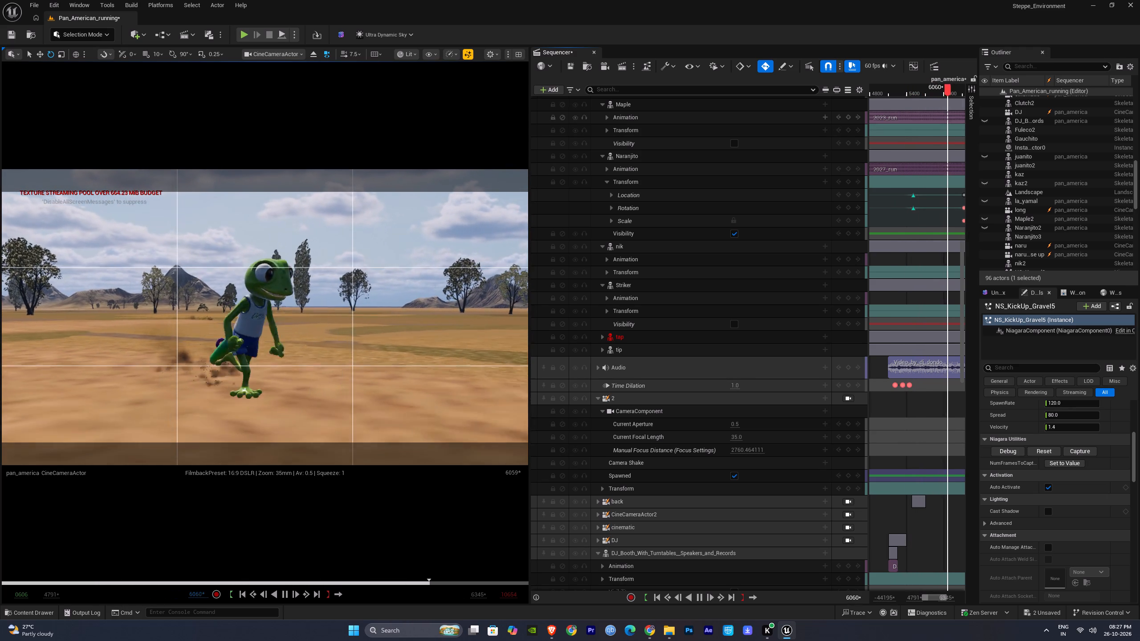
{"action": "right_click_drag", "start_coordinate": [944, 409], "coordinate": [888, 403]}
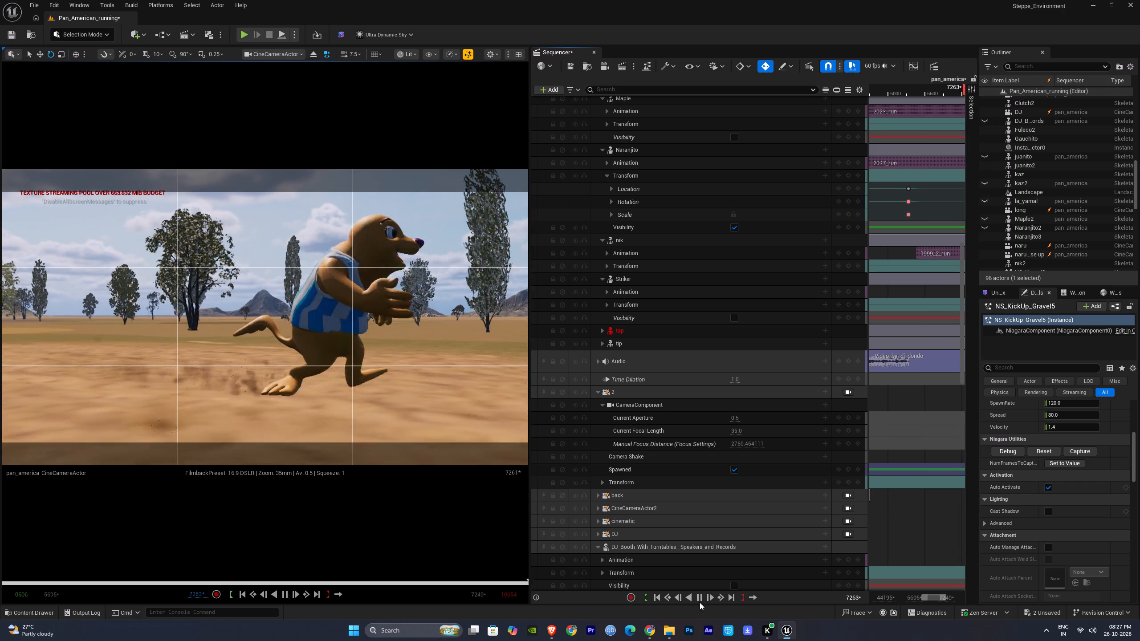
{"action": "key", "text": "space"}
Select the mole mascot's NS_KickUp_Sand3 effect, view it up close outside the cine camera, and reset its rotation to 0°.
{"action": "left_click", "coordinate": [291, 387]}
{"action": "key", "text": "shift+c"}
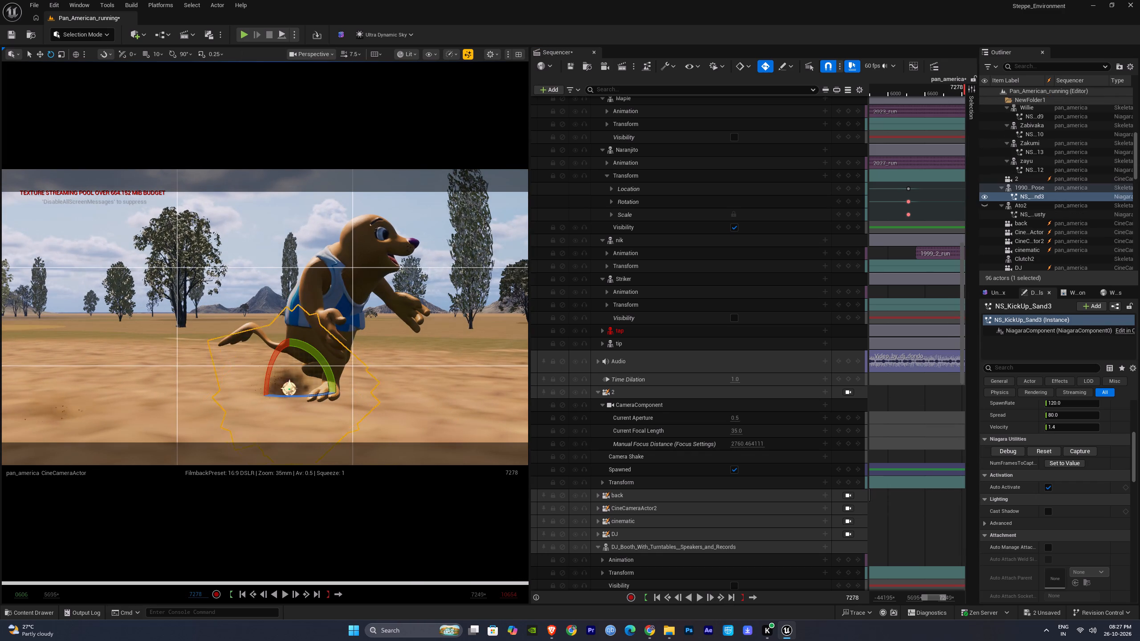
{"action": "key", "text": "shift+c"}
{"action": "right_click_drag", "start_coordinate": [425, 428], "coordinate": [407, 422]}
{"action": "key", "text": "f"}
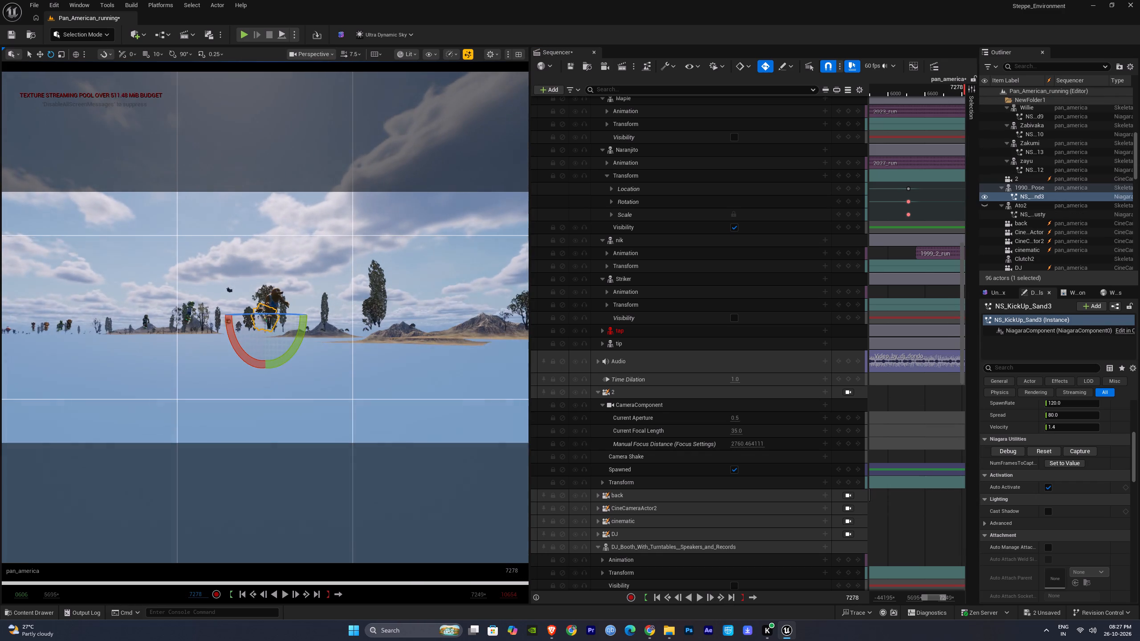
{"action": "left_click_drag", "start_coordinate": [371, 390], "coordinate": [355, 434], "text": "alt"}
{"action": "right_click_drag", "start_coordinate": [329, 333], "coordinate": [561, 358], "text": "alt"}
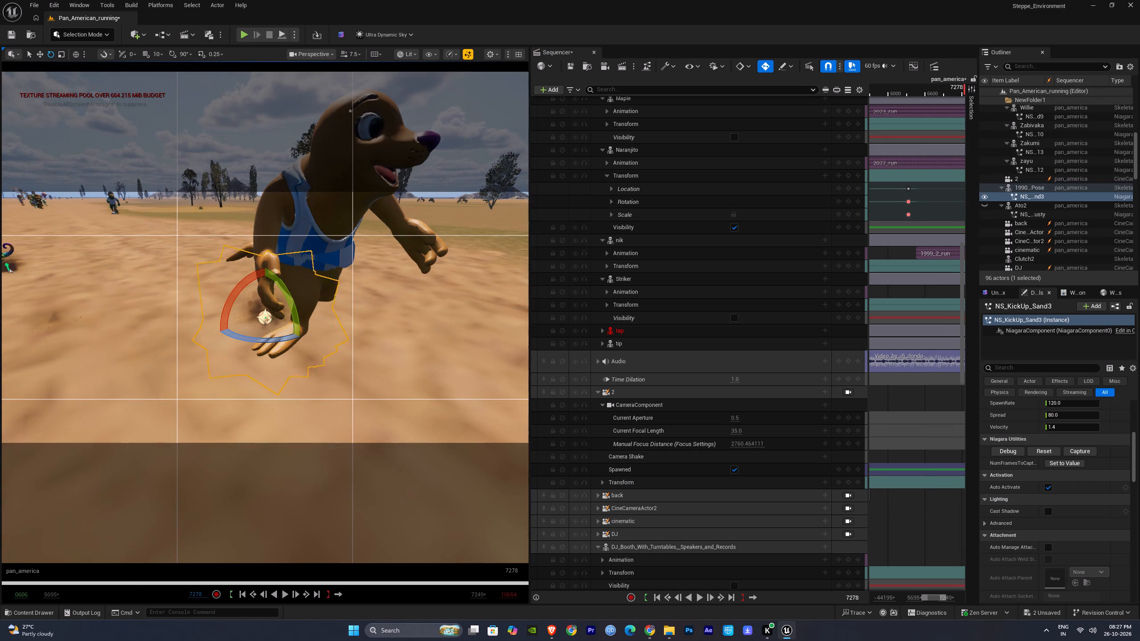
{"action": "left_click_drag", "start_coordinate": [258, 342], "coordinate": [377, 339]}
{"action": "left_click_drag", "start_coordinate": [362, 330], "coordinate": [420, 294], "text": "alt"}
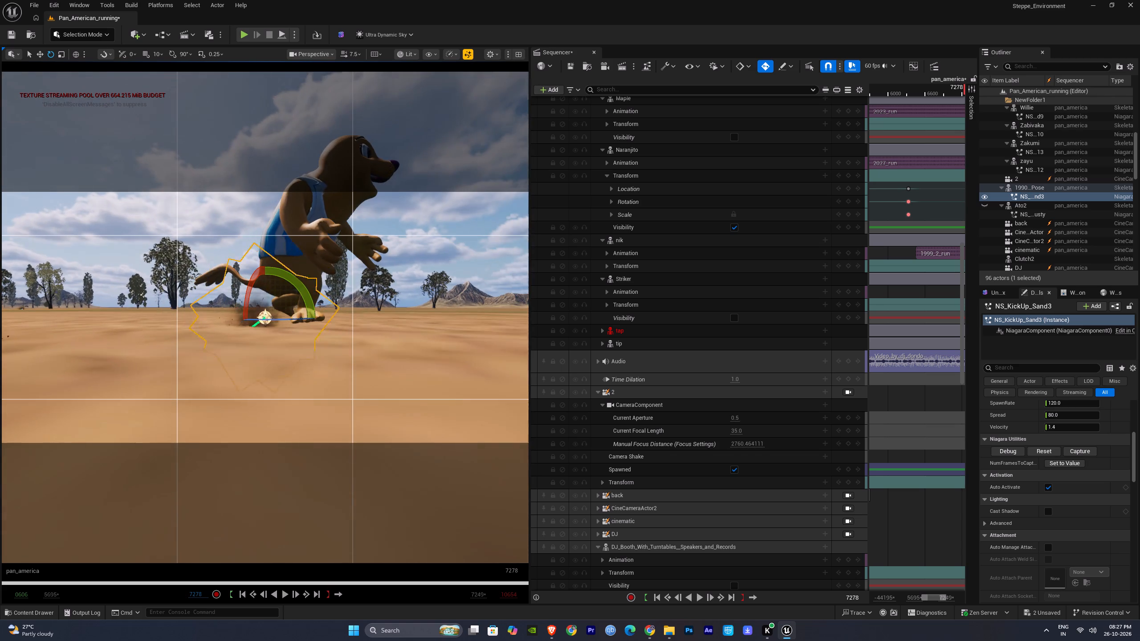
{"action": "scroll", "coordinate": [1034, 456], "scroll_direction": "up", "scroll_amount": 12}
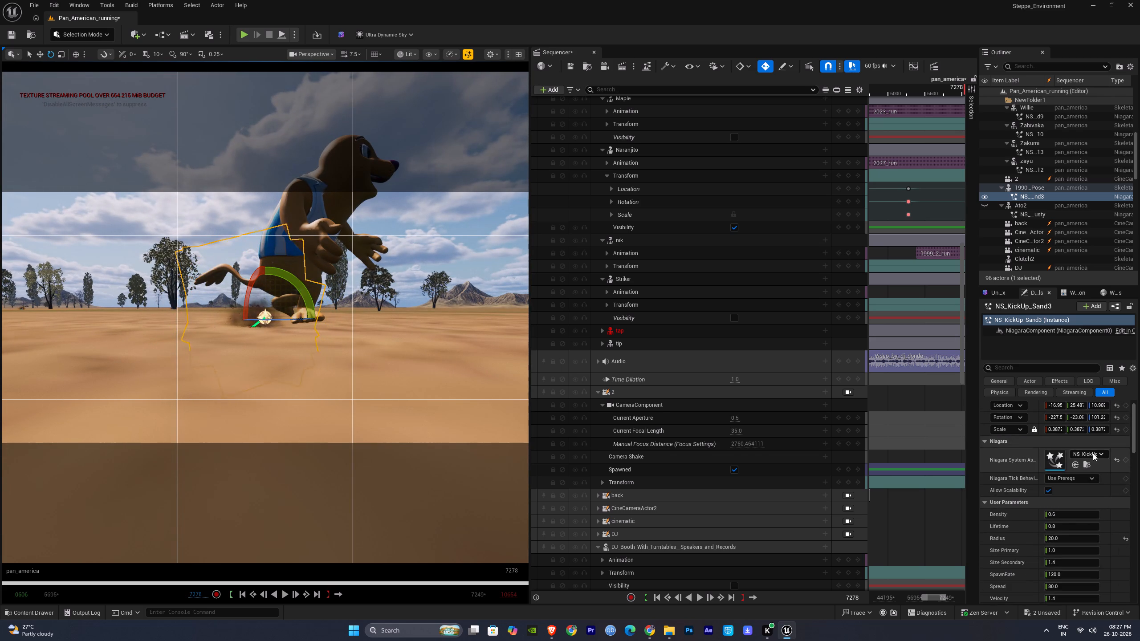
{"action": "left_click", "coordinate": [1116, 421]}
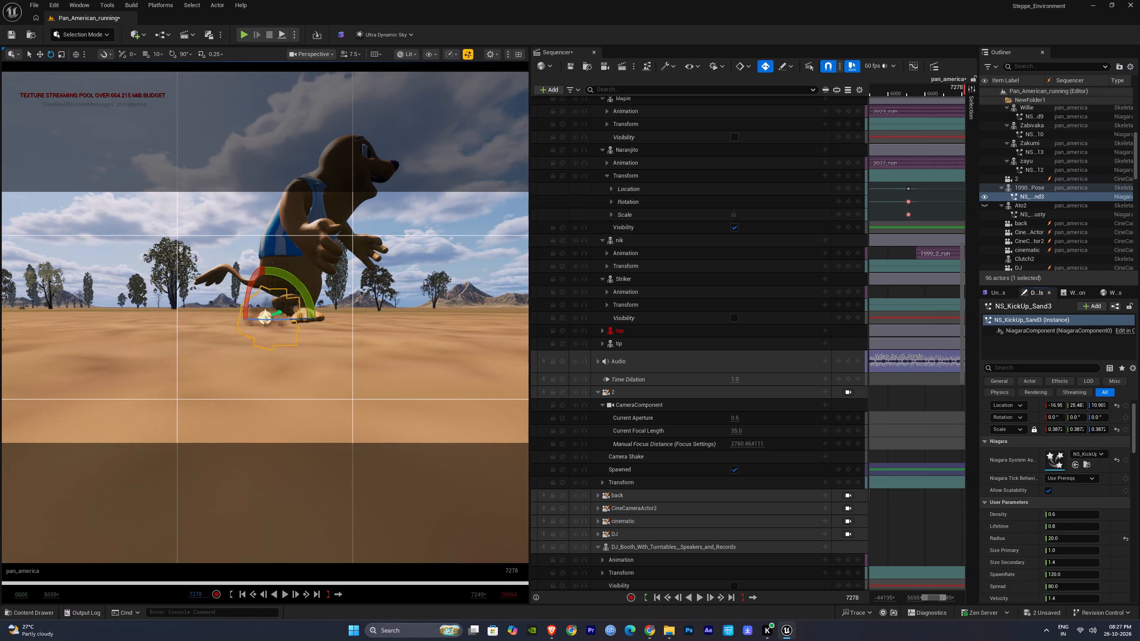
Rotate NS_KickUp_Sand3 about its axes and move it under the mole mascot's planted foot.
{"action": "left_click_drag", "start_coordinate": [337, 350], "coordinate": [337, 377], "text": "alt"}
{"action": "left_click_drag", "start_coordinate": [281, 333], "coordinate": [464, 298]}
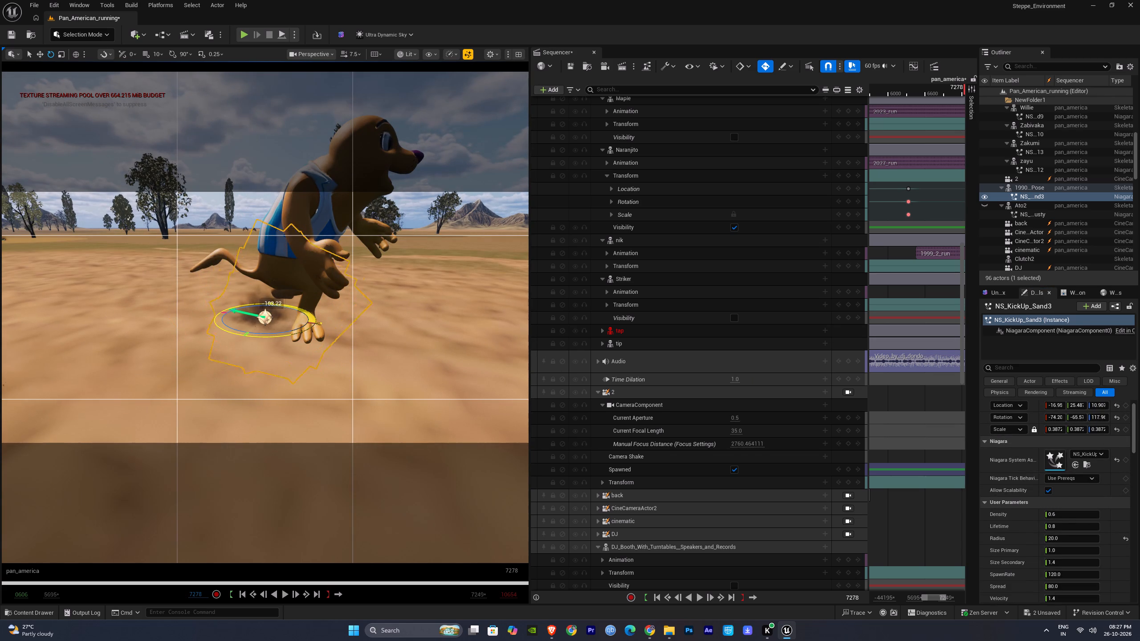
{"action": "left_click_drag", "start_coordinate": [464, 298], "coordinate": [471, 294]}
{"action": "key", "text": "w"}
{"action": "left_click_drag", "start_coordinate": [293, 323], "coordinate": [384, 334]}
{"action": "left_click_drag", "start_coordinate": [376, 387], "coordinate": [284, 389], "text": "alt"}
Reselect the NS_KickUp_Sand3 effect, shift it sideways beside the mole's foot, turn it further, and readjust its position.
{"action": "left_click", "coordinate": [315, 269]}
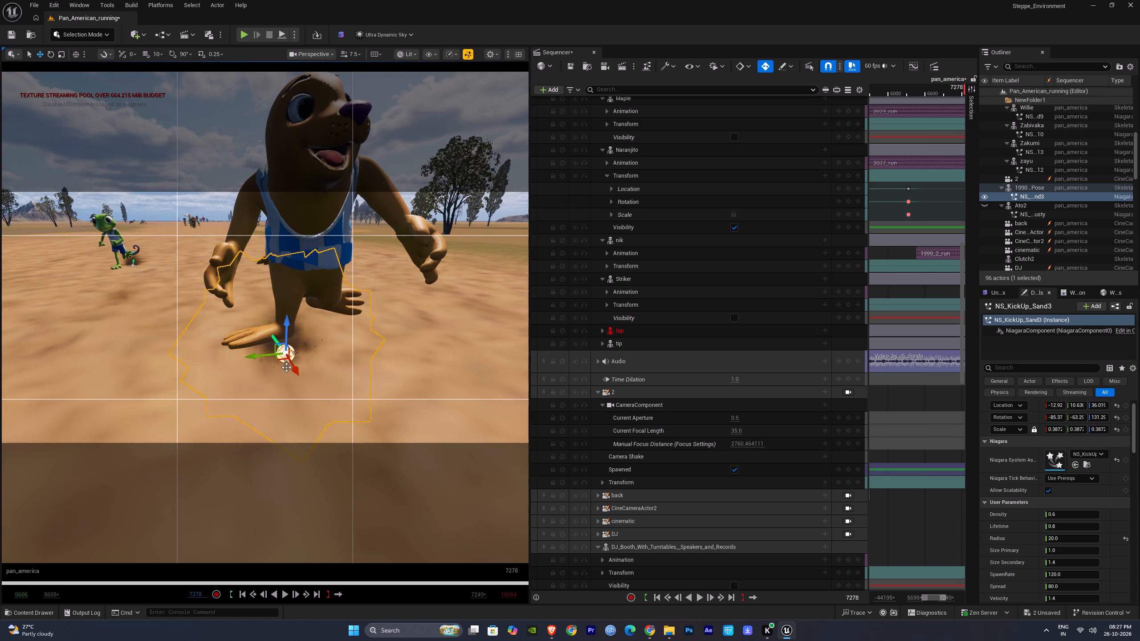
{"action": "left_click", "coordinate": [312, 221]}
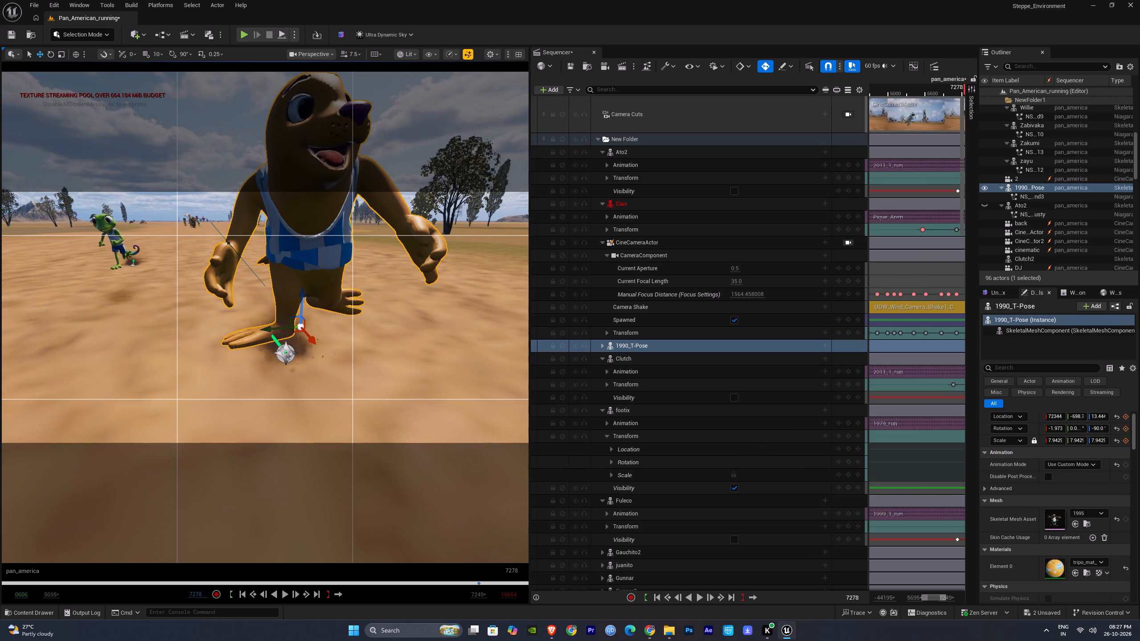
{"action": "left_click", "coordinate": [285, 358]}
{"action": "left_click_drag", "start_coordinate": [255, 359], "coordinate": [234, 363]}
{"action": "key", "text": "e"}
{"action": "left_click_drag", "start_coordinate": [260, 383], "coordinate": [224, 380]}
{"action": "key", "text": "w"}
{"action": "left_click_drag", "start_coordinate": [275, 373], "coordinate": [275, 398]}
Duplicate the sand effect and place the copy, NS_KickUp_Sand4, on the other side of the mole's feet.
{"action": "left_click_drag", "start_coordinate": [240, 376], "coordinate": [234, 376]}
{"action": "left_click_drag", "start_coordinate": [235, 377], "coordinate": [354, 370], "text": "alt"}
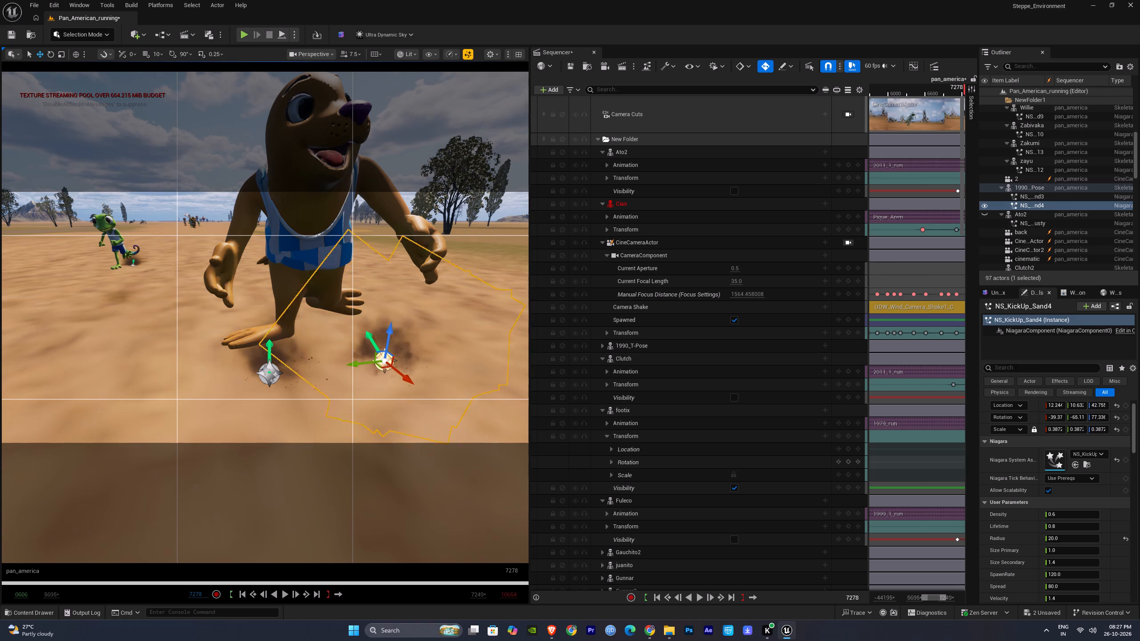
Play the sequence through the cine camera from frame 7278 to 7402 to check the dust at the mole's feet.
{"action": "left_click", "coordinate": [944, 466]}
{"action": "key", "text": "space"}
{"action": "key", "text": "shift+c"}
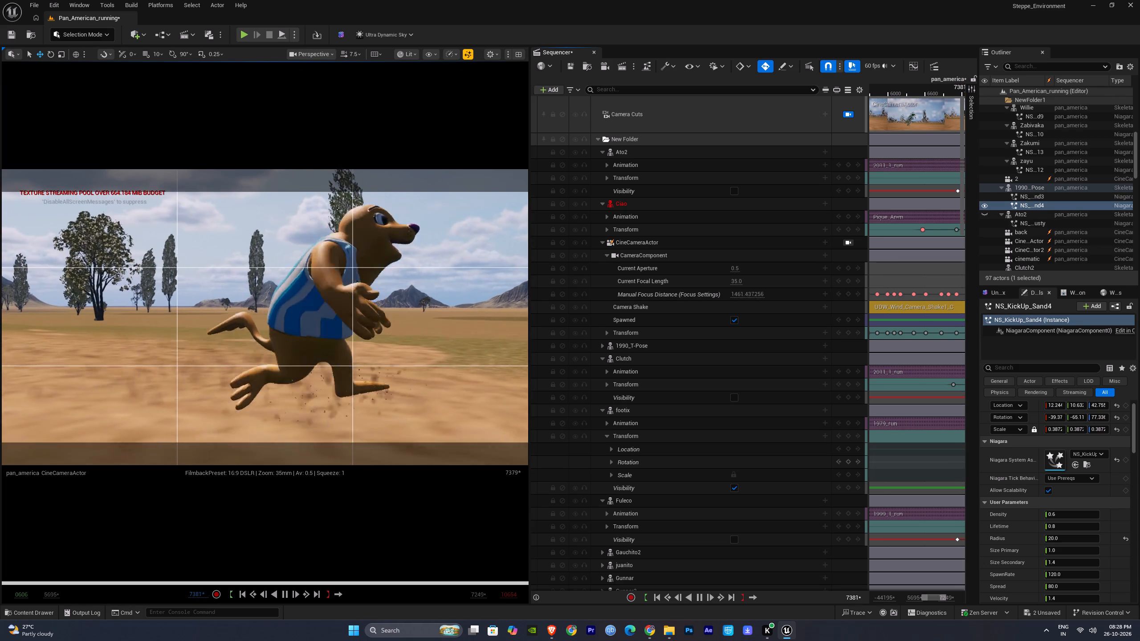
{"action": "key", "text": "space"}
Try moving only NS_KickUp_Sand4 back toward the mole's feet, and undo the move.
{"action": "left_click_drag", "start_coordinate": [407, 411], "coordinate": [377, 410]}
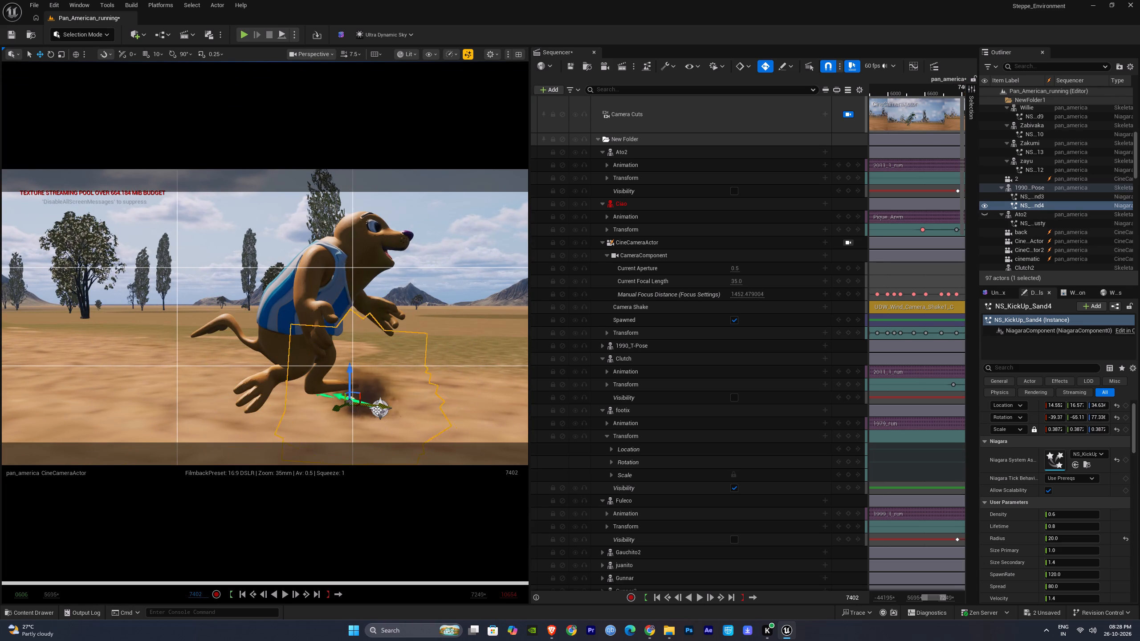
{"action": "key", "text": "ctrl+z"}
Add NS_KickUp_Sand3 to the selection and move both sand effects back together toward the mole's rear foot.
{"action": "left_click", "coordinate": [380, 417], "text": "shift"}
{"action": "left_click_drag", "start_coordinate": [408, 414], "coordinate": [356, 410]}
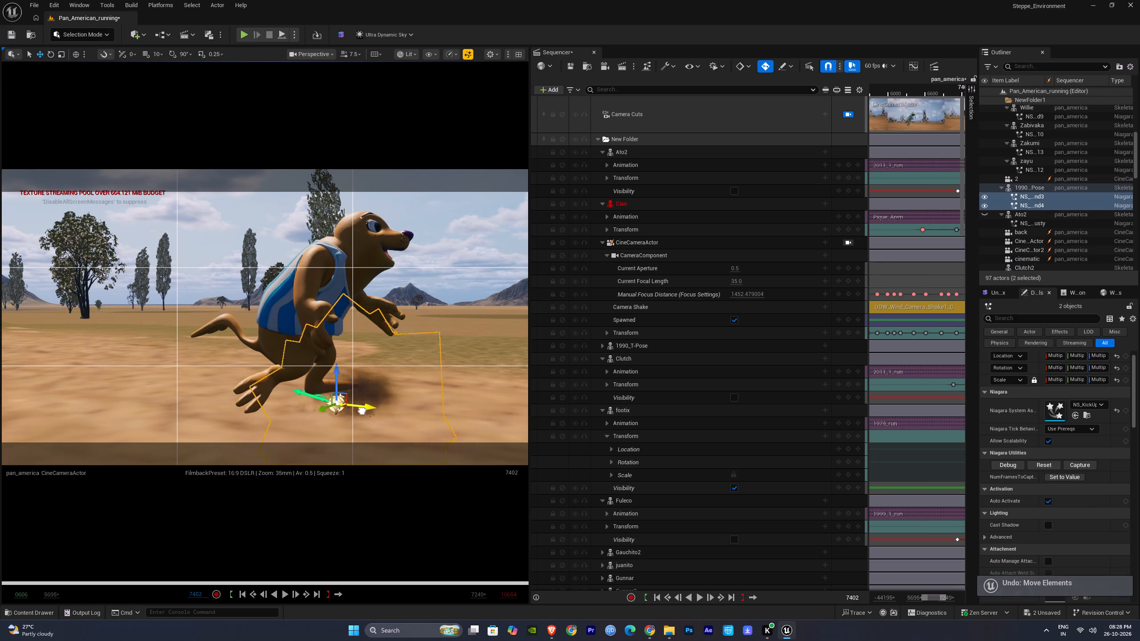
{"action": "left_click_drag", "start_coordinate": [356, 410], "coordinate": [349, 410]}
Play the sequence onward from frame 7402 to review the repositioned sand effects under the running mole.
{"action": "left_click", "coordinate": [895, 442]}
{"action": "key", "text": "space"}
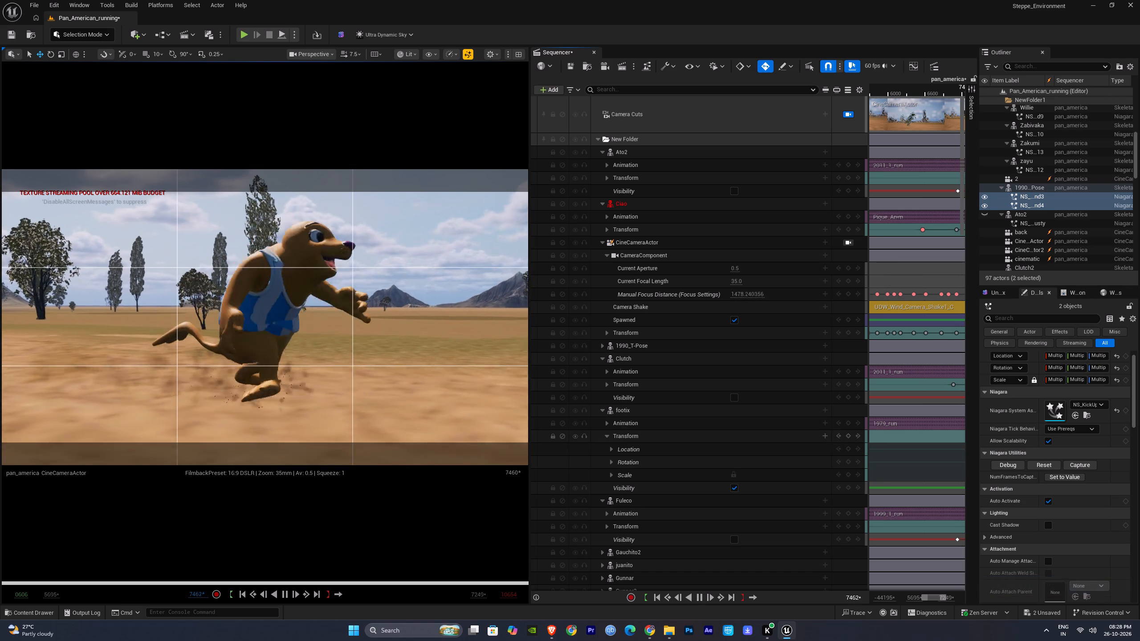